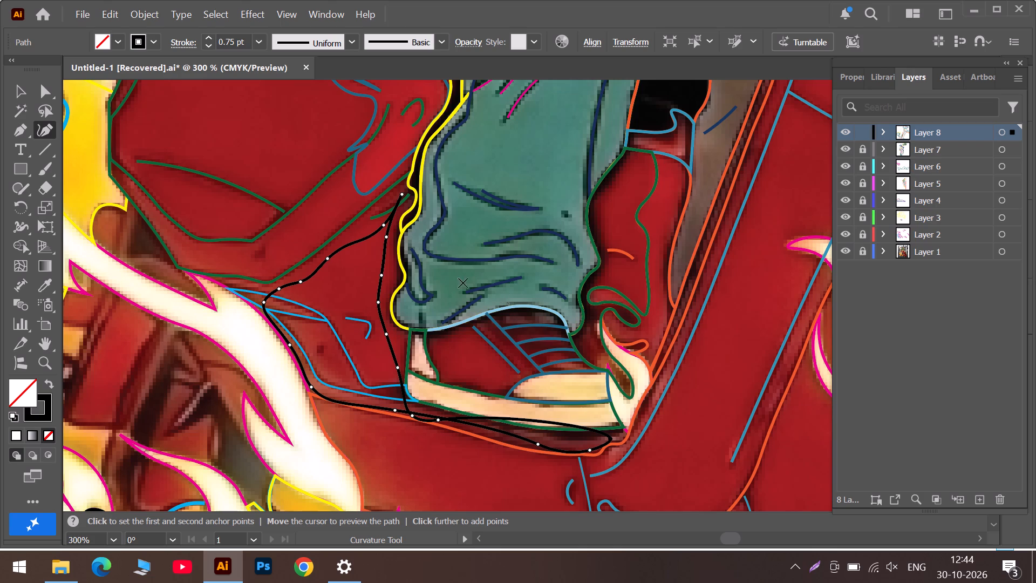
# Extend the black path's upper tip to where the diagonal green line meets the yellow trouser outline, and make it a sharp corner.
pyautogui.keyDown('alt'); pyautogui.scroll(4, 348, 299); pyautogui.keyUp('alt')
pyautogui.scroll(2, 465, 139)
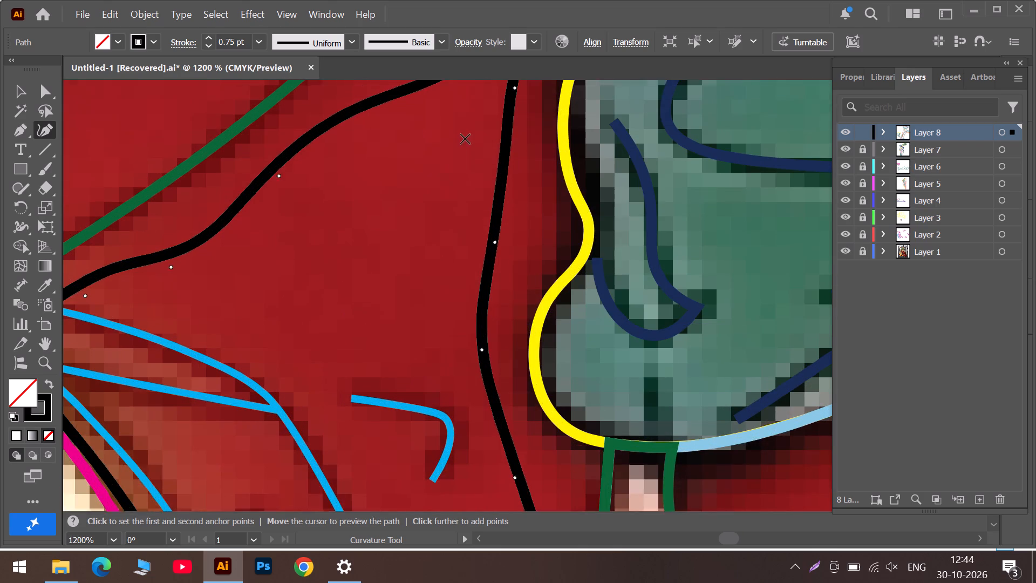
pyautogui.scroll(3, 465, 139)
pyautogui.scroll(15, 548, 155)
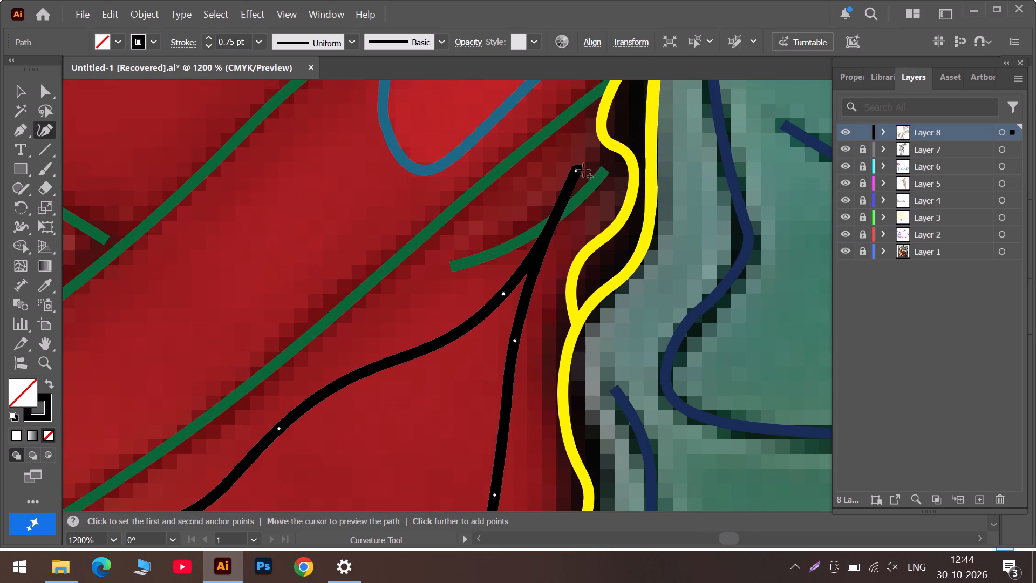
pyautogui.moveTo(575, 171); pyautogui.dragTo(597, 98)
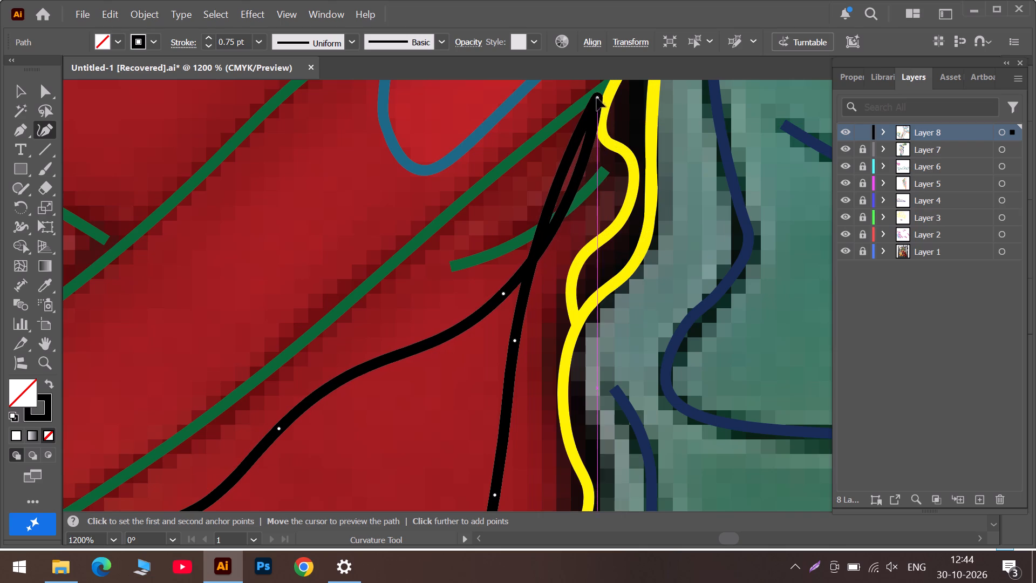
pyautogui.moveTo(597, 98); pyautogui.dragTo(602, 96)
pyautogui.moveTo(556, 225); pyautogui.dragTo(536, 223)
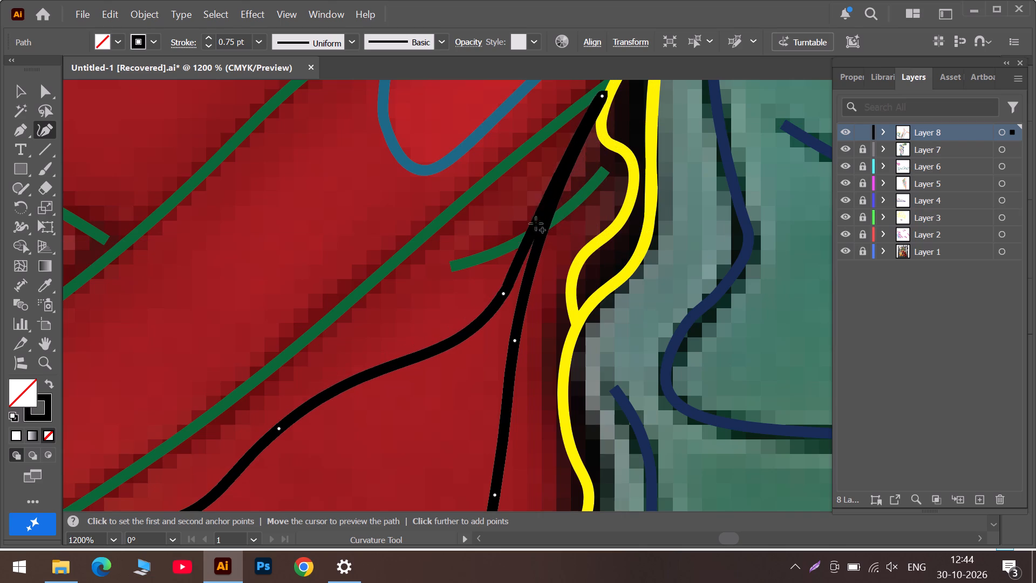
pyautogui.moveTo(536, 223); pyautogui.dragTo(513, 193)
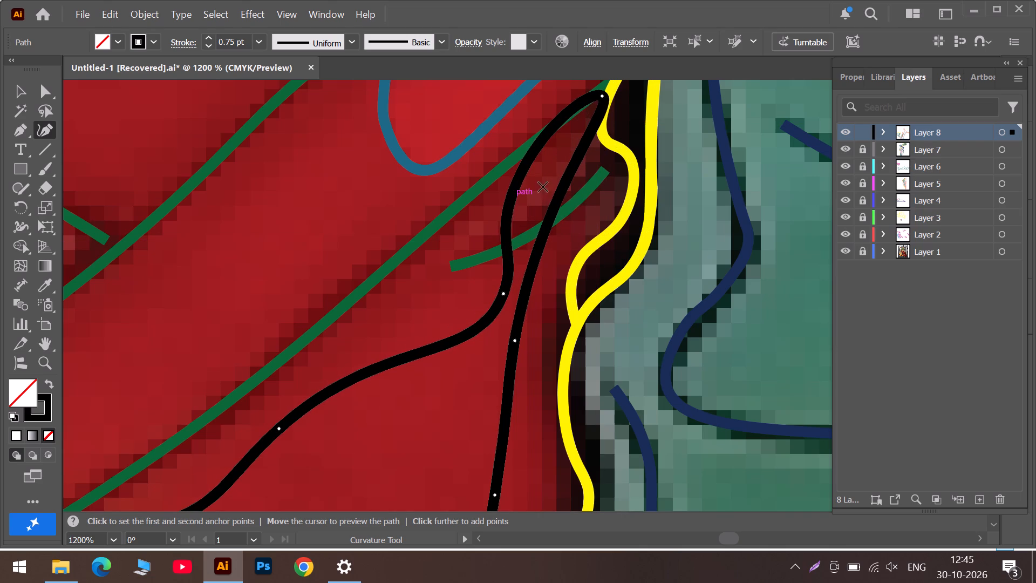
pyautogui.scroll(5, 606, 153)
pyautogui.doubleClick(604, 166)
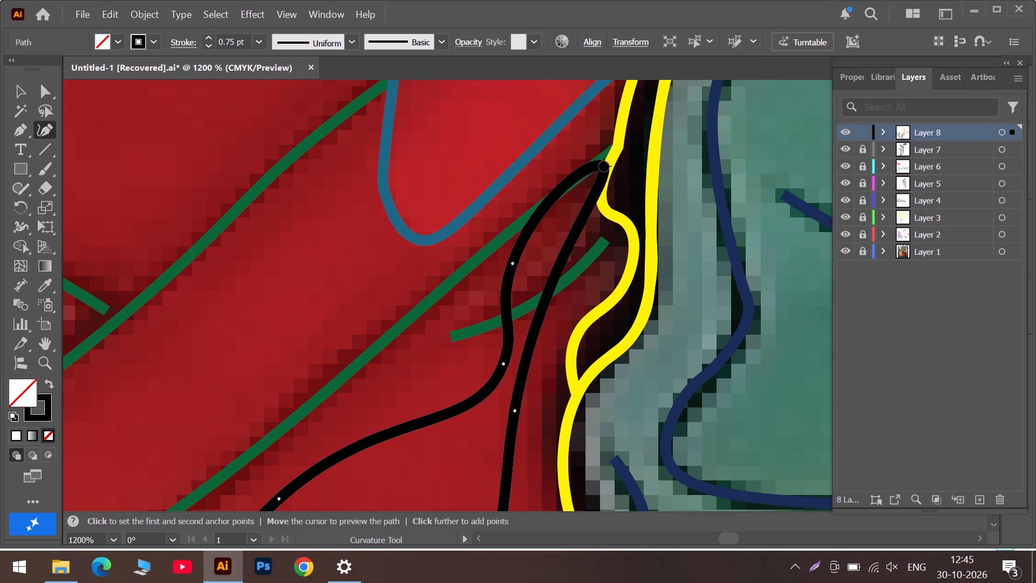
pyautogui.moveTo(604, 166); pyautogui.dragTo(610, 157)
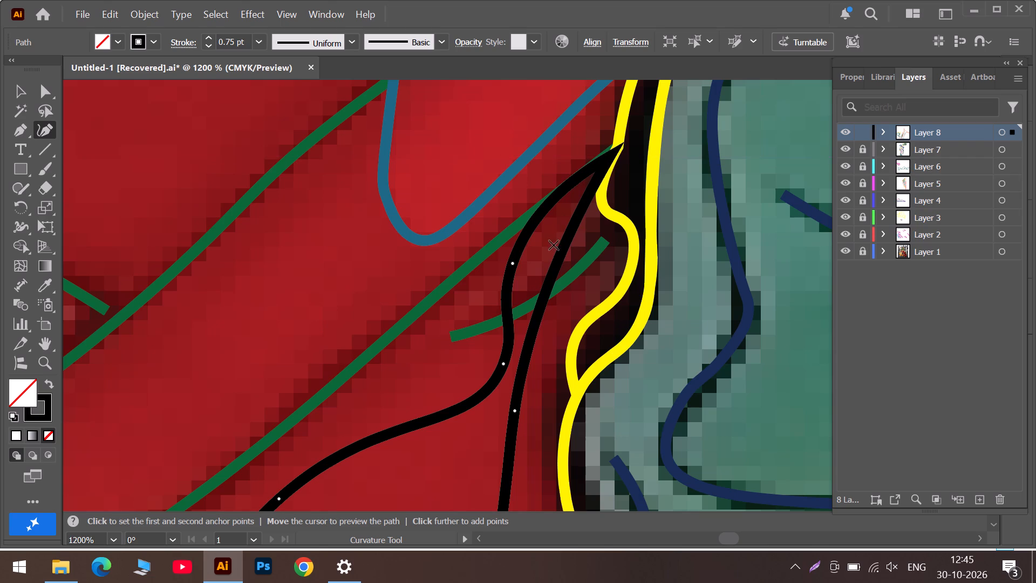
# Fit the black path's upper-left edge just below the tip to the diagonal green line, adding an anchor between the two repositioned ones.
pyautogui.moveTo(515, 265); pyautogui.dragTo(490, 265)
pyautogui.moveTo(502, 364); pyautogui.dragTo(465, 362)
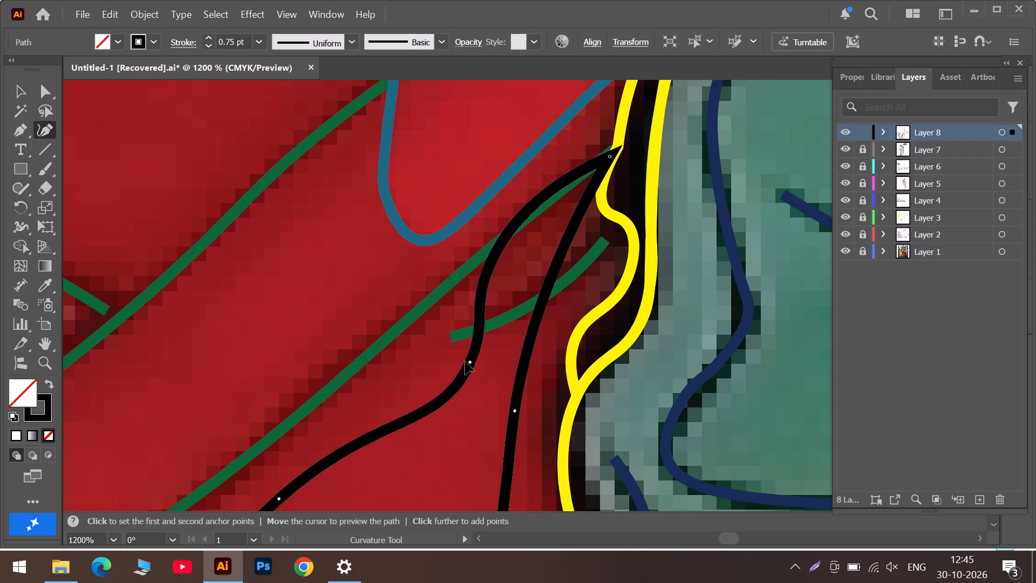
pyautogui.moveTo(465, 362); pyautogui.dragTo(462, 361)
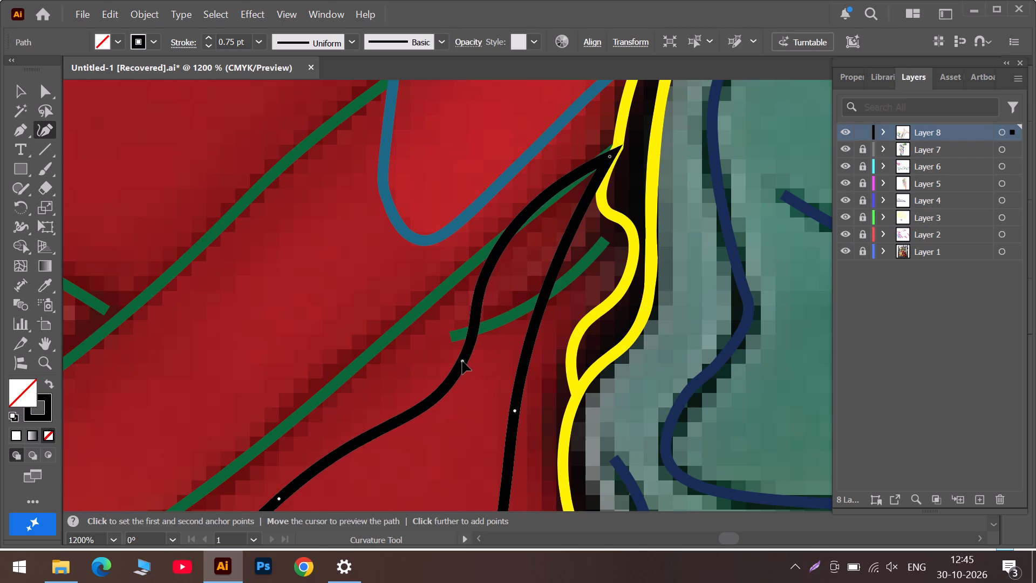
pyautogui.moveTo(462, 361); pyautogui.dragTo(386, 338)
pyautogui.moveTo(489, 266); pyautogui.dragTo(502, 241)
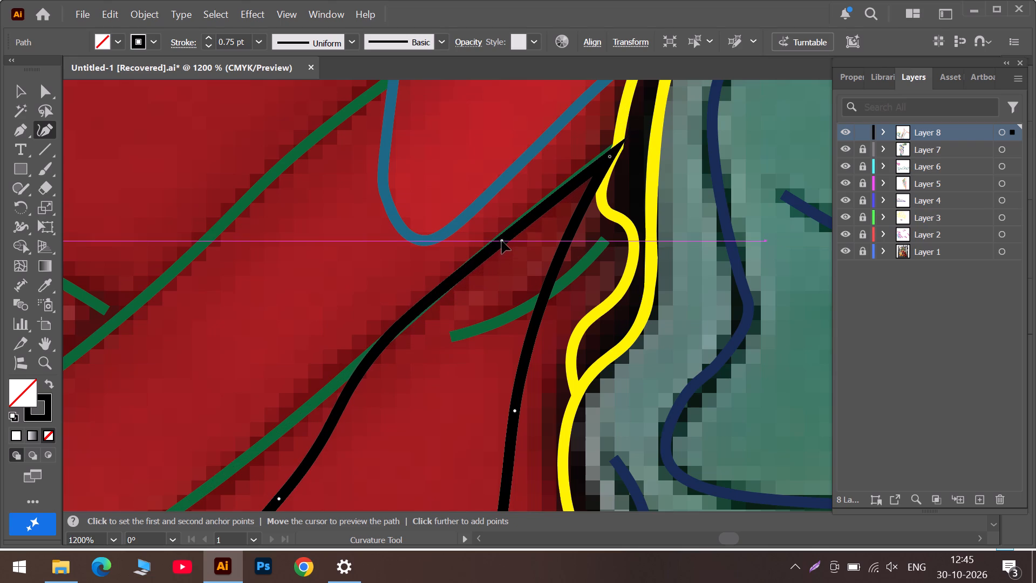
pyautogui.moveTo(502, 241); pyautogui.dragTo(503, 235)
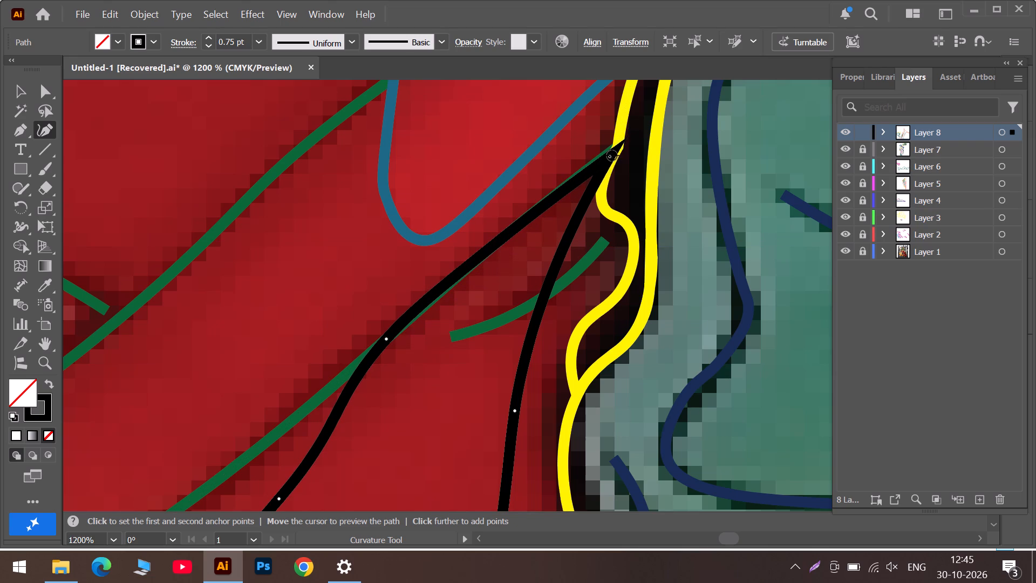
pyautogui.click(612, 155)
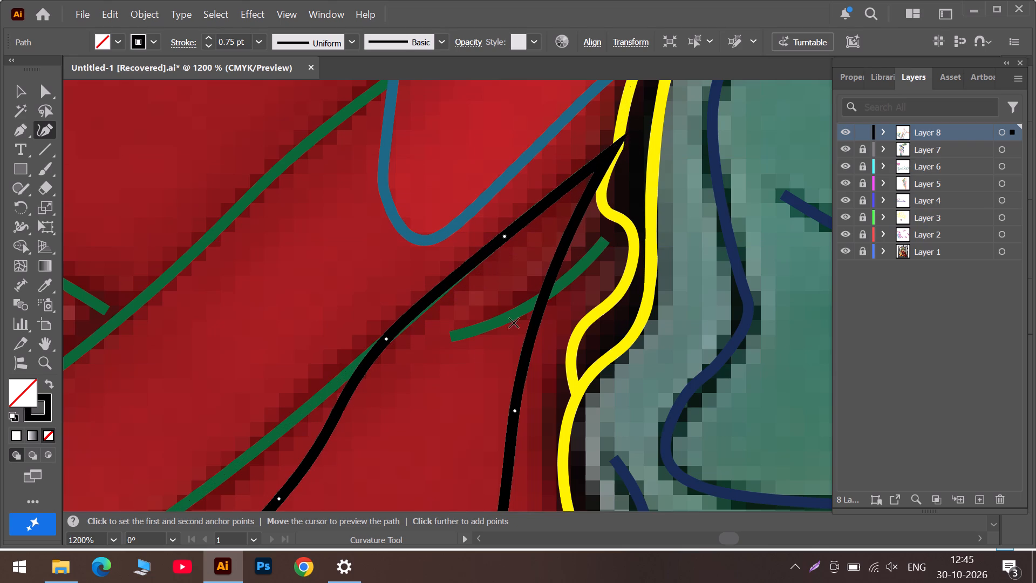
pyautogui.click(431, 299)
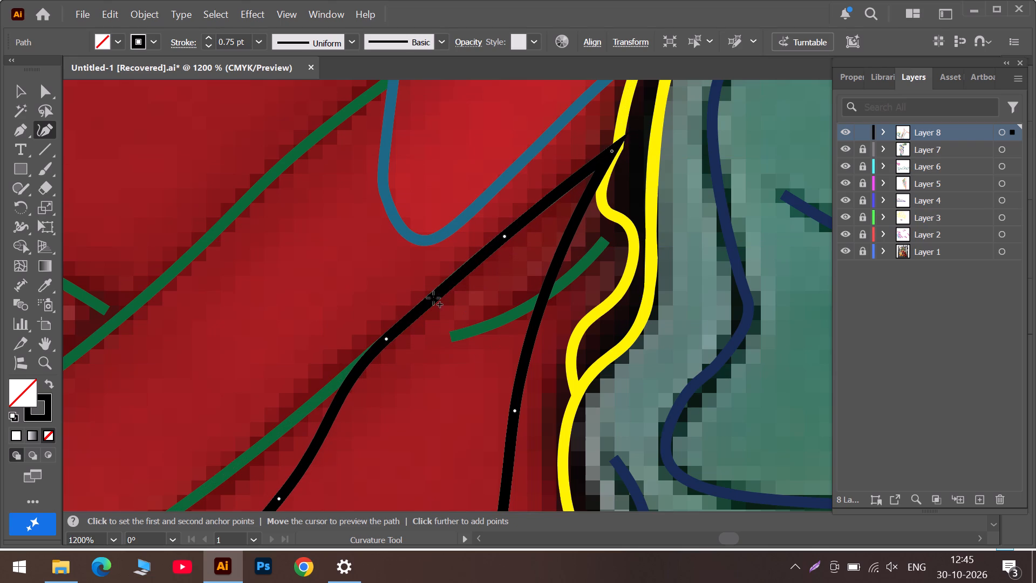
# Continue aligning the black path down the diagonal green line by moving its next two anchors onto it and adding one between them.
pyautogui.scroll(-4, 354, 398)
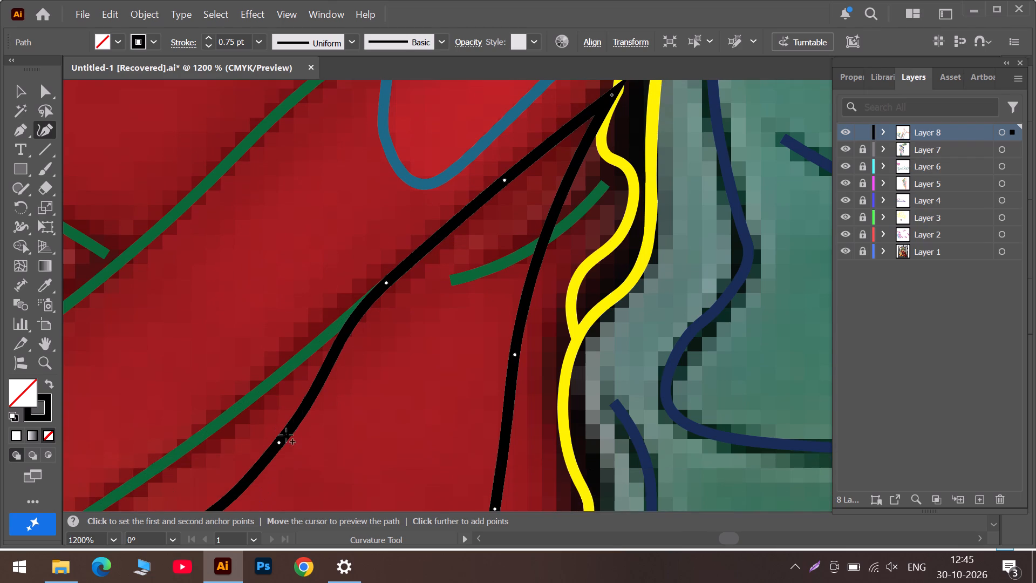
pyautogui.moveTo(280, 443); pyautogui.dragTo(224, 430)
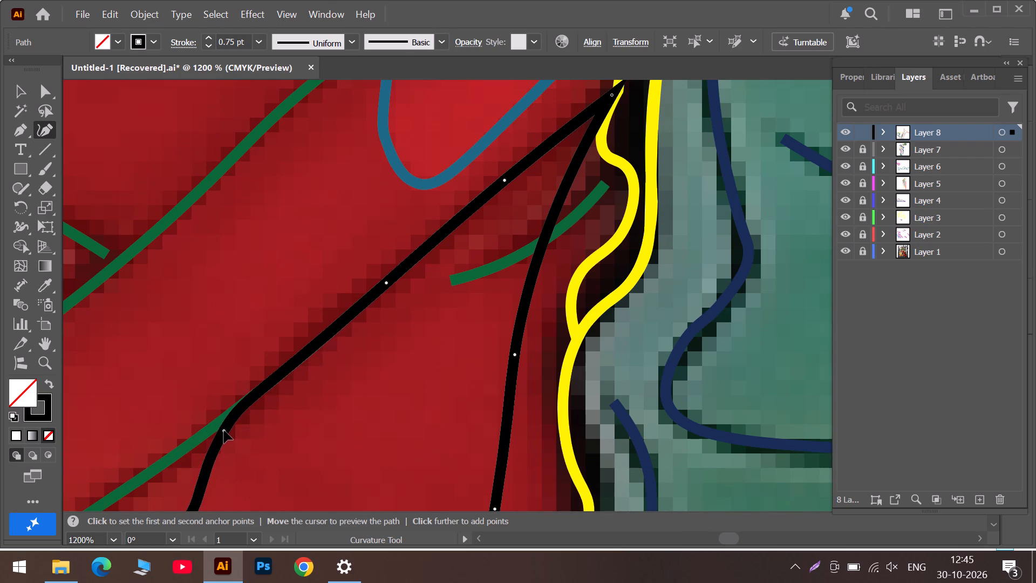
pyautogui.moveTo(224, 430); pyautogui.dragTo(284, 376)
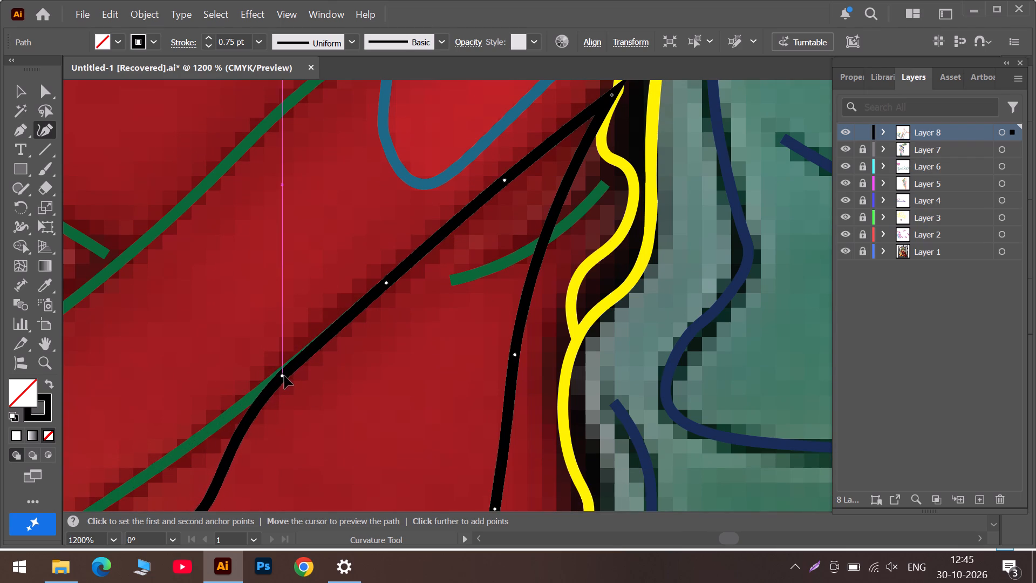
pyautogui.moveTo(284, 376); pyautogui.dragTo(289, 364)
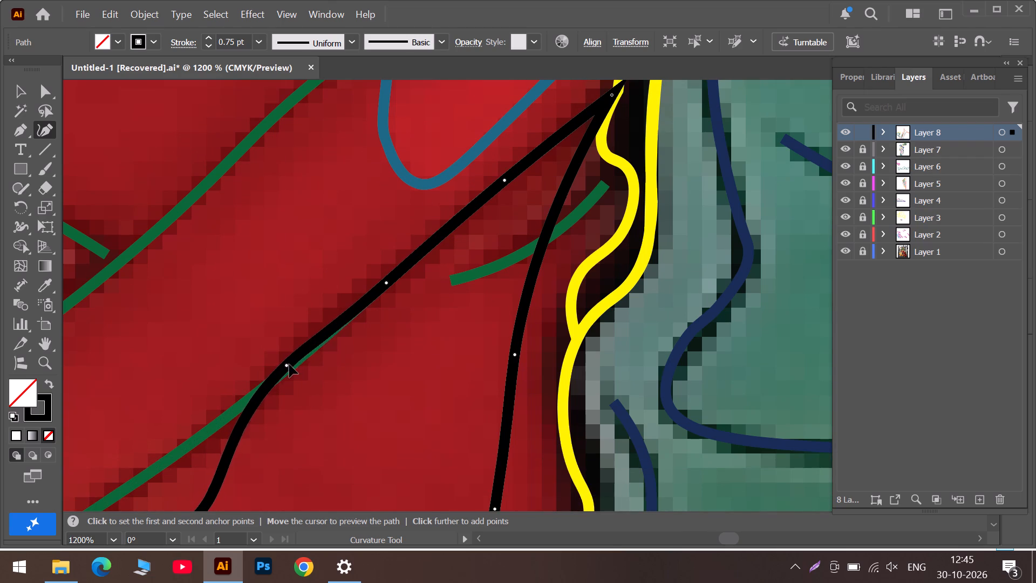
pyautogui.moveTo(289, 364); pyautogui.dragTo(293, 363)
pyautogui.scroll(-6, 293, 365)
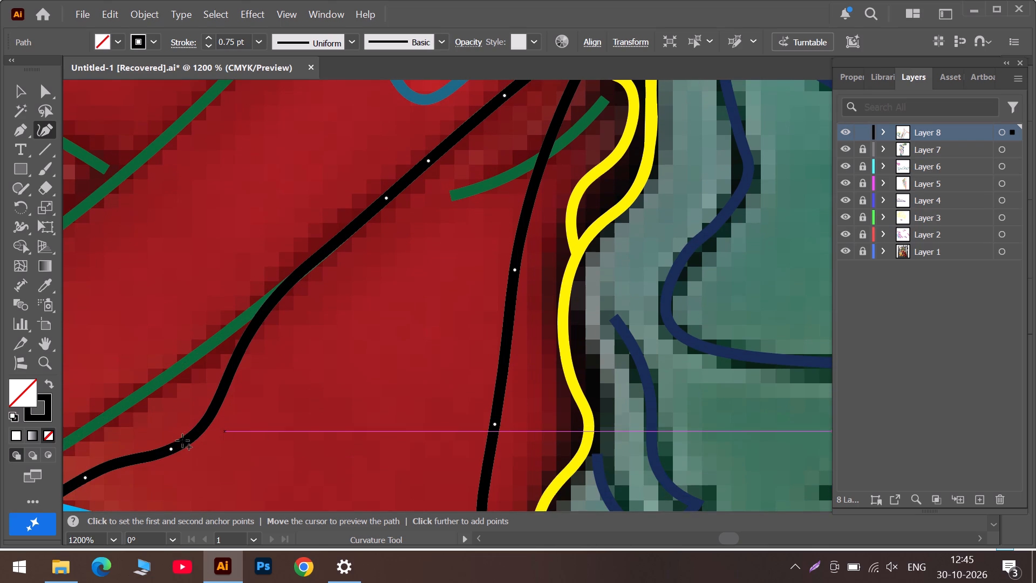
pyautogui.moveTo(174, 450); pyautogui.dragTo(161, 438)
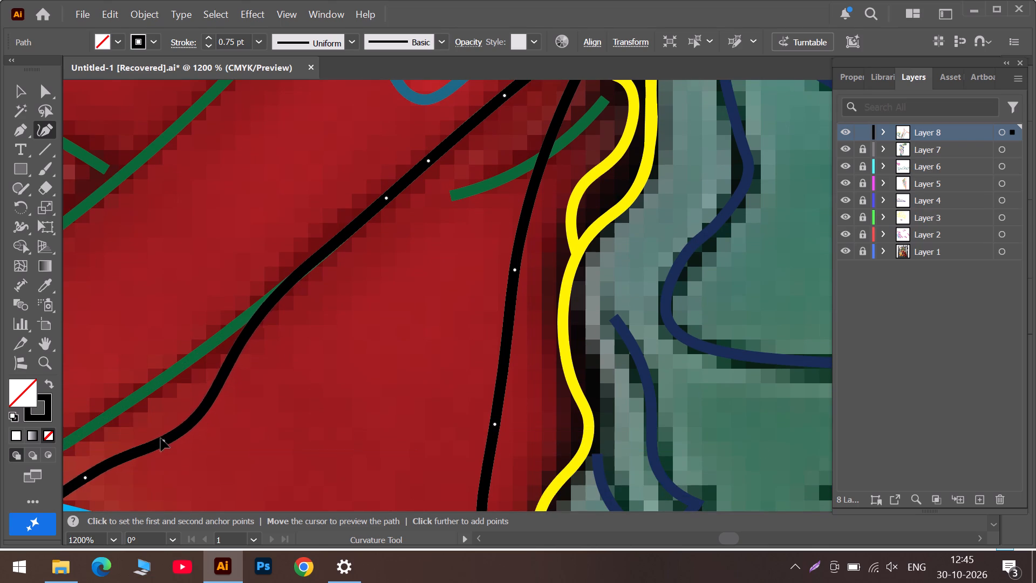
pyautogui.moveTo(161, 438); pyautogui.dragTo(138, 402)
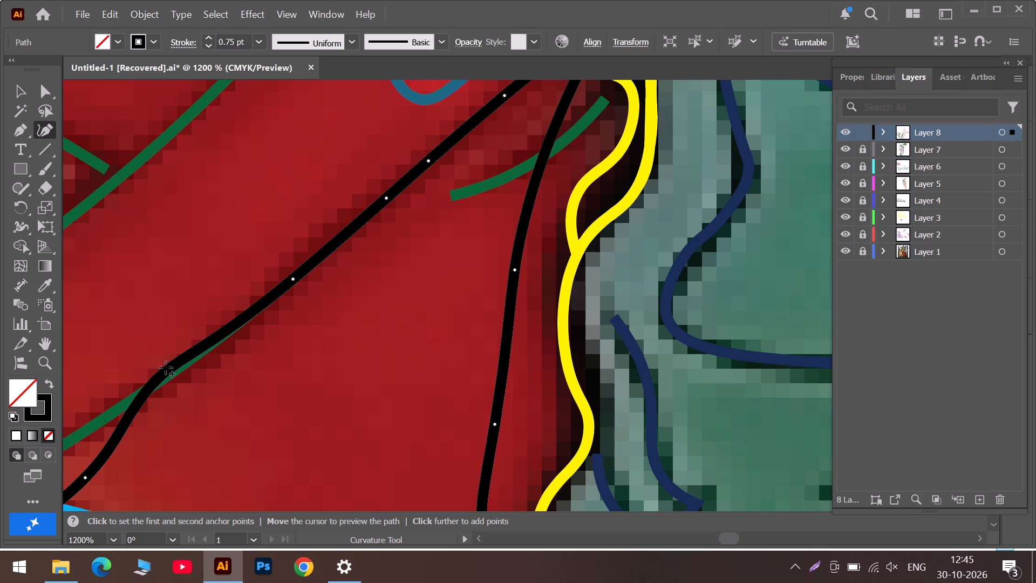
pyautogui.moveTo(166, 368); pyautogui.dragTo(179, 369)
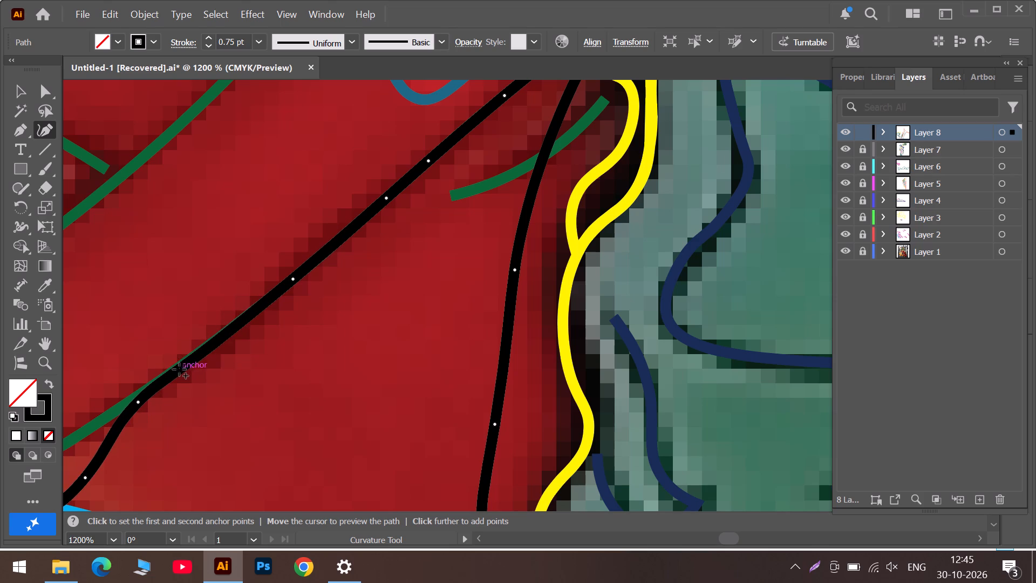
pyautogui.moveTo(179, 369); pyautogui.dragTo(186, 363)
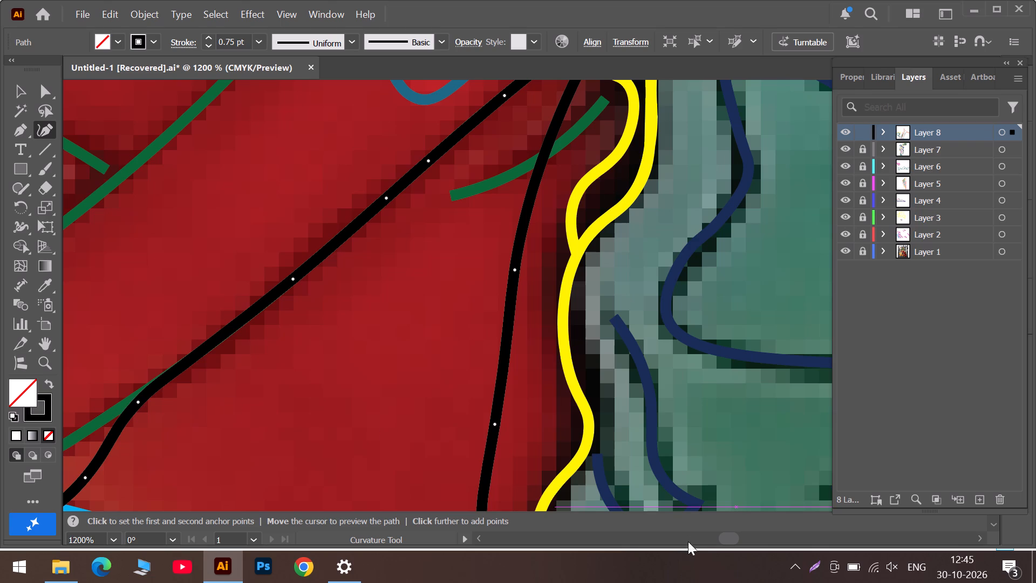
# Move the following black path anchor onto the green line just above its lower bend.
pyautogui.click(696, 540)
pyautogui.scroll(-5, 631, 446)
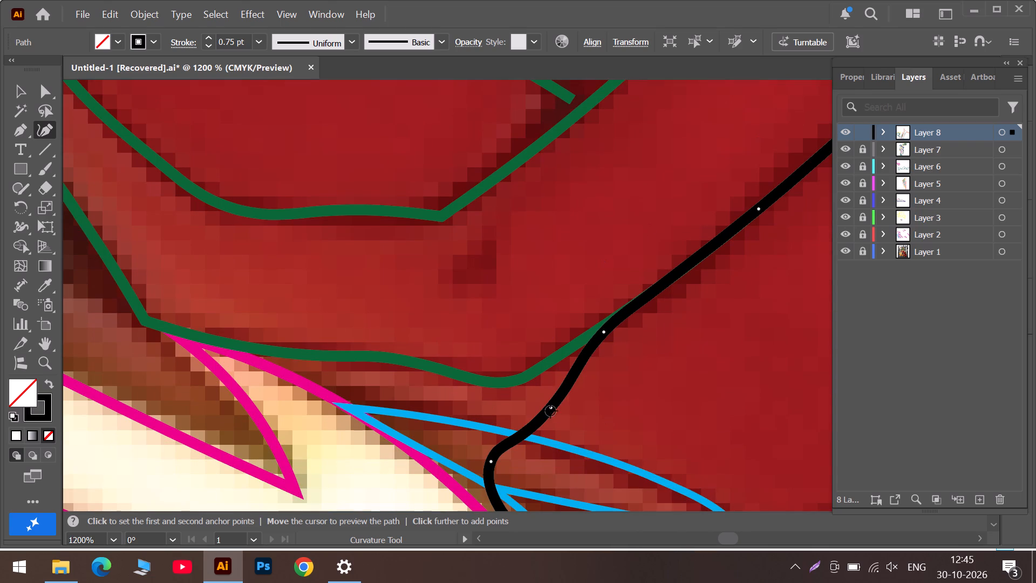
pyautogui.moveTo(550, 407); pyautogui.dragTo(521, 376)
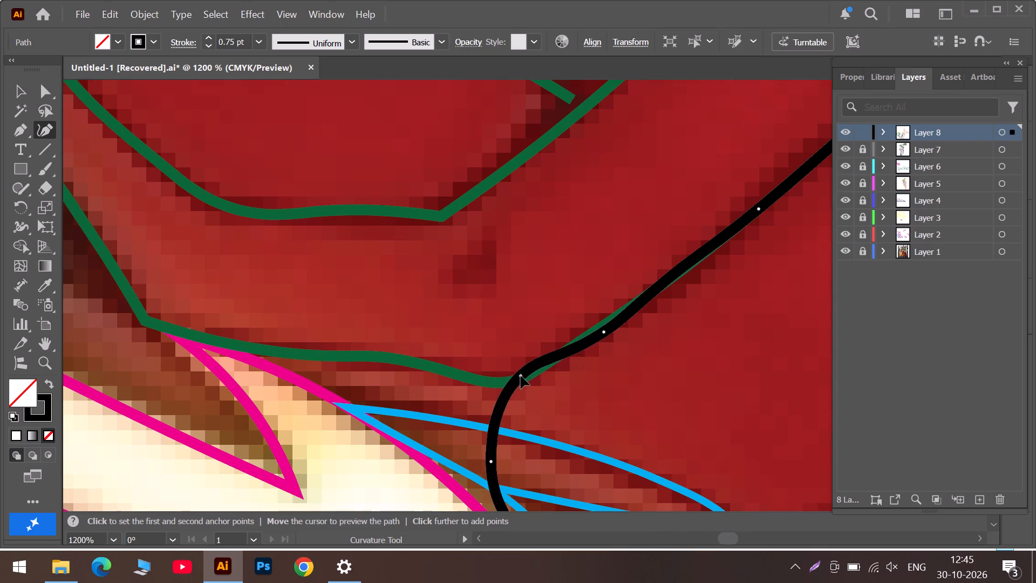
pyautogui.moveTo(521, 376); pyautogui.dragTo(535, 372)
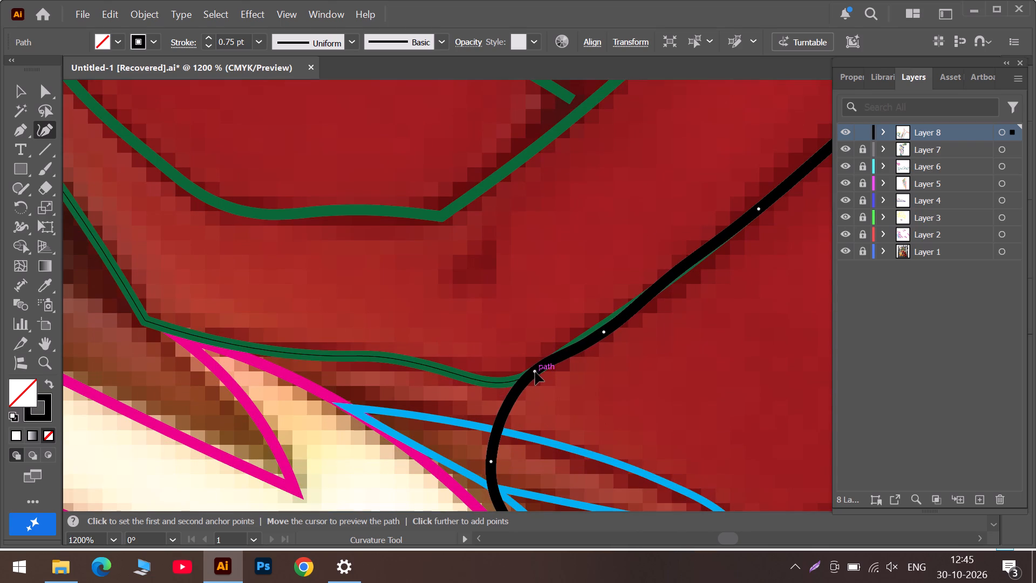
pyautogui.moveTo(535, 372); pyautogui.dragTo(536, 373)
pyautogui.moveTo(536, 373); pyautogui.dragTo(536, 375)
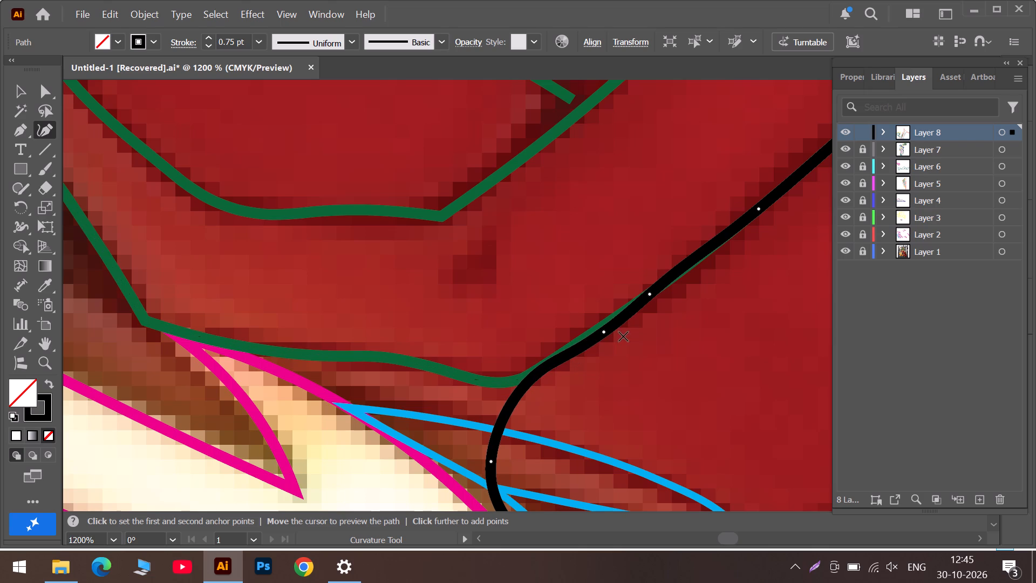
# Fine-tune the two anchors above the lower bend so the black path covers the diagonal green line smoothly.
pyautogui.moveTo(603, 333); pyautogui.dragTo(590, 333)
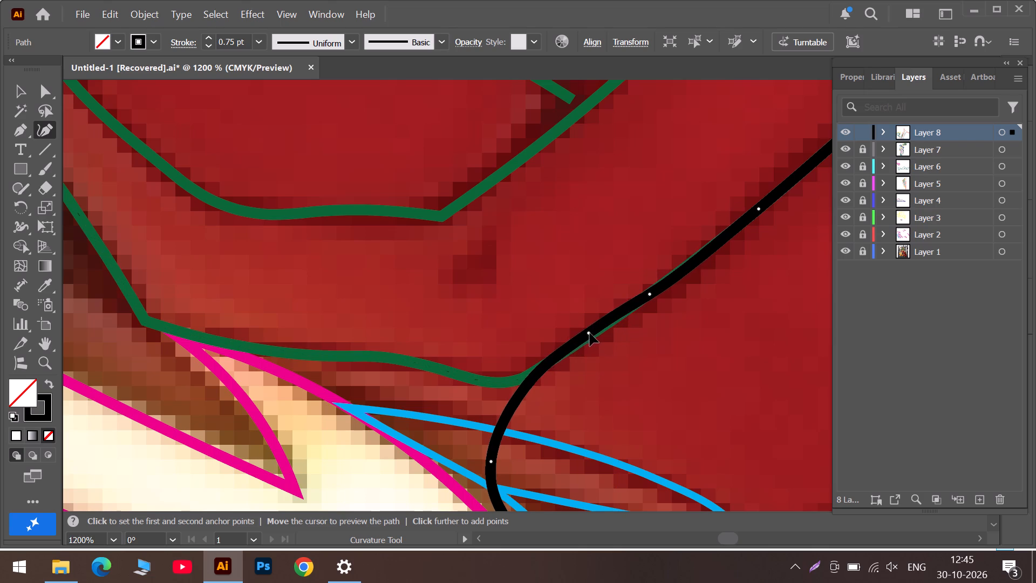
pyautogui.moveTo(590, 333); pyautogui.dragTo(594, 334)
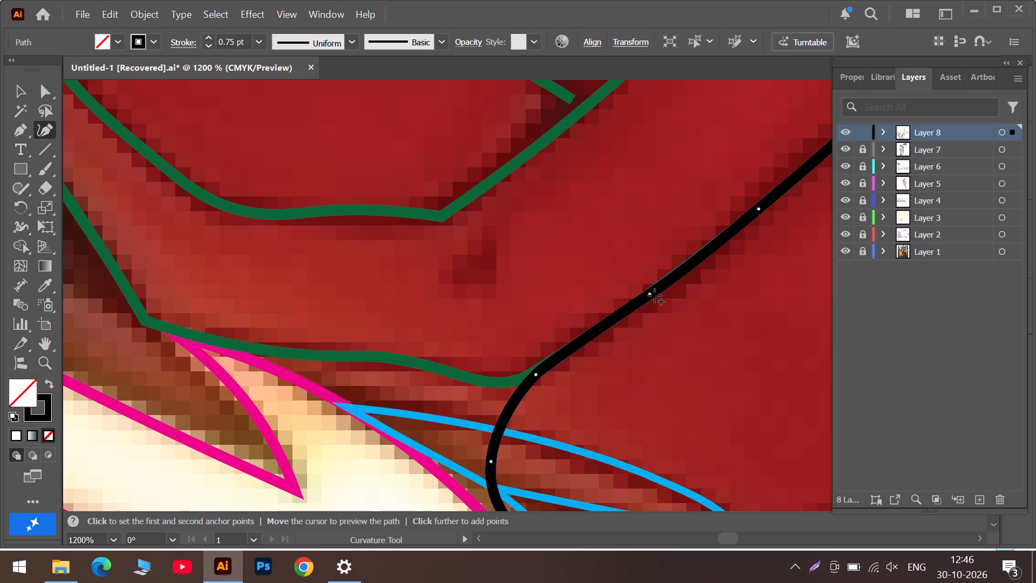
pyautogui.moveTo(648, 295); pyautogui.dragTo(646, 294)
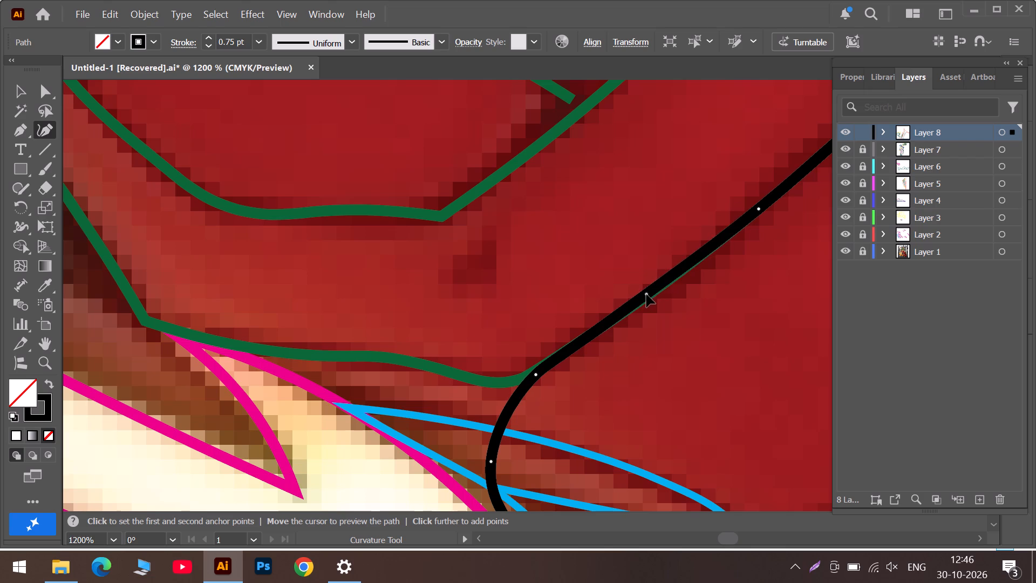
pyautogui.moveTo(646, 294); pyautogui.dragTo(659, 287)
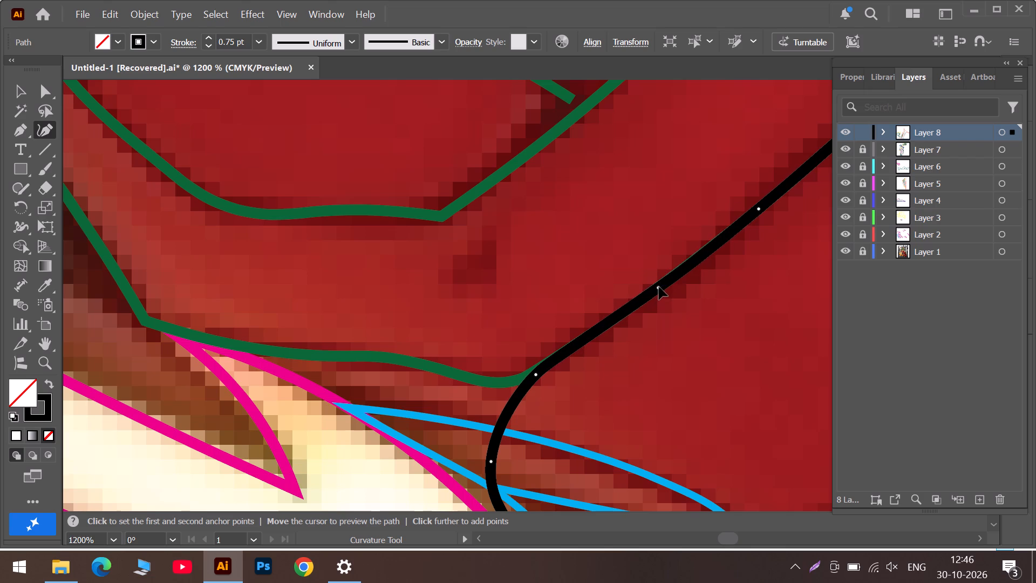
pyautogui.moveTo(659, 287); pyautogui.dragTo(651, 291)
pyautogui.moveTo(651, 291); pyautogui.dragTo(655, 292)
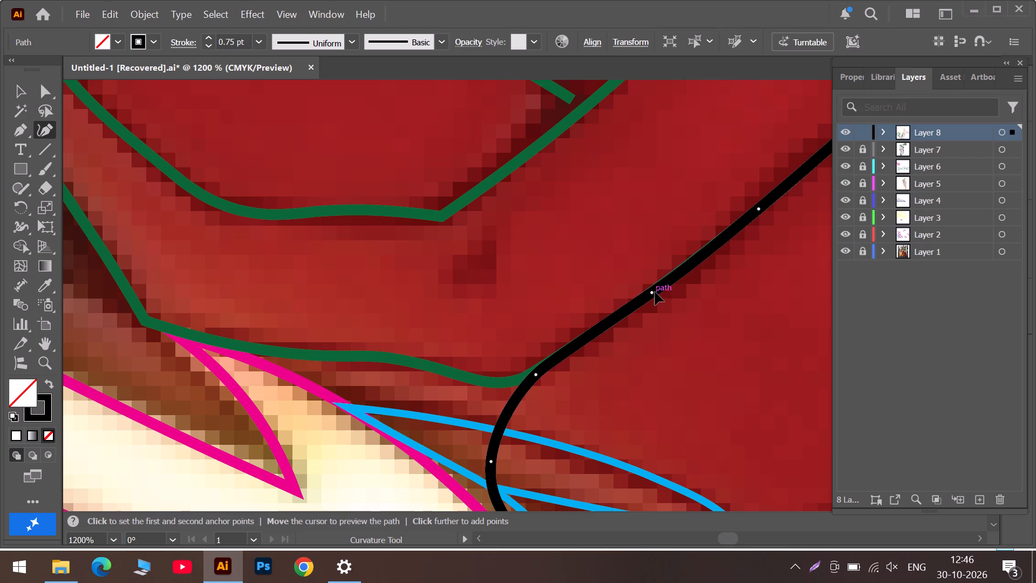
pyautogui.moveTo(655, 292); pyautogui.dragTo(657, 289)
pyautogui.moveTo(657, 289); pyautogui.dragTo(656, 291)
# Convert the black path anchor below the lower bend to a corner and move it to where the green and magenta outlines meet.
pyautogui.scroll(-5, 627, 311)
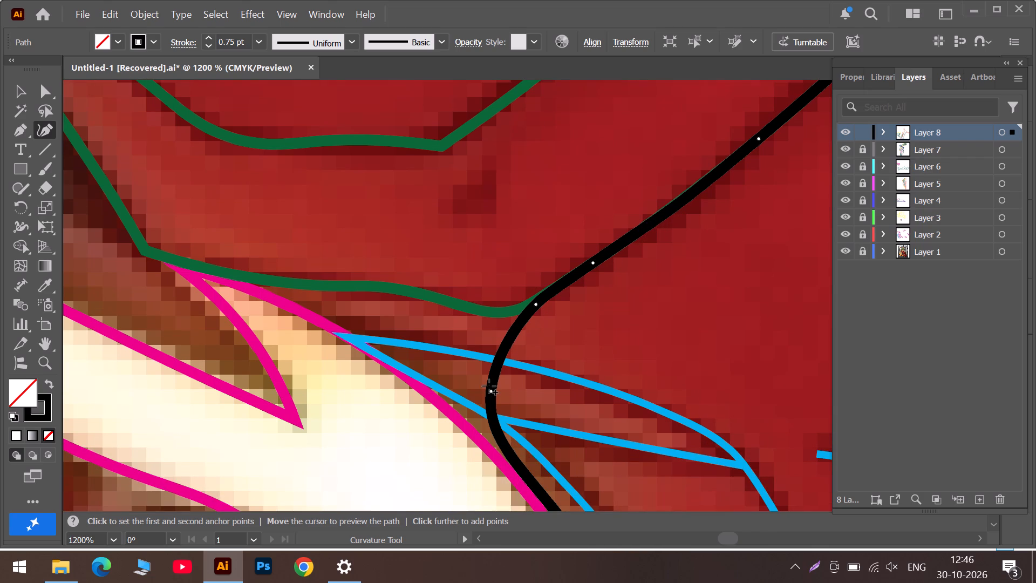
pyautogui.doubleClick(490, 390)
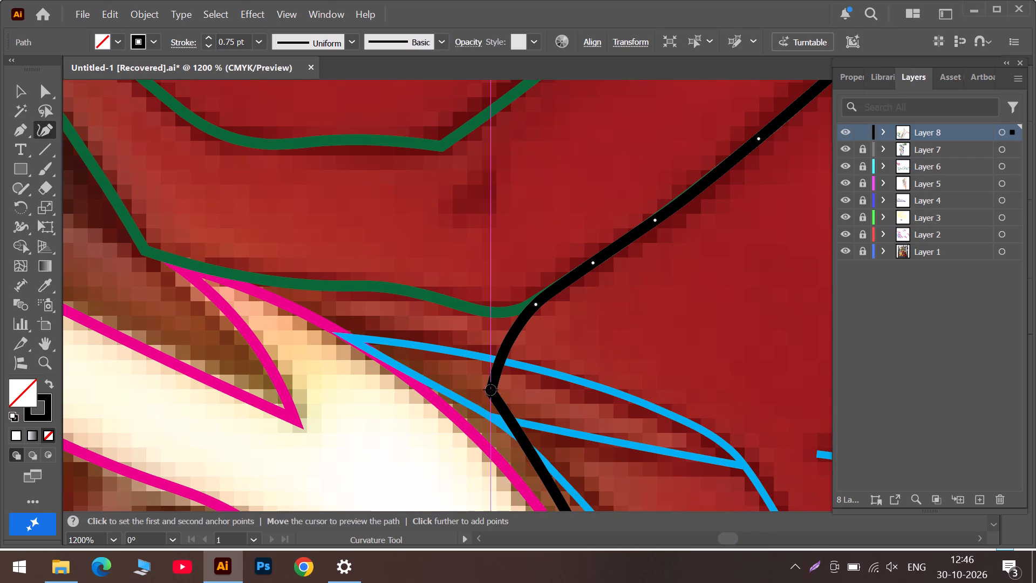
pyautogui.moveTo(490, 390); pyautogui.dragTo(264, 285)
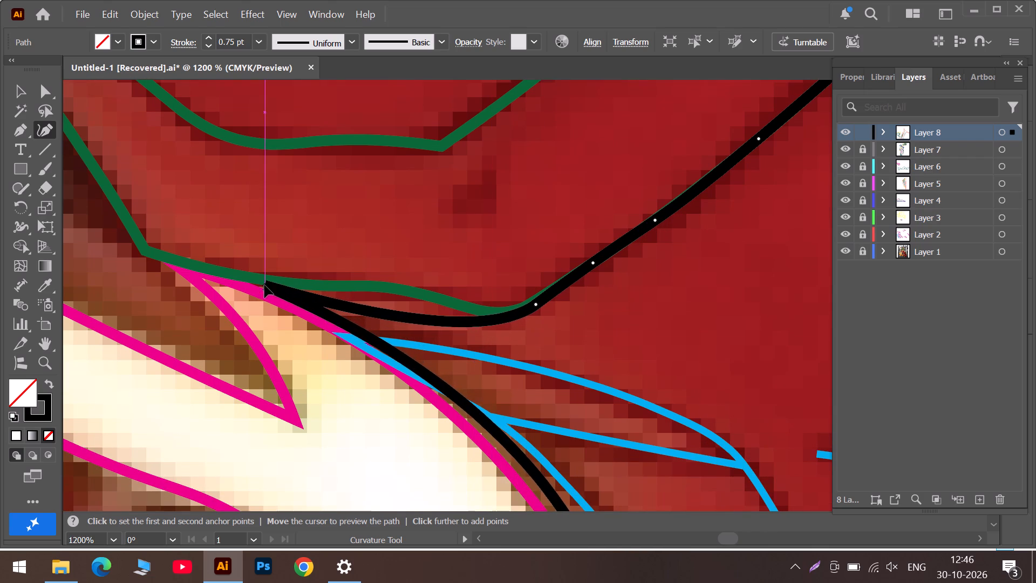
pyautogui.moveTo(264, 285); pyautogui.dragTo(244, 280)
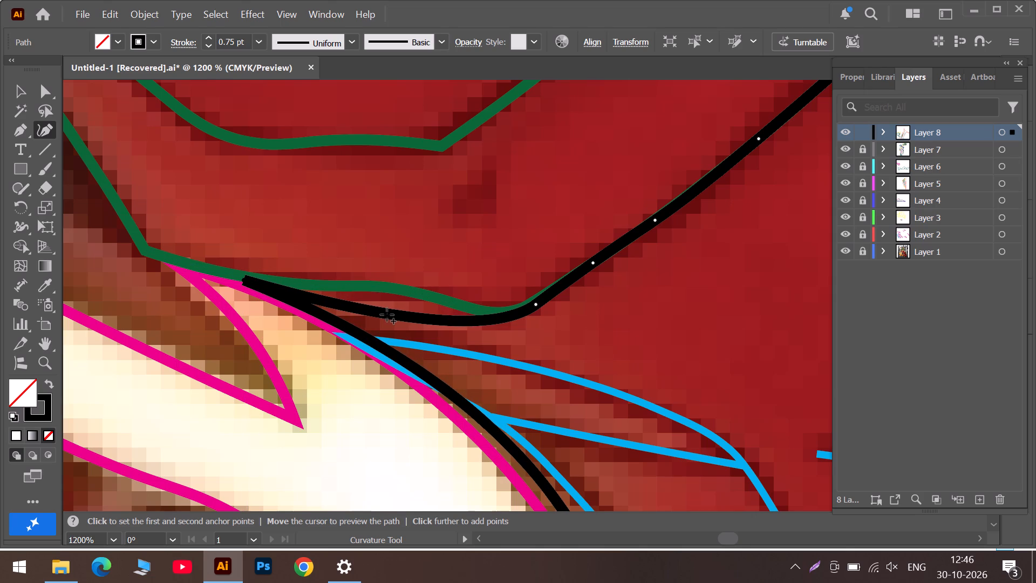
# Bend the black segment onto the wavy green line with a new anchor, and move the lower-bend anchor into the green line's dip.
pyautogui.moveTo(387, 315); pyautogui.dragTo(401, 291)
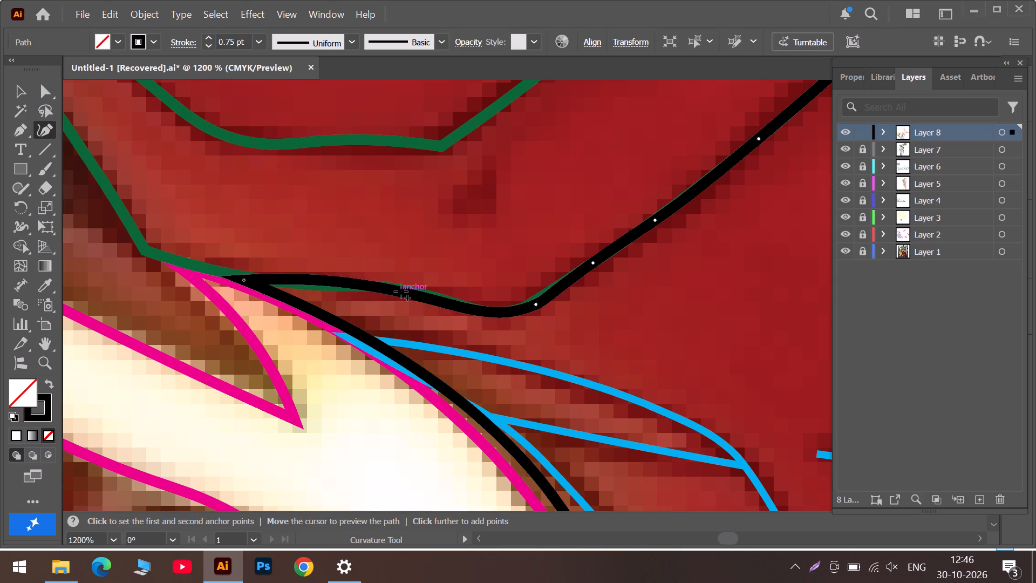
pyautogui.moveTo(401, 291); pyautogui.dragTo(442, 300)
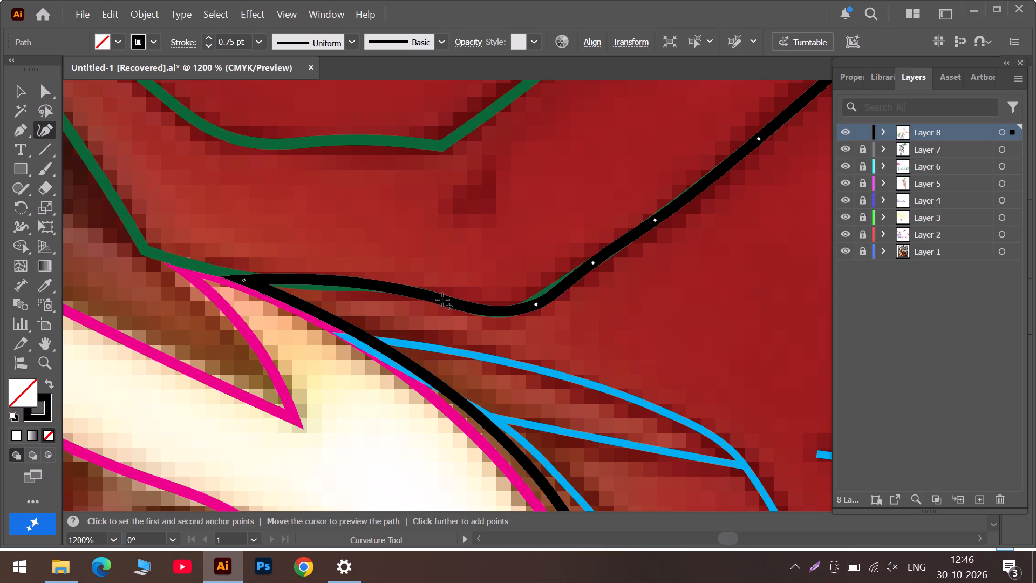
pyautogui.moveTo(442, 300); pyautogui.dragTo(444, 300)
pyautogui.moveTo(535, 307); pyautogui.dragTo(518, 311)
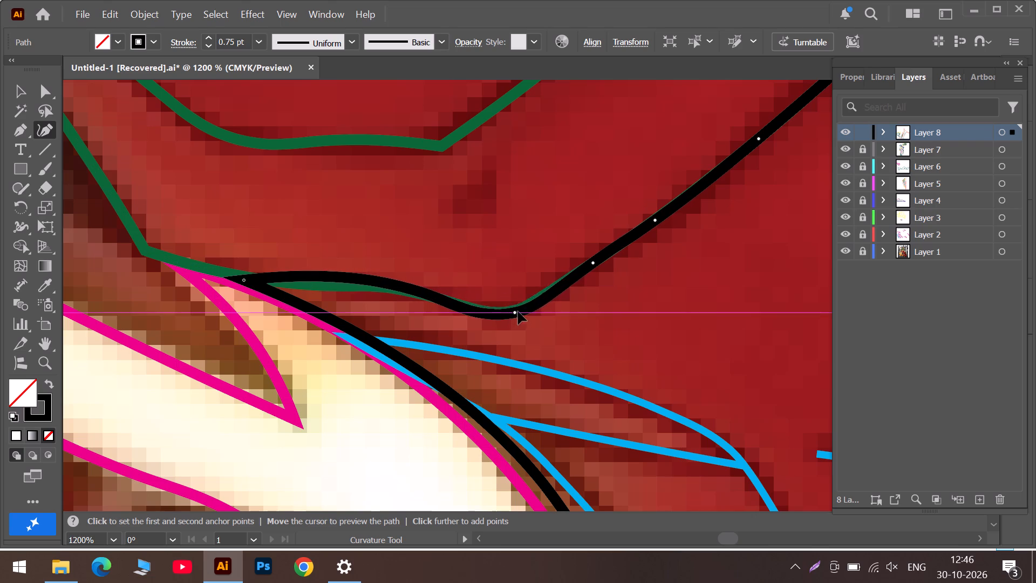
pyautogui.moveTo(518, 311); pyautogui.dragTo(523, 308)
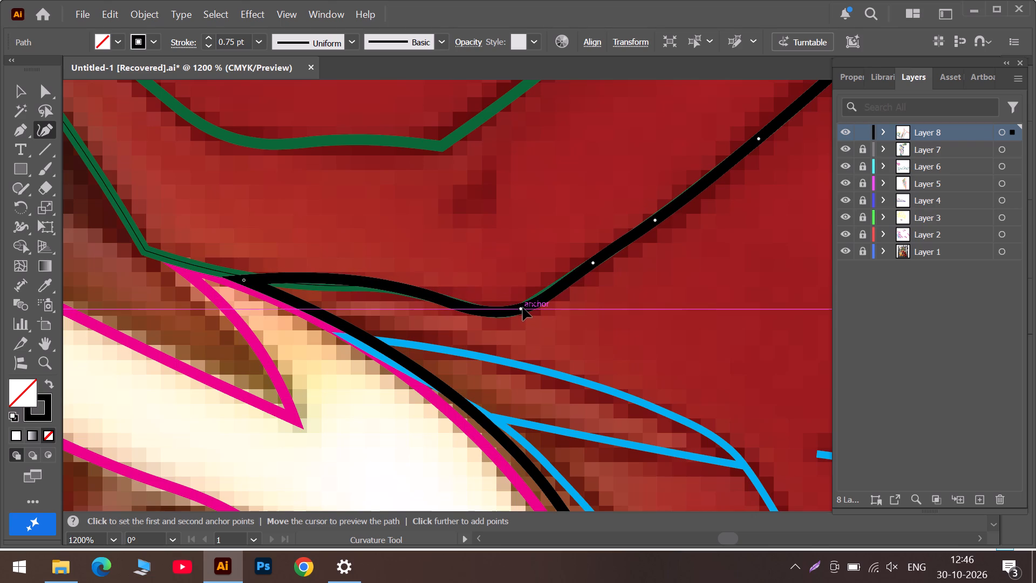
pyautogui.moveTo(523, 308); pyautogui.dragTo(517, 307)
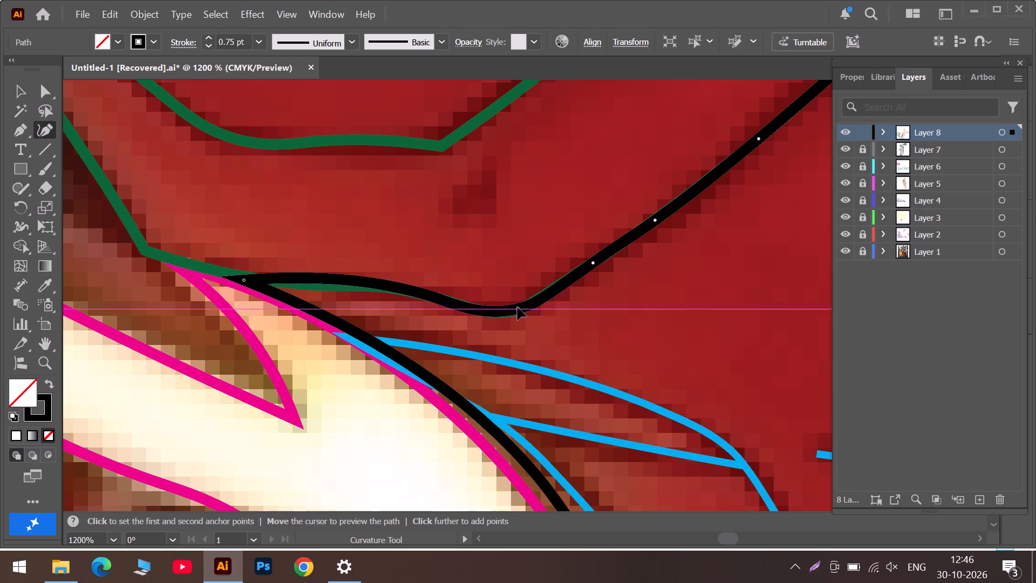
pyautogui.moveTo(517, 307); pyautogui.dragTo(506, 312)
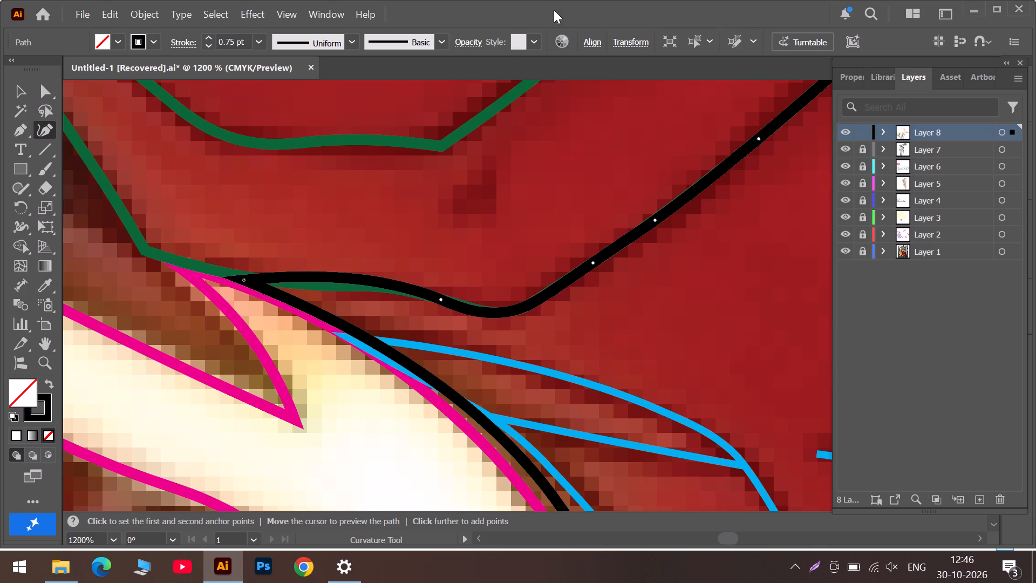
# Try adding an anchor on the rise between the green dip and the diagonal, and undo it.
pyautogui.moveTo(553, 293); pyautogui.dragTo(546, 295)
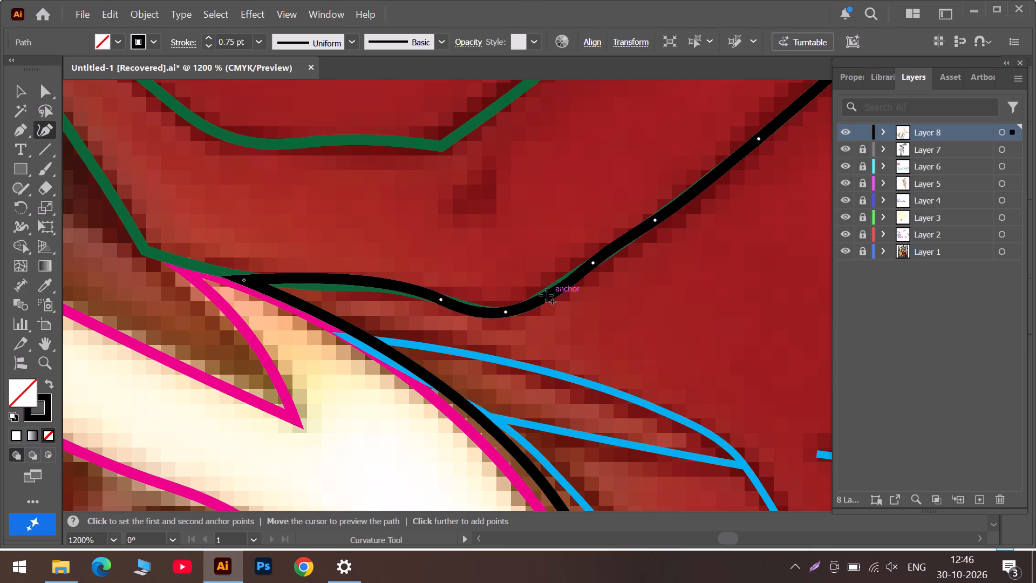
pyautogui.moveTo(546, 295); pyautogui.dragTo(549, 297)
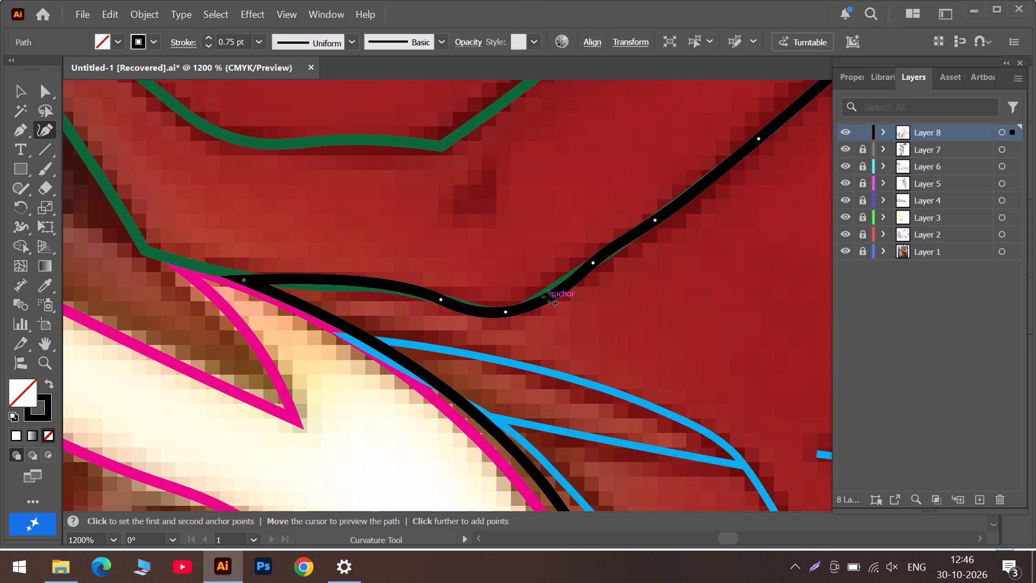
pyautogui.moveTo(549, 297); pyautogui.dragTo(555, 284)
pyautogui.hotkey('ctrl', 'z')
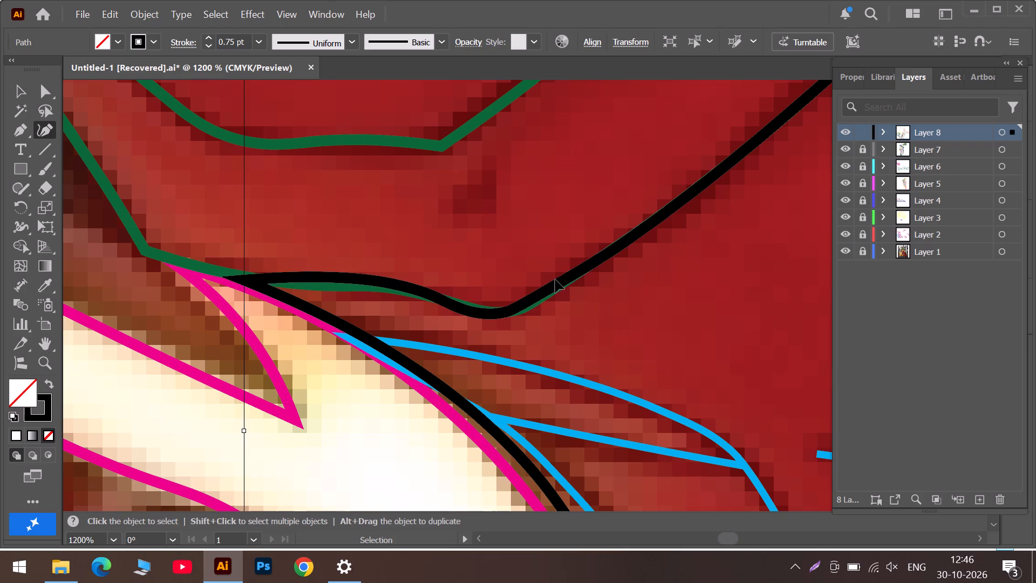
# Add a black path anchor just before the green dip and move its neighbouring anchor along the green line toward the corner.
pyautogui.moveTo(471, 309); pyautogui.dragTo(470, 308)
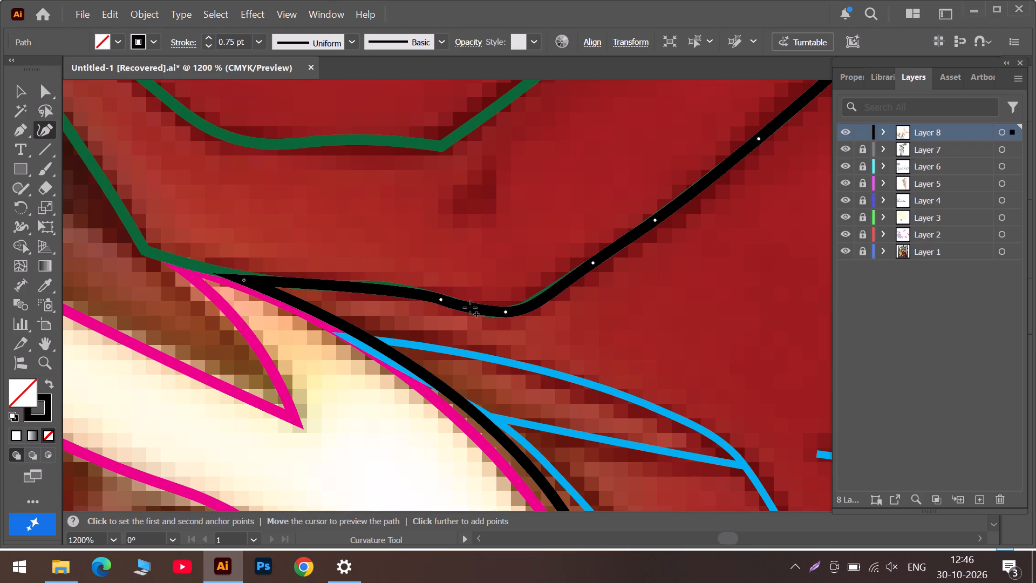
pyautogui.moveTo(470, 308); pyautogui.dragTo(467, 309)
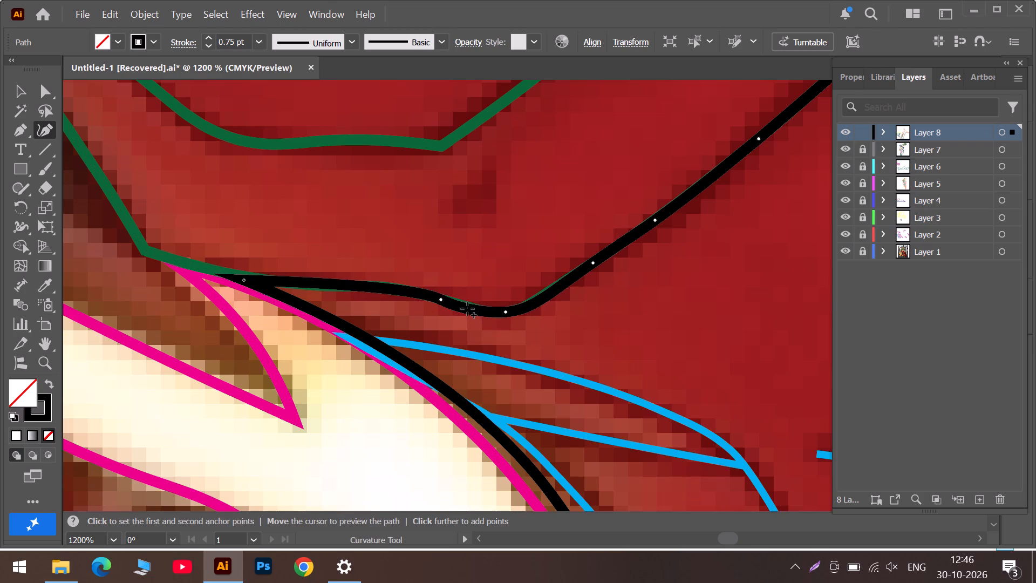
pyautogui.moveTo(467, 309); pyautogui.dragTo(465, 305)
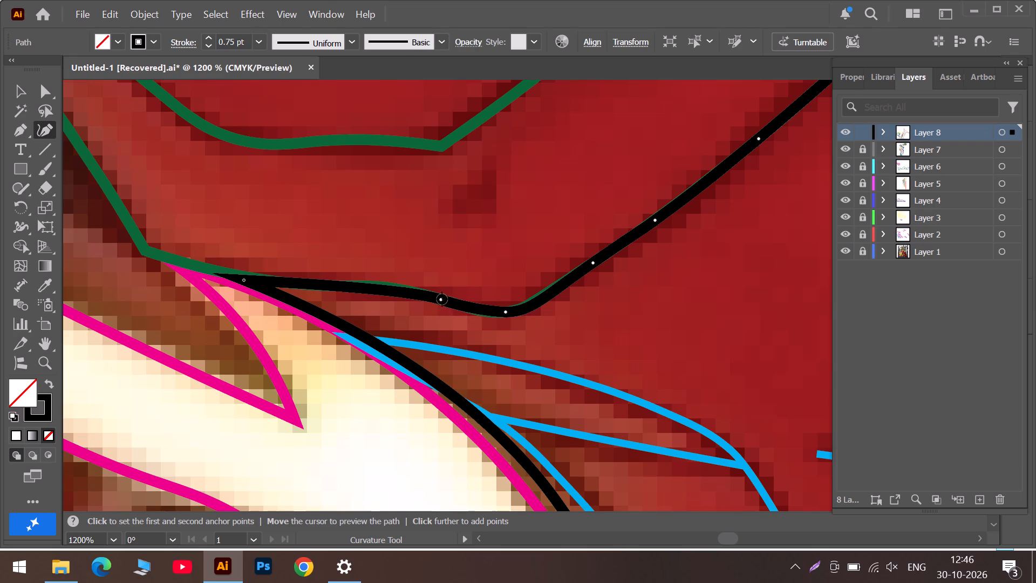
pyautogui.moveTo(441, 300); pyautogui.dragTo(317, 282)
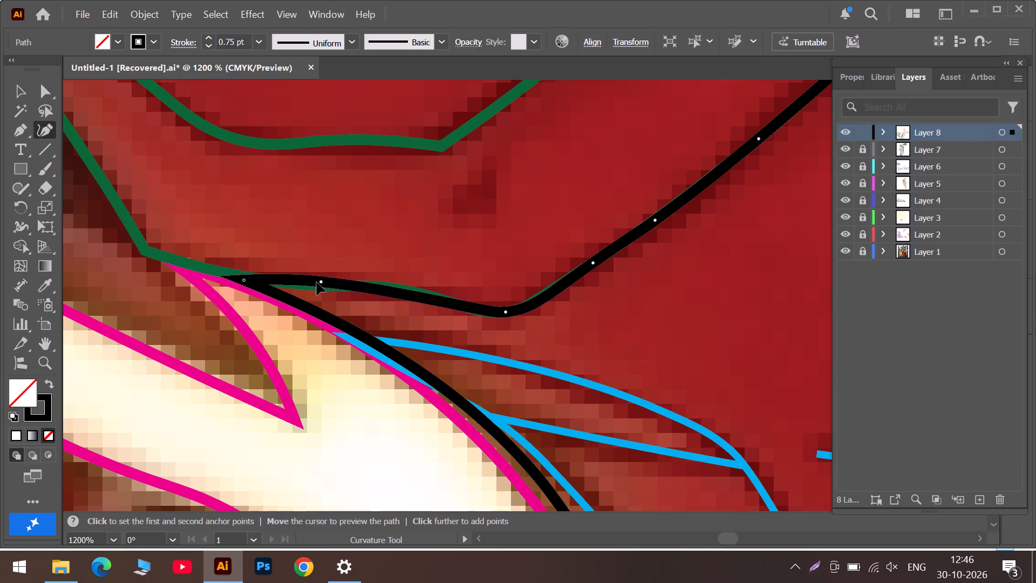
pyautogui.moveTo(317, 282); pyautogui.dragTo(300, 284)
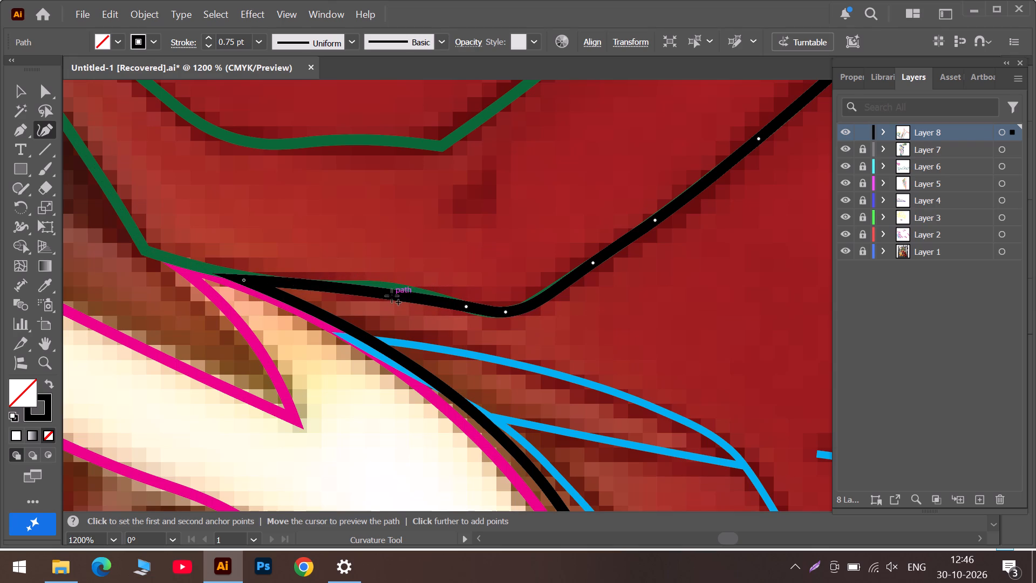
# Add three anchors across the green line's shallow hump, adjusting them so the black path follows it between corner and dip.
pyautogui.moveTo(391, 296); pyautogui.dragTo(379, 288)
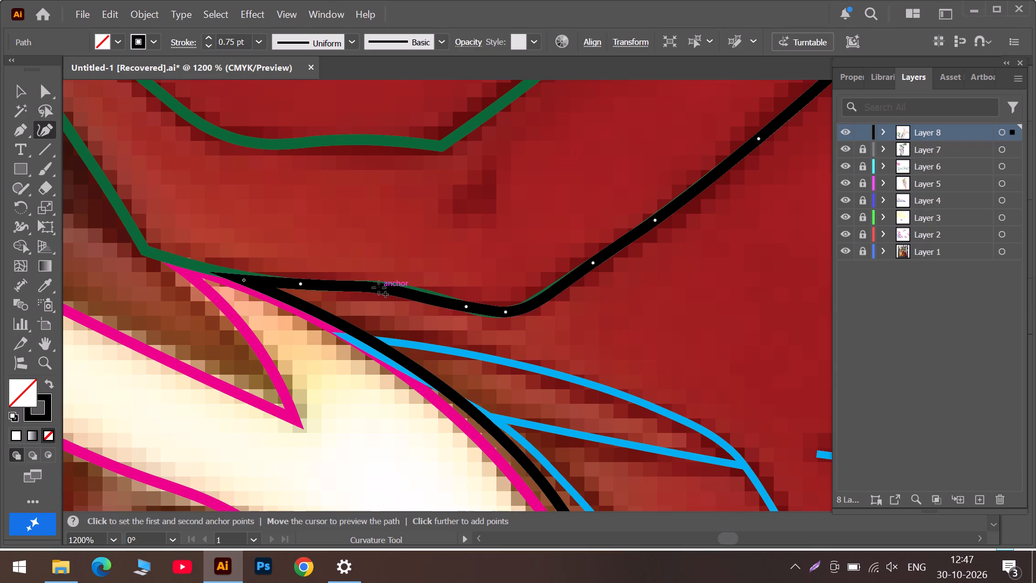
pyautogui.moveTo(379, 288); pyautogui.dragTo(373, 290)
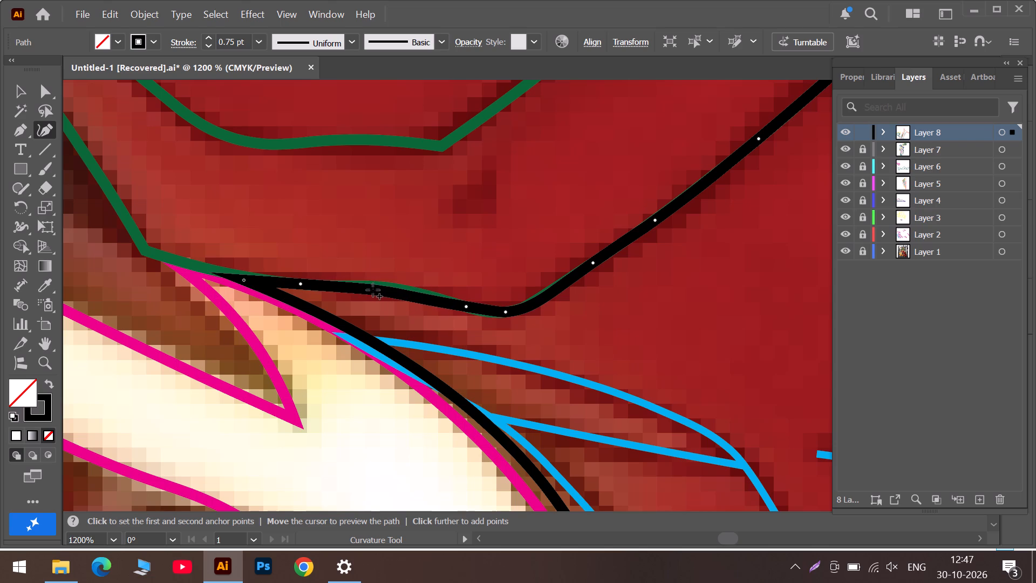
pyautogui.moveTo(373, 290); pyautogui.dragTo(352, 287)
pyautogui.moveTo(352, 287); pyautogui.dragTo(351, 288)
pyautogui.moveTo(392, 293); pyautogui.dragTo(396, 288)
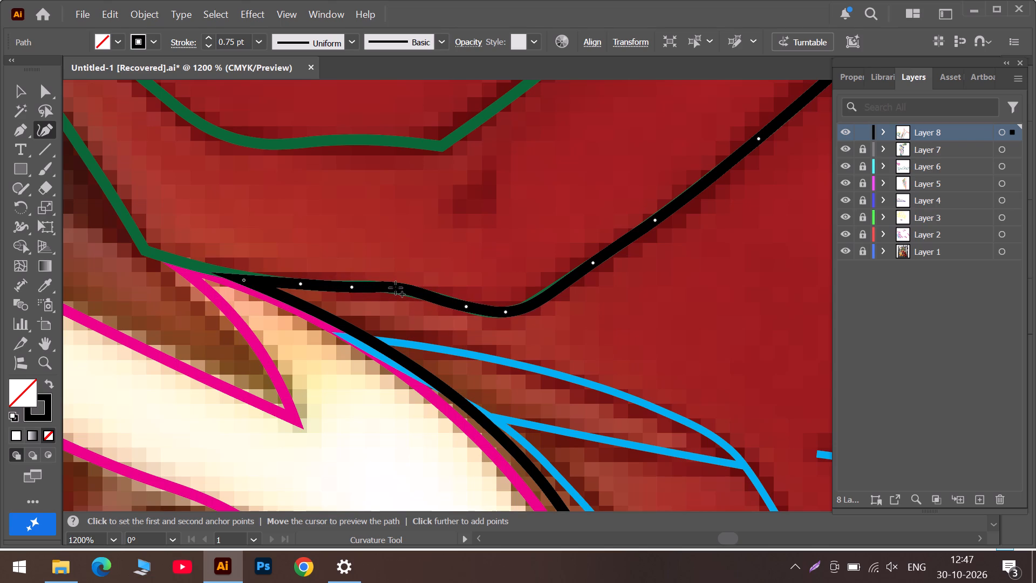
pyautogui.moveTo(396, 288); pyautogui.dragTo(402, 293)
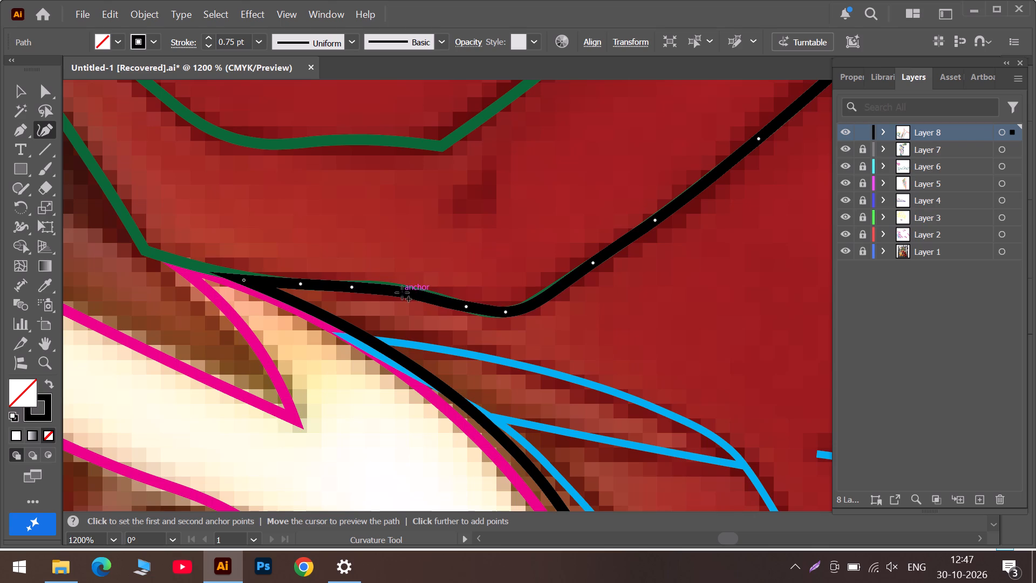
pyautogui.moveTo(402, 293); pyautogui.dragTo(408, 290)
pyautogui.moveTo(408, 290); pyautogui.dragTo(432, 296)
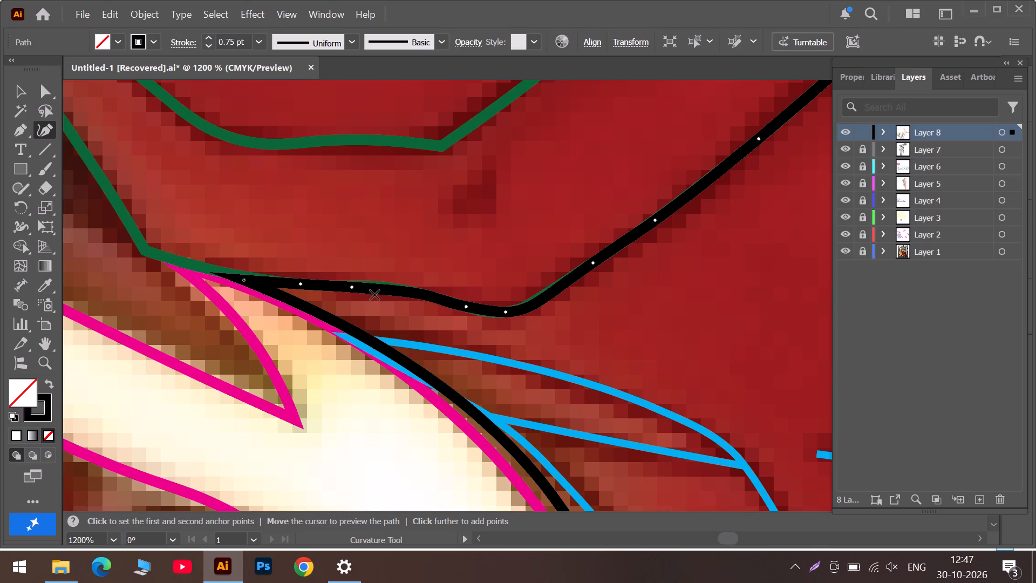
pyautogui.click(351, 288)
pyautogui.moveTo(382, 290); pyautogui.dragTo(374, 286)
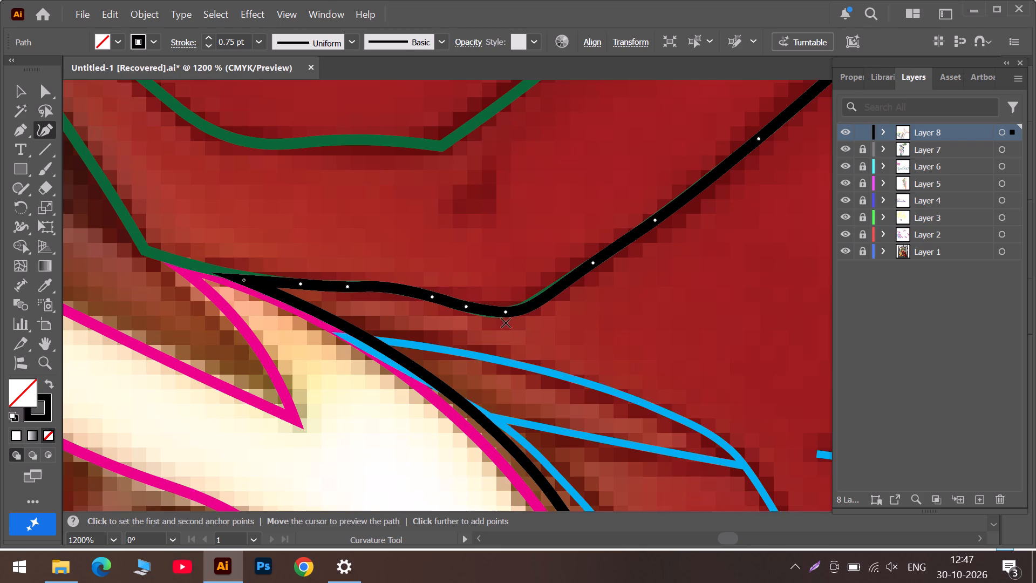
# Add anchors at the bottom of the green dip and on the rise beyond it, fitting the black path to the line.
pyautogui.click(489, 309)
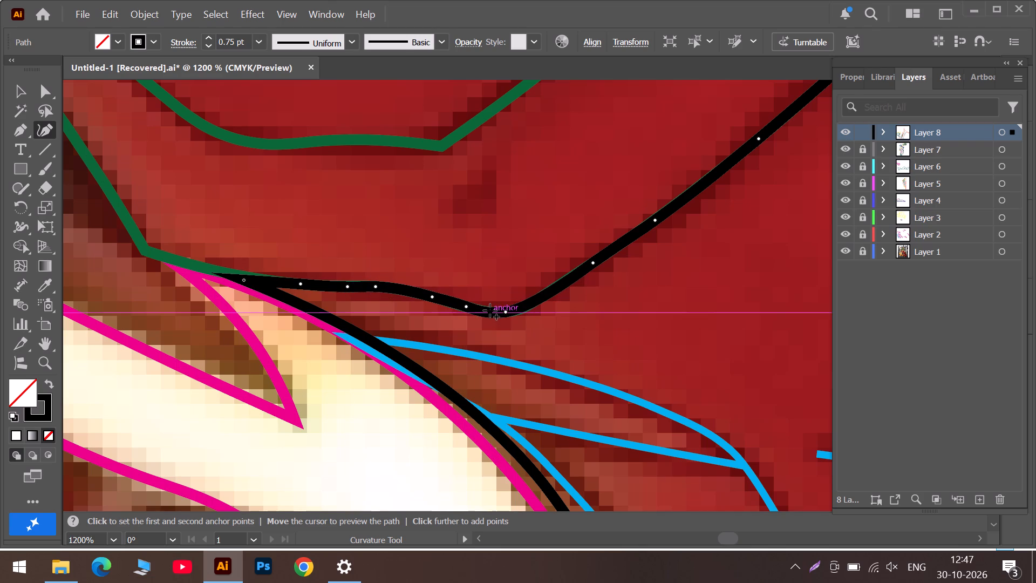
pyautogui.moveTo(557, 289); pyautogui.dragTo(548, 291)
pyautogui.scroll(-1, 502, 318)
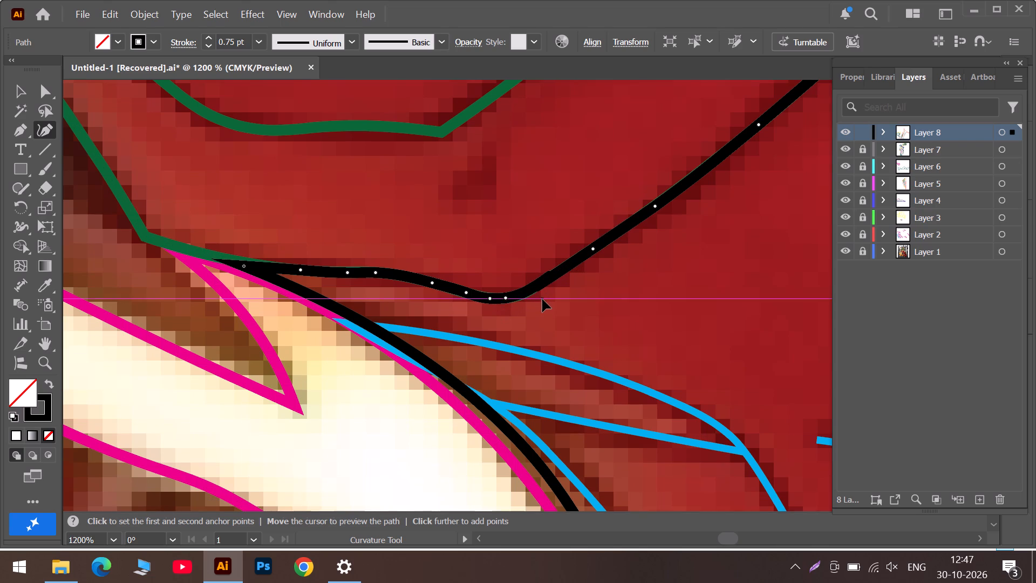
pyautogui.hotkey('ctrl', 'z')
pyautogui.moveTo(559, 272); pyautogui.dragTo(555, 274)
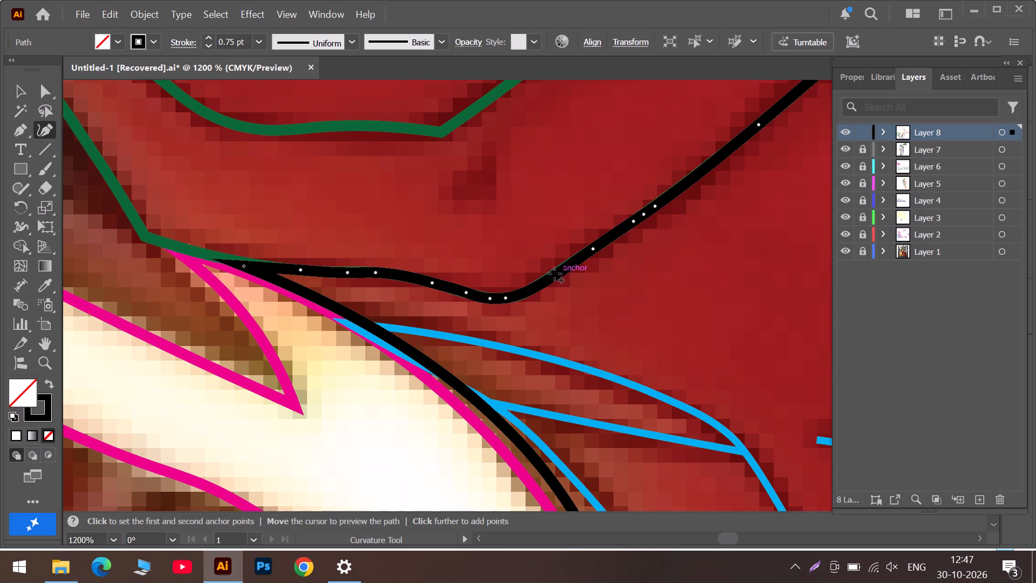
pyautogui.moveTo(555, 274); pyautogui.dragTo(550, 277)
# Add a black path anchor on the upper magenta curve, just before the first cyan line branches off, and adjust it onto the curve.
pyautogui.scroll(-3, 396, 344)
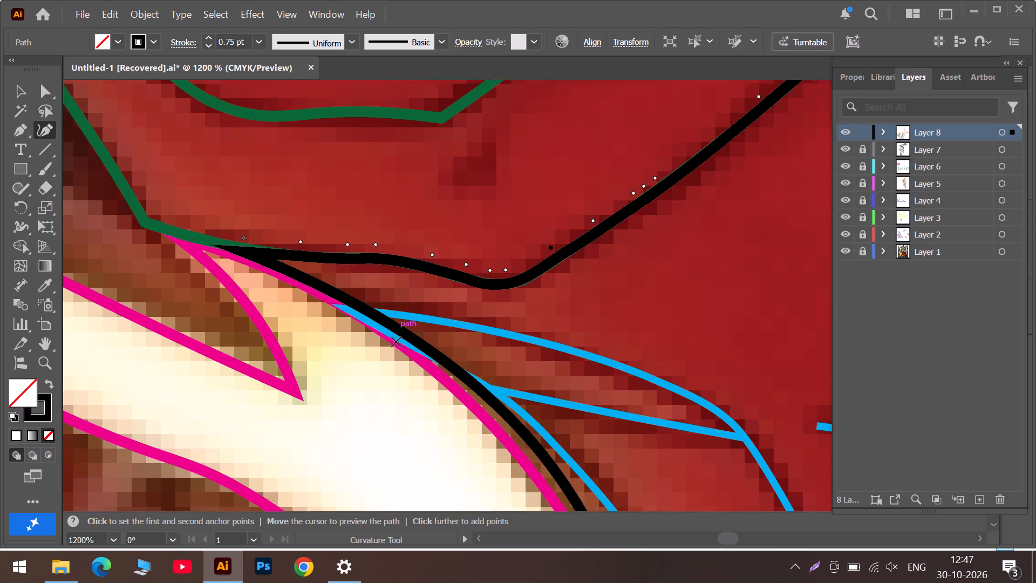
pyautogui.scroll(-3, 396, 342)
pyautogui.scroll(-4, 459, 318)
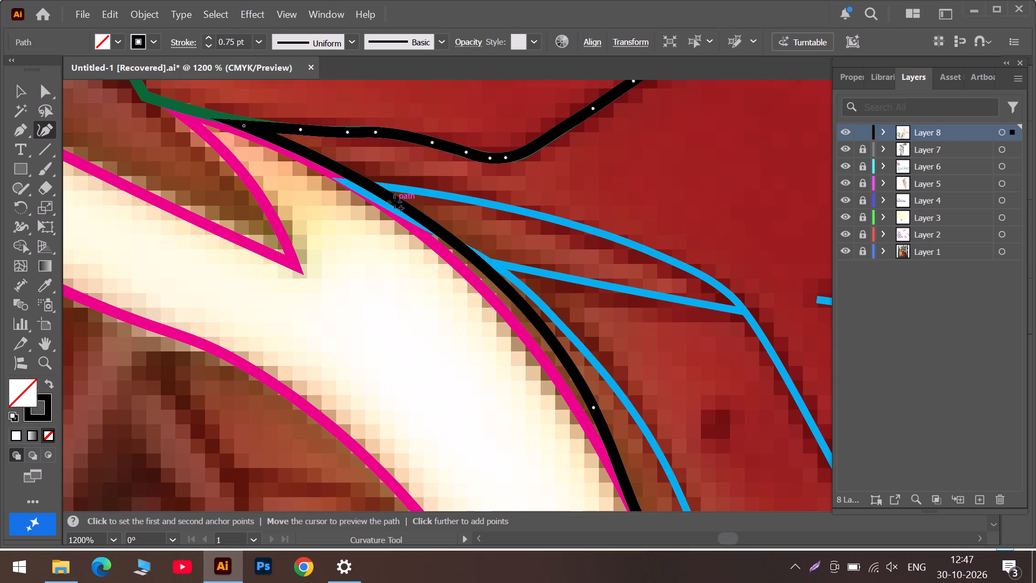
pyautogui.moveTo(394, 201); pyautogui.dragTo(344, 179)
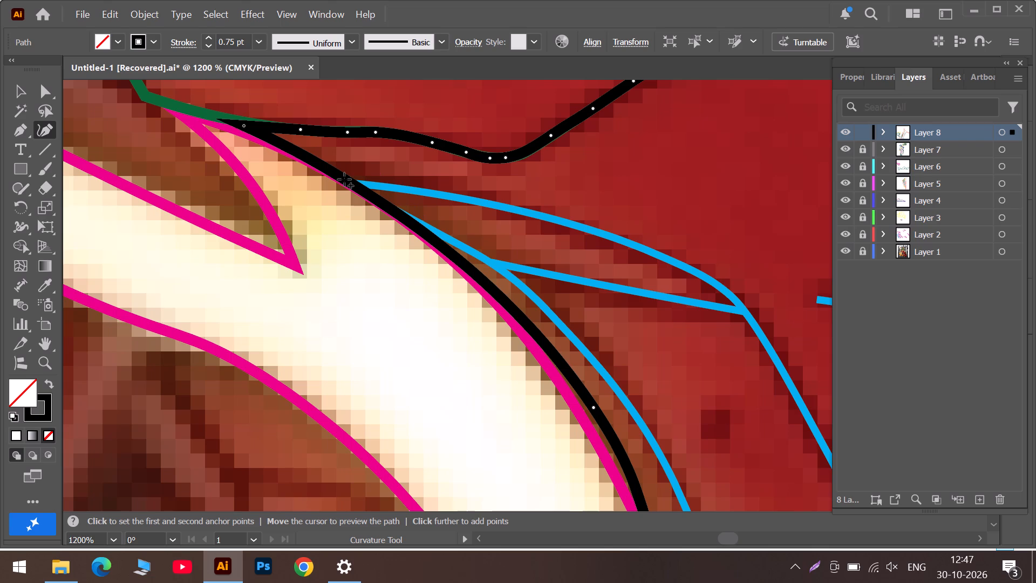
pyautogui.moveTo(344, 179); pyautogui.dragTo(330, 176)
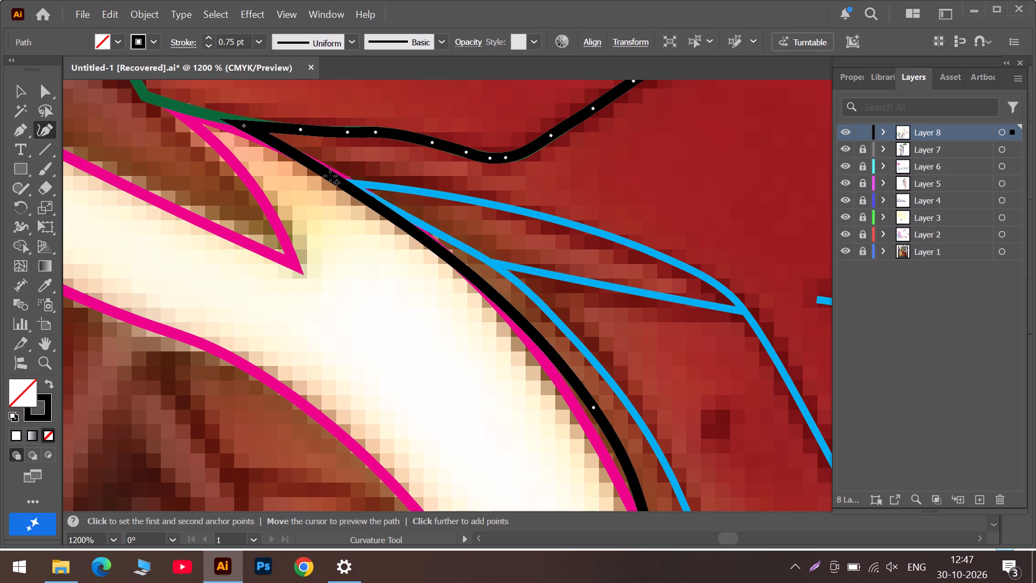
pyautogui.moveTo(330, 176); pyautogui.dragTo(340, 177)
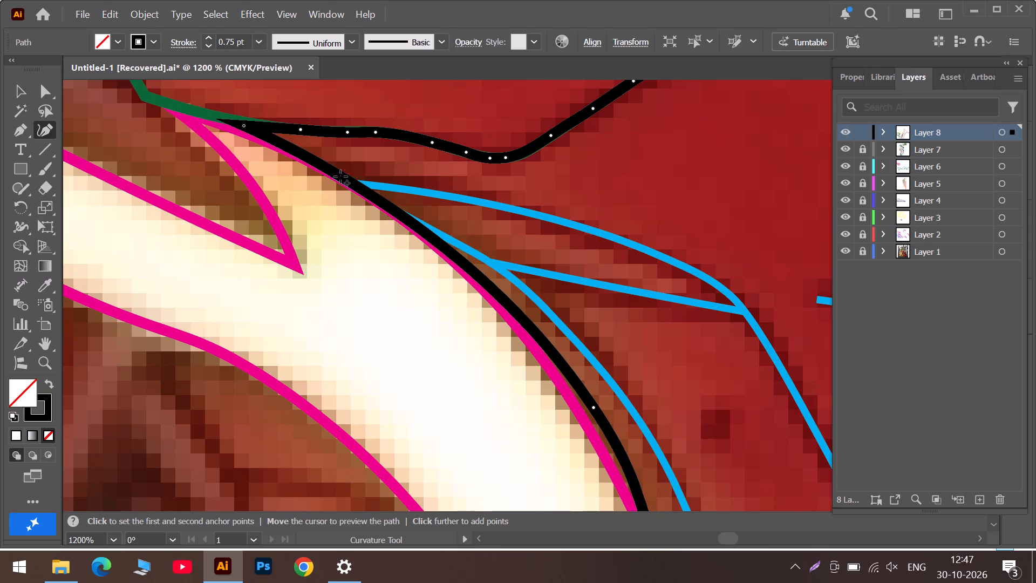
pyautogui.moveTo(340, 177); pyautogui.dragTo(342, 181)
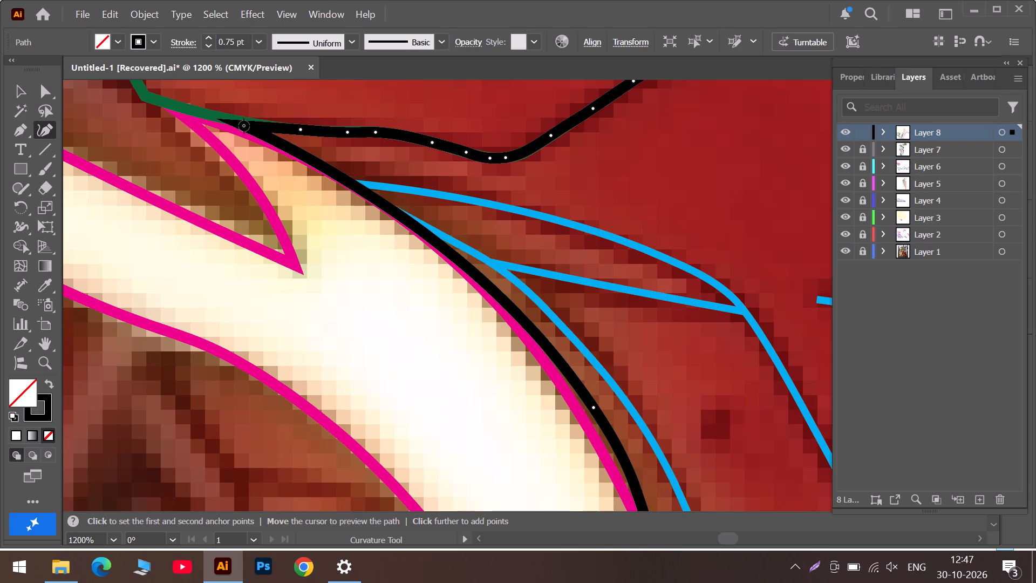
# Move the black corner anchor toward the green and magenta junction and refit the neighbouring anchor to the magenta curve.
pyautogui.moveTo(244, 126); pyautogui.dragTo(223, 122)
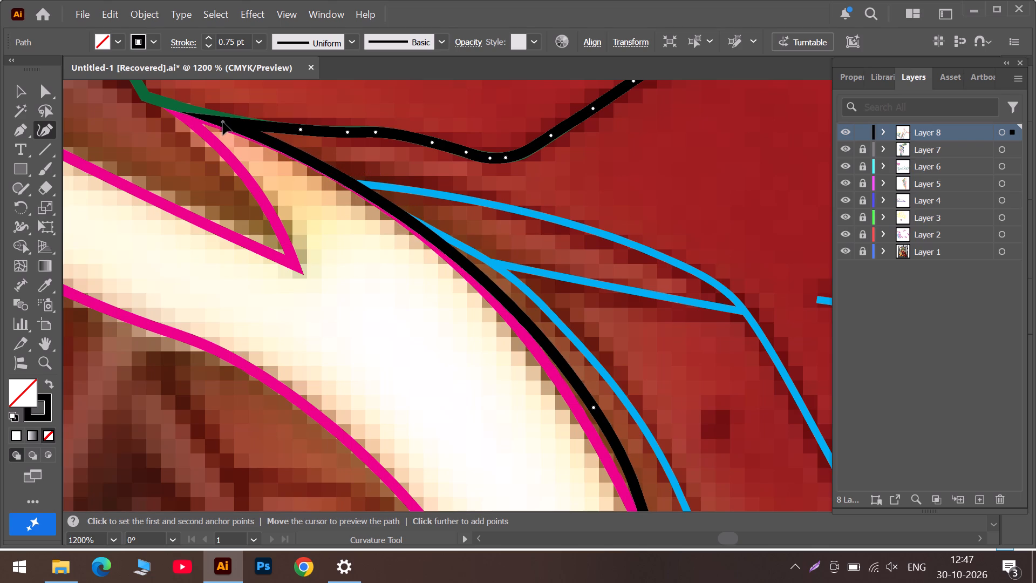
pyautogui.moveTo(223, 122); pyautogui.dragTo(214, 119)
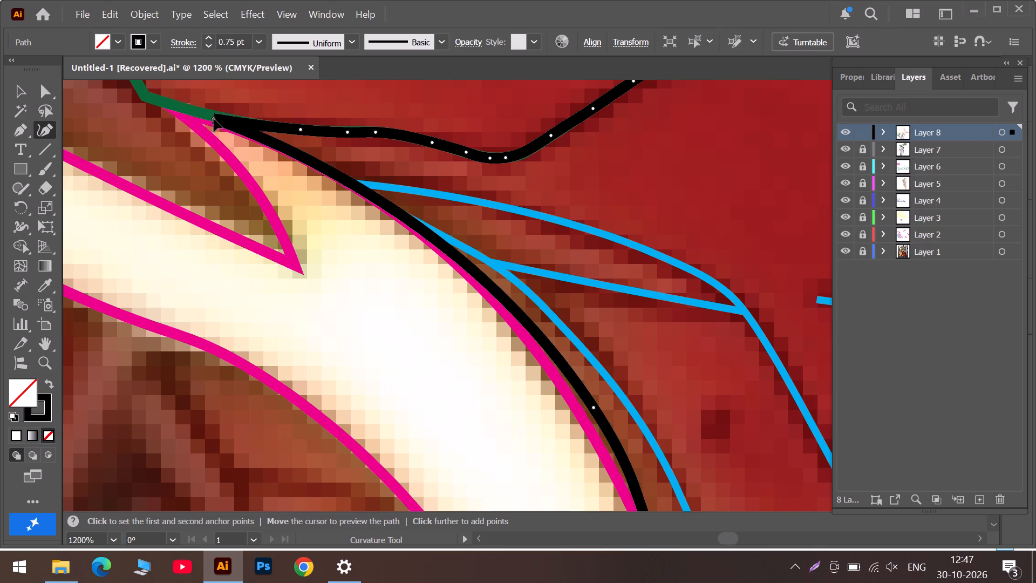
pyautogui.moveTo(214, 119); pyautogui.dragTo(206, 119)
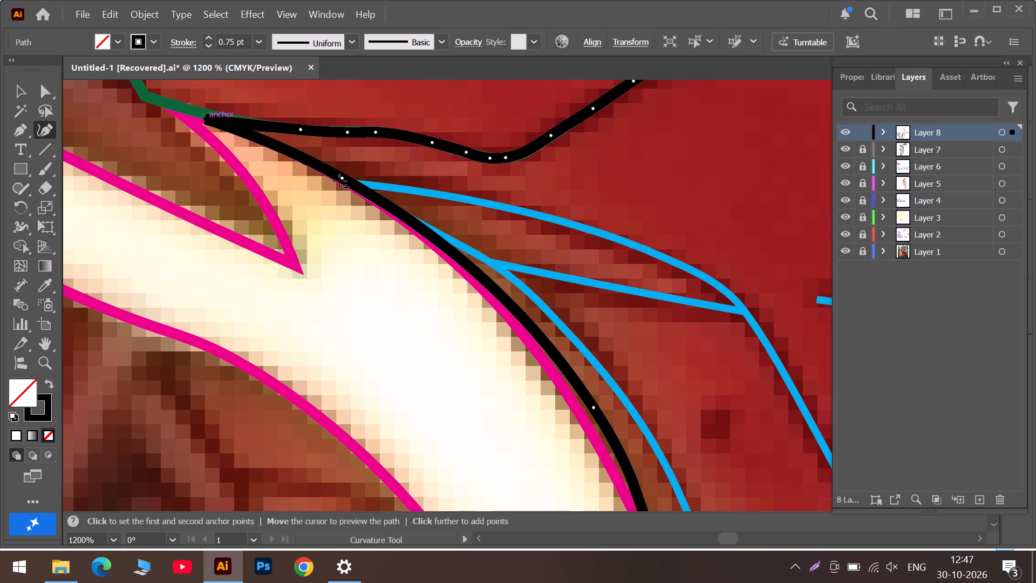
pyautogui.moveTo(343, 179); pyautogui.dragTo(341, 179)
pyautogui.moveTo(341, 179); pyautogui.dragTo(333, 176)
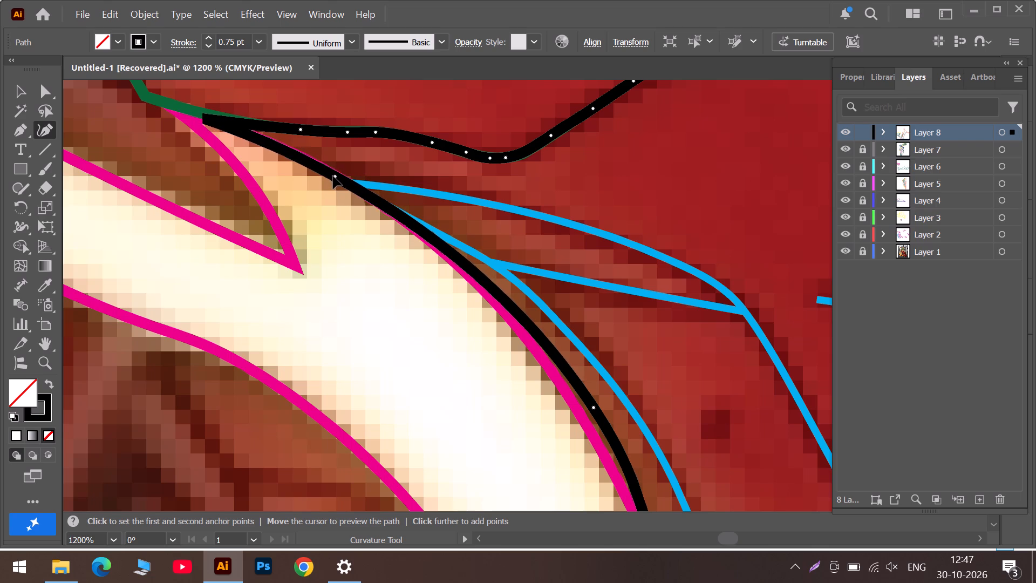
pyautogui.moveTo(333, 176); pyautogui.dragTo(328, 171)
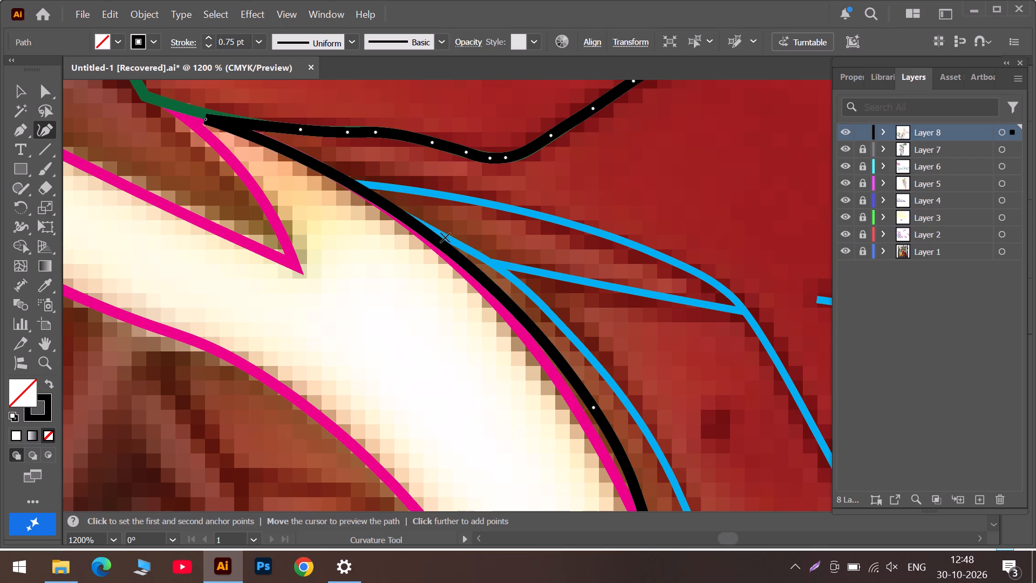
# Fit the black path to the middle of the magenta curve by adding two anchors and moving the existing anchor between them and the lower bend.
pyautogui.moveTo(442, 244); pyautogui.dragTo(437, 247)
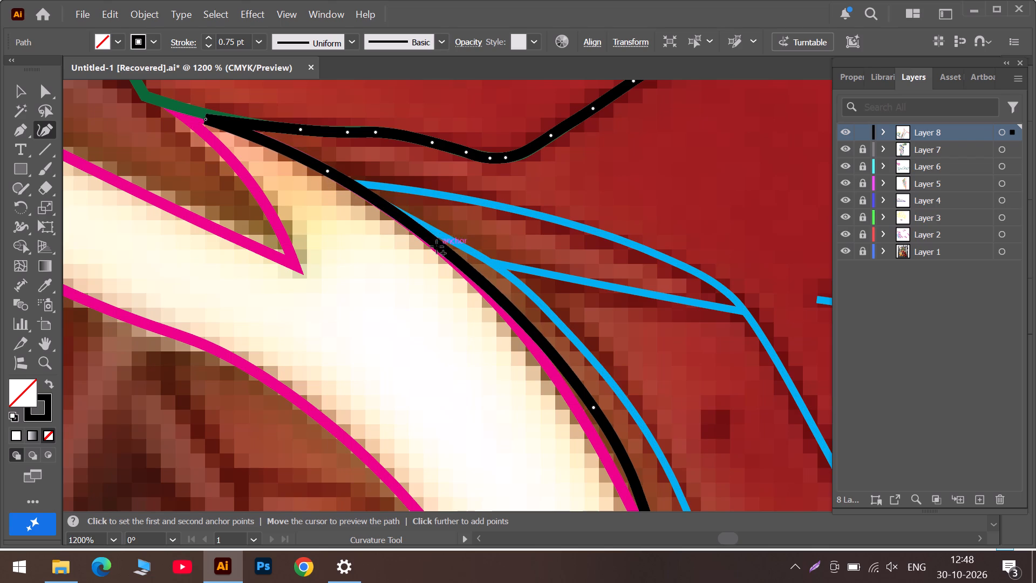
pyautogui.moveTo(437, 247); pyautogui.dragTo(439, 246)
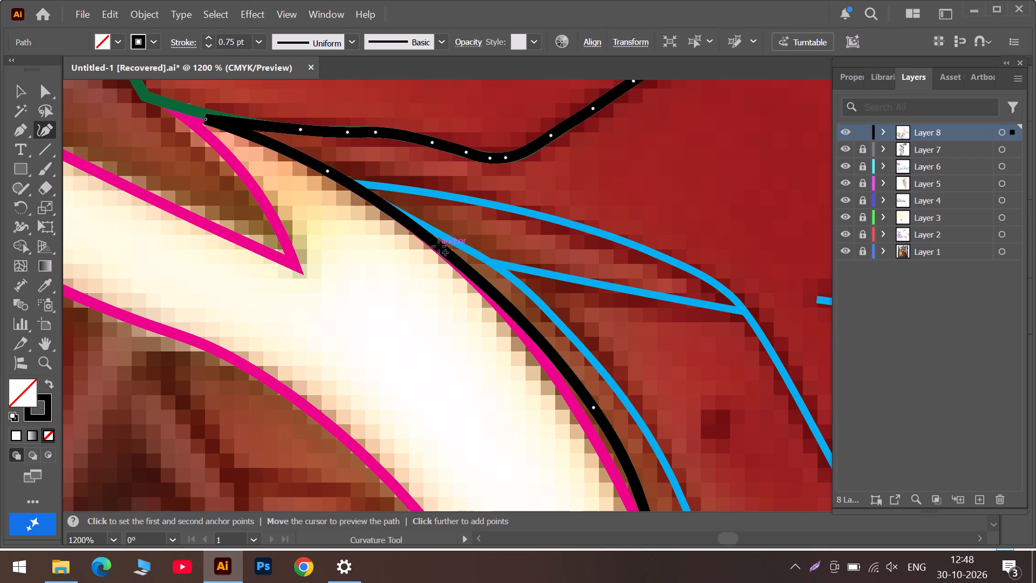
pyautogui.moveTo(439, 246); pyautogui.dragTo(420, 238)
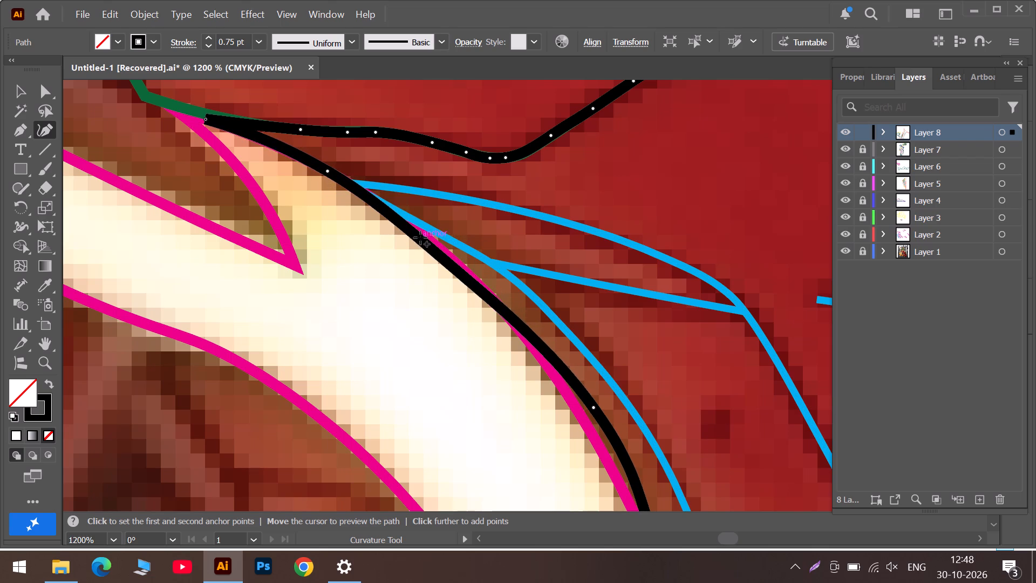
pyautogui.moveTo(420, 238); pyautogui.dragTo(428, 239)
pyautogui.scroll(-6, 456, 260)
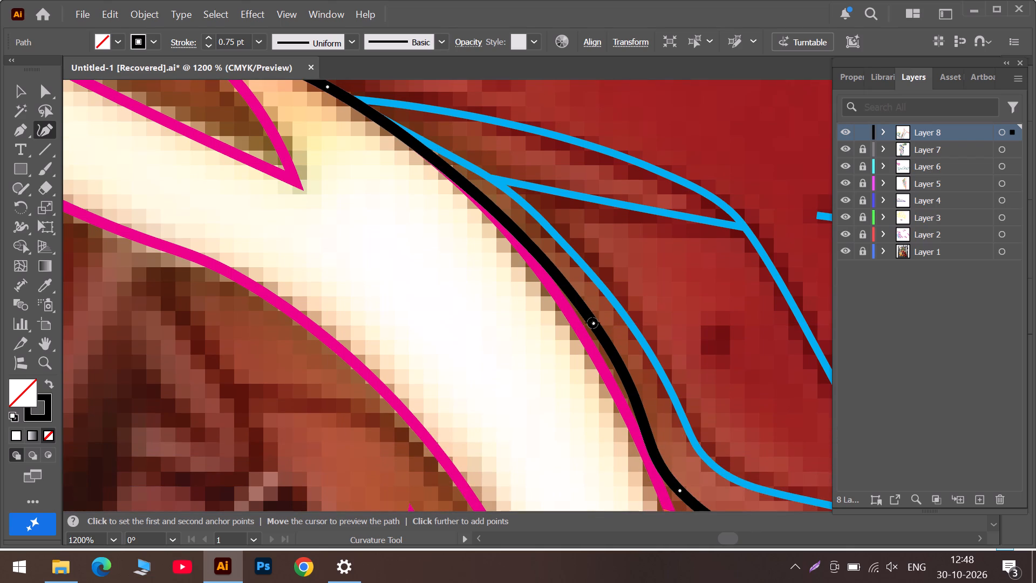
pyautogui.moveTo(592, 323); pyautogui.dragTo(571, 308)
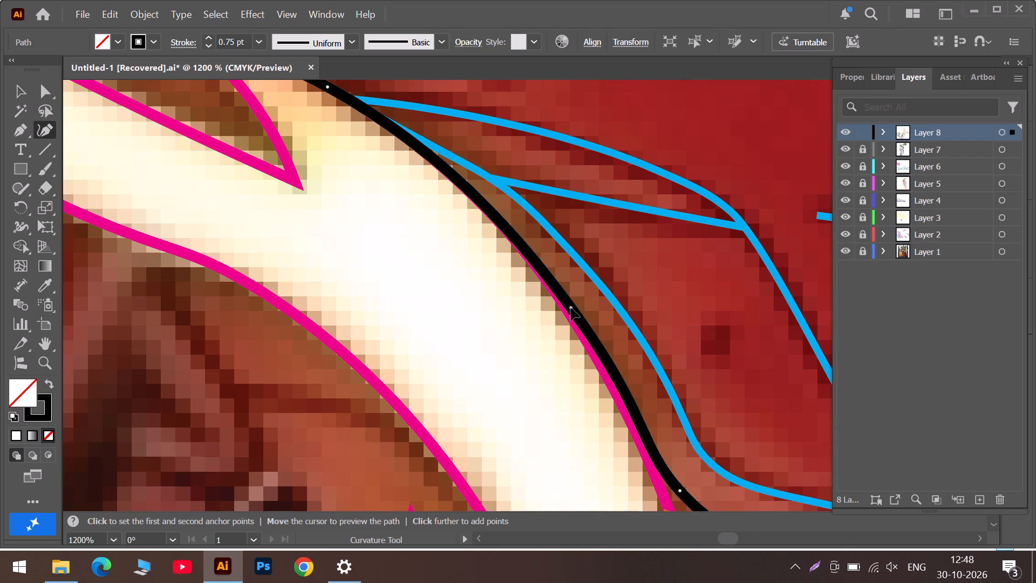
pyautogui.moveTo(571, 308); pyautogui.dragTo(565, 308)
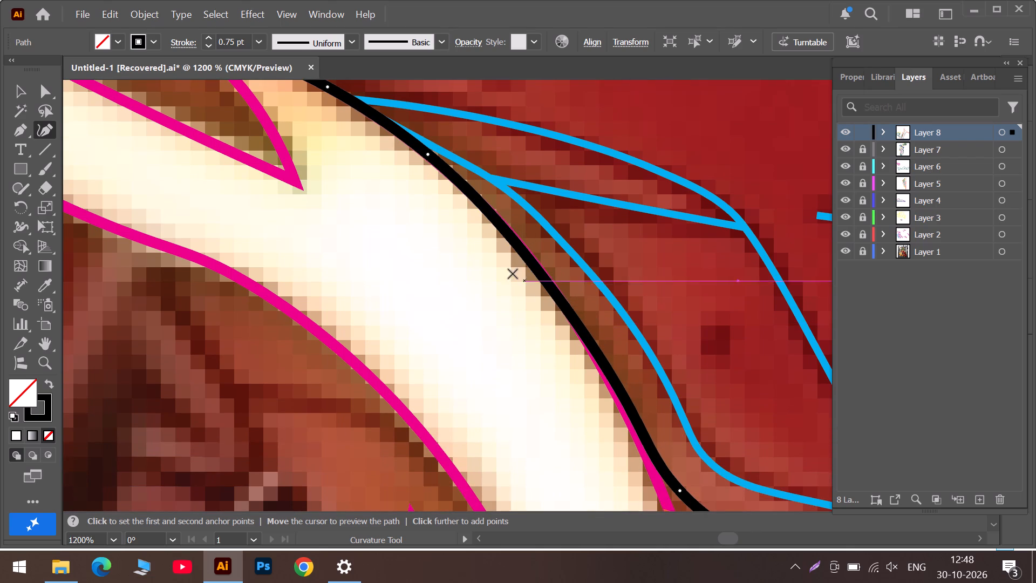
pyautogui.moveTo(511, 238); pyautogui.dragTo(521, 245)
# Convert the black anchor at the magenta curve's lower end to a corner and move it to the tip of the orange outline.
pyautogui.scroll(-7, 550, 282)
pyautogui.scroll(-2, 672, 344)
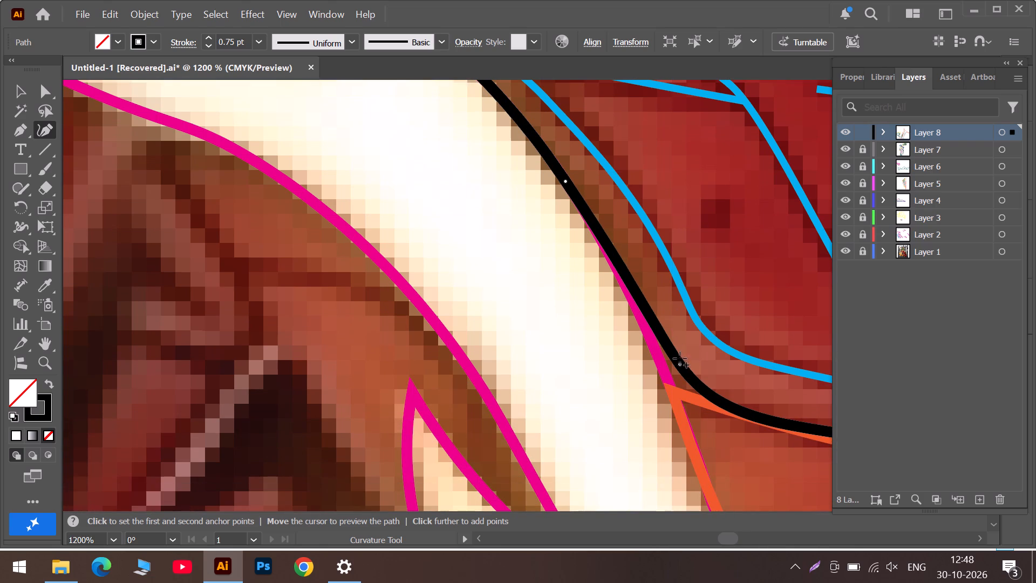
pyautogui.doubleClick(680, 363)
pyautogui.moveTo(680, 363); pyautogui.dragTo(674, 375)
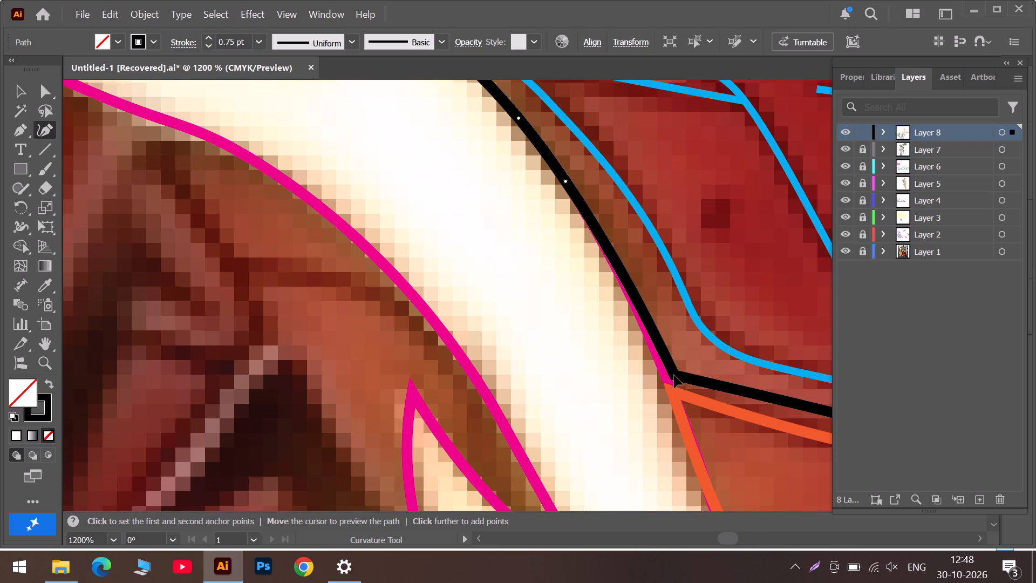
pyautogui.moveTo(674, 375); pyautogui.dragTo(673, 393)
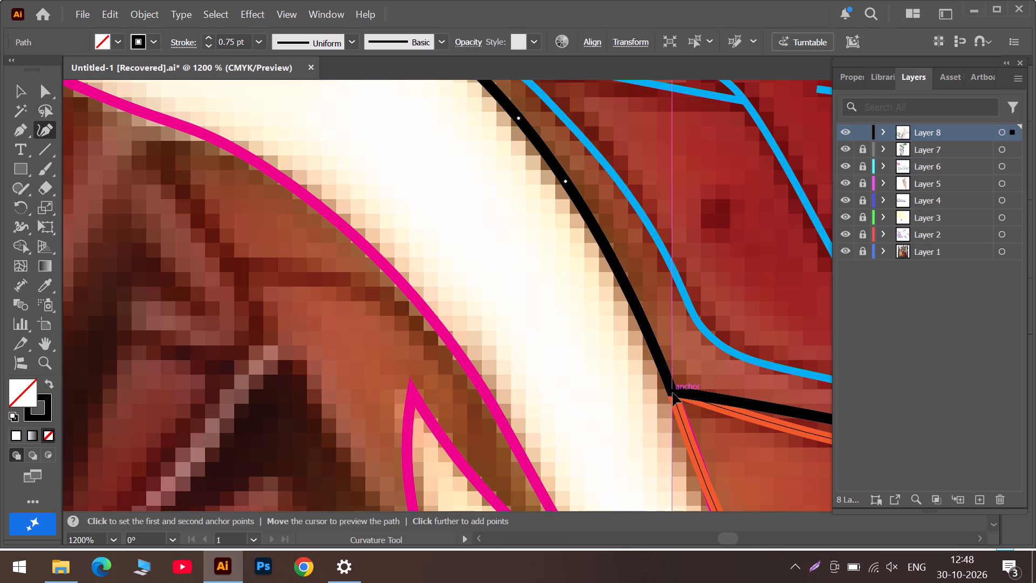
pyautogui.moveTo(673, 393); pyautogui.dragTo(673, 393)
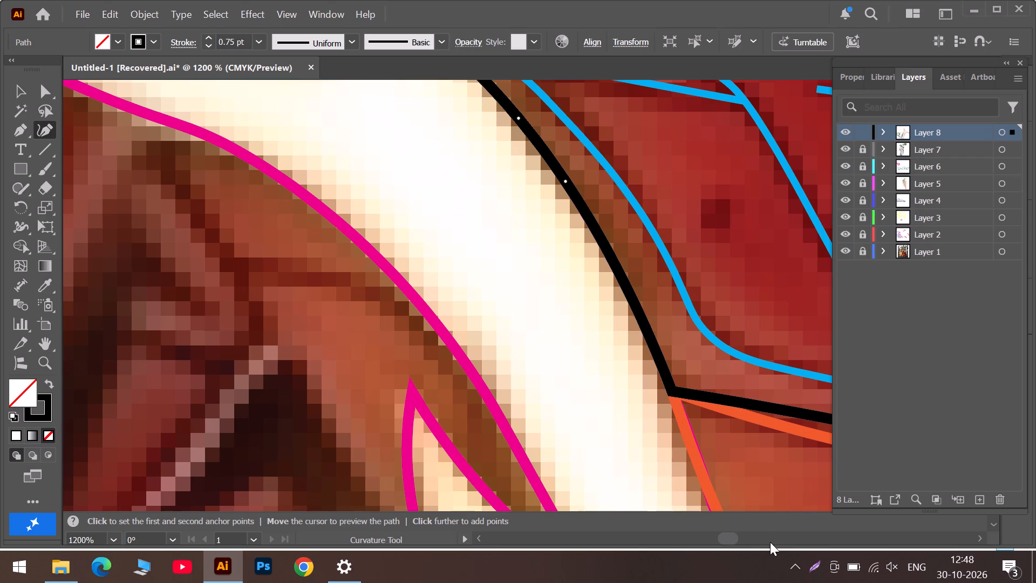
# Add an anchor just beyond the orange tip and move the existing anchor back along the orange line, fitting the black path to it.
pyautogui.click(767, 539)
pyautogui.scroll(-3, 546, 433)
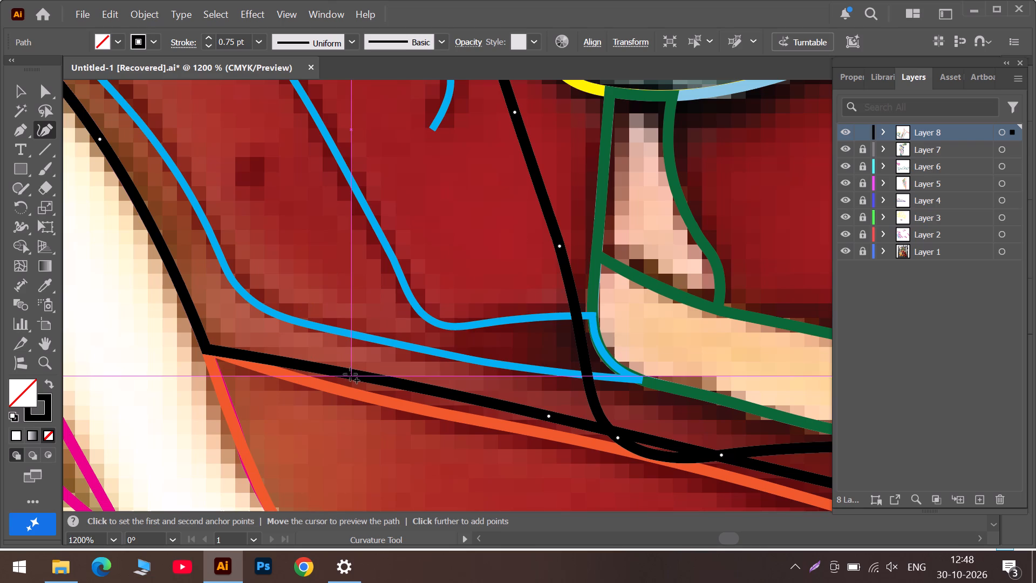
pyautogui.moveTo(350, 374); pyautogui.dragTo(316, 382)
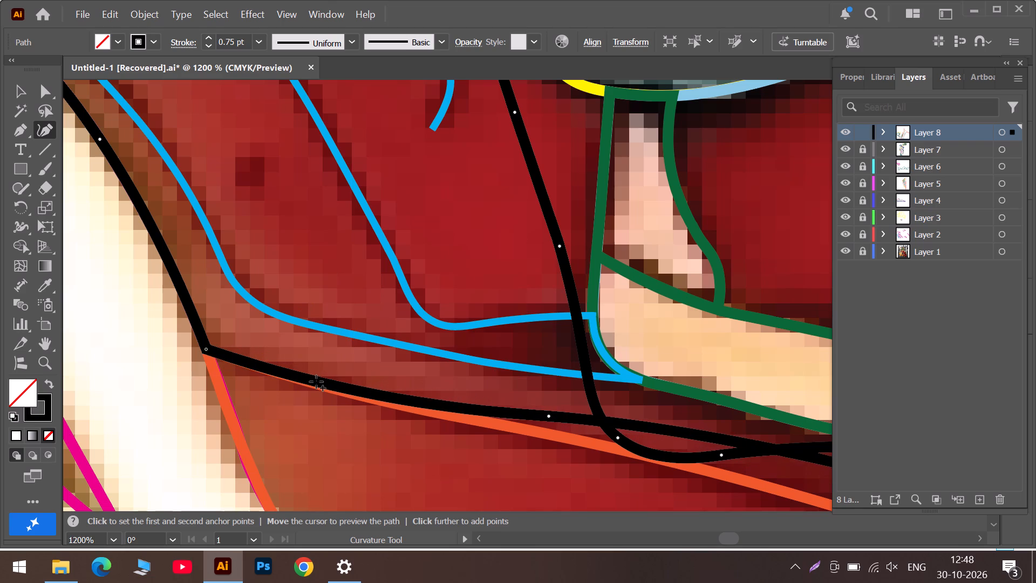
pyautogui.moveTo(316, 382); pyautogui.dragTo(308, 381)
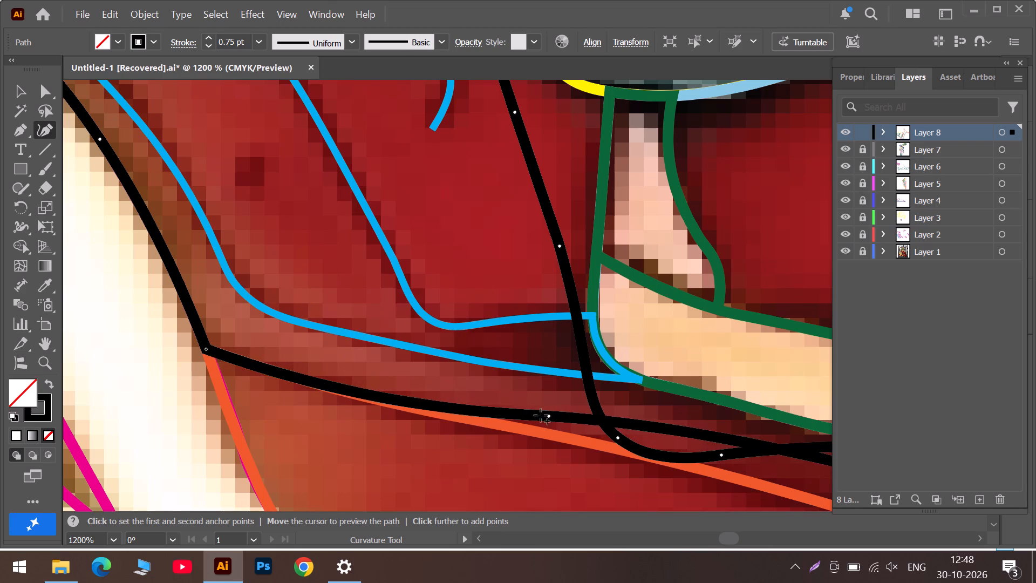
pyautogui.moveTo(551, 419); pyautogui.dragTo(541, 431)
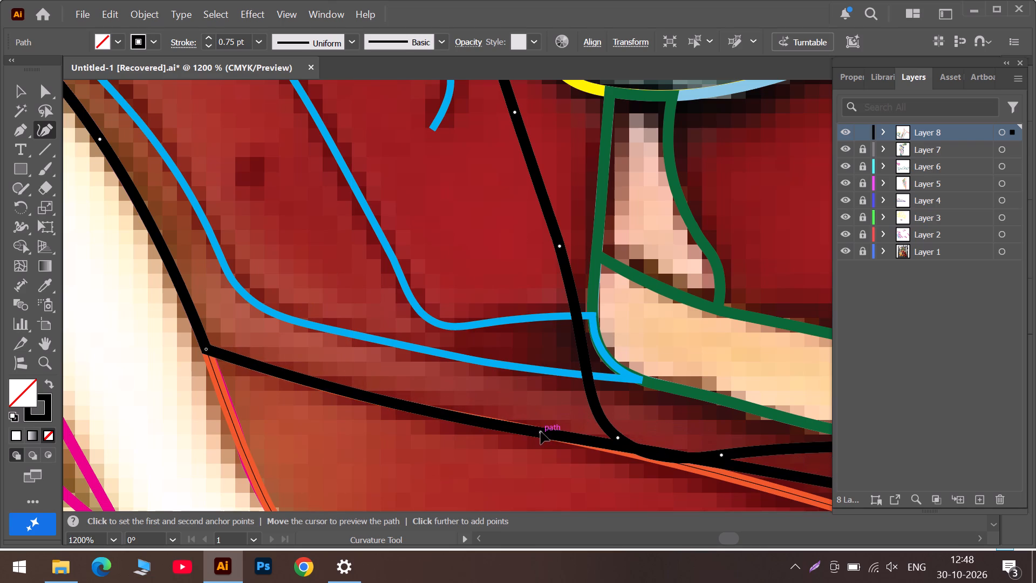
pyautogui.moveTo(541, 431); pyautogui.dragTo(471, 419)
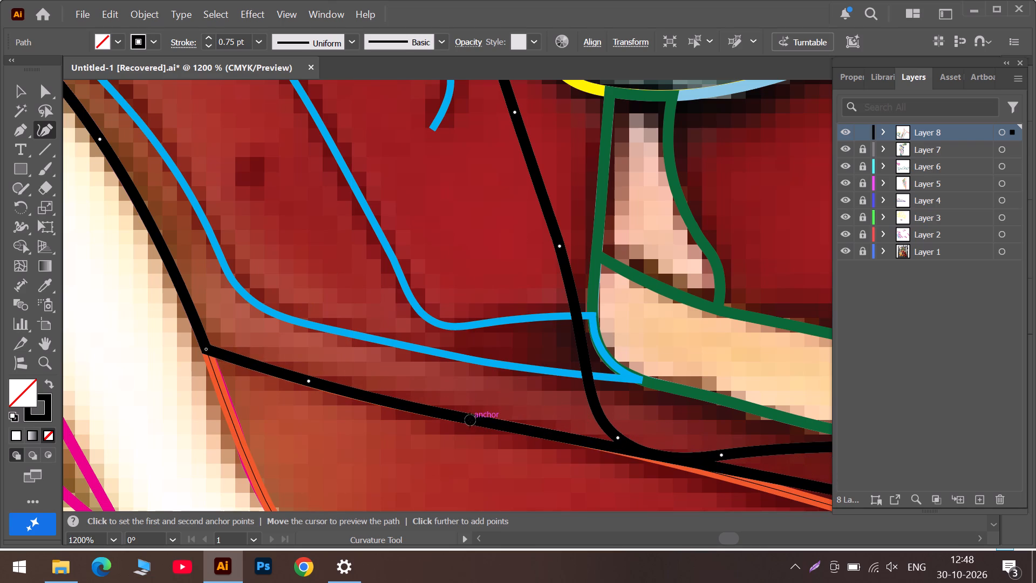
# Add two more anchors along the orange line before the crossing with the other black stroke, adjusting them so the path follows it.
pyautogui.scroll(-5, 471, 421)
pyautogui.click(745, 540)
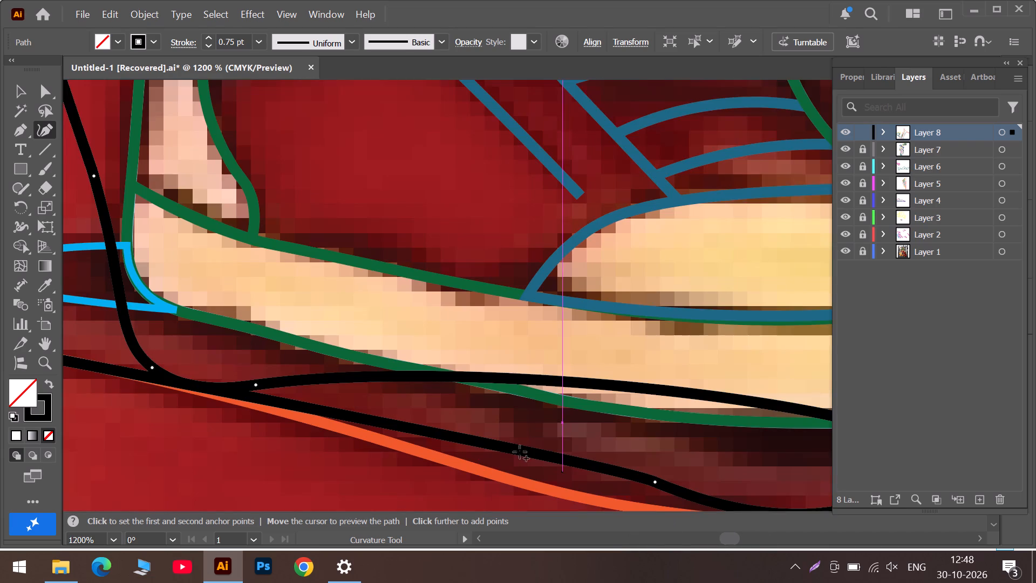
pyautogui.scroll(-5, 512, 449)
pyautogui.moveTo(286, 329); pyautogui.dragTo(282, 332)
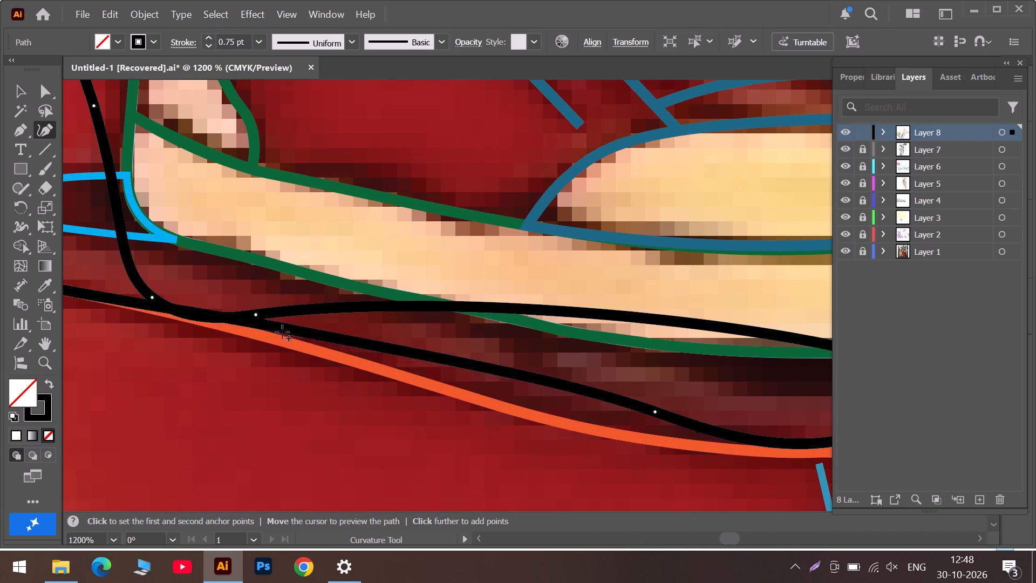
pyautogui.moveTo(282, 332); pyautogui.dragTo(157, 309)
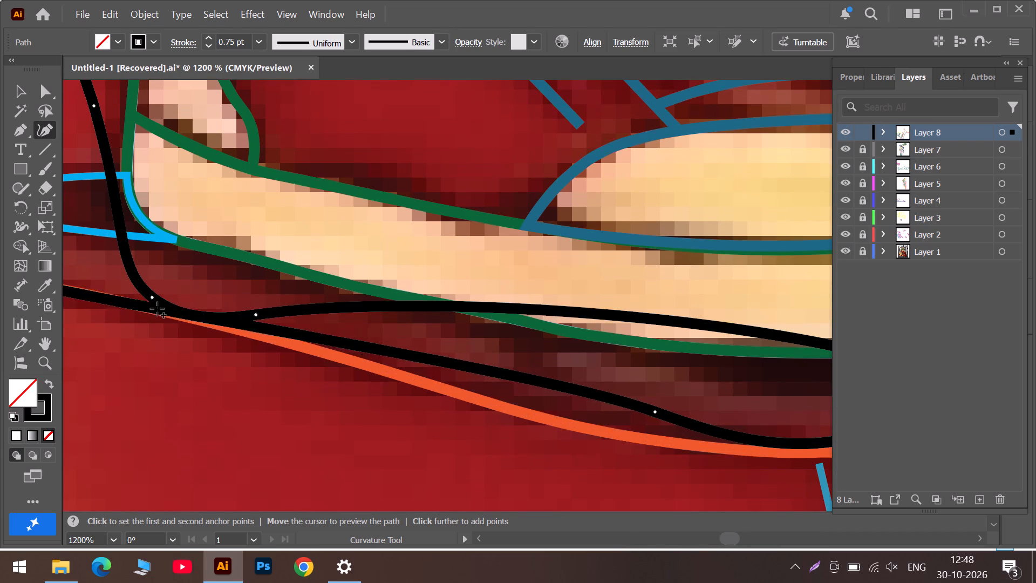
pyautogui.moveTo(157, 309); pyautogui.dragTo(109, 300)
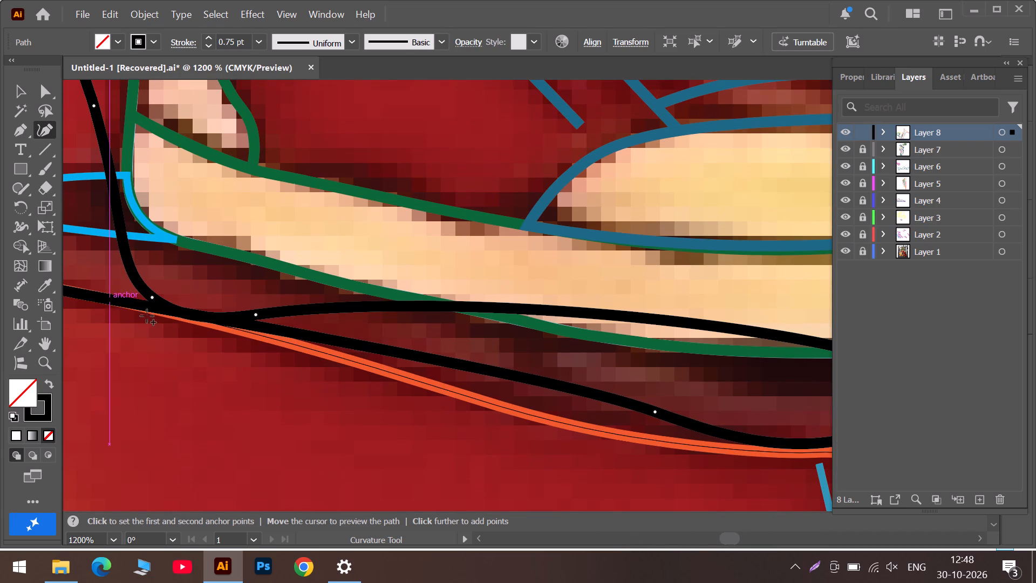
pyautogui.click(677, 540)
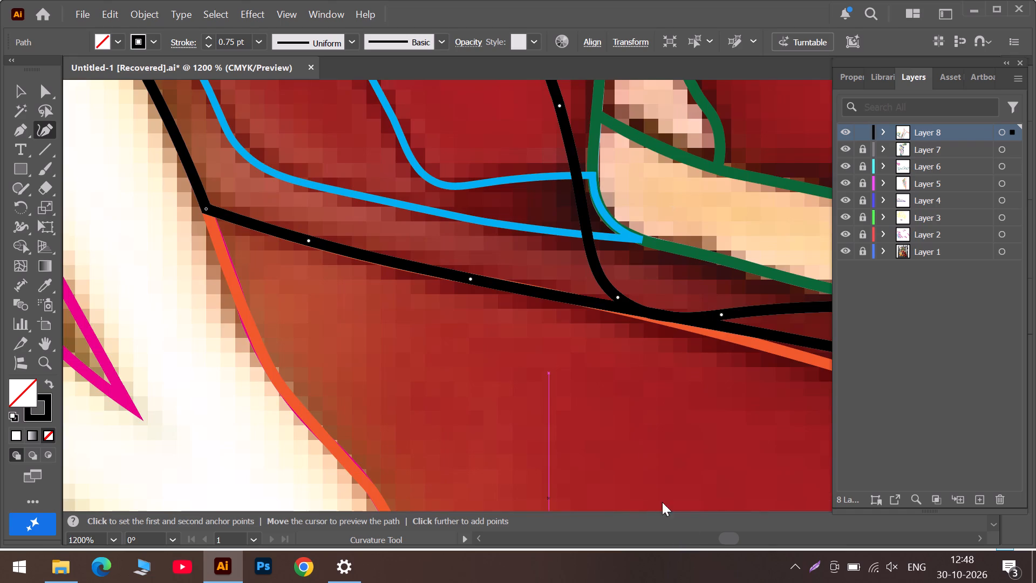
pyautogui.moveTo(539, 292); pyautogui.dragTo(541, 291)
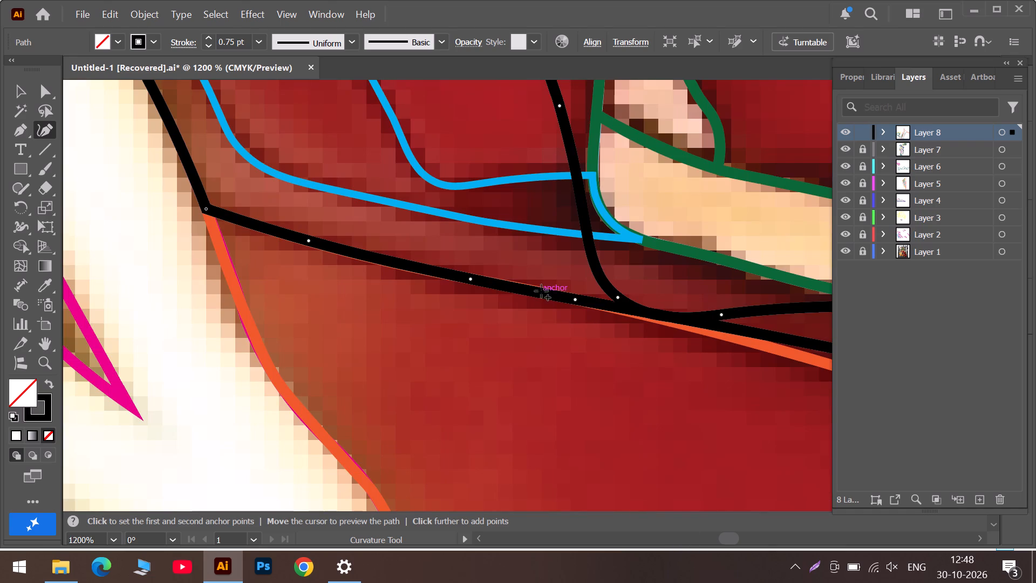
pyautogui.moveTo(541, 291); pyautogui.dragTo(543, 294)
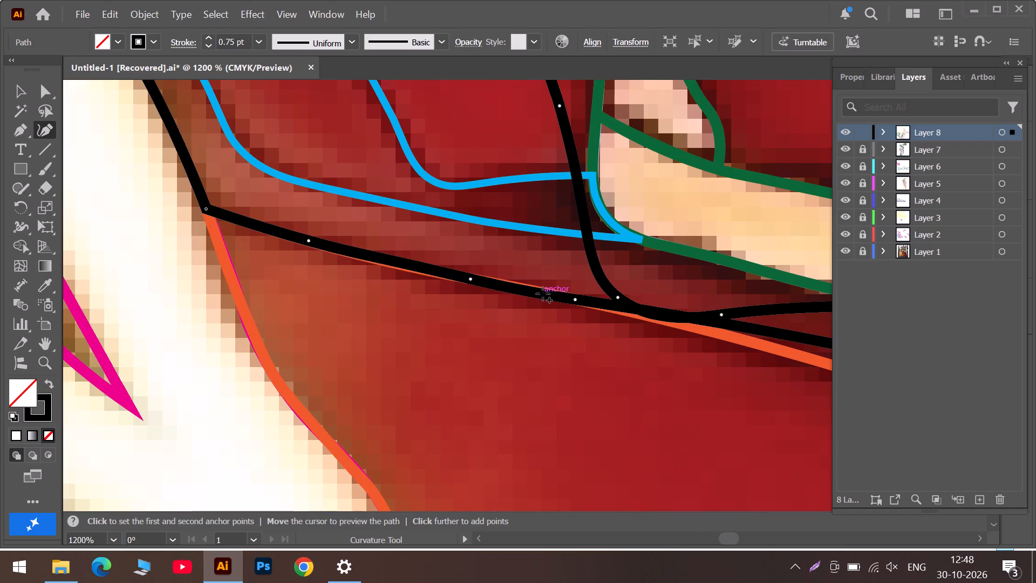
pyautogui.moveTo(543, 294); pyautogui.dragTo(535, 290)
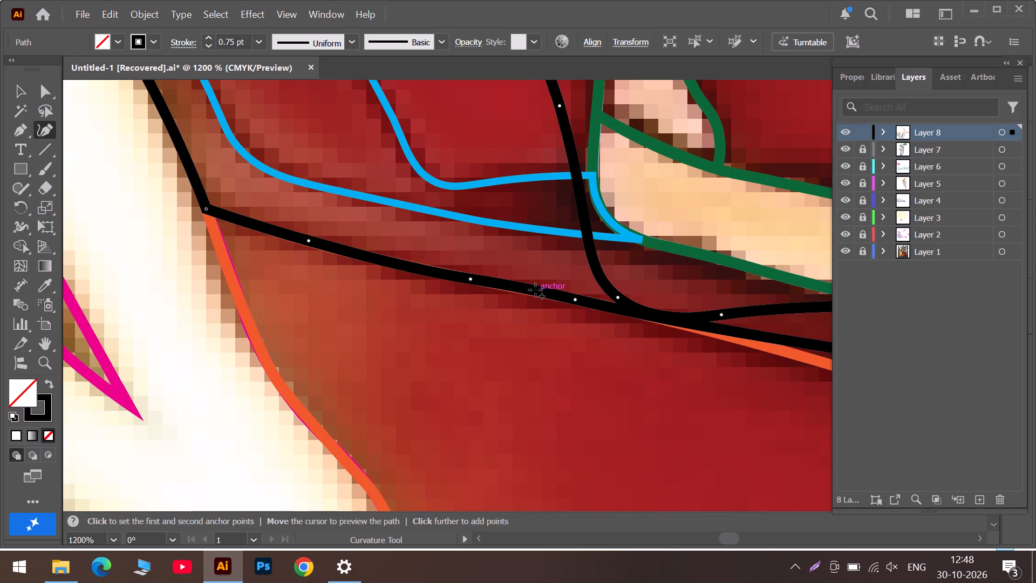
# Nudge the newest black anchor before the crossing back along the orange line so the path follows it.
pyautogui.moveTo(535, 290); pyautogui.dragTo(543, 293)
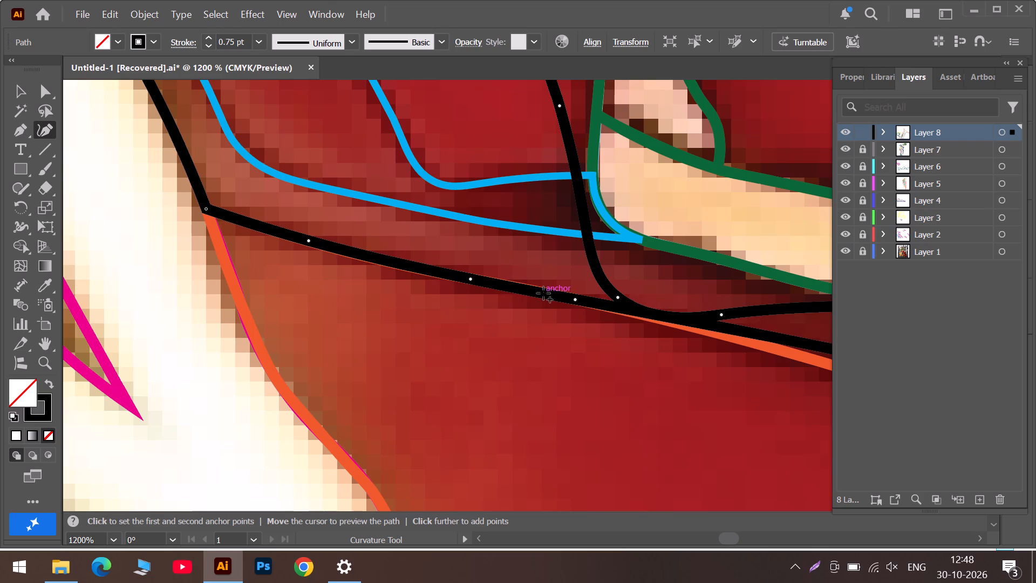
pyautogui.moveTo(543, 293); pyautogui.dragTo(531, 289)
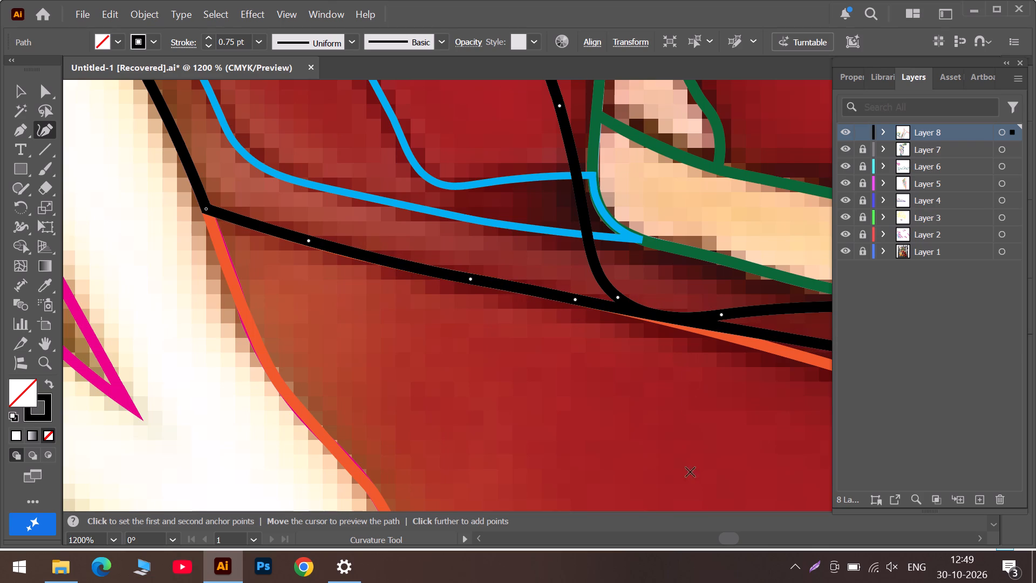
# Add two anchors just past the crossing and move the next existing anchor back along the orange line, fitting the black path to it.
pyautogui.click(748, 537)
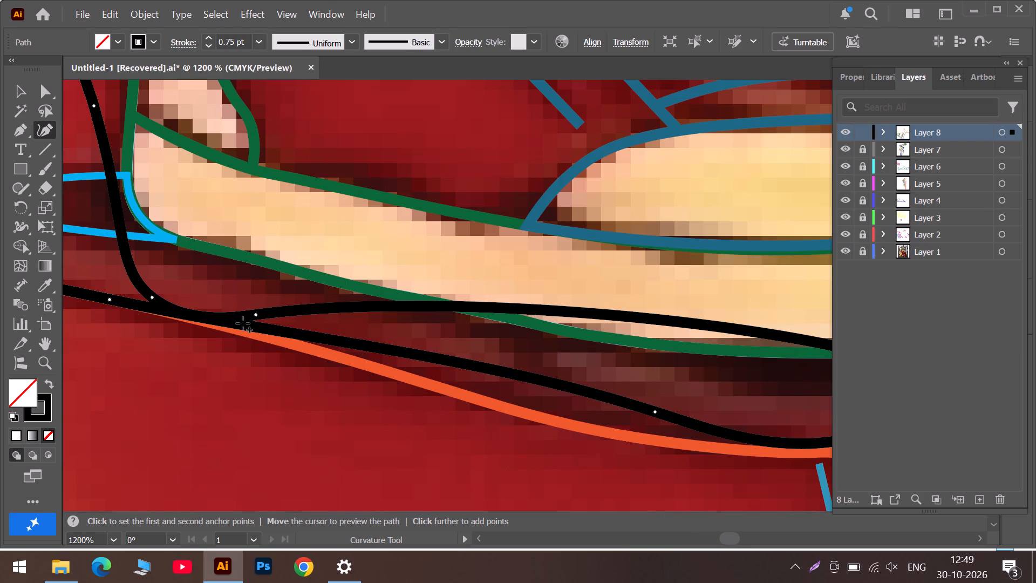
pyautogui.moveTo(243, 323); pyautogui.dragTo(232, 329)
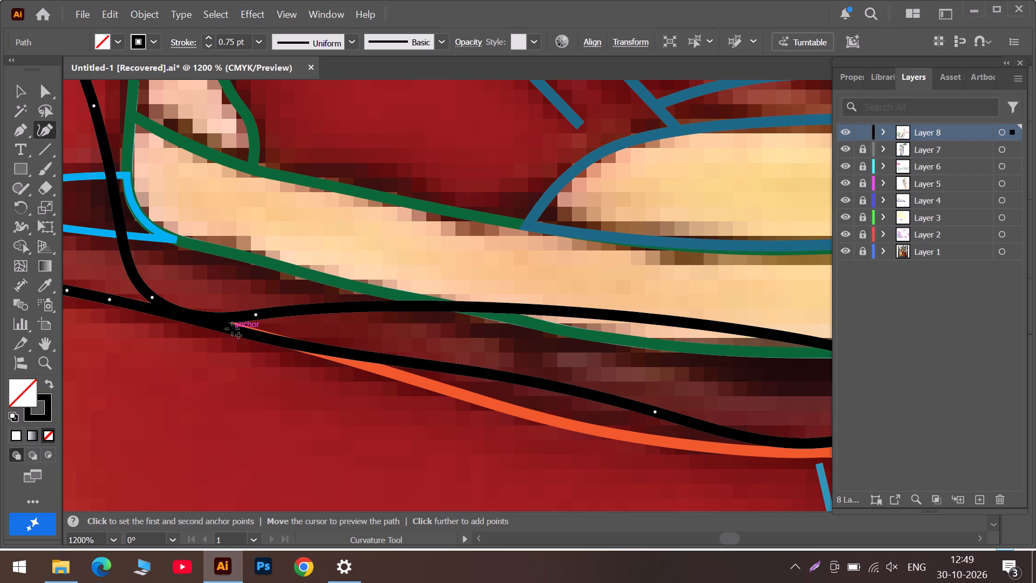
pyautogui.moveTo(232, 329); pyautogui.dragTo(224, 327)
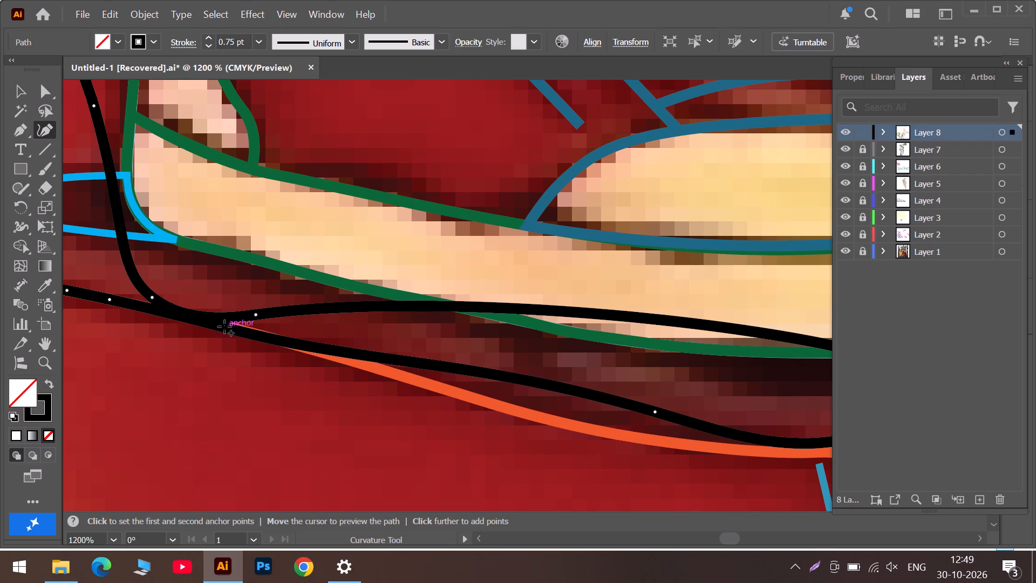
pyautogui.moveTo(224, 327); pyautogui.dragTo(215, 324)
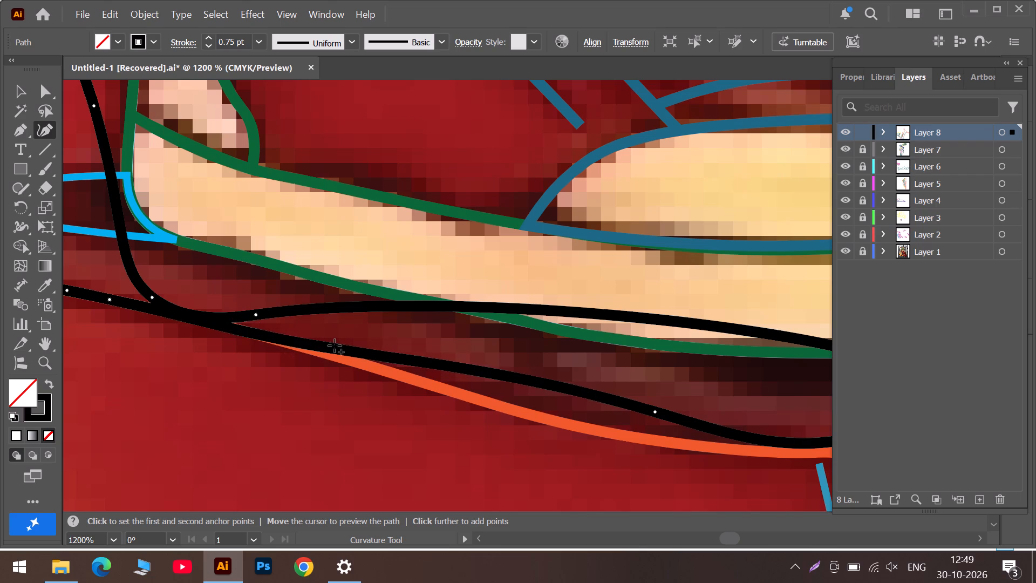
pyautogui.moveTo(335, 345); pyautogui.dragTo(284, 342)
pyautogui.moveTo(656, 412); pyautogui.dragTo(637, 418)
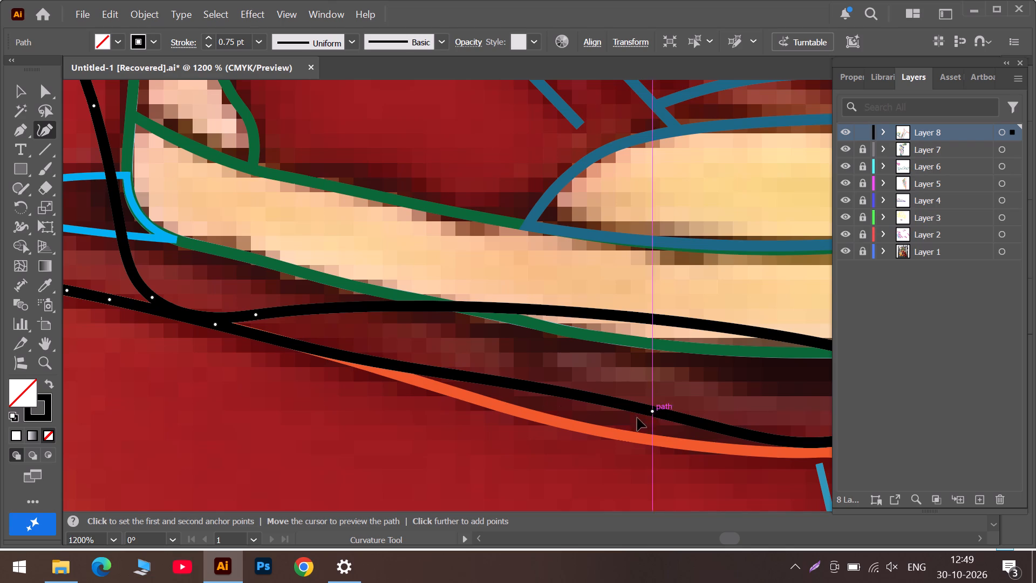
pyautogui.moveTo(637, 418); pyautogui.dragTo(502, 406)
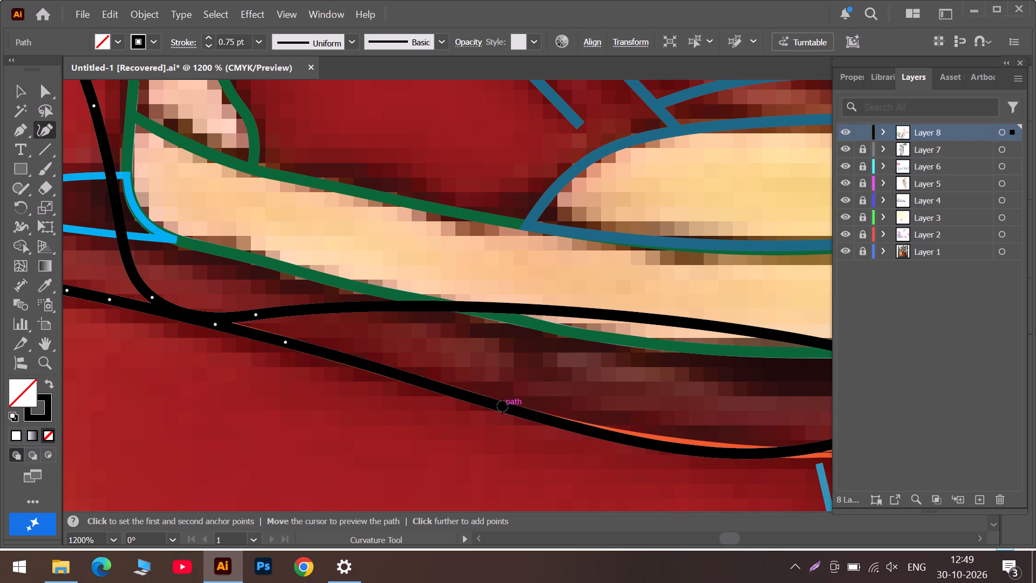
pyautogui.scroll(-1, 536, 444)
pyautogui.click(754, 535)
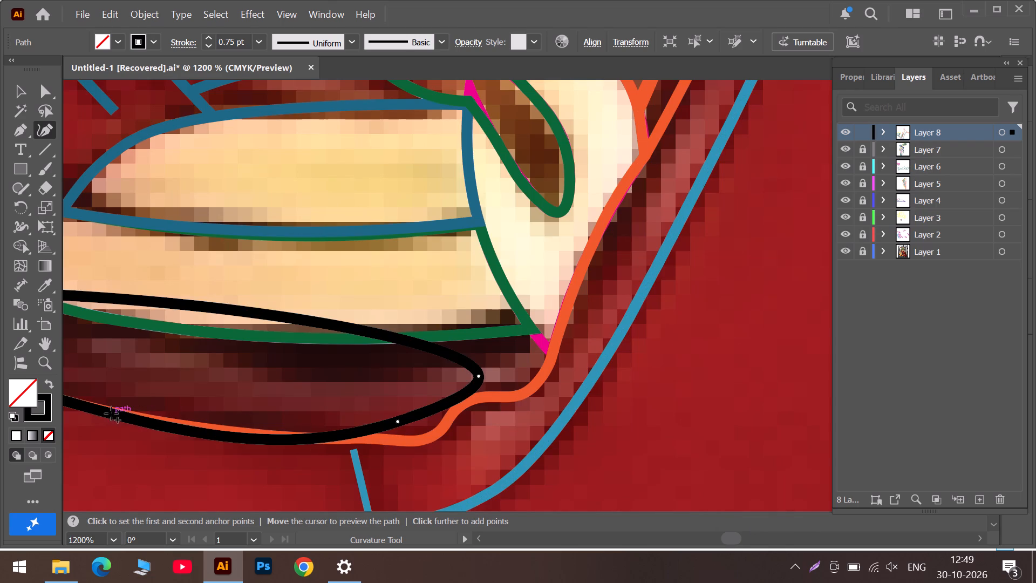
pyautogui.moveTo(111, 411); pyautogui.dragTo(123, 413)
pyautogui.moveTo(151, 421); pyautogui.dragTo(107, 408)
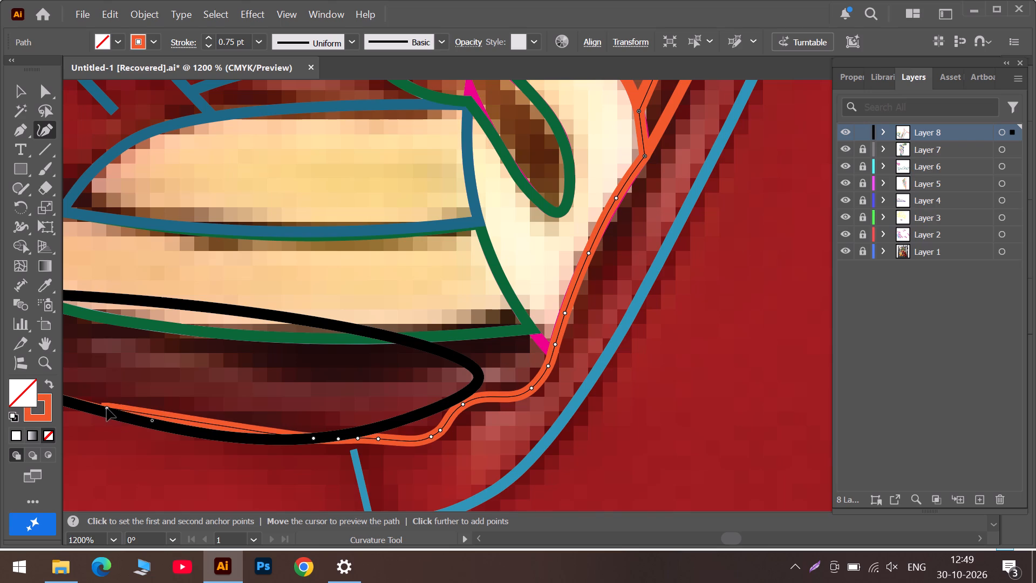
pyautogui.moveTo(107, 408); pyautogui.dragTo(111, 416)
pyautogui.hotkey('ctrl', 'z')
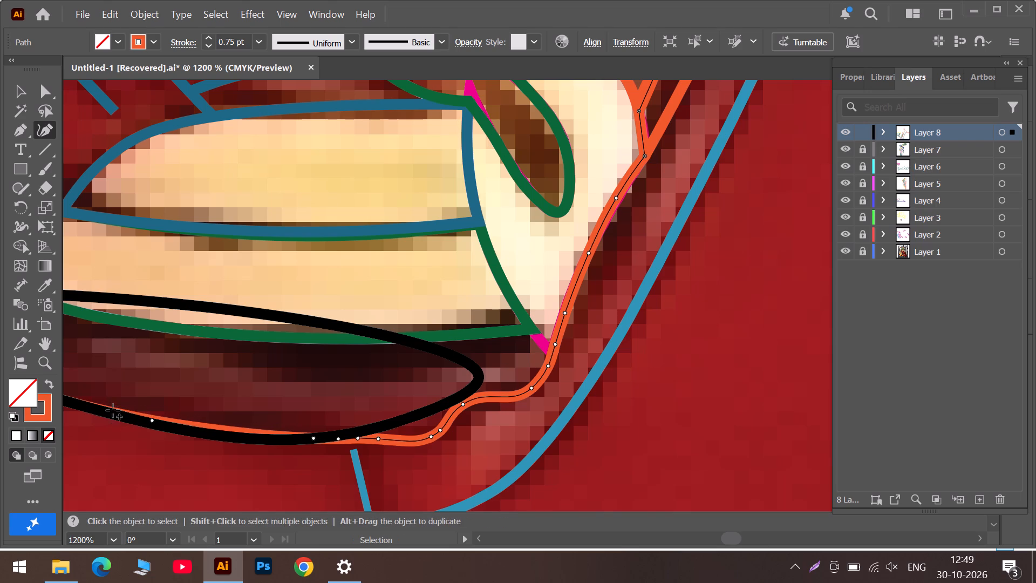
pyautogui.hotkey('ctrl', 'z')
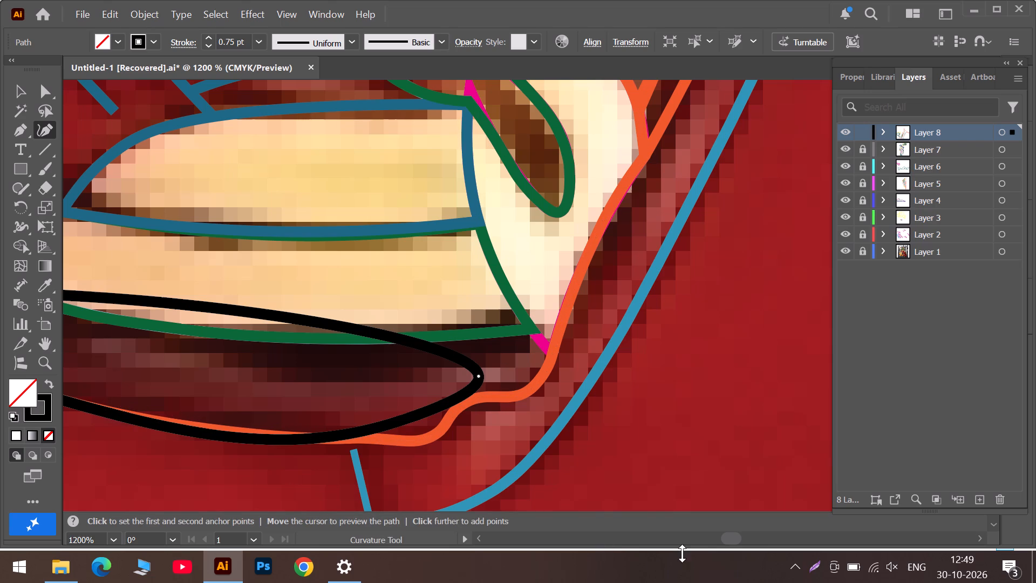
# Add an anchor on each side of the moved black anchor, fitting them to the orange line past the crossing.
pyautogui.click(693, 538)
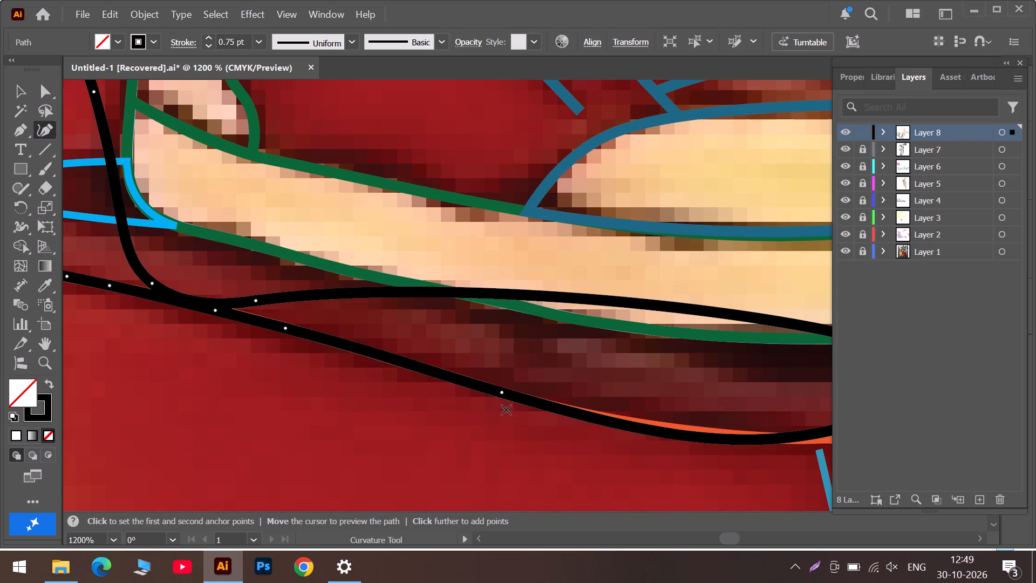
pyautogui.moveTo(597, 421); pyautogui.dragTo(605, 417)
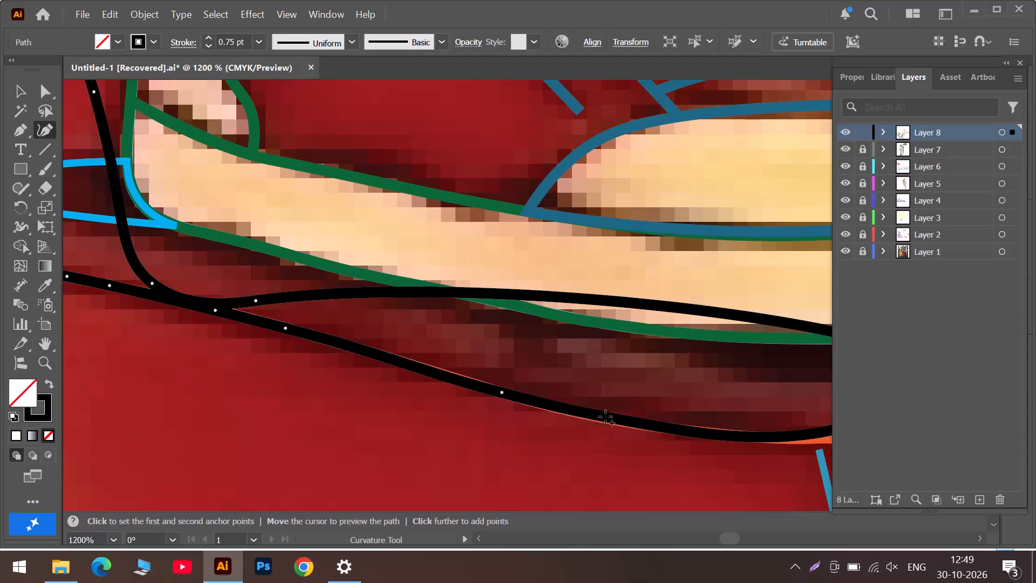
pyautogui.moveTo(605, 417); pyautogui.dragTo(562, 410)
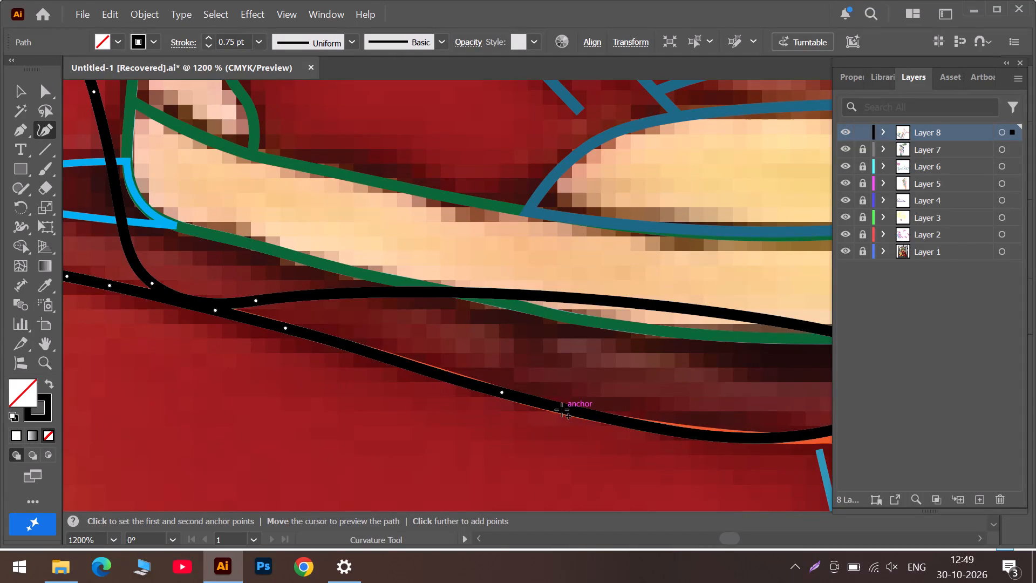
pyautogui.moveTo(562, 410); pyautogui.dragTo(562, 408)
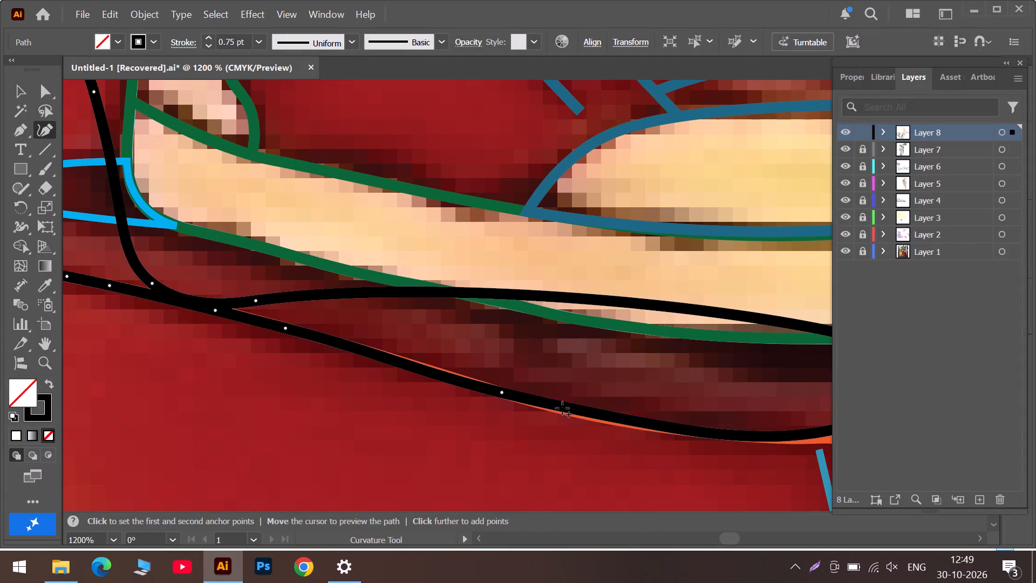
pyautogui.moveTo(562, 408); pyautogui.dragTo(562, 409)
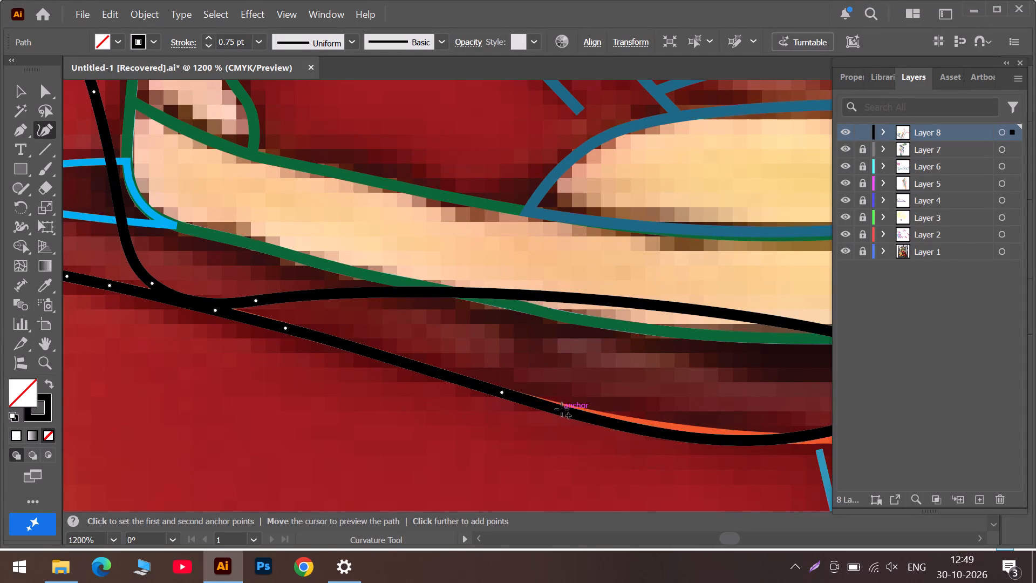
pyautogui.moveTo(562, 409); pyautogui.dragTo(556, 407)
pyautogui.click(410, 364)
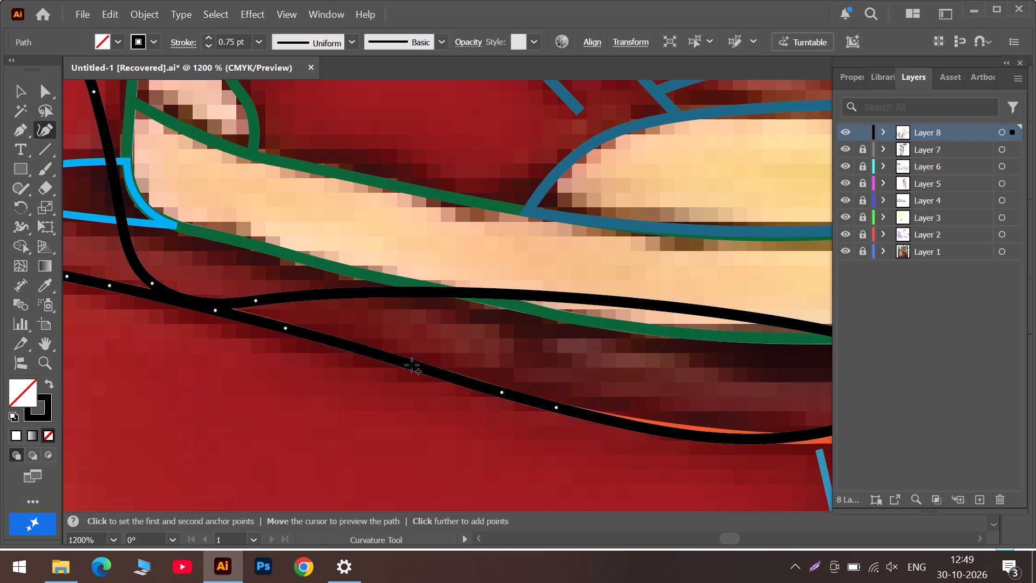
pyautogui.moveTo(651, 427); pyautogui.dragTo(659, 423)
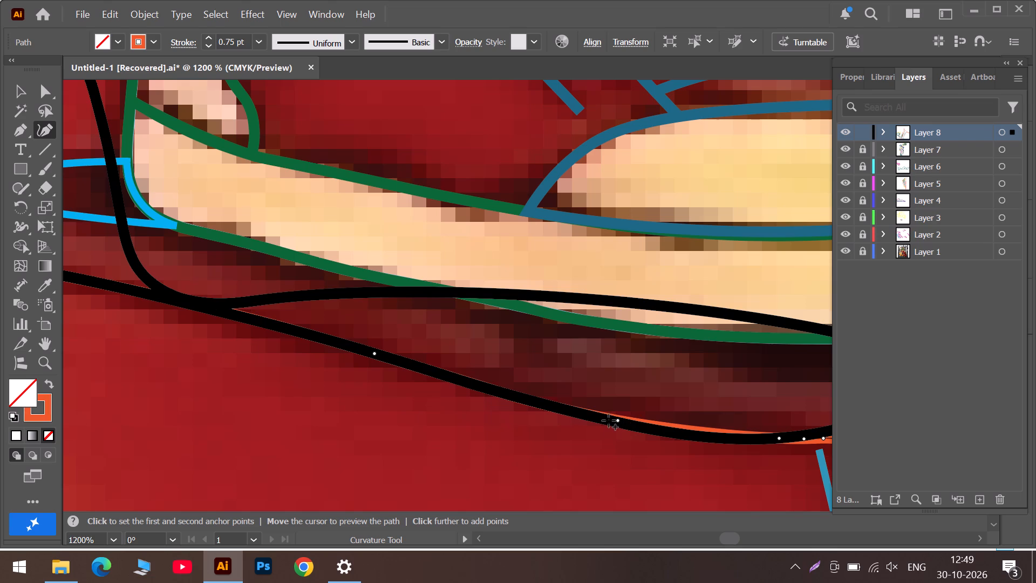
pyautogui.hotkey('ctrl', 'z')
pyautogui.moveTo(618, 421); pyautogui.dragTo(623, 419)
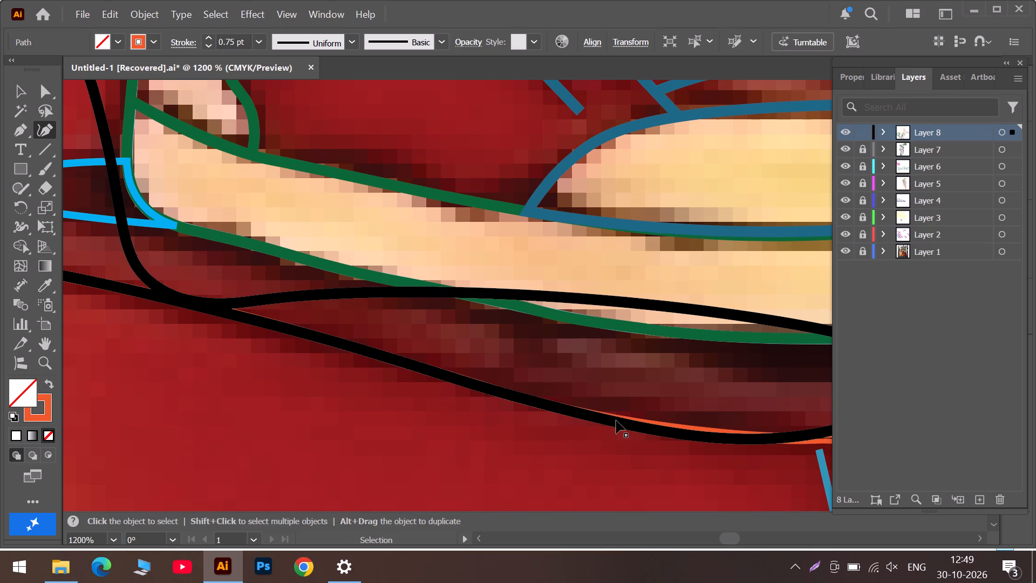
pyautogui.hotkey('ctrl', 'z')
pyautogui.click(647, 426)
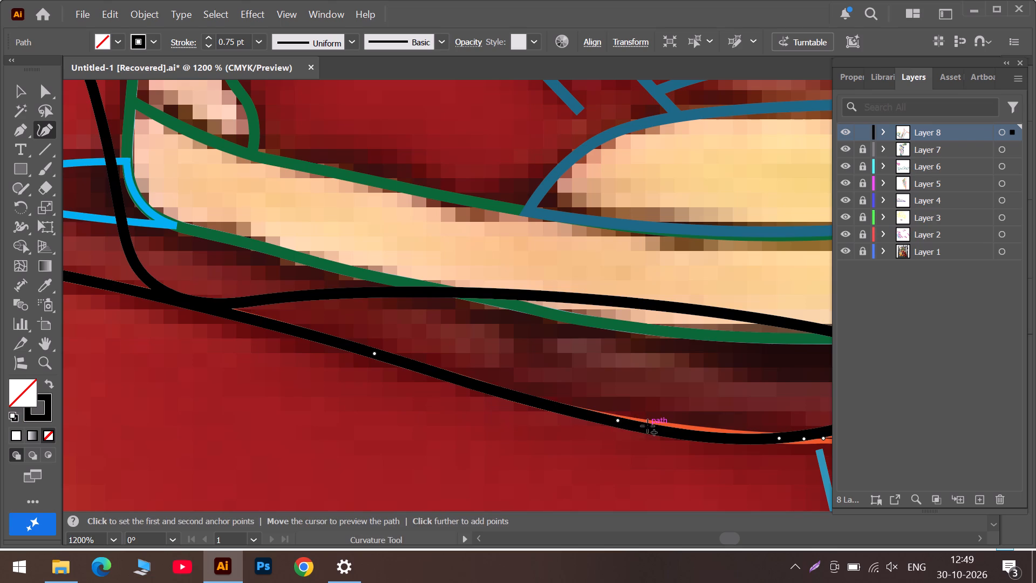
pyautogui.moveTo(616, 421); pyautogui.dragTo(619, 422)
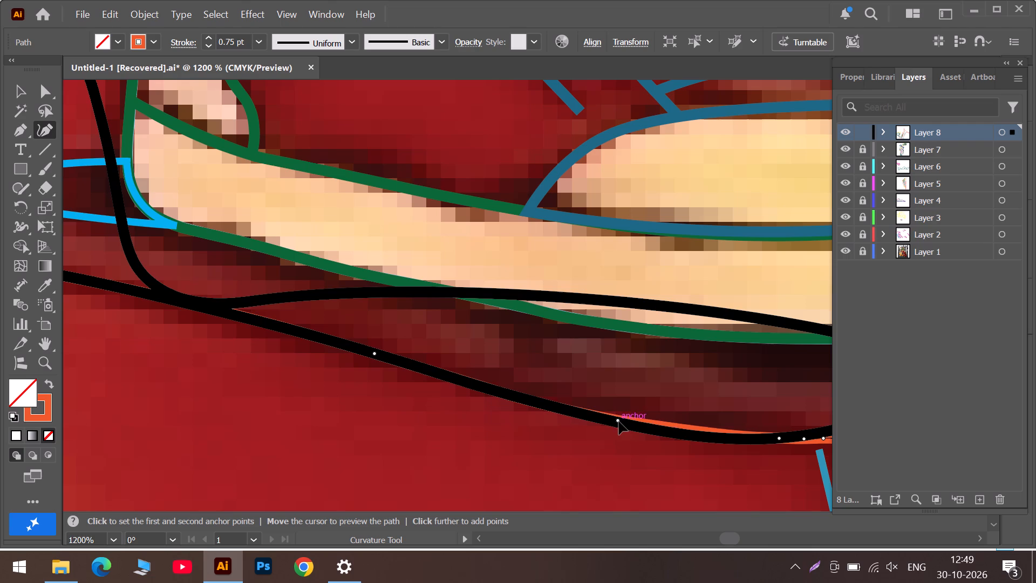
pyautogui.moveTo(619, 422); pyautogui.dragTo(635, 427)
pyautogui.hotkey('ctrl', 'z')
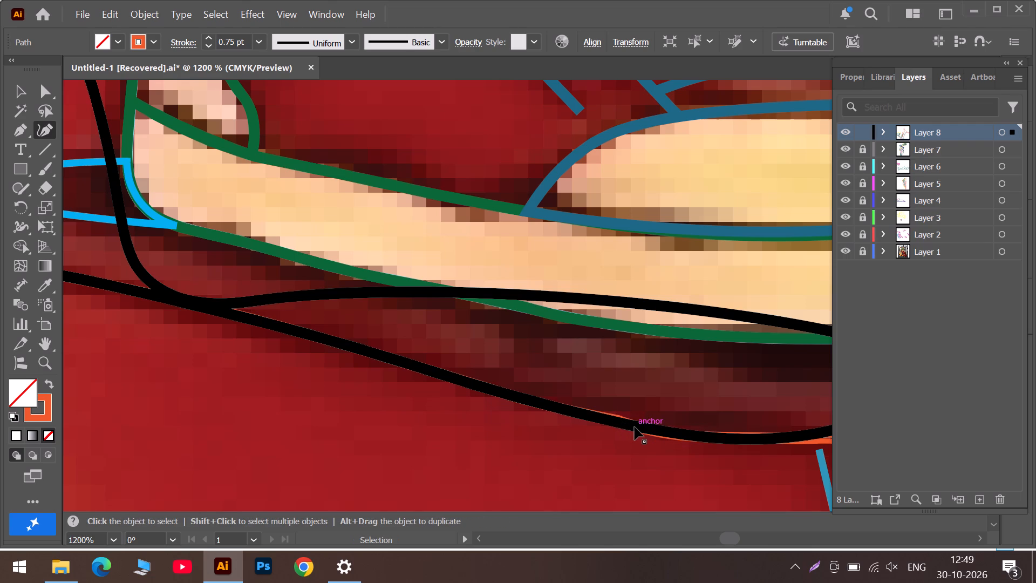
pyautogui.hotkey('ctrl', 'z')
# Add three more anchors on the black path toward the lowest part of the orange curve, spacing them along the orange line.
pyautogui.click(608, 422)
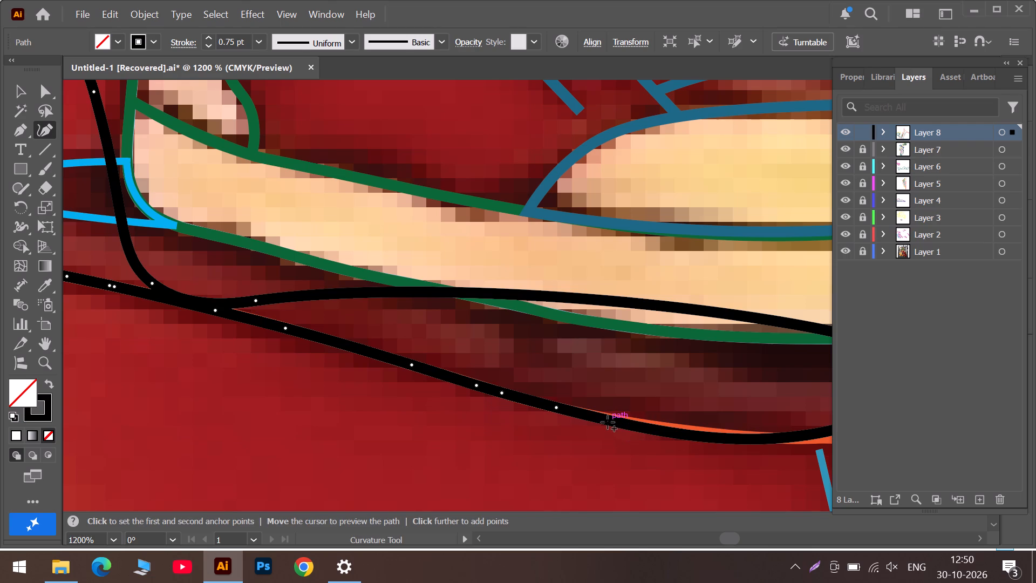
pyautogui.moveTo(617, 422); pyautogui.dragTo(622, 422)
pyautogui.moveTo(611, 421); pyautogui.dragTo(601, 417)
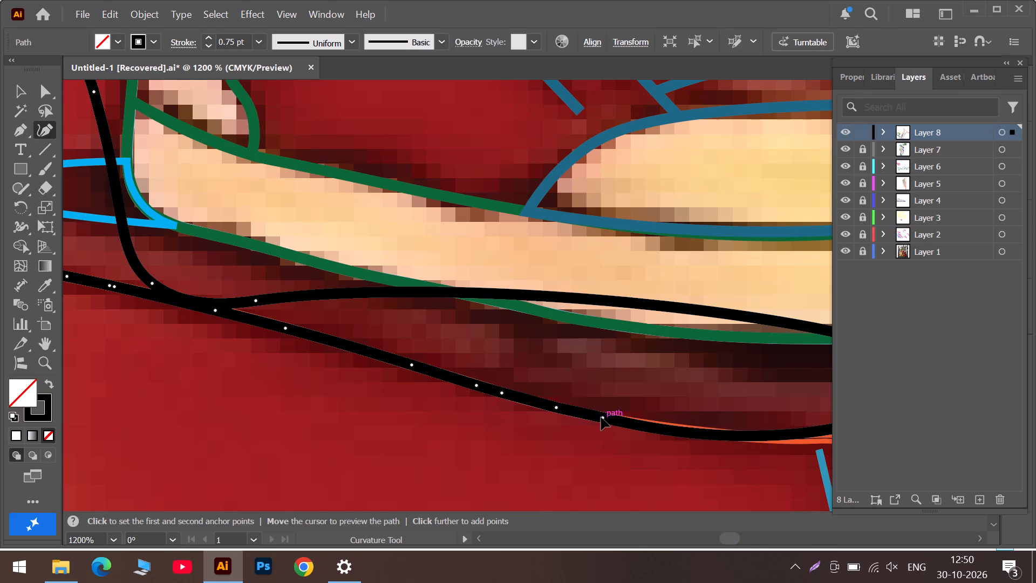
pyautogui.moveTo(601, 417); pyautogui.dragTo(601, 417)
pyautogui.moveTo(670, 432); pyautogui.dragTo(685, 433)
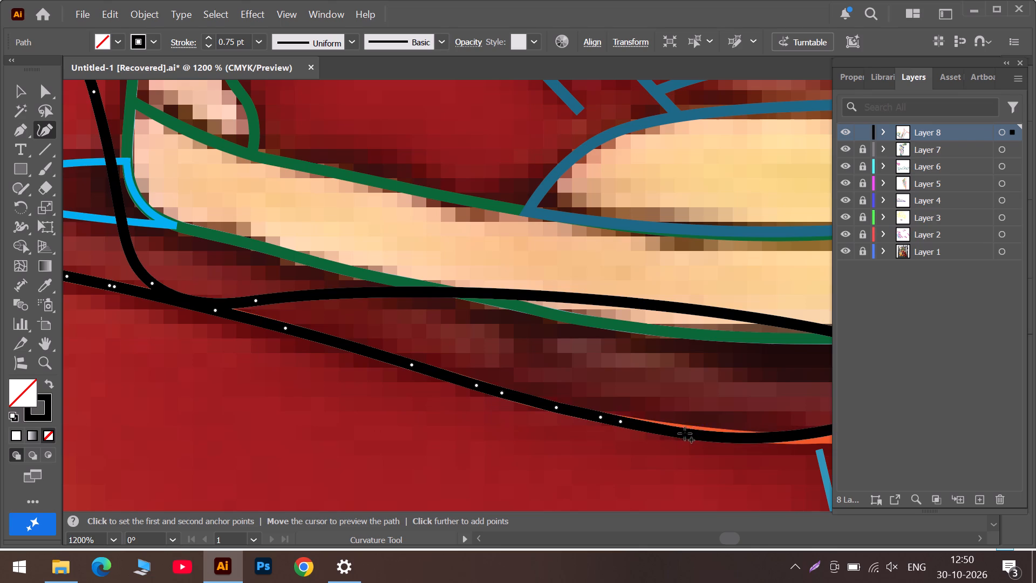
pyautogui.moveTo(685, 433); pyautogui.dragTo(692, 430)
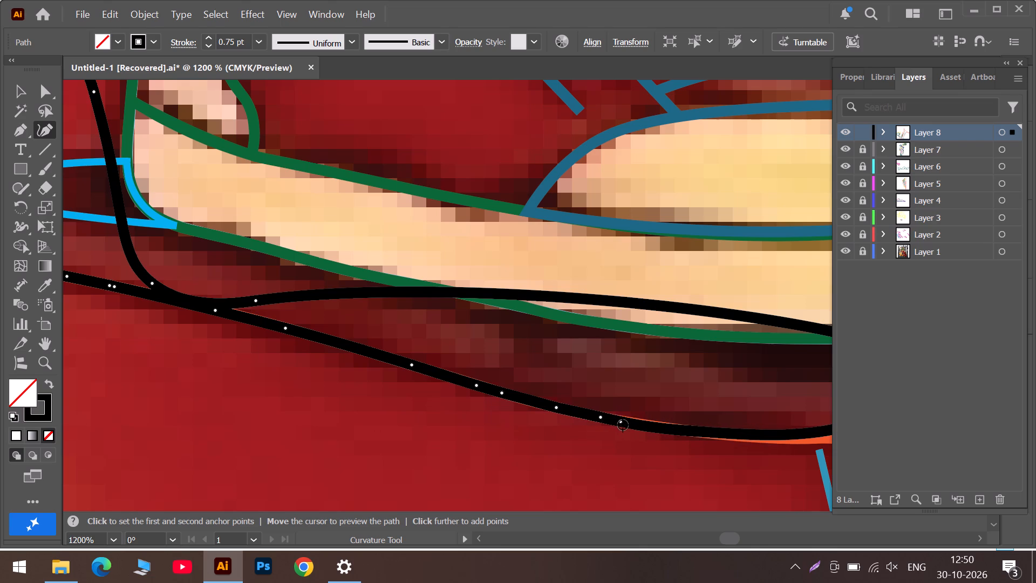
pyautogui.moveTo(623, 423); pyautogui.dragTo(638, 425)
pyautogui.moveTo(638, 425); pyautogui.dragTo(644, 424)
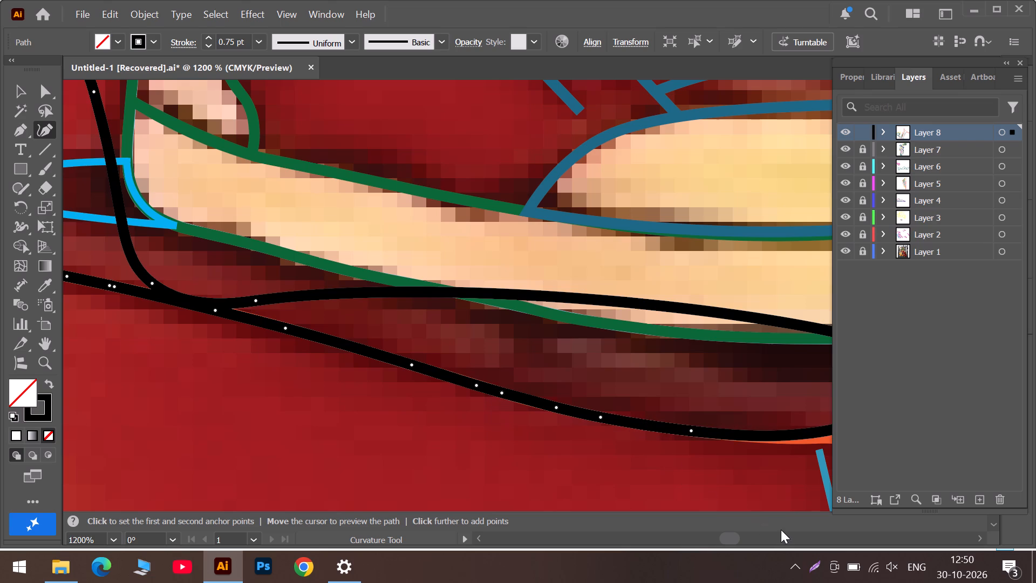
# Move the existing black anchor near the shape's end down to the orange outline's lower bend.
pyautogui.click(752, 534)
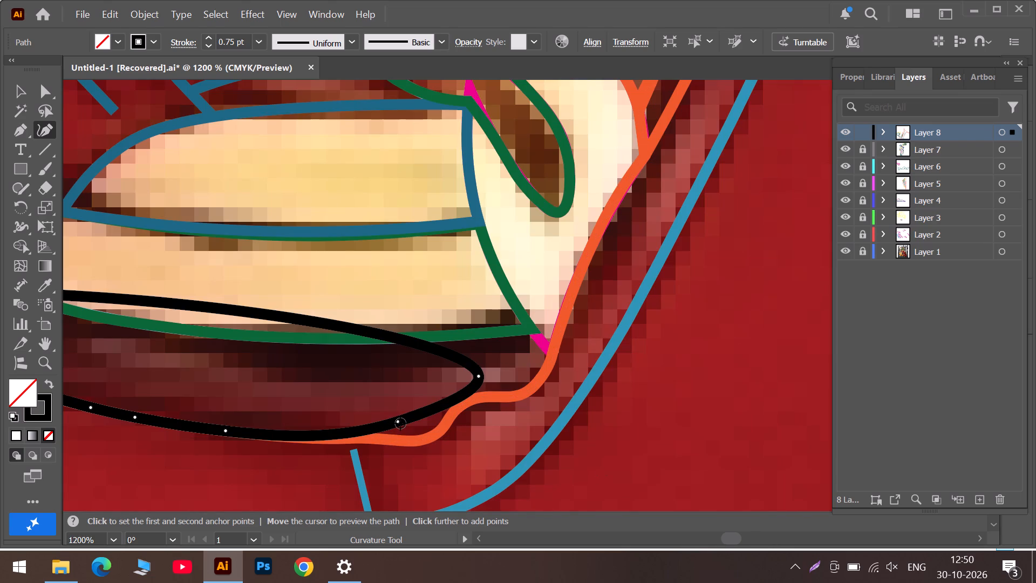
pyautogui.moveTo(400, 423); pyautogui.dragTo(425, 433)
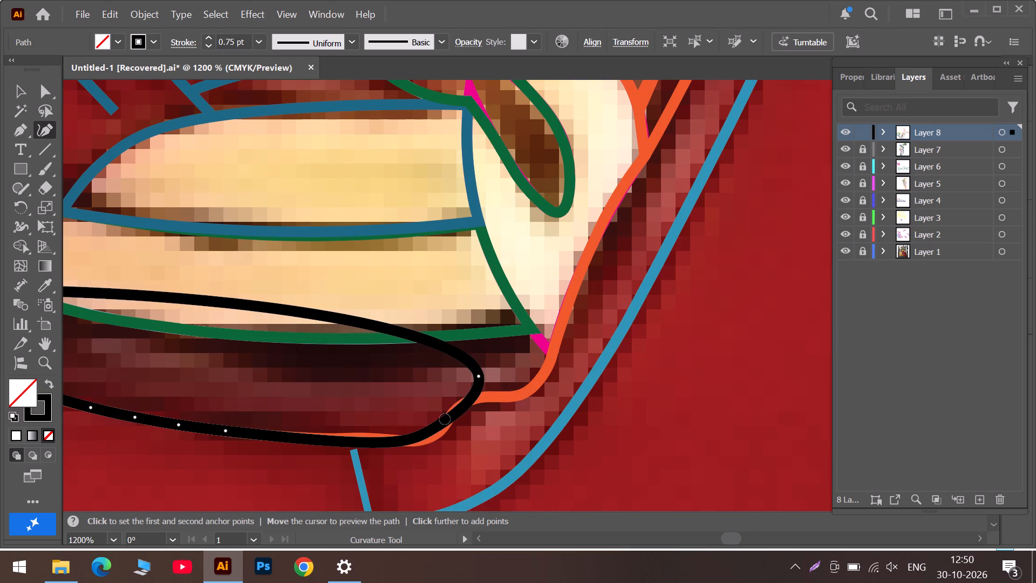
# Convert the black shape's end anchor to a corner and move it to the tip of the green outline.
pyautogui.doubleClick(481, 377)
pyautogui.moveTo(481, 377); pyautogui.dragTo(497, 364)
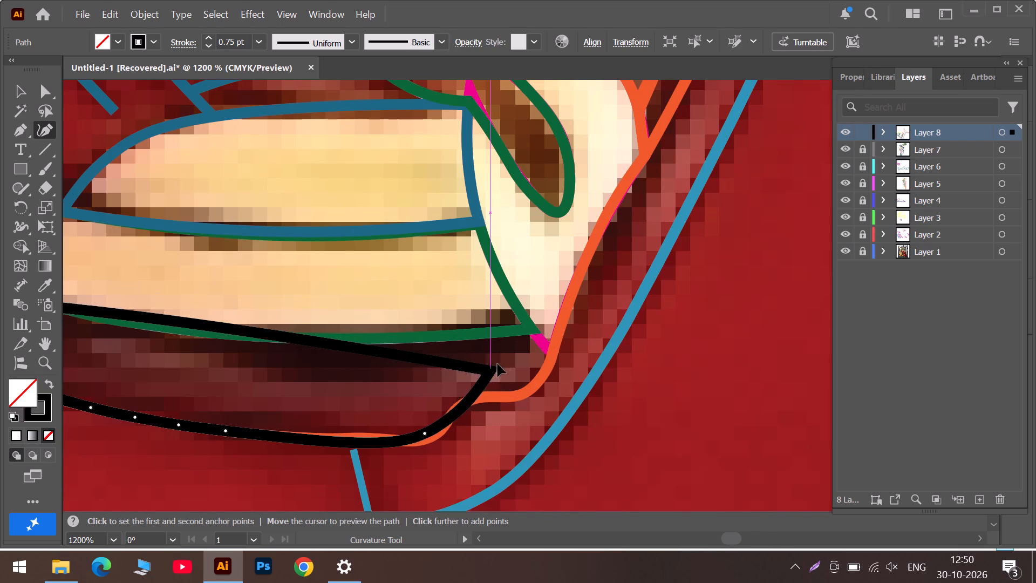
pyautogui.moveTo(497, 364); pyautogui.dragTo(531, 332)
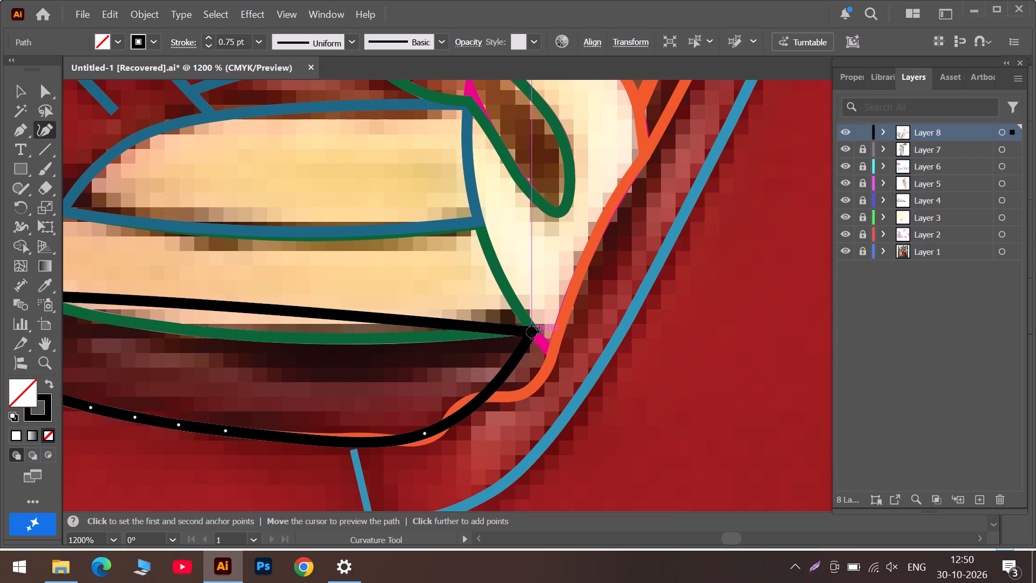
# Add an anchor below the green tip, move it onto the orange outline and convert it to a corner.
pyautogui.moveTo(515, 358); pyautogui.dragTo(549, 363)
pyautogui.doubleClick(549, 363)
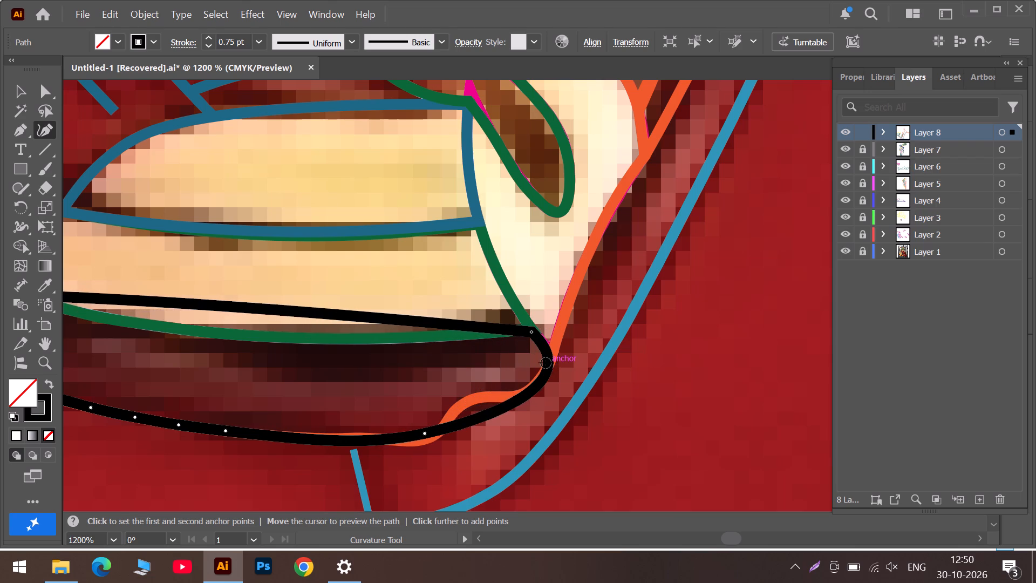
# Convert the anchor below the green tip to a corner, seat it on the orange outline, and add a fitted anchor just beneath it.
pyautogui.doubleClick(549, 362)
pyautogui.moveTo(549, 362); pyautogui.dragTo(551, 351)
pyautogui.moveTo(531, 374); pyautogui.dragTo(546, 375)
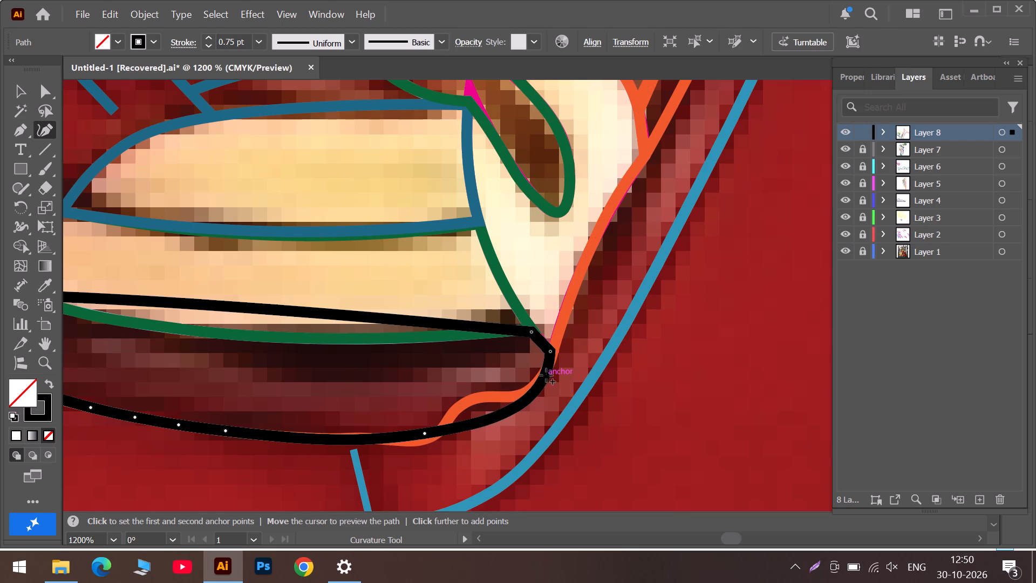
pyautogui.moveTo(546, 375); pyautogui.dragTo(541, 376)
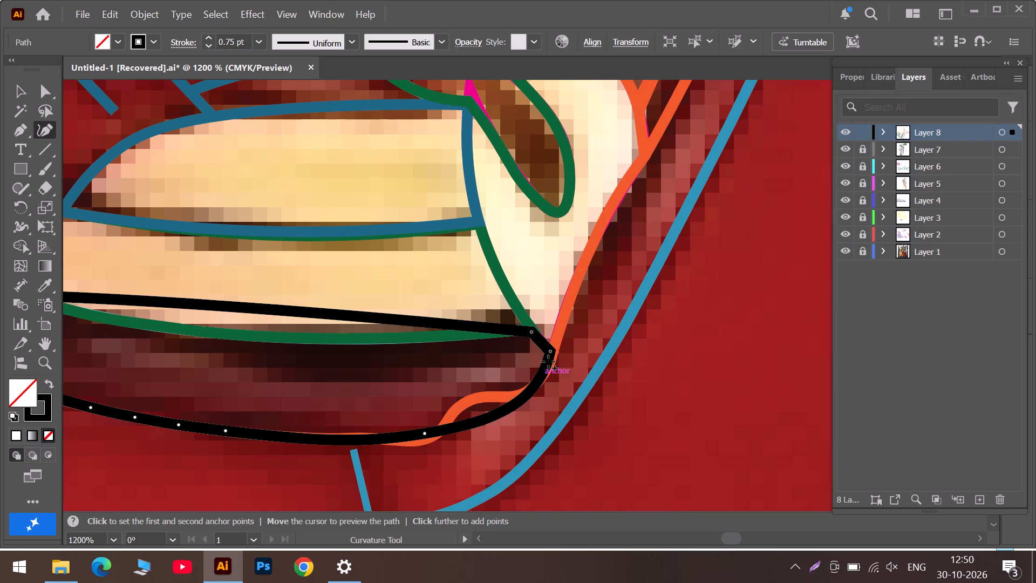
pyautogui.moveTo(549, 352); pyautogui.dragTo(553, 356)
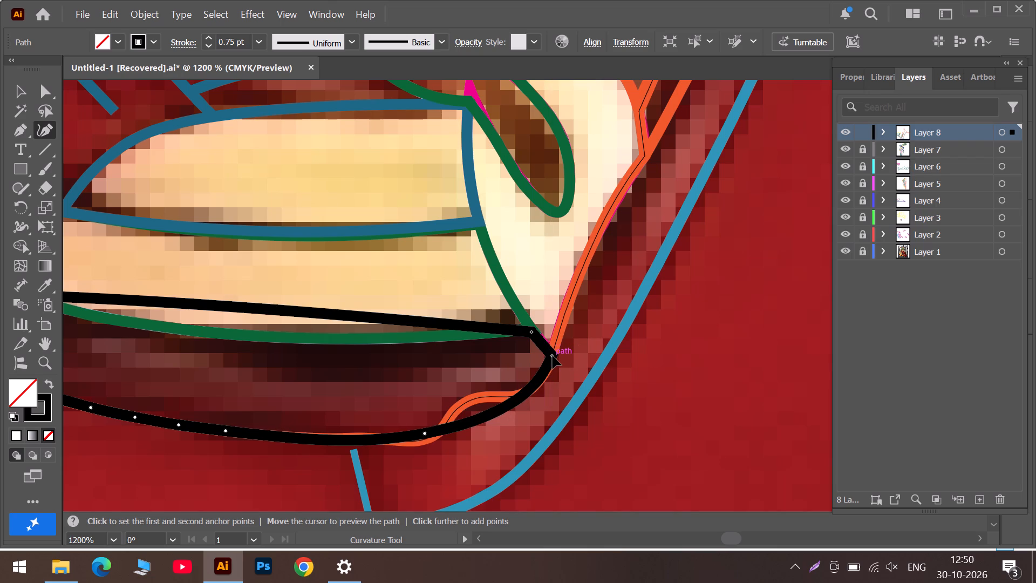
pyautogui.moveTo(553, 356); pyautogui.dragTo(552, 359)
pyautogui.moveTo(552, 359); pyautogui.dragTo(554, 354)
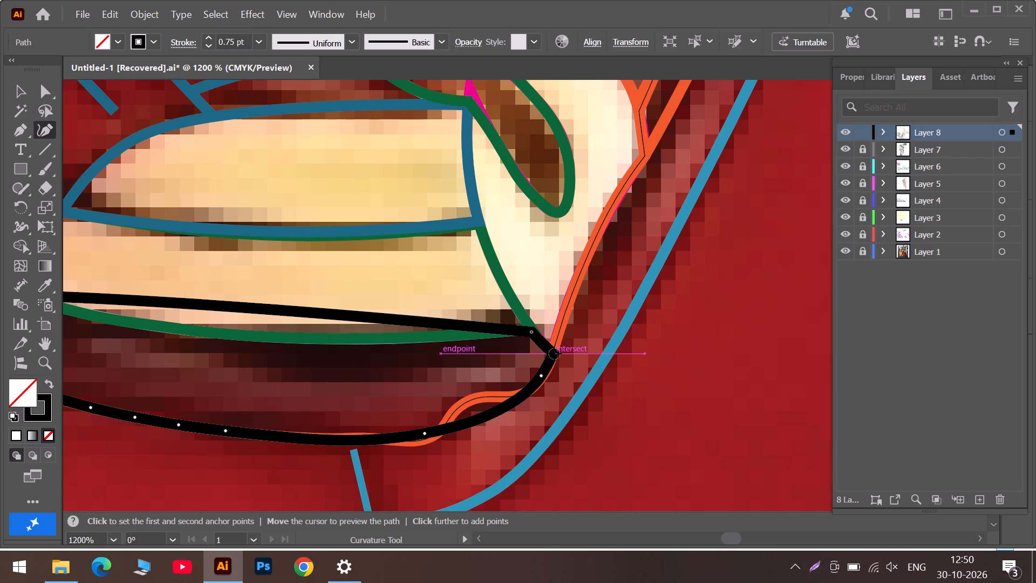
pyautogui.moveTo(541, 376); pyautogui.dragTo(547, 371)
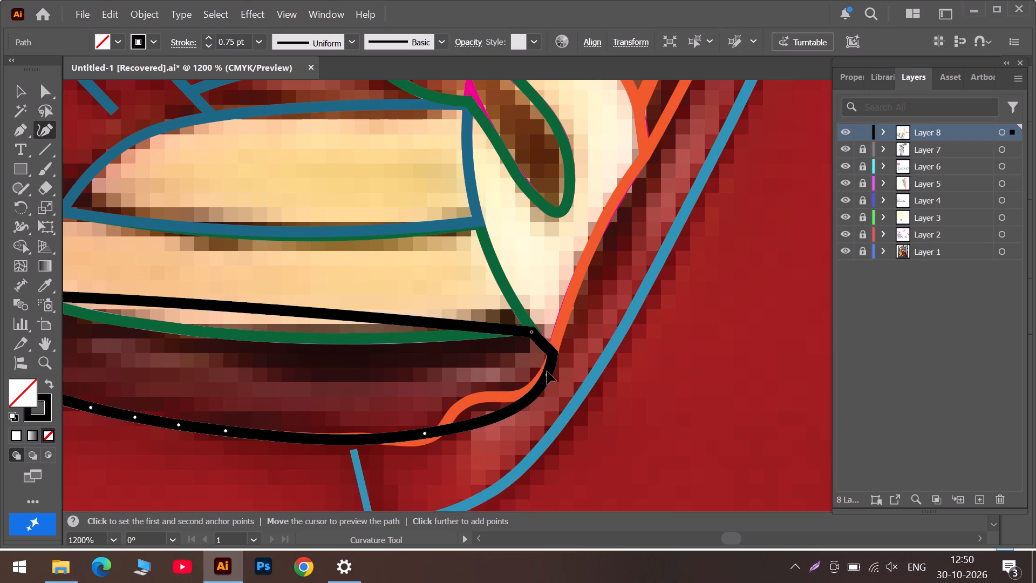
pyautogui.moveTo(547, 371); pyautogui.dragTo(547, 369)
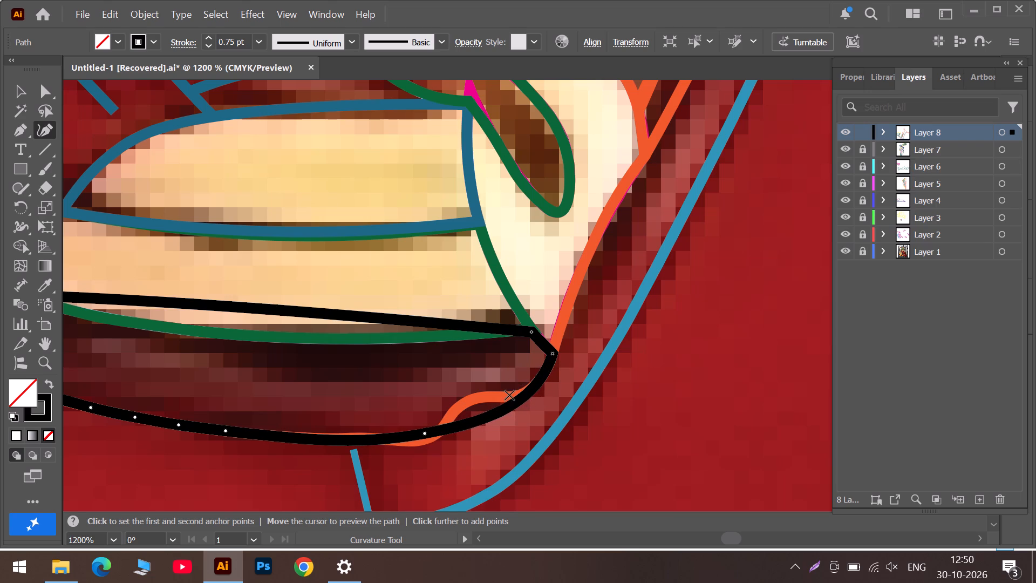
# Fit the black path's lowest stretch to the orange outline by repositioning its end anchor and adding three anchors along the bottom.
pyautogui.moveTo(424, 432); pyautogui.dragTo(424, 438)
pyautogui.moveTo(294, 438); pyautogui.dragTo(292, 431)
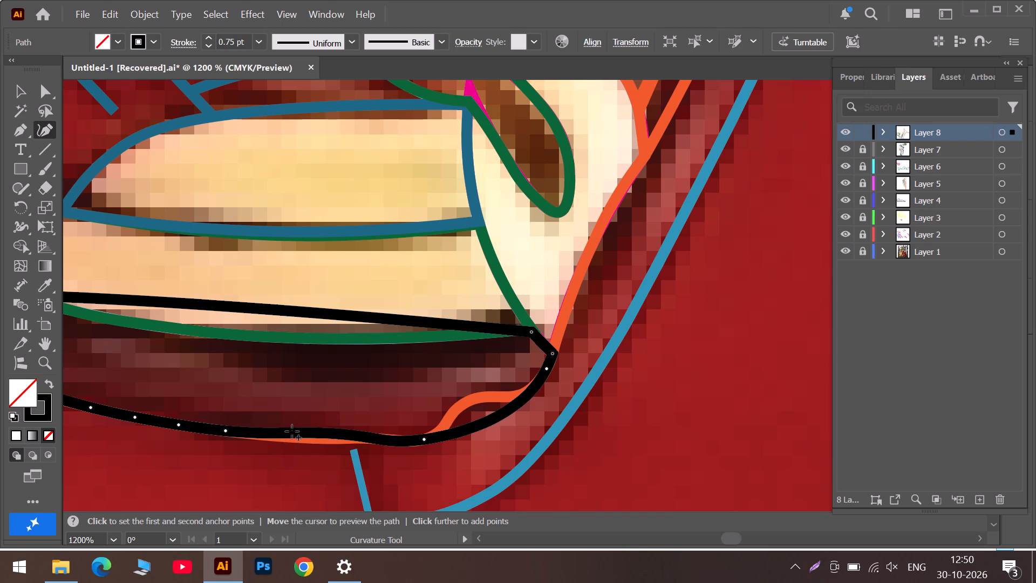
pyautogui.moveTo(292, 431); pyautogui.dragTo(285, 438)
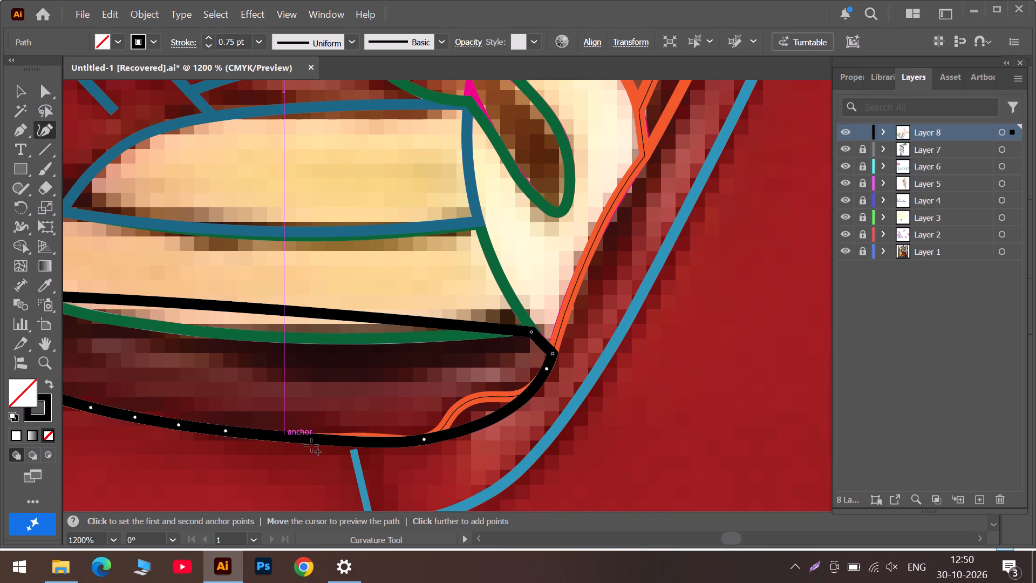
pyautogui.moveTo(358, 444); pyautogui.dragTo(355, 436)
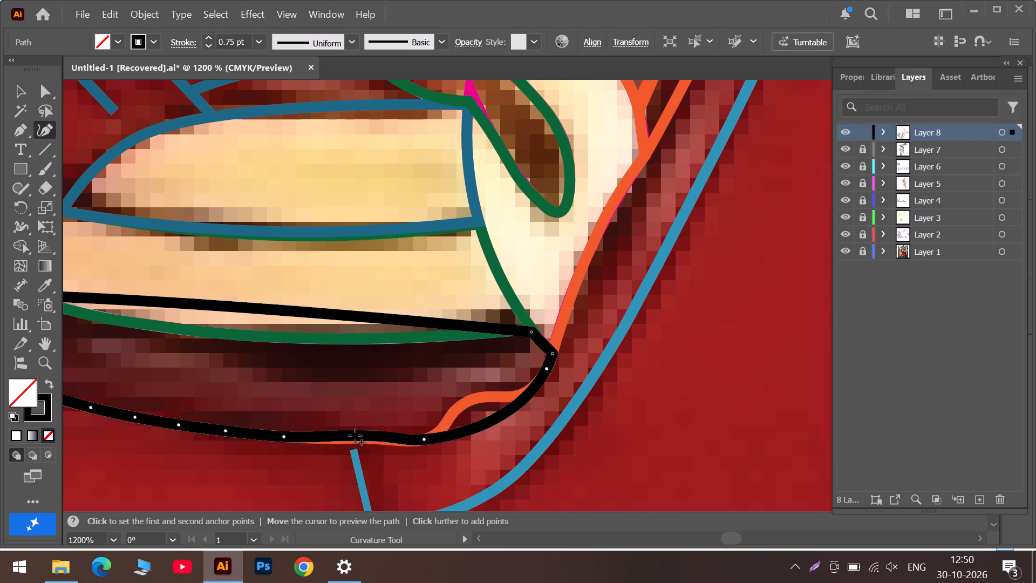
pyautogui.moveTo(355, 436); pyautogui.dragTo(337, 438)
pyautogui.click(363, 437)
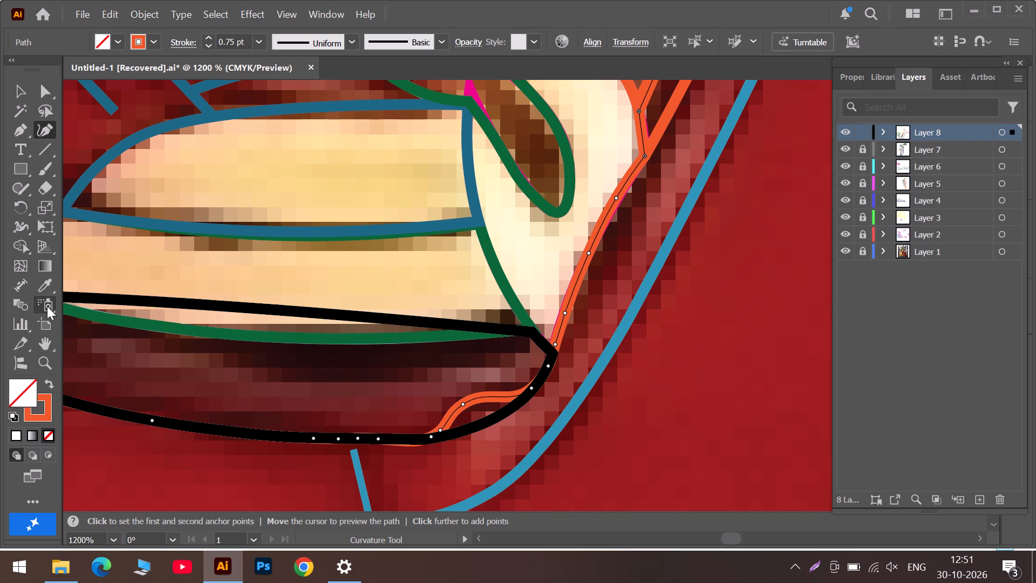
pyautogui.hotkey('ctrl', 'z')
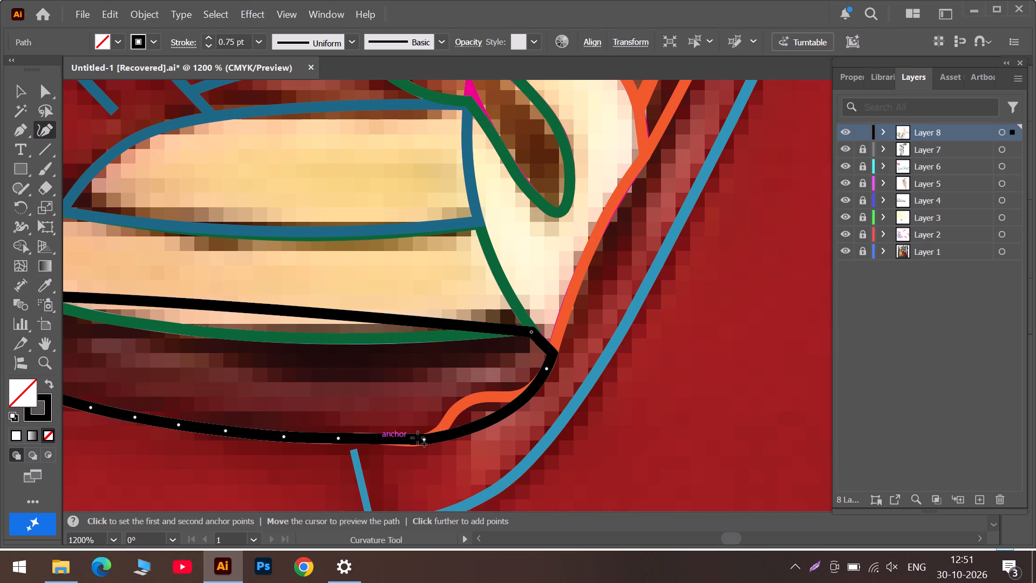
pyautogui.moveTo(424, 438); pyautogui.dragTo(404, 440)
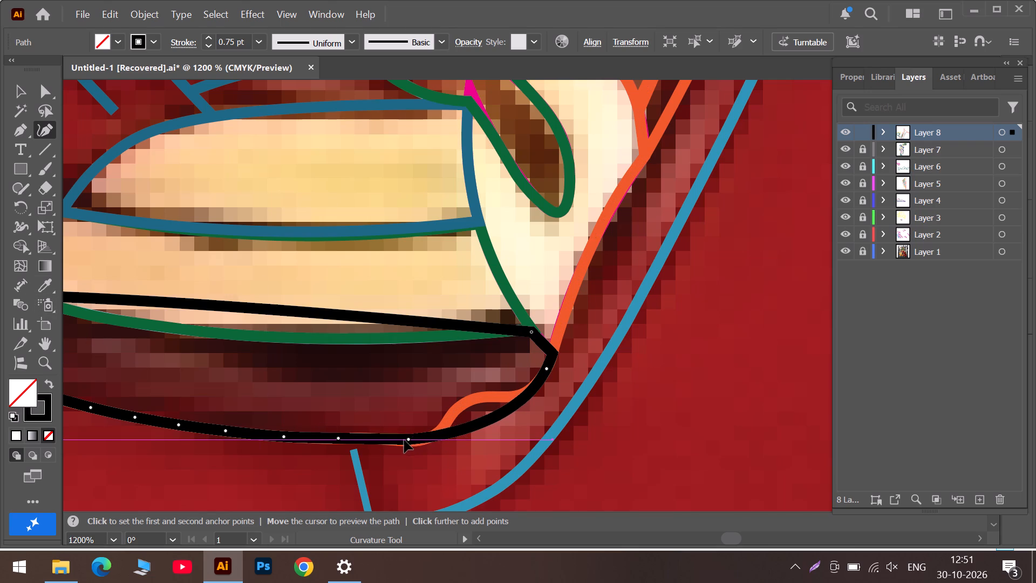
pyautogui.moveTo(404, 440); pyautogui.dragTo(402, 441)
pyautogui.click(369, 438)
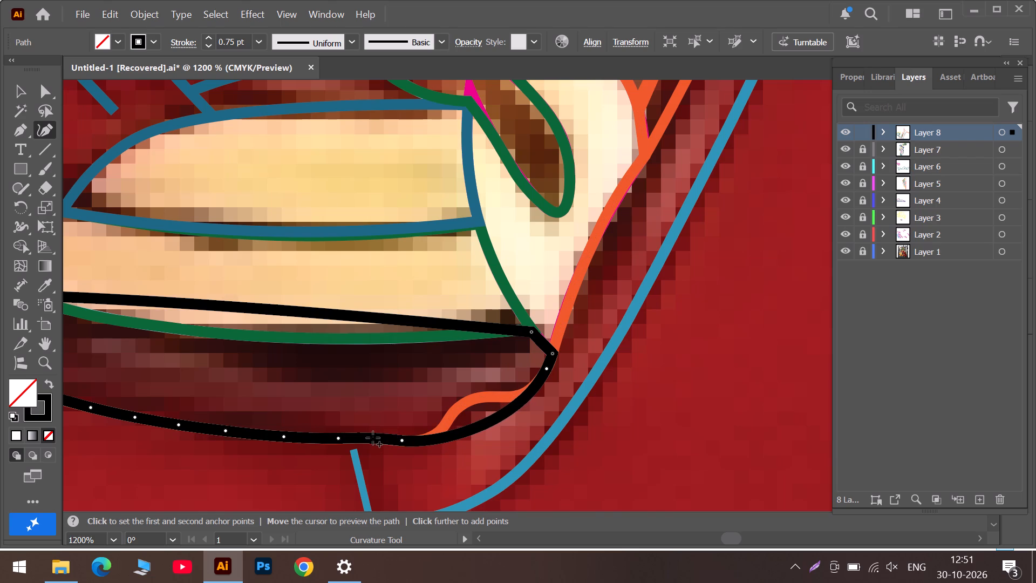
# Add an anchor pulled onto the crest of the orange bump and another at the bump's lower foot on the black path.
pyautogui.moveTo(494, 421); pyautogui.dragTo(459, 405)
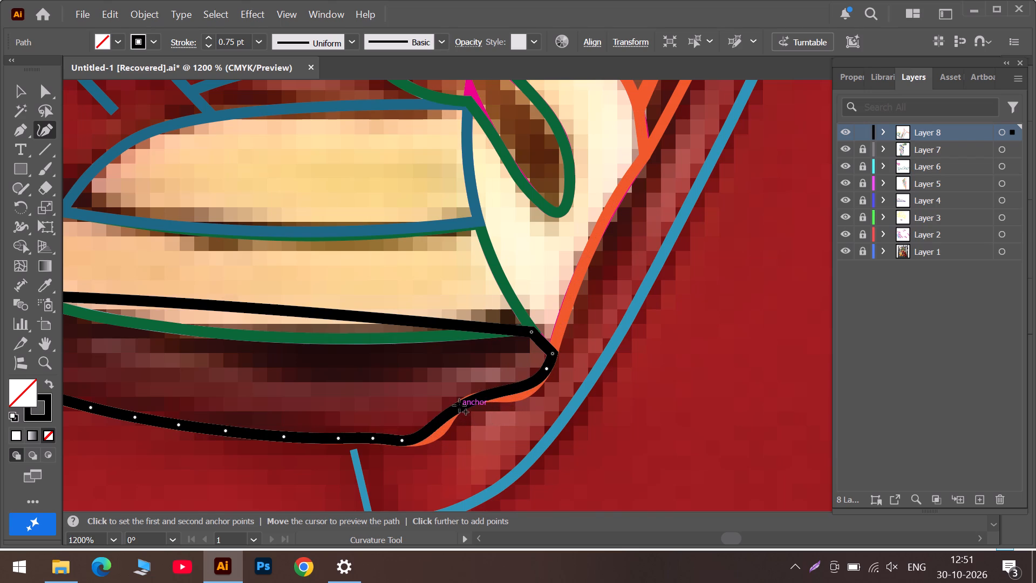
pyautogui.moveTo(459, 405); pyautogui.dragTo(462, 403)
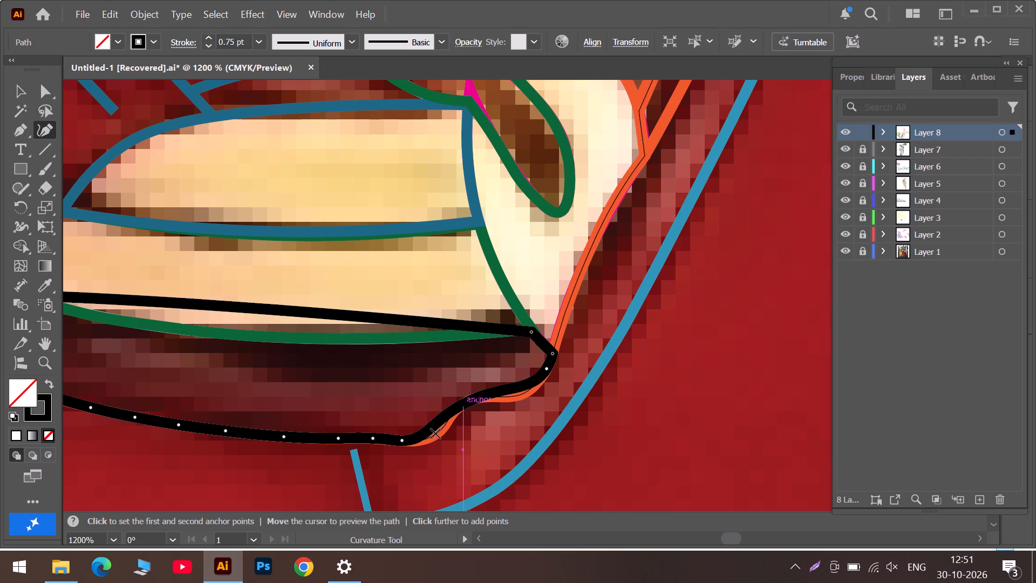
pyautogui.moveTo(426, 431); pyautogui.dragTo(429, 439)
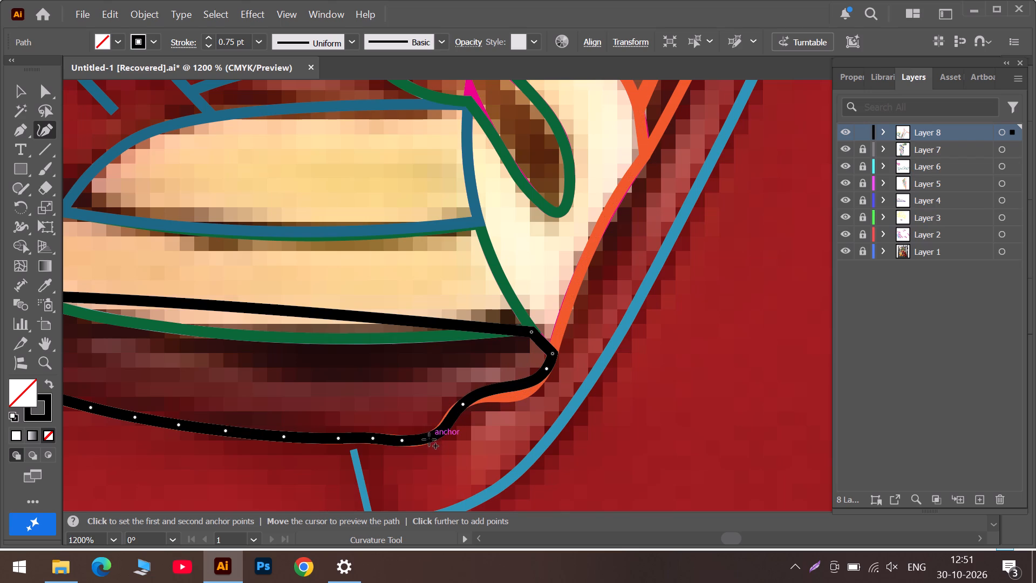
pyautogui.moveTo(429, 439); pyautogui.dragTo(419, 443)
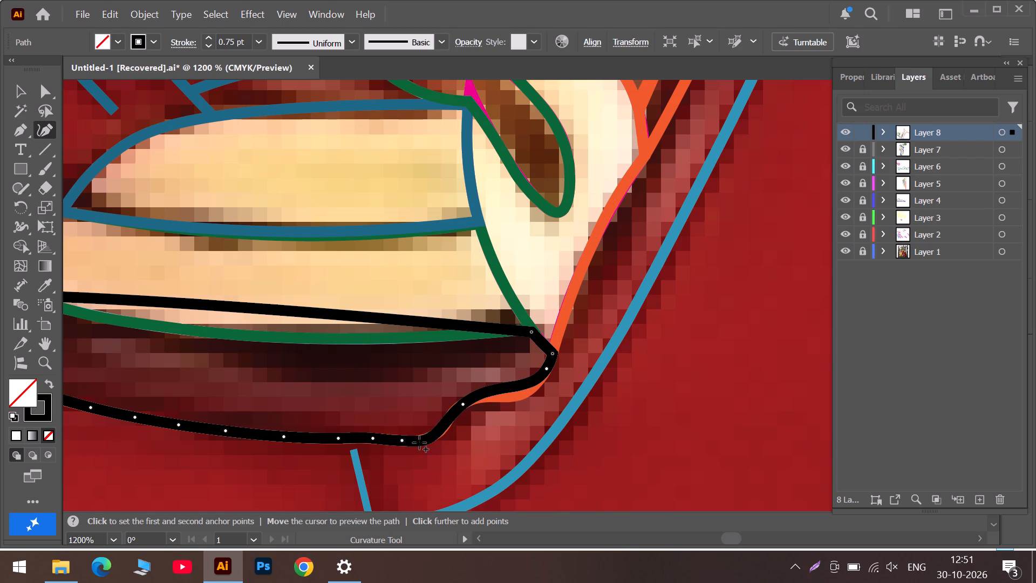
pyautogui.moveTo(419, 443); pyautogui.dragTo(424, 440)
# Add two anchors on the black path between the bump's foot and crest, adjusting them to follow the orange slope.
pyautogui.moveTo(450, 416); pyautogui.dragTo(446, 423)
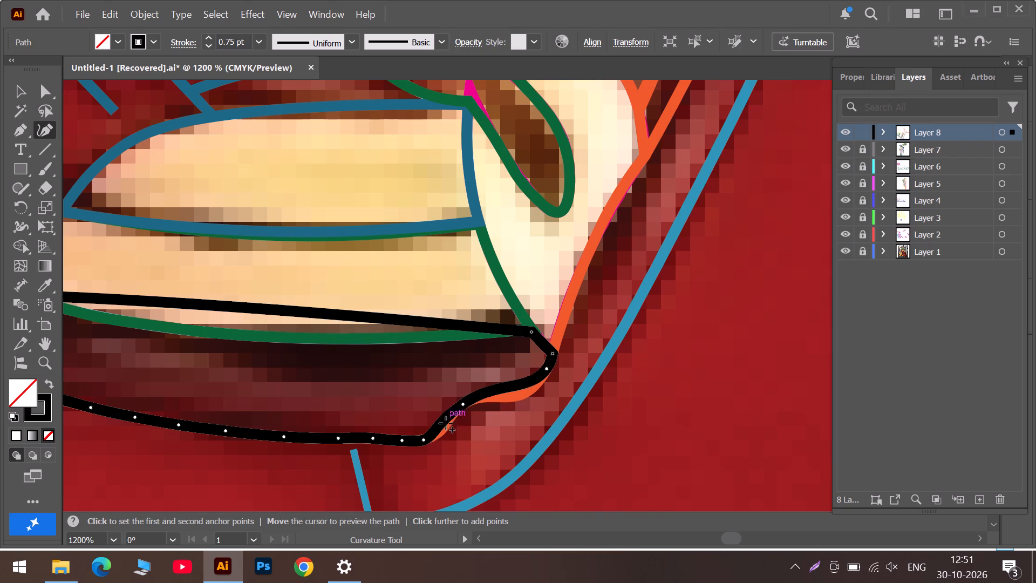
pyautogui.moveTo(446, 423); pyautogui.dragTo(441, 429)
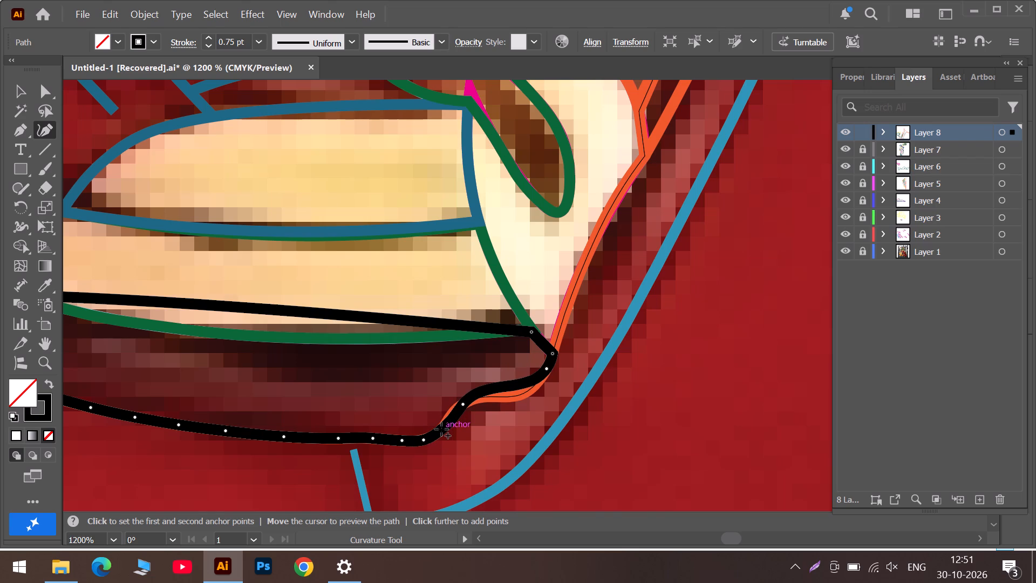
pyautogui.moveTo(441, 429); pyautogui.dragTo(443, 423)
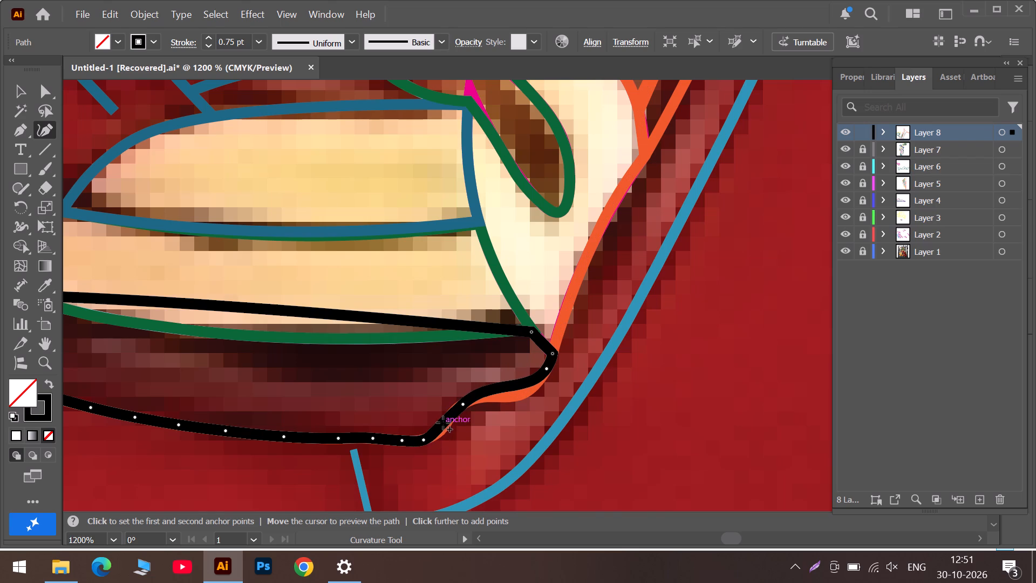
pyautogui.moveTo(443, 423); pyautogui.dragTo(456, 414)
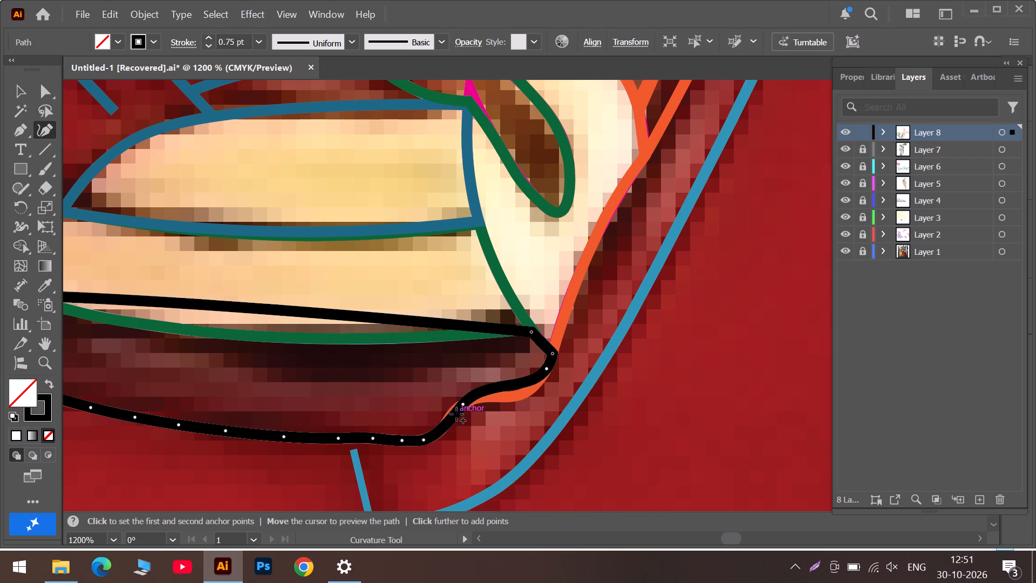
pyautogui.moveTo(456, 414); pyautogui.dragTo(455, 414)
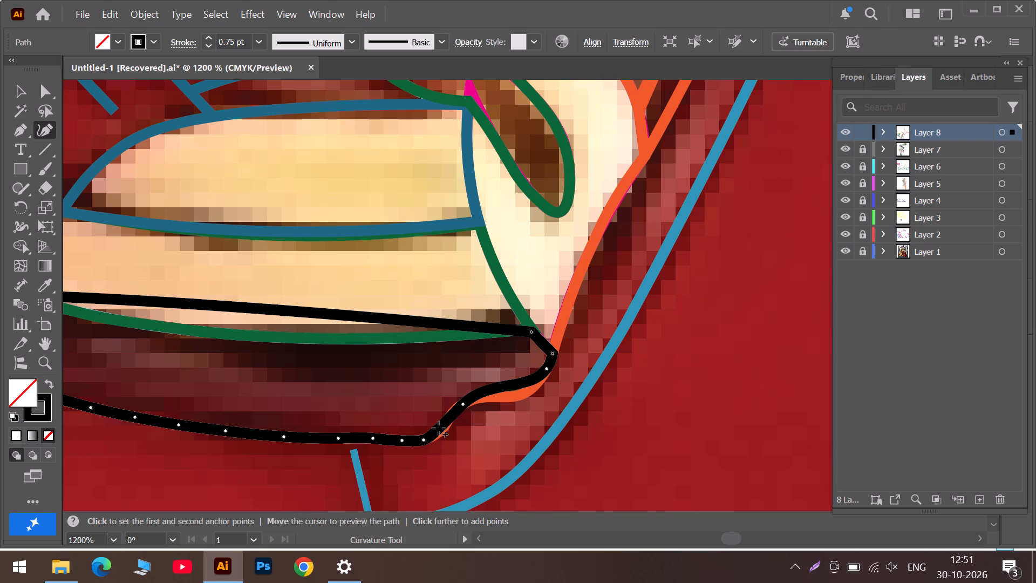
pyautogui.moveTo(439, 428); pyautogui.dragTo(439, 434)
pyautogui.click(456, 413)
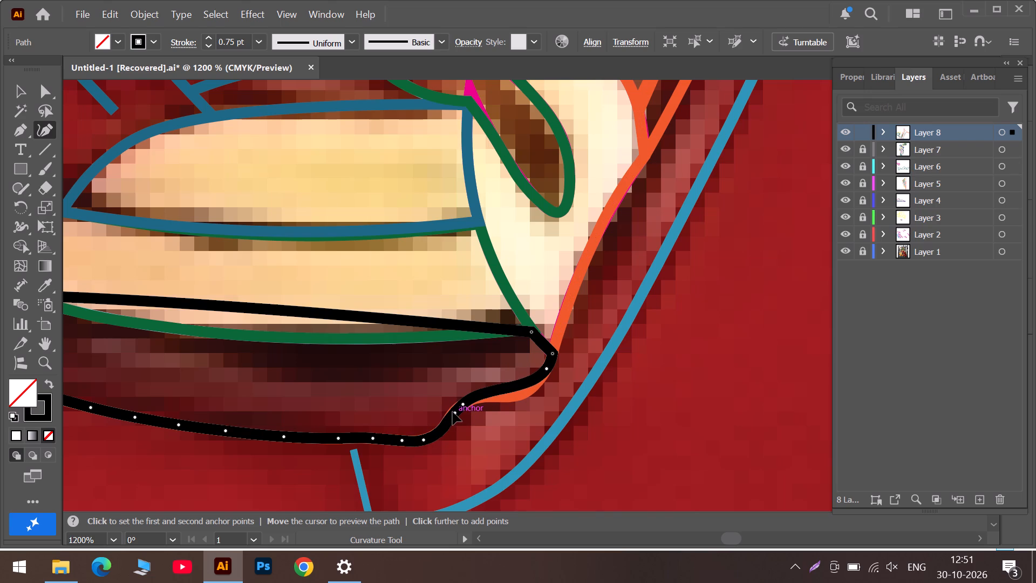
# Add two anchors on the black path between the bump's crest and the corner near the green tip, aligning them with the orange outline.
pyautogui.moveTo(519, 387); pyautogui.dragTo(527, 391)
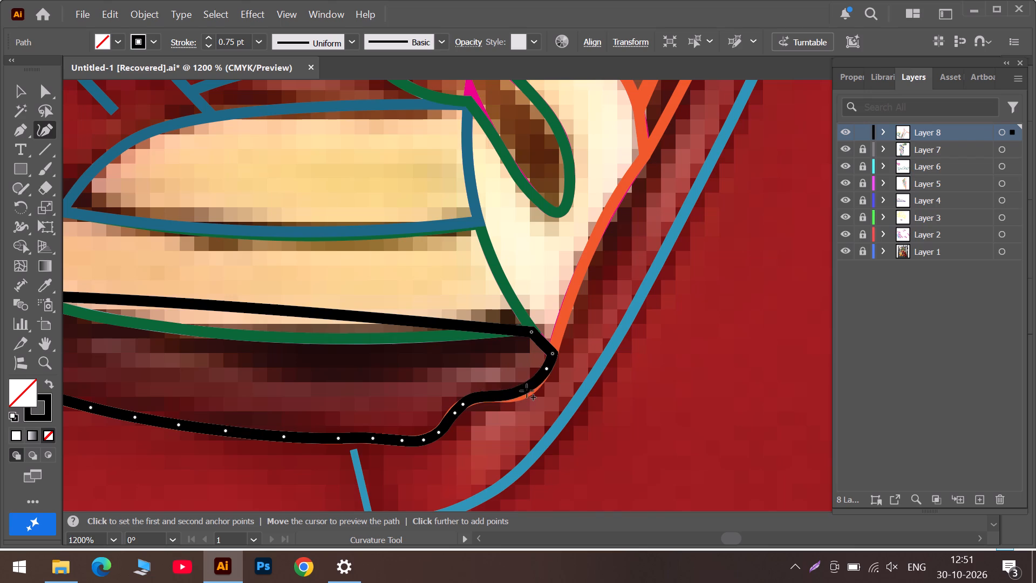
pyautogui.moveTo(527, 391); pyautogui.dragTo(531, 389)
pyautogui.moveTo(499, 398); pyautogui.dragTo(499, 398)
pyautogui.moveTo(499, 398); pyautogui.dragTo(481, 397)
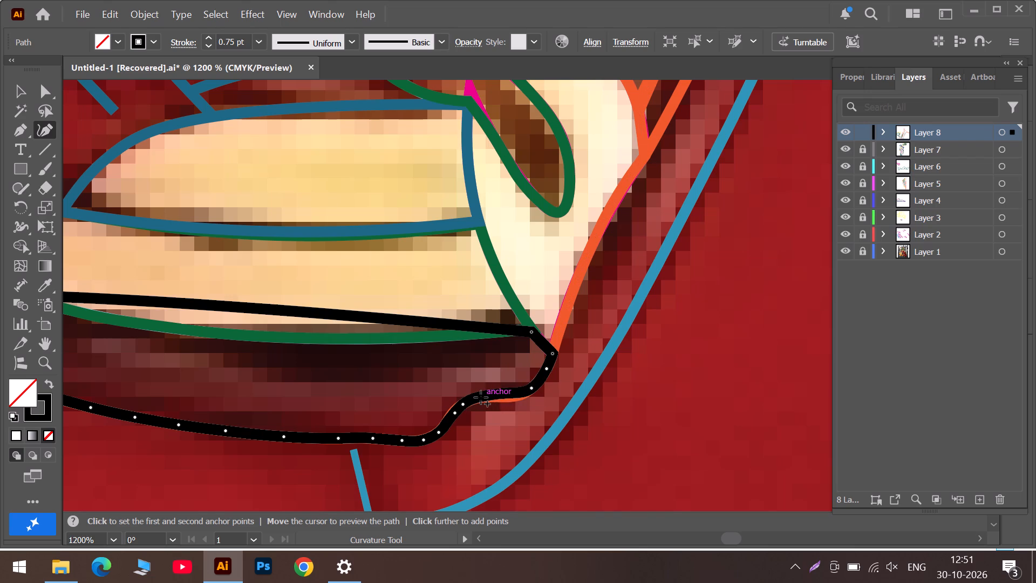
pyautogui.moveTo(481, 397); pyautogui.dragTo(479, 398)
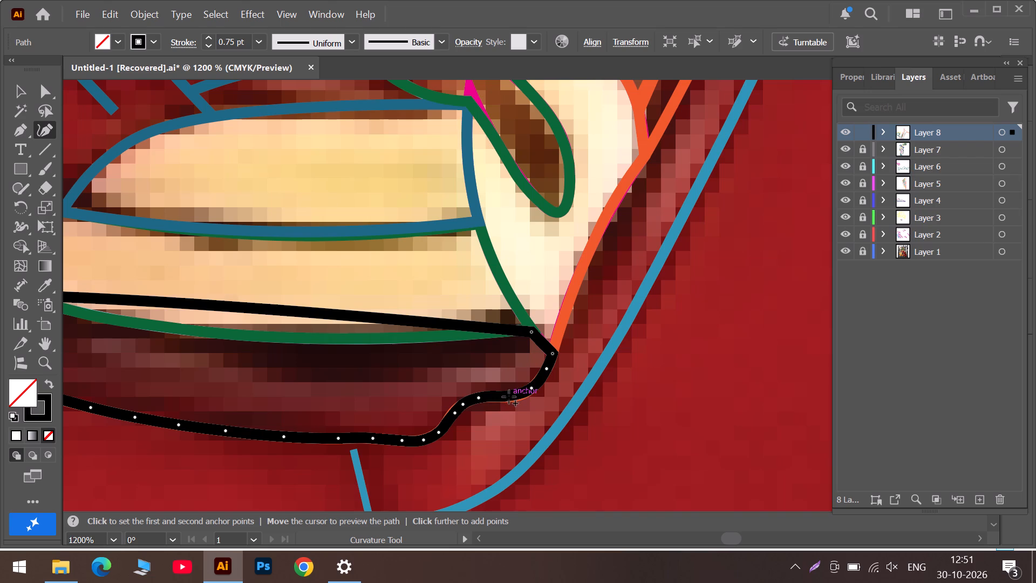
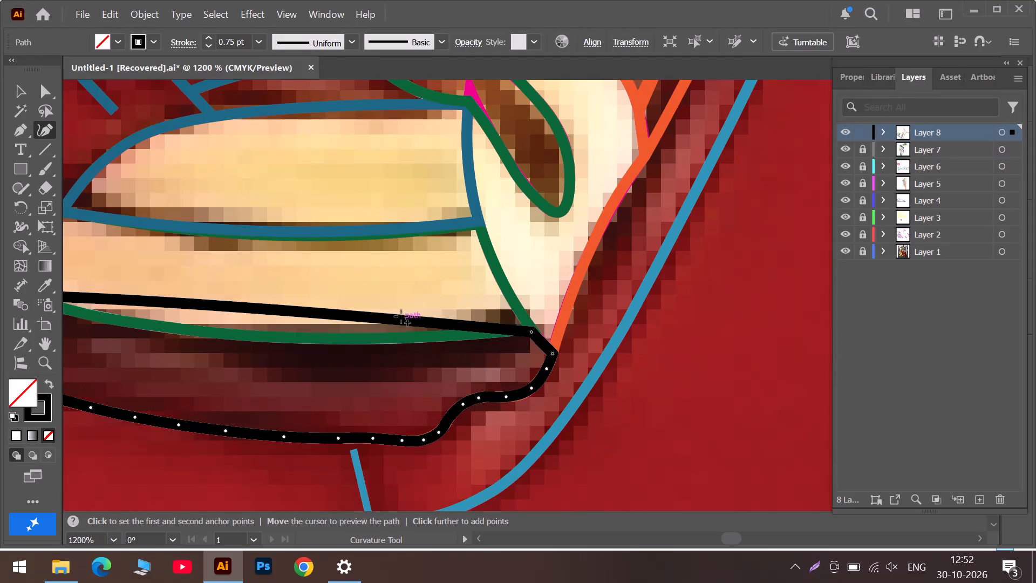
# Pull the black path's upper edge onto the green curve with a new anchor, and refit its corner at the green tip with an anchor just below.
pyautogui.moveTo(401, 316); pyautogui.dragTo(413, 337)
pyautogui.moveTo(532, 334); pyautogui.dragTo(530, 328)
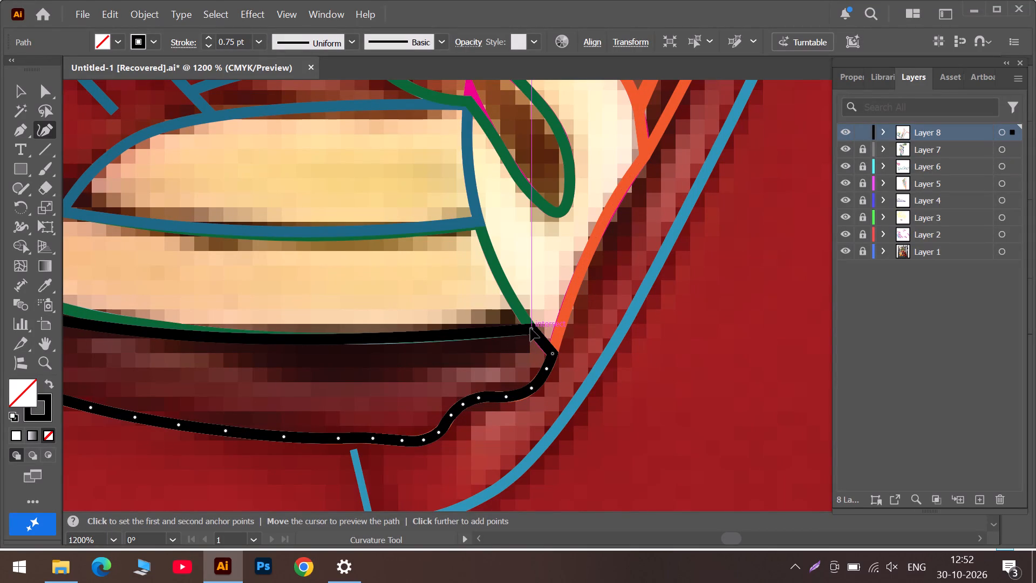
pyautogui.moveTo(530, 328); pyautogui.dragTo(529, 328)
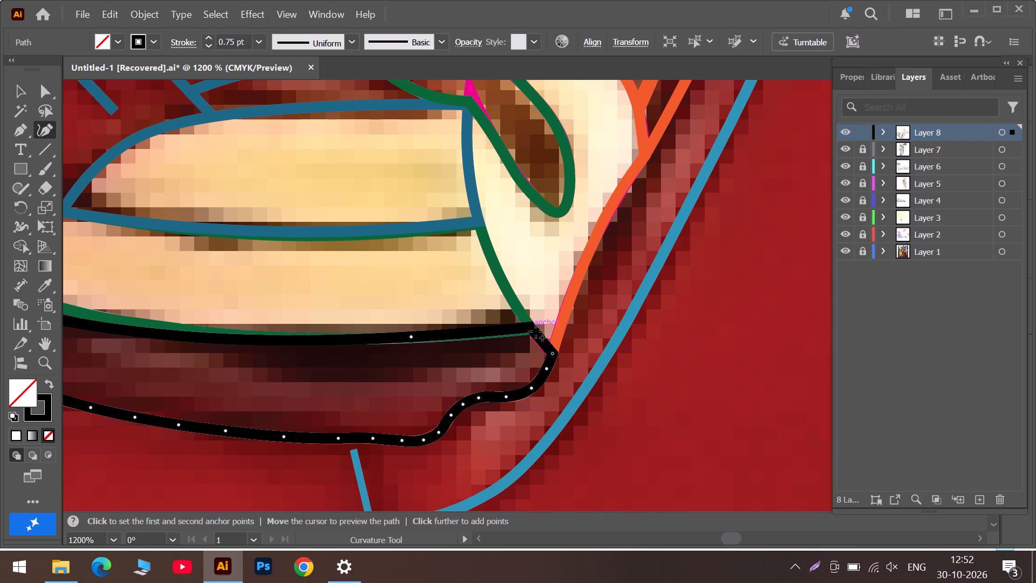
pyautogui.click(539, 337)
# Add two anchors on the black upper edge near the green tip and shift the neighbouring anchor to follow the green curve.
pyautogui.moveTo(476, 328); pyautogui.dragTo(476, 336)
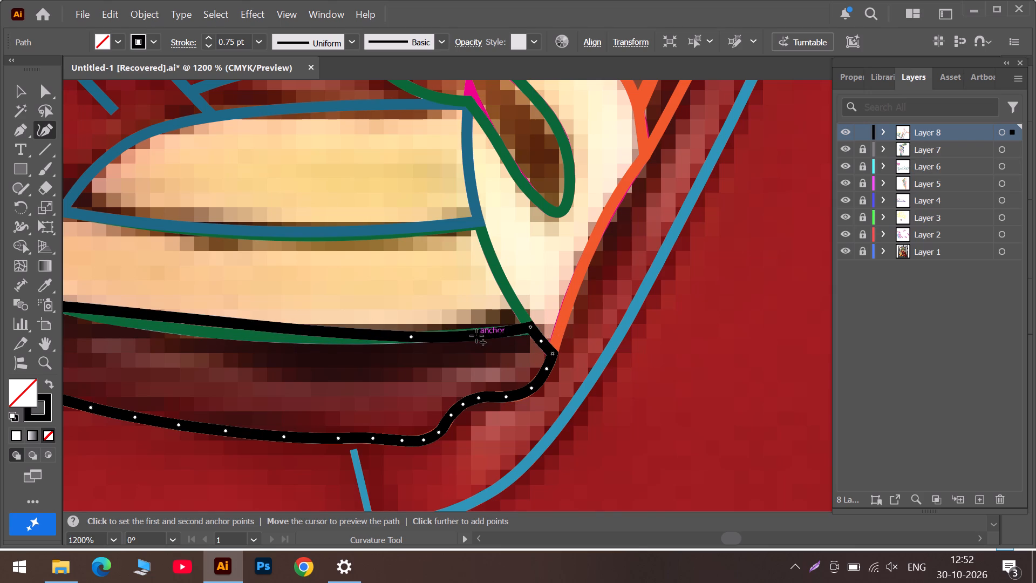
pyautogui.moveTo(476, 336); pyautogui.dragTo(468, 335)
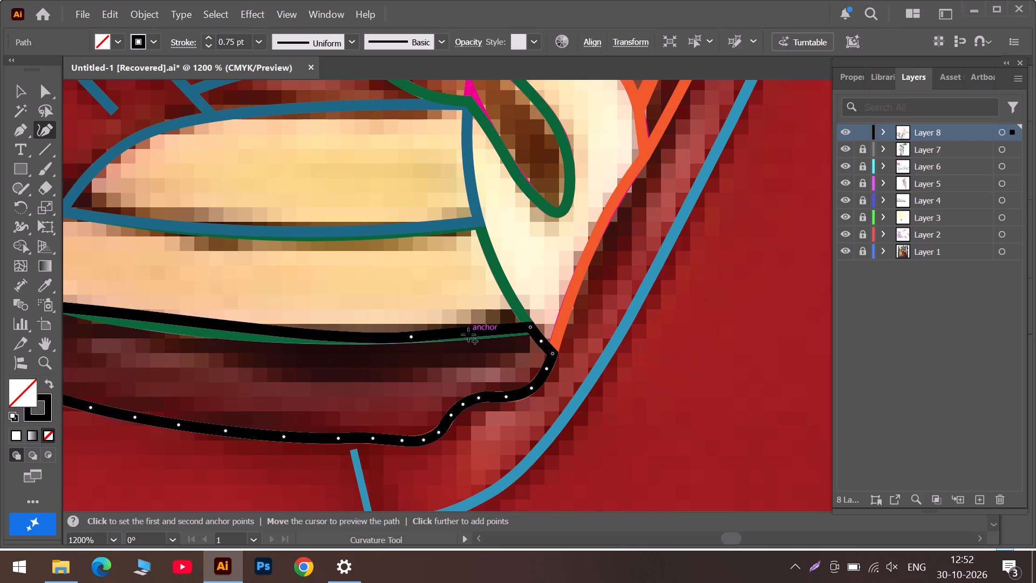
pyautogui.moveTo(468, 335); pyautogui.dragTo(471, 335)
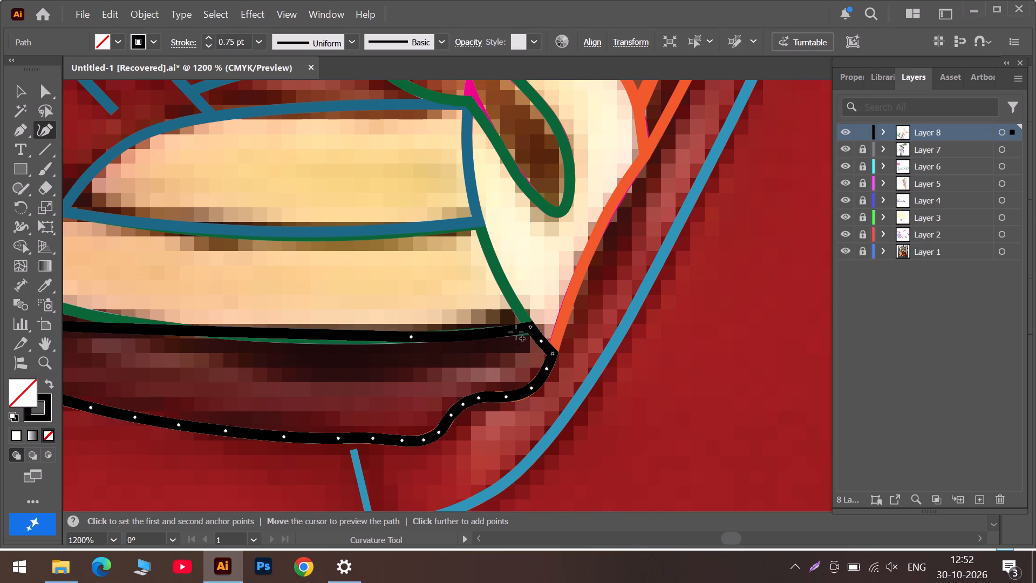
pyautogui.moveTo(519, 329); pyautogui.dragTo(508, 331)
pyautogui.moveTo(411, 336); pyautogui.dragTo(410, 337)
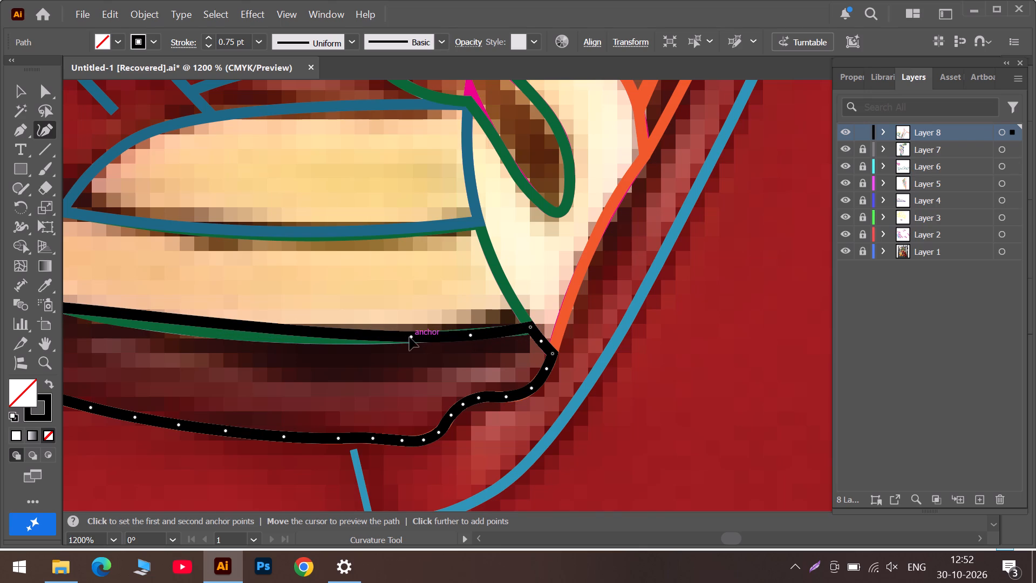
pyautogui.moveTo(410, 337); pyautogui.dragTo(384, 339)
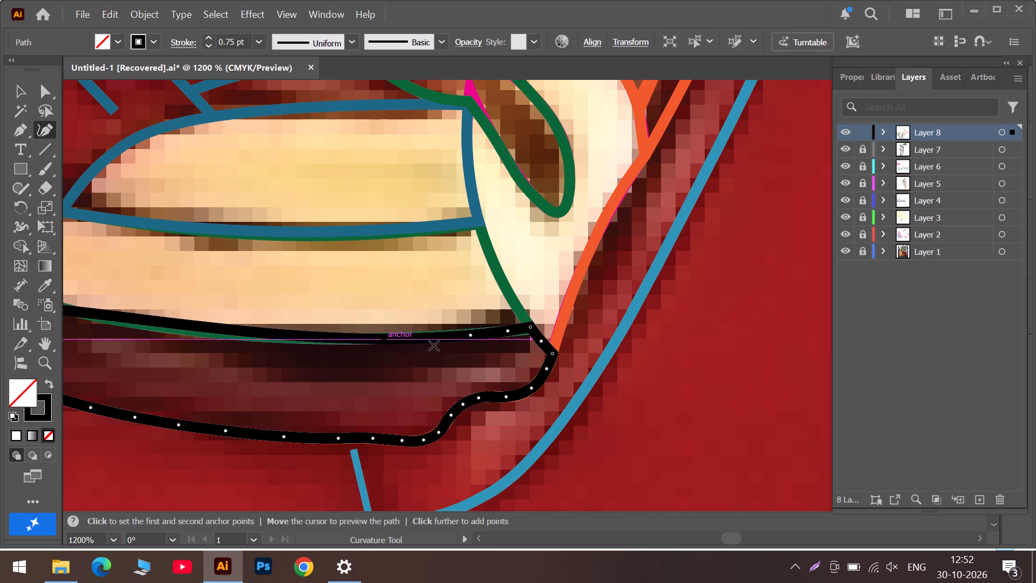
pyautogui.moveTo(469, 335); pyautogui.dragTo(456, 335)
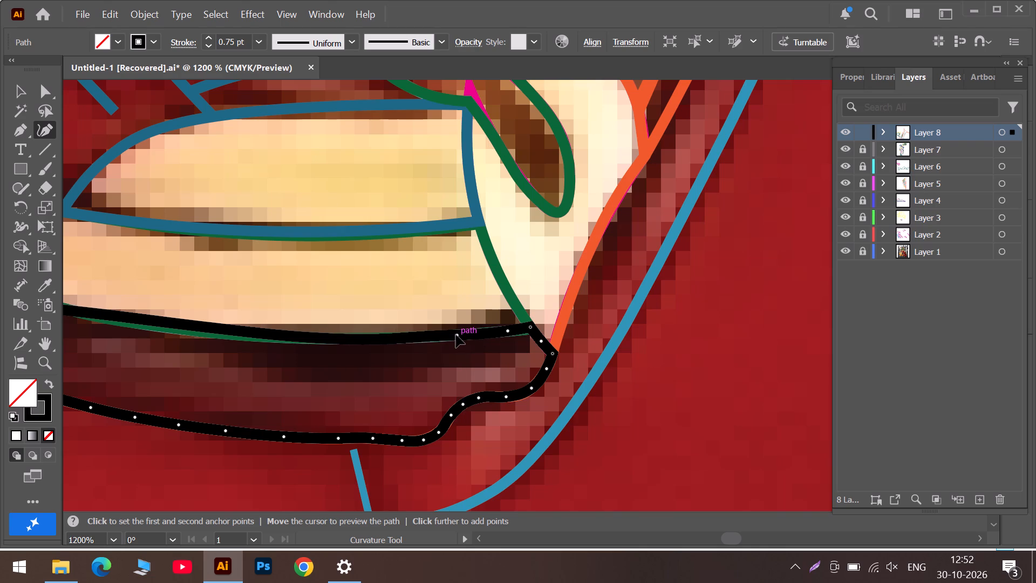
pyautogui.moveTo(456, 335); pyautogui.dragTo(457, 335)
# Add an anchor on the black upper edge farther along the green curve and move the stray anchor beside the bend onto that curve.
pyautogui.click(710, 537)
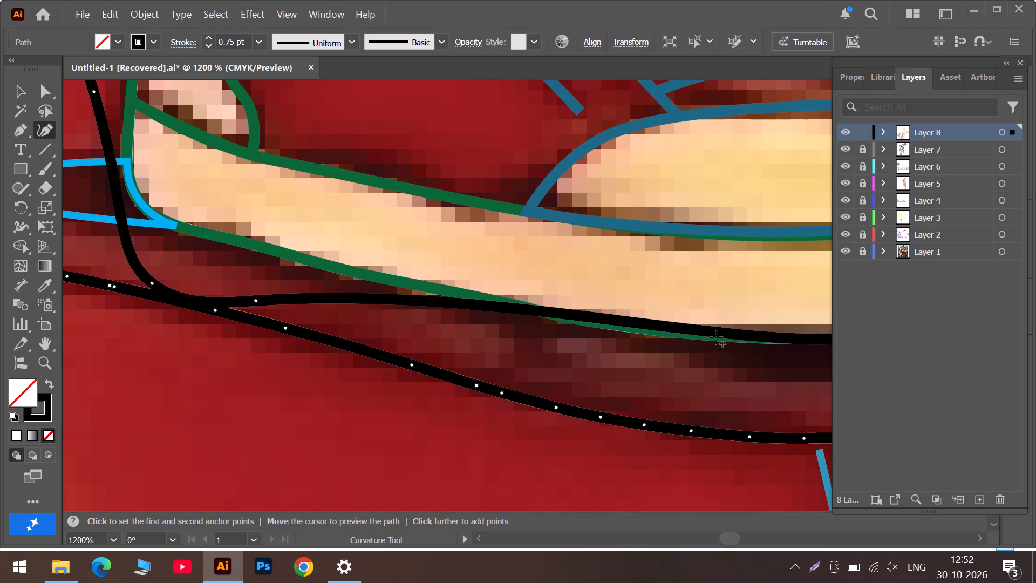
pyautogui.moveTo(711, 331); pyautogui.dragTo(720, 337)
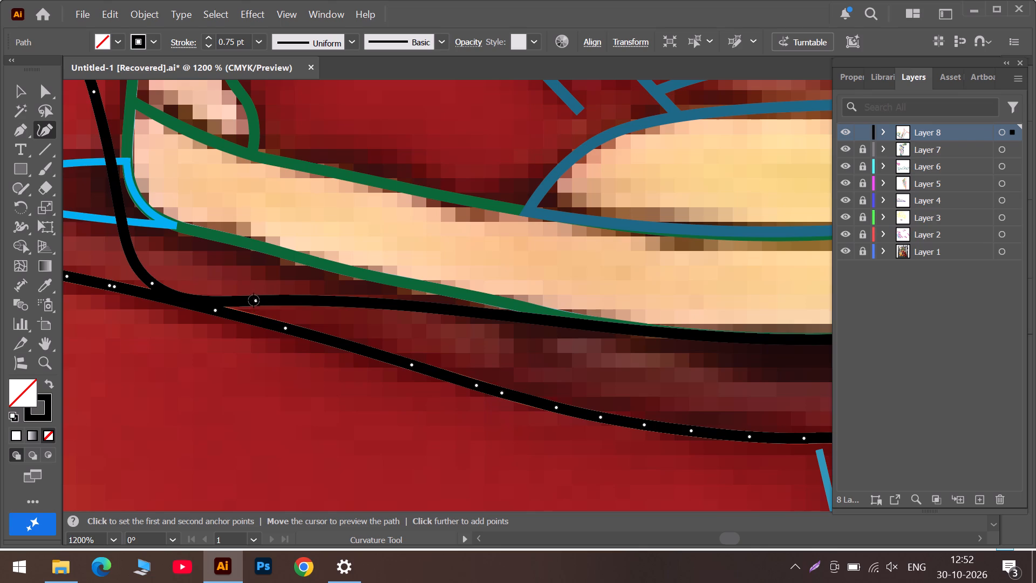
pyautogui.moveTo(254, 300); pyautogui.dragTo(585, 323)
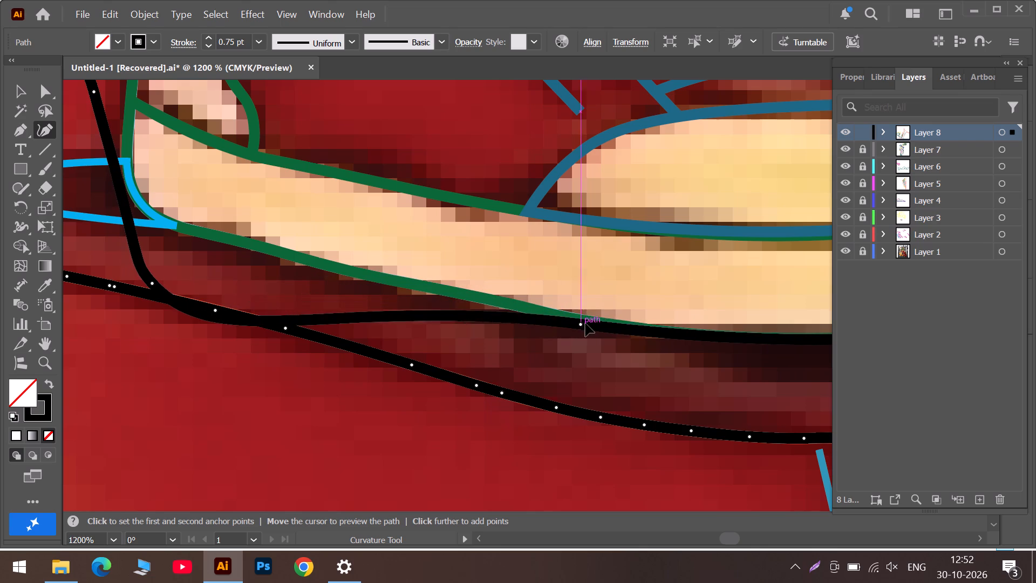
pyautogui.moveTo(585, 323); pyautogui.dragTo(599, 323)
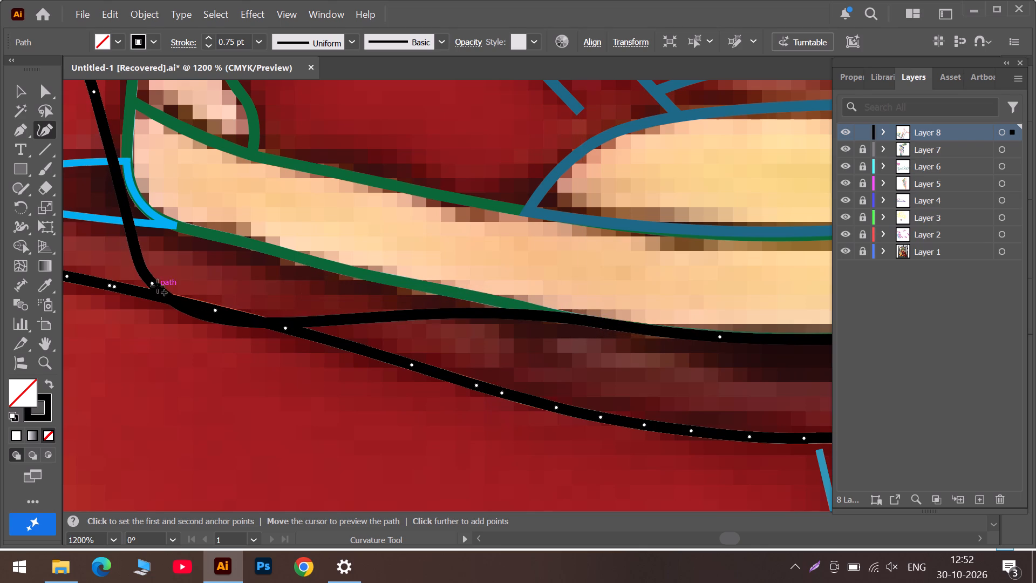
# Move the black path's bend anchor onto the rounded green corner and add three anchors along the long lower green edge.
pyautogui.moveTo(153, 284); pyautogui.dragTo(152, 214)
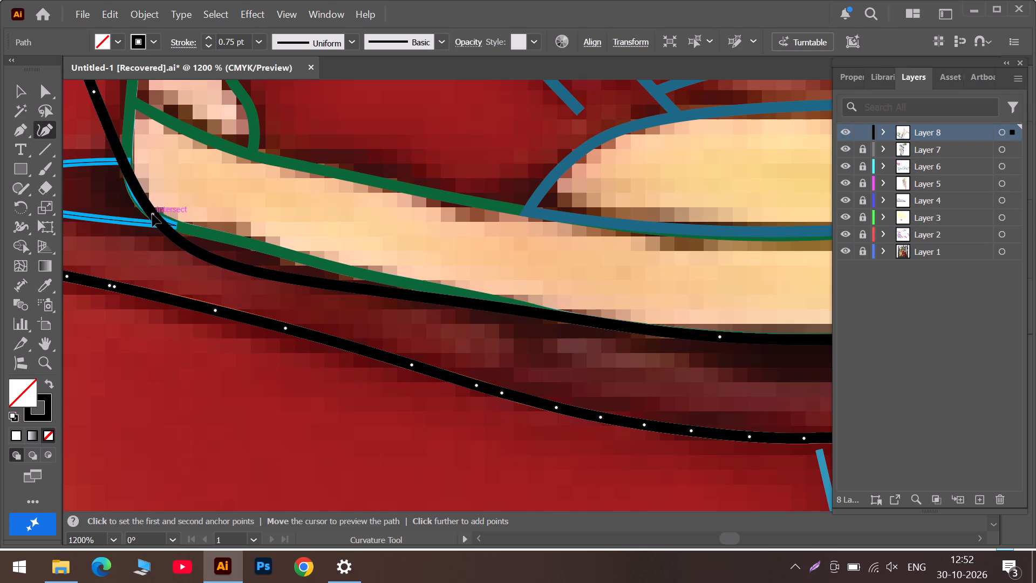
pyautogui.moveTo(152, 214); pyautogui.dragTo(151, 213)
pyautogui.moveTo(263, 276); pyautogui.dragTo(266, 276)
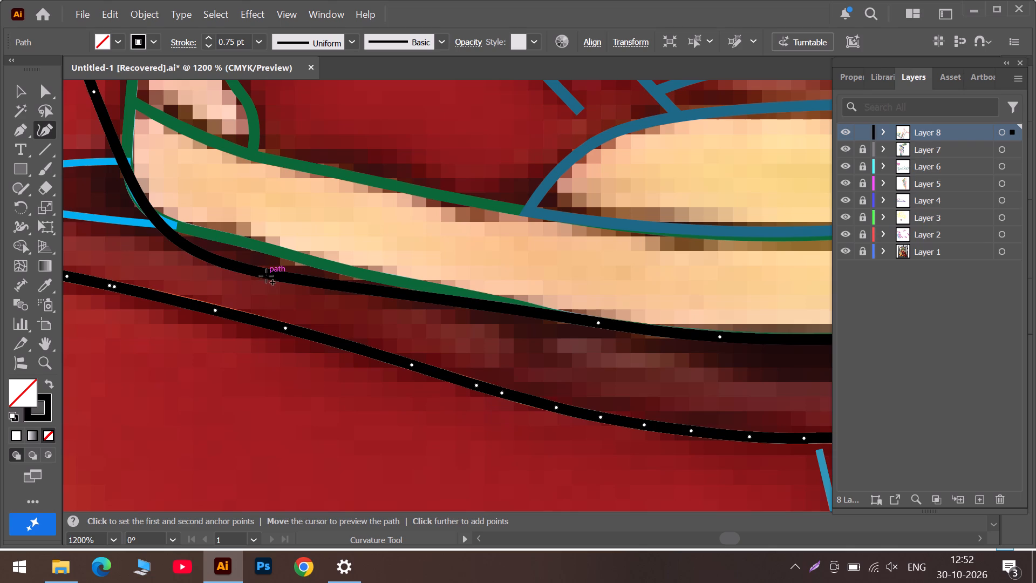
pyautogui.moveTo(266, 276); pyautogui.dragTo(391, 281)
pyautogui.moveTo(501, 305); pyautogui.dragTo(504, 303)
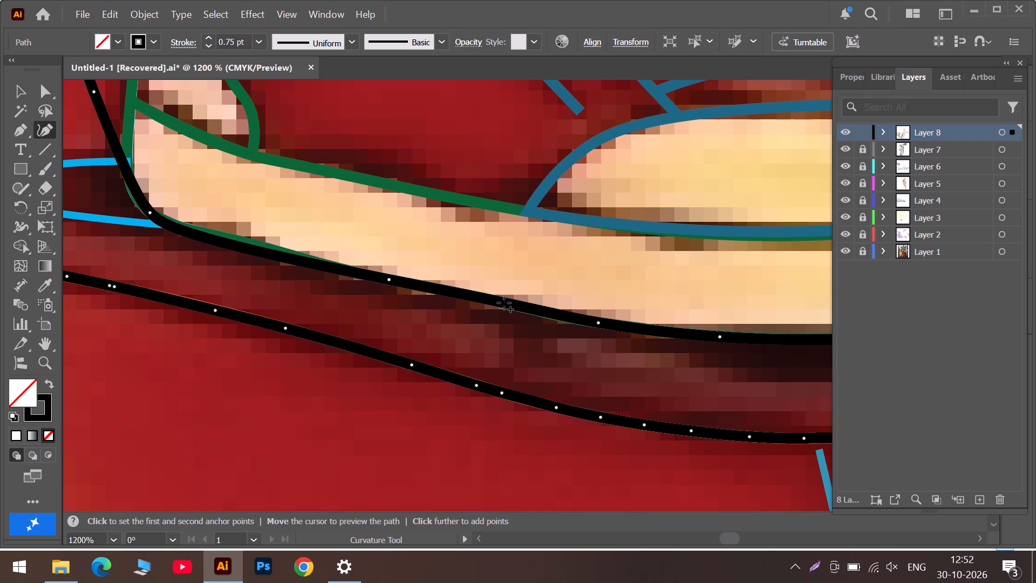
pyautogui.moveTo(504, 303); pyautogui.dragTo(506, 303)
pyautogui.moveTo(202, 235); pyautogui.dragTo(228, 238)
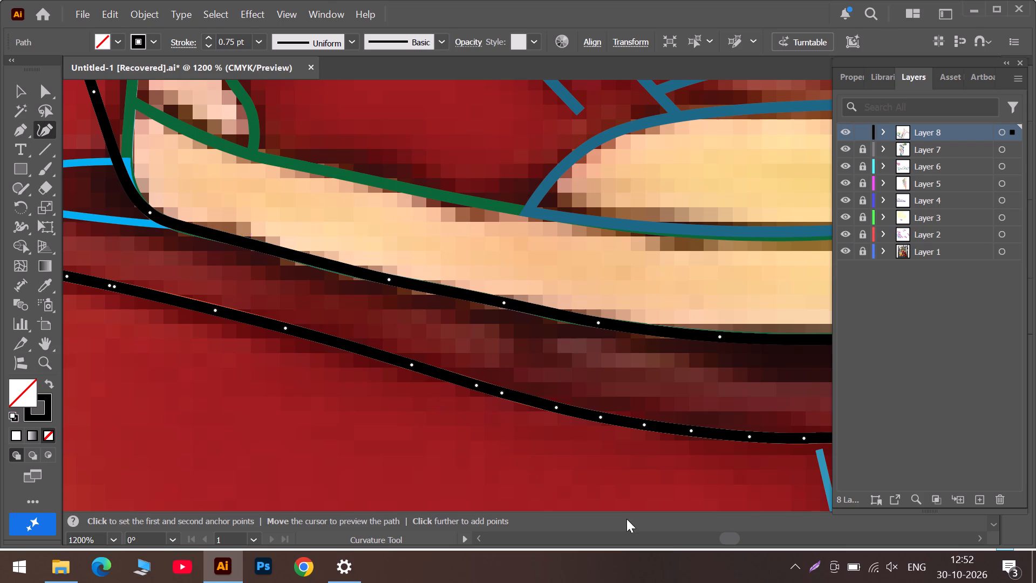
# Convert the black path's anchor above the bend to a corner at the green-yellow junction, and align the anchor below it with the upright green edge.
pyautogui.click(677, 535)
pyautogui.scroll(5, 644, 362)
pyautogui.scroll(7, 509, 322)
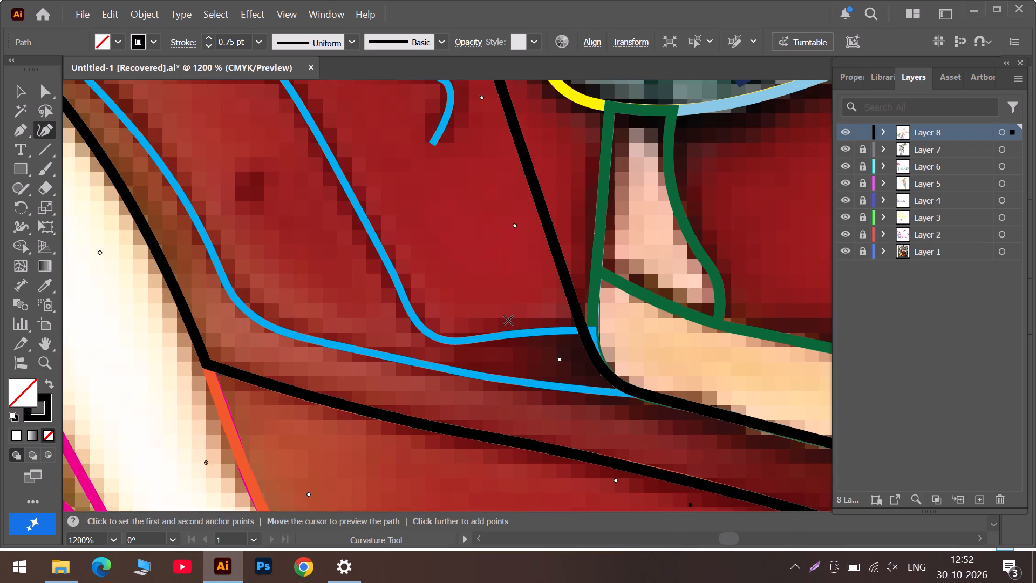
pyautogui.scroll(6, 509, 319)
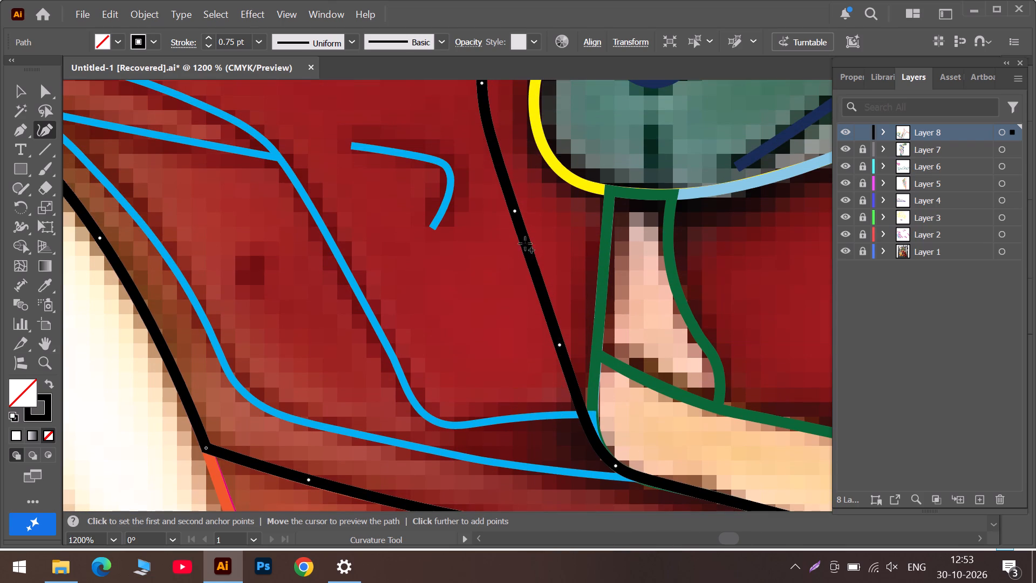
pyautogui.doubleClick(514, 210)
pyautogui.moveTo(514, 210); pyautogui.dragTo(547, 206)
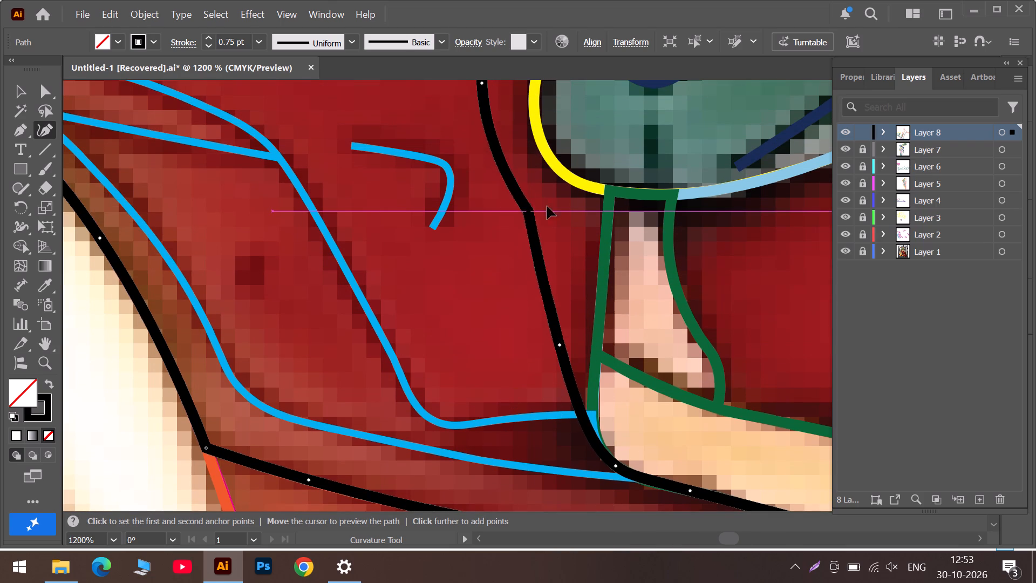
pyautogui.moveTo(547, 206); pyautogui.dragTo(608, 188)
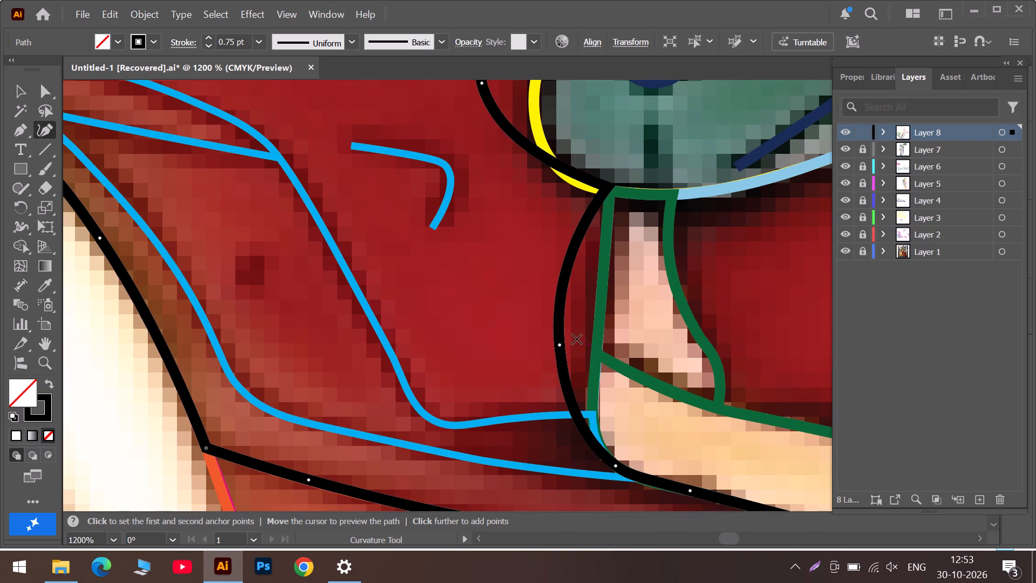
pyautogui.moveTo(560, 348); pyautogui.dragTo(570, 343)
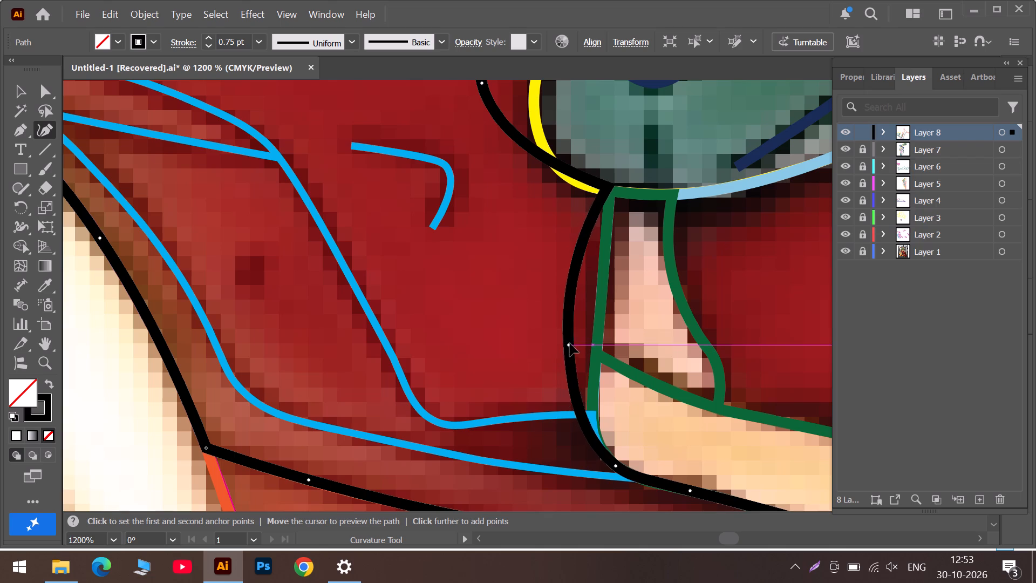
pyautogui.moveTo(570, 343); pyautogui.dragTo(595, 375)
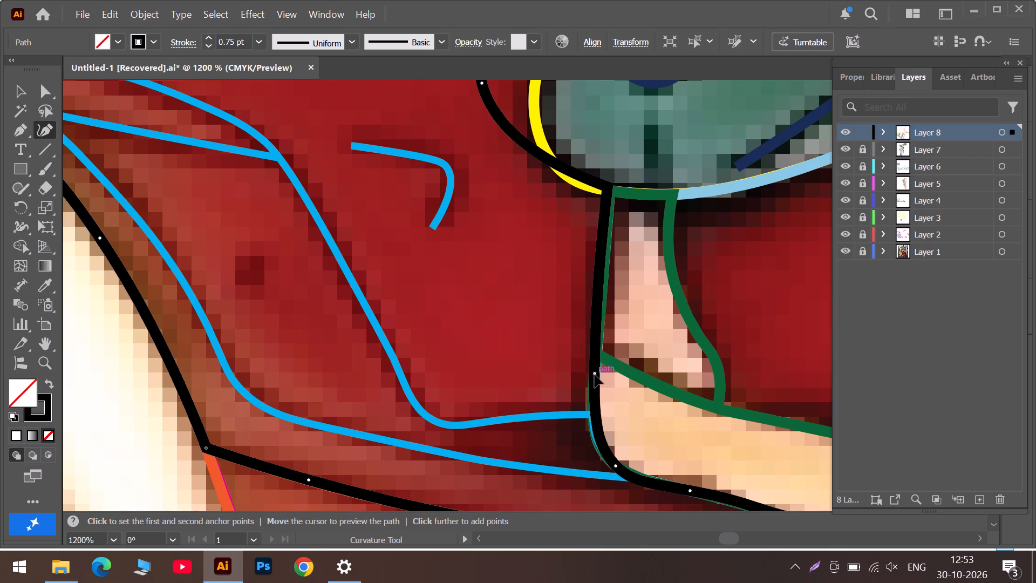
pyautogui.moveTo(595, 375); pyautogui.dragTo(595, 377)
# Add an anchor on the black path just past the rounded bend, aligned with the lower green edge.
pyautogui.moveTo(635, 478); pyautogui.dragTo(642, 474)
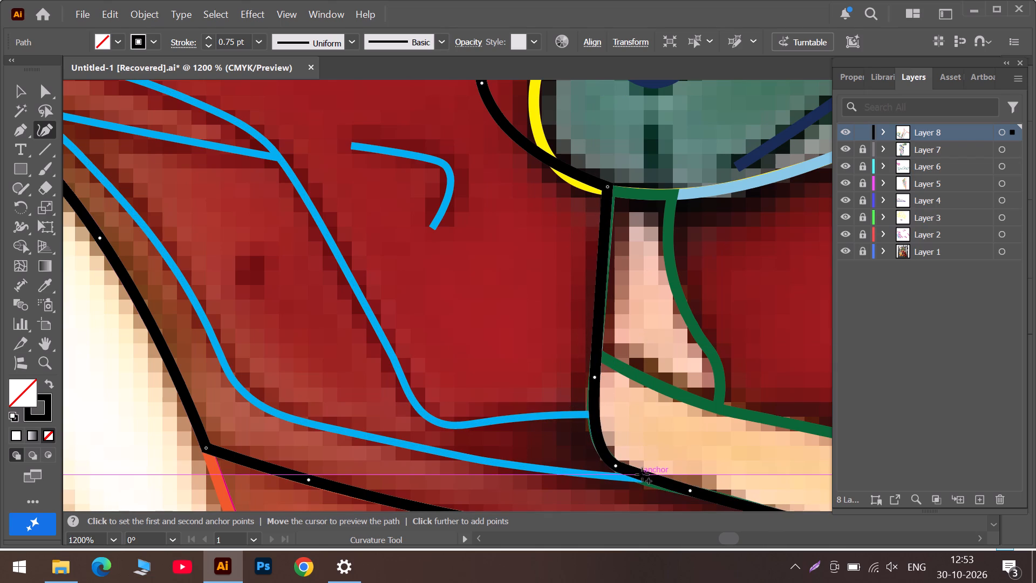
pyautogui.moveTo(642, 474); pyautogui.dragTo(650, 477)
# Refine the black corner anchor at the green-yellow junction and add an anchor below it to follow the upright green edge.
pyautogui.scroll(-6, 666, 481)
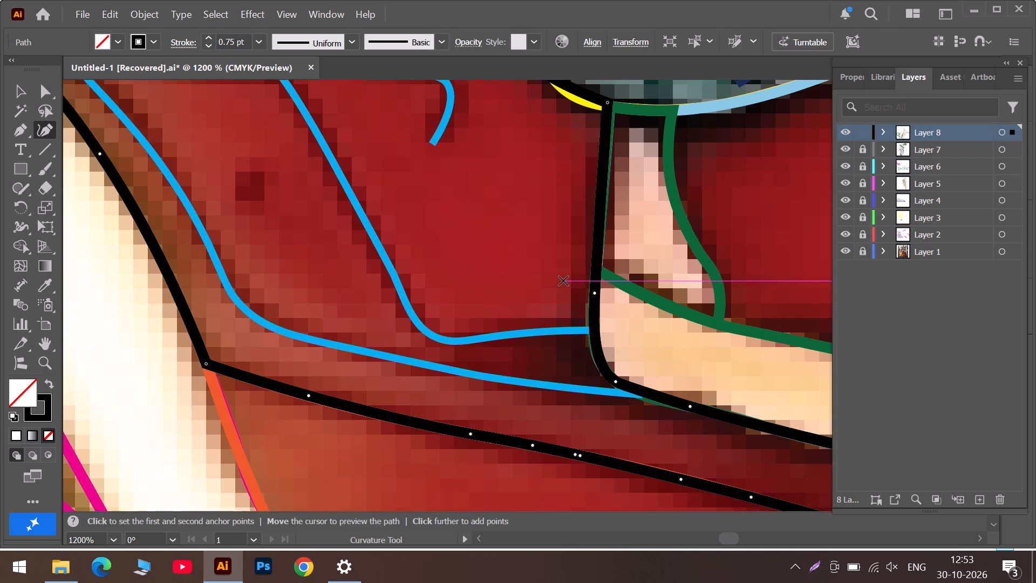
pyautogui.scroll(6, 563, 281)
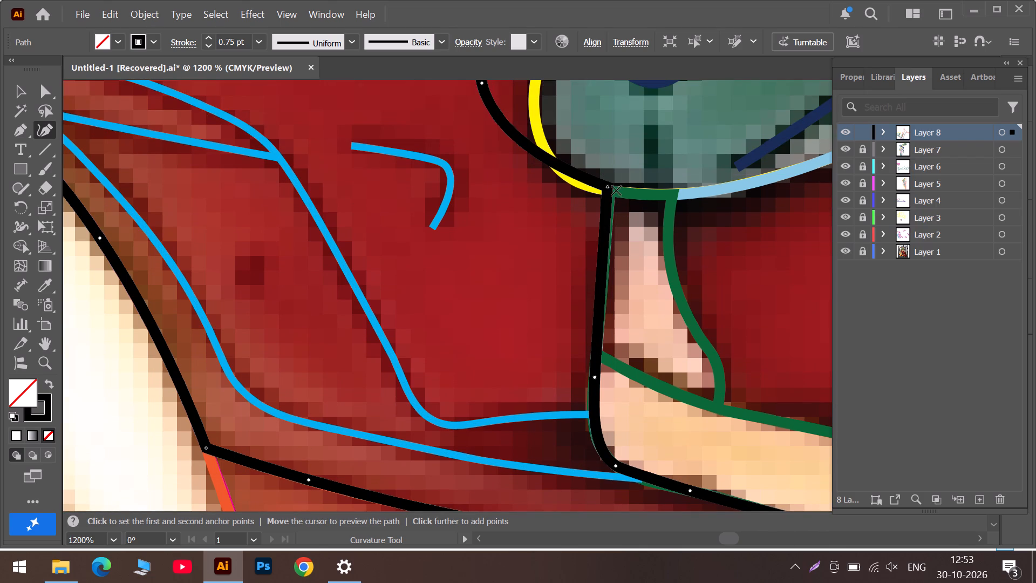
pyautogui.click(608, 188)
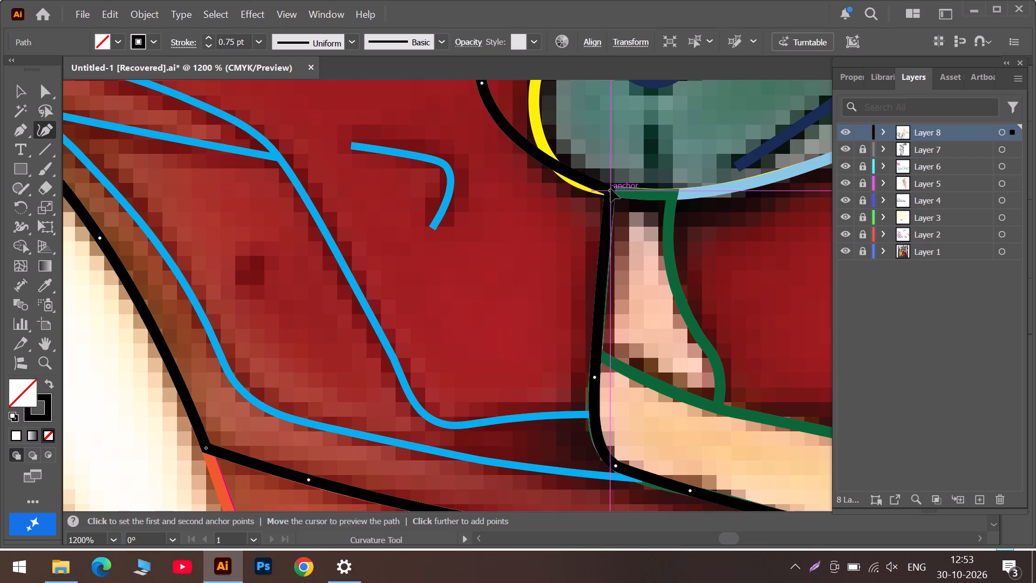
pyautogui.moveTo(603, 258); pyautogui.dragTo(603, 272)
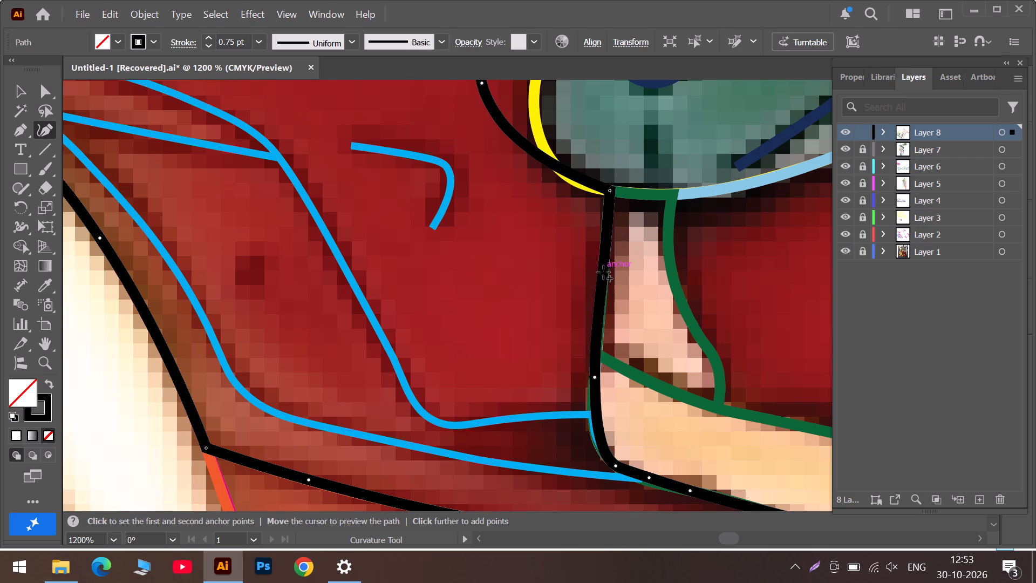
pyautogui.moveTo(603, 272); pyautogui.dragTo(597, 313)
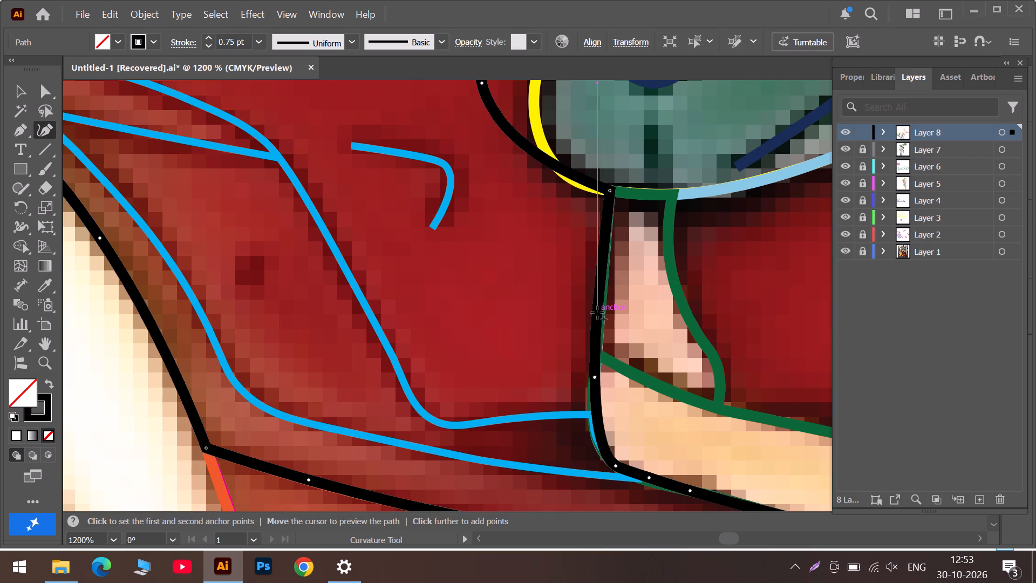
pyautogui.moveTo(597, 313); pyautogui.dragTo(597, 257)
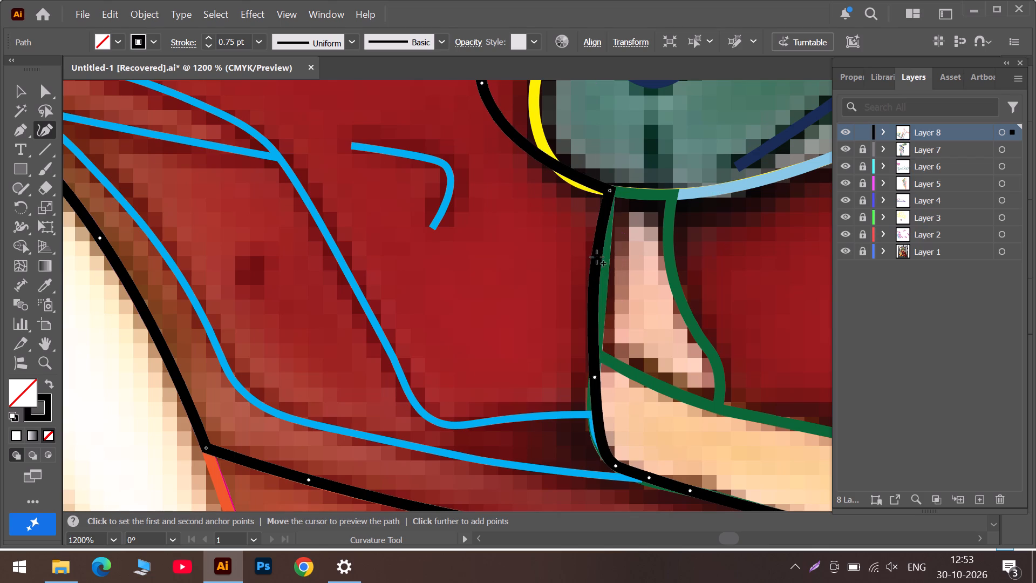
pyautogui.moveTo(597, 257); pyautogui.dragTo(604, 250)
# Add an anchor at the start of the rounded bend where the upper light-blue line ends, and adjust it to match the outline.
pyautogui.scroll(-1, 593, 342)
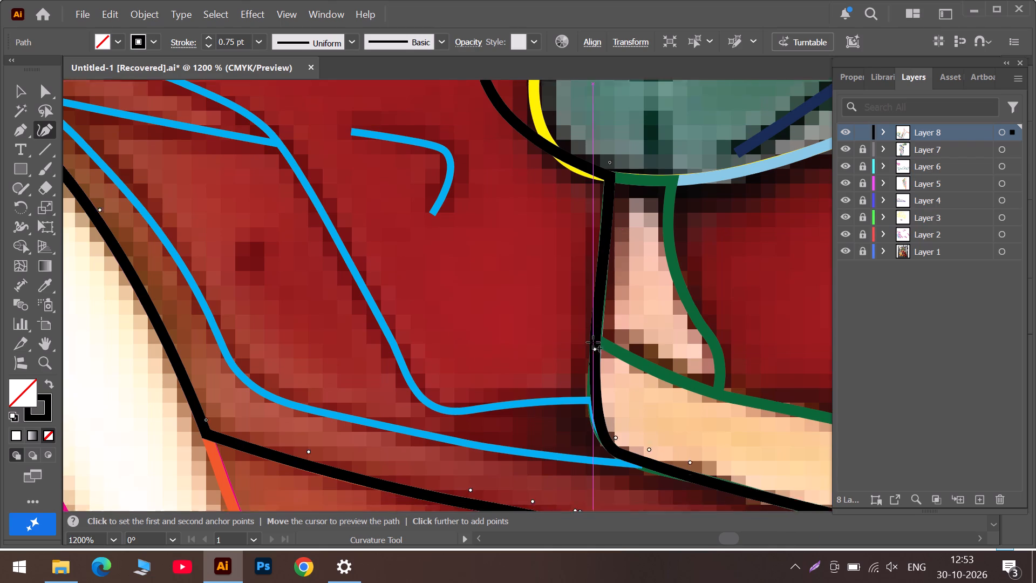
pyautogui.scroll(-4, 593, 342)
pyautogui.moveTo(598, 342); pyautogui.dragTo(594, 349)
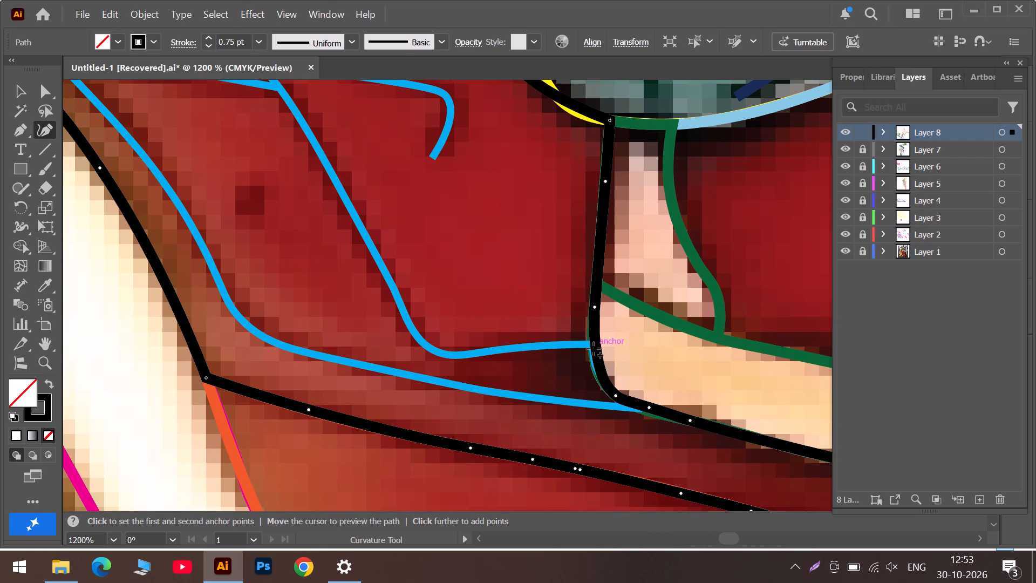
pyautogui.moveTo(594, 349); pyautogui.dragTo(594, 349)
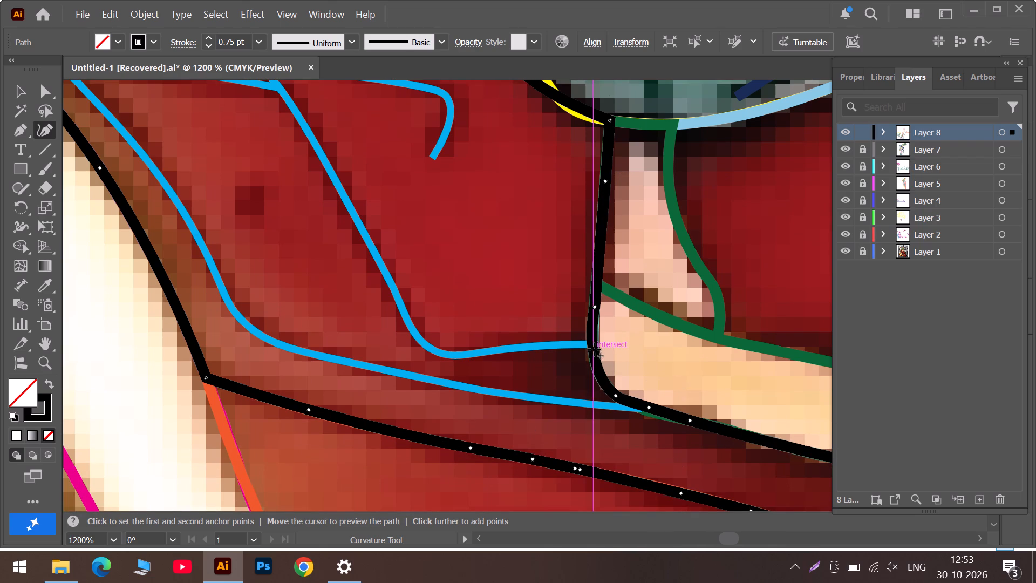
pyautogui.moveTo(594, 349); pyautogui.dragTo(595, 347)
pyautogui.scroll(3, 589, 293)
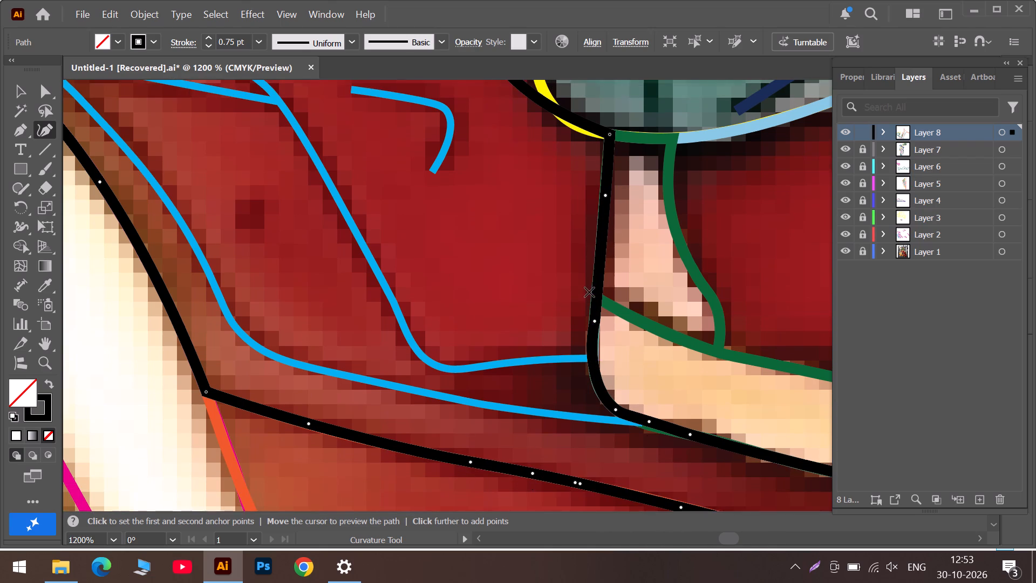
# Add an anchor on the black path just above the green-yellow junction and pull it onto the yellow outline's lower curve.
pyautogui.scroll(4, 589, 292)
pyautogui.scroll(7, 555, 262)
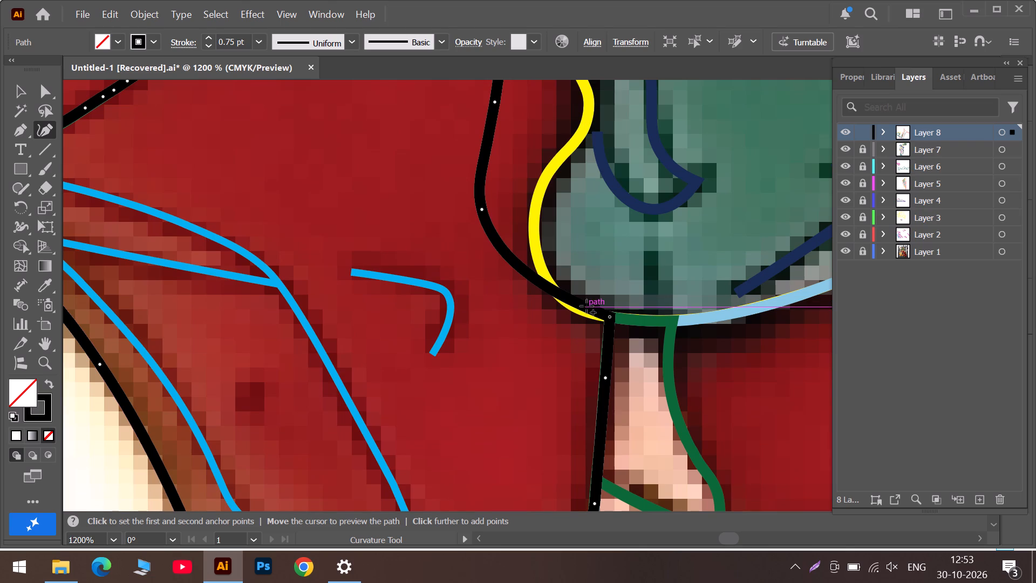
pyautogui.moveTo(587, 306); pyautogui.dragTo(593, 314)
# Move the black path's first anchor below the sharp upper tip onto the inner yellow outline, just above where the yellow lines merge.
pyautogui.scroll(6, 571, 291)
pyautogui.scroll(6, 488, 283)
pyautogui.scroll(4, 499, 227)
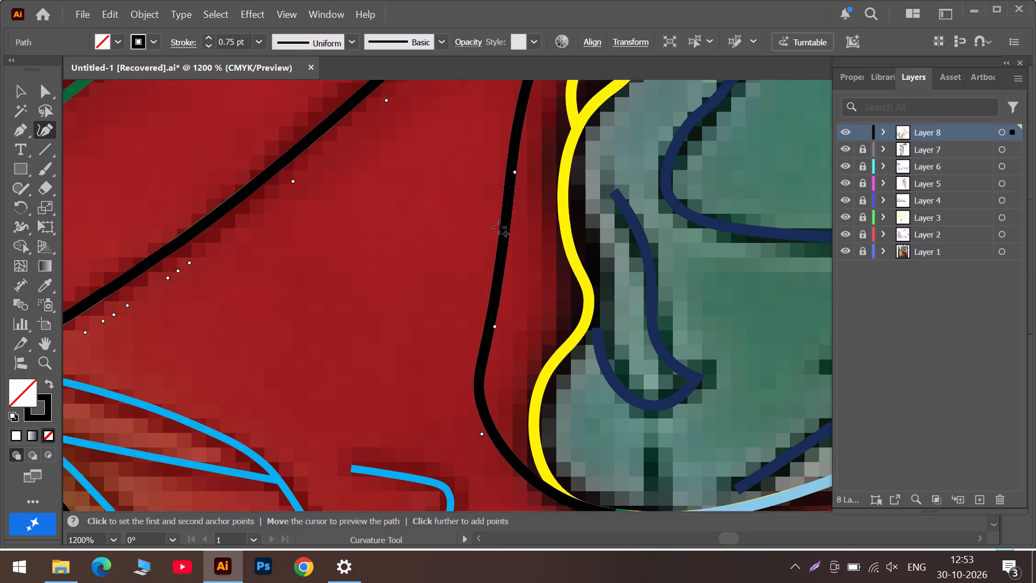
pyautogui.scroll(4, 499, 227)
pyautogui.scroll(14, 572, 234)
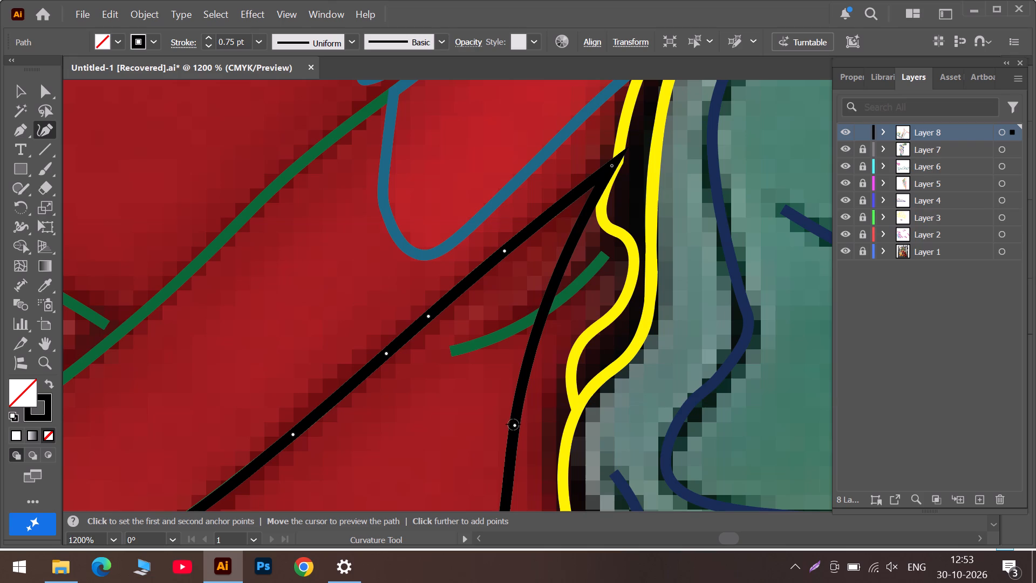
pyautogui.moveTo(514, 425); pyautogui.dragTo(582, 341)
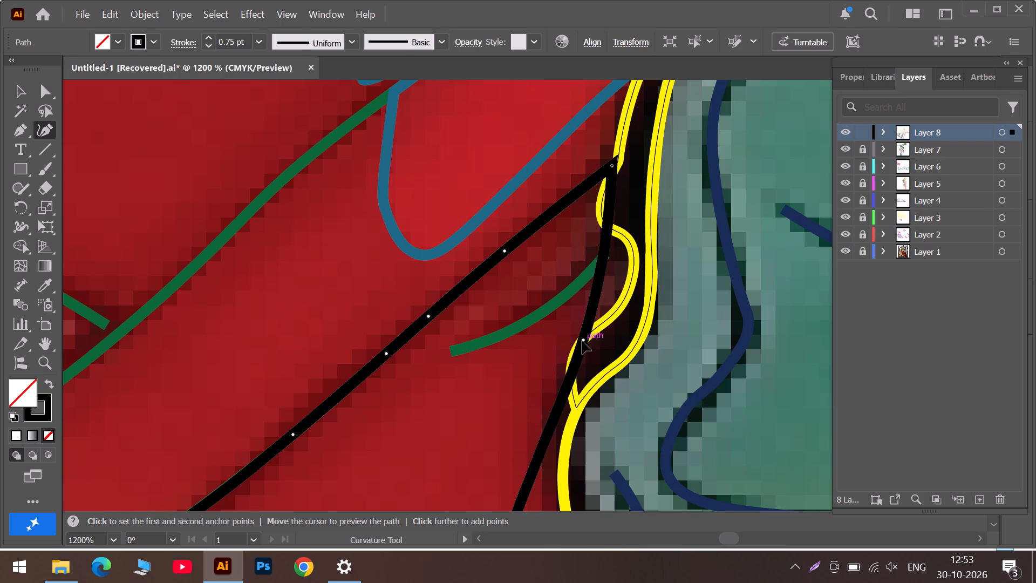
pyautogui.moveTo(582, 341); pyautogui.dragTo(576, 352)
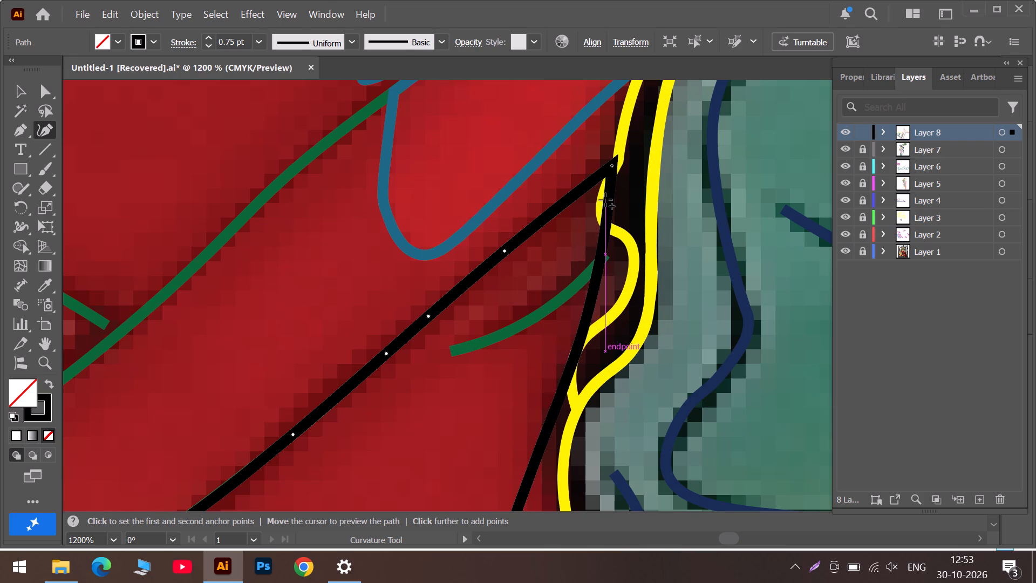
# Add anchors on the black path below the upper tip to follow the inner yellow outline's inward notch and outward bulge.
pyautogui.moveTo(606, 200); pyautogui.dragTo(603, 198)
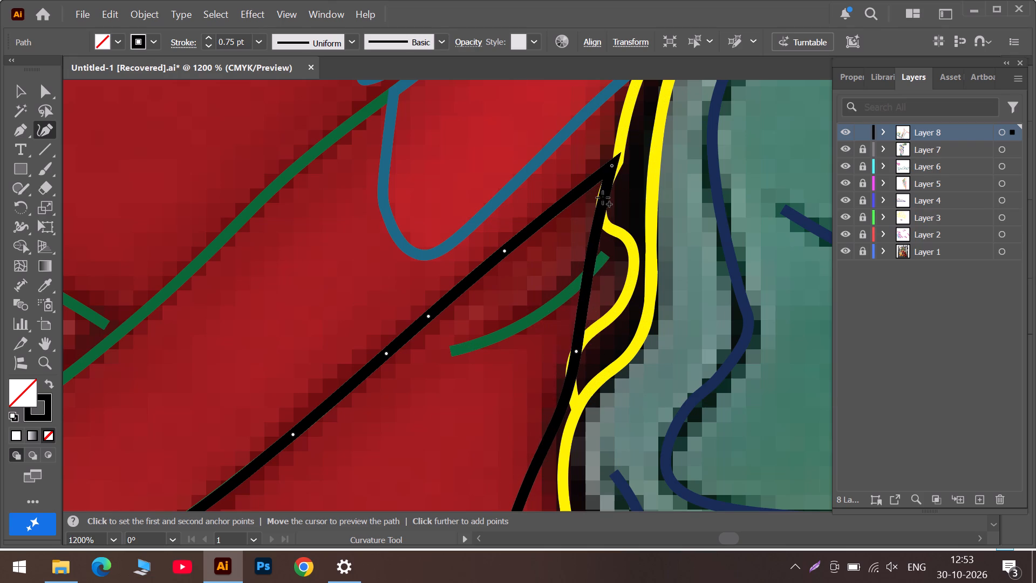
pyautogui.moveTo(603, 198); pyautogui.dragTo(601, 197)
pyautogui.moveTo(588, 256); pyautogui.dragTo(631, 239)
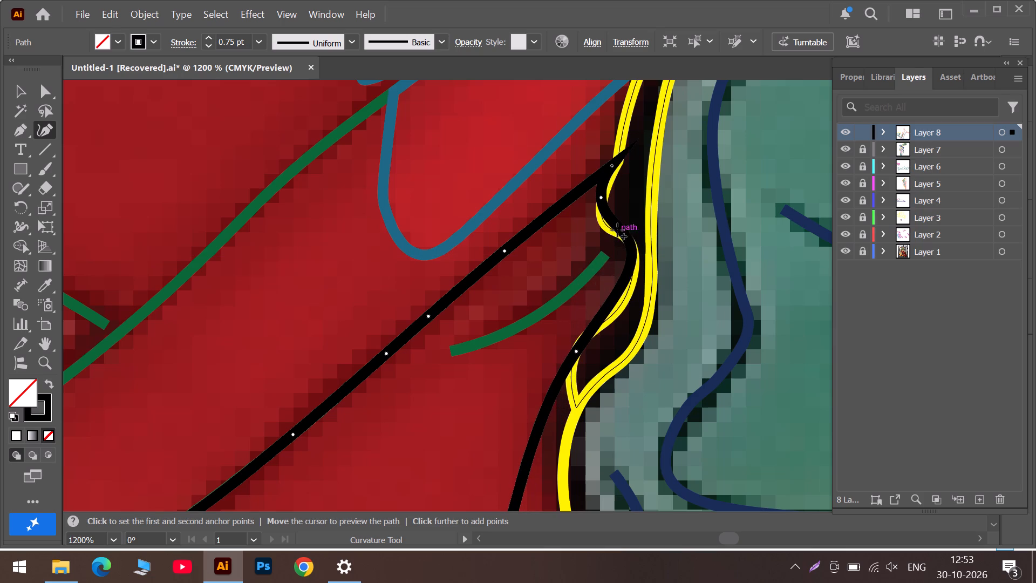
pyautogui.moveTo(608, 218); pyautogui.dragTo(604, 223)
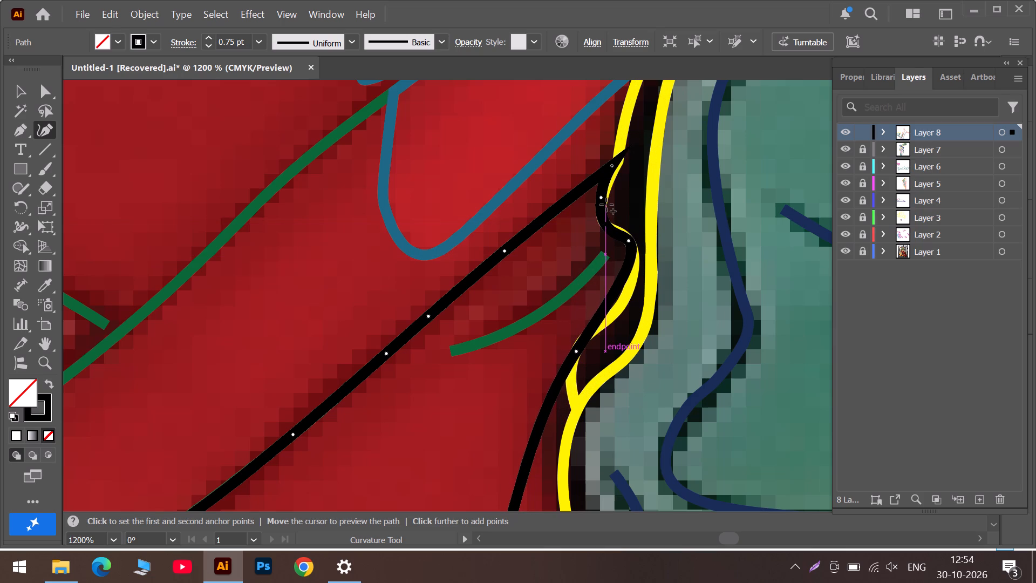
# Refine the notch anchor, shift the black path's upper tip onto the yellow outline, and add an anchor just below the tip.
pyautogui.click(602, 199)
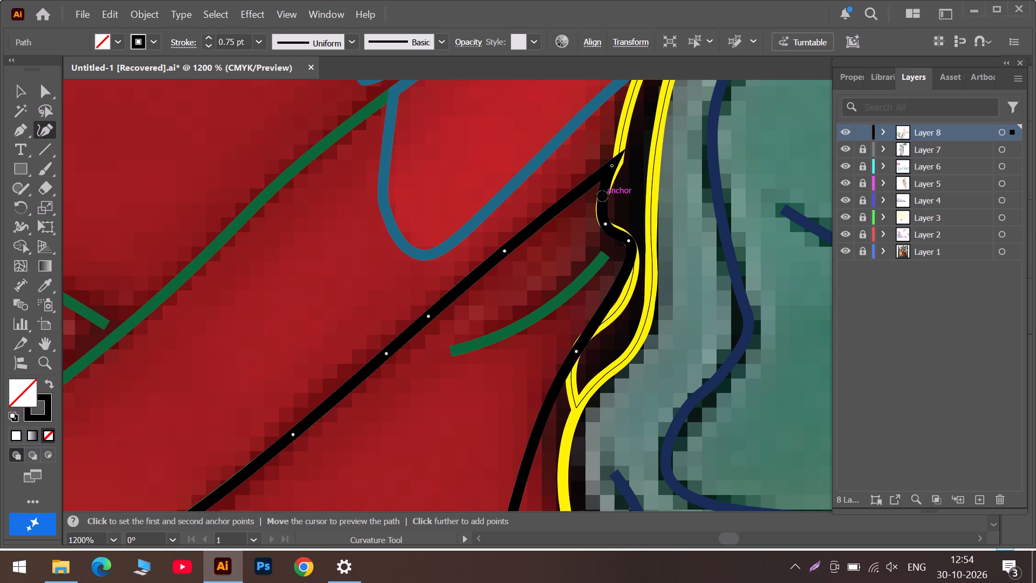
pyautogui.moveTo(602, 196); pyautogui.dragTo(603, 206)
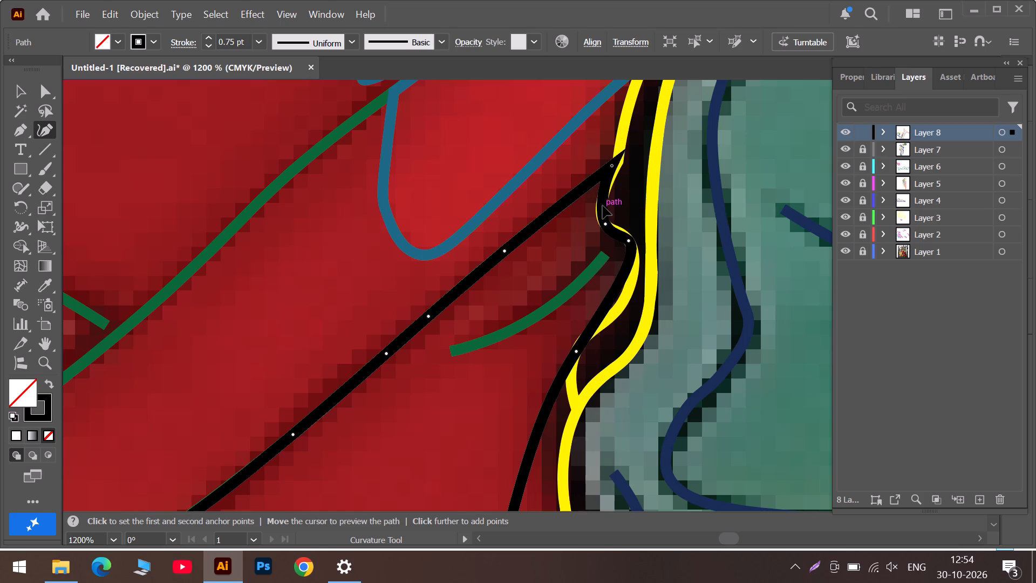
pyautogui.moveTo(603, 206); pyautogui.dragTo(601, 208)
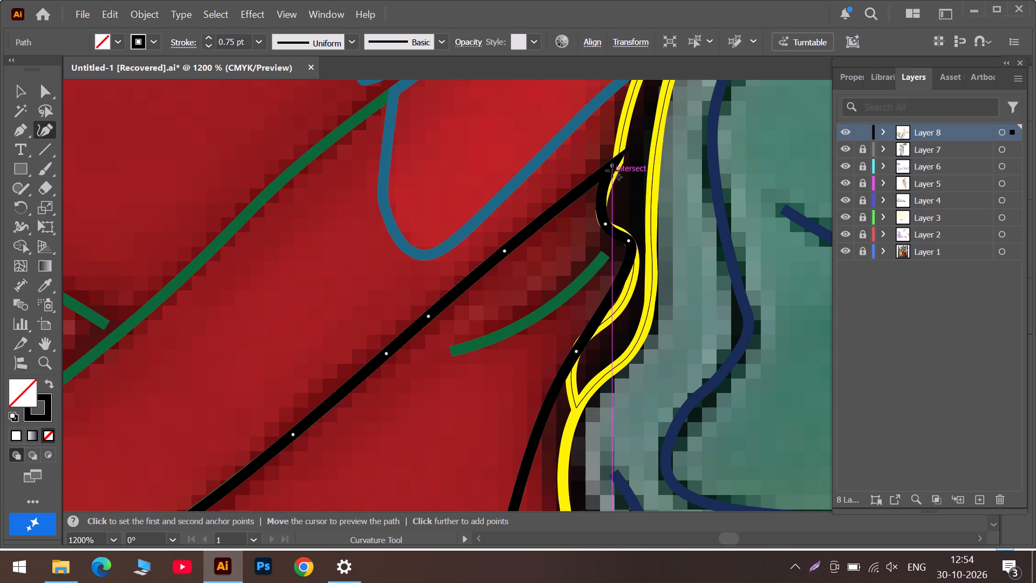
pyautogui.moveTo(613, 166); pyautogui.dragTo(609, 171)
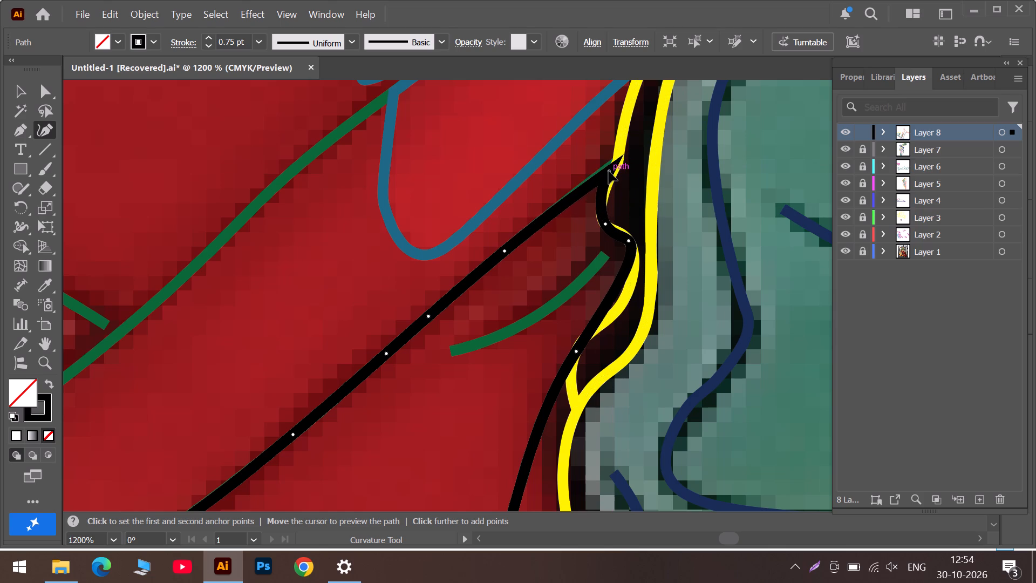
pyautogui.moveTo(609, 171); pyautogui.dragTo(606, 171)
pyautogui.moveTo(603, 184); pyautogui.dragTo(603, 185)
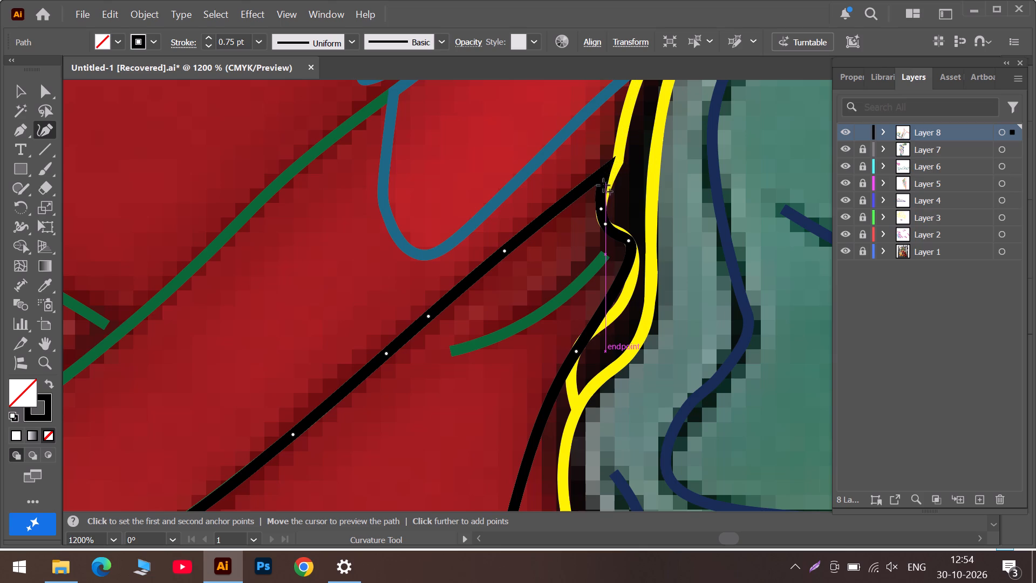
# Pull the anchor just below the black path's upper tip up to the yellow outline and make the tip a sharp corner.
pyautogui.moveTo(603, 185); pyautogui.dragTo(615, 162)
pyautogui.doubleClick(615, 162)
pyautogui.click(606, 183)
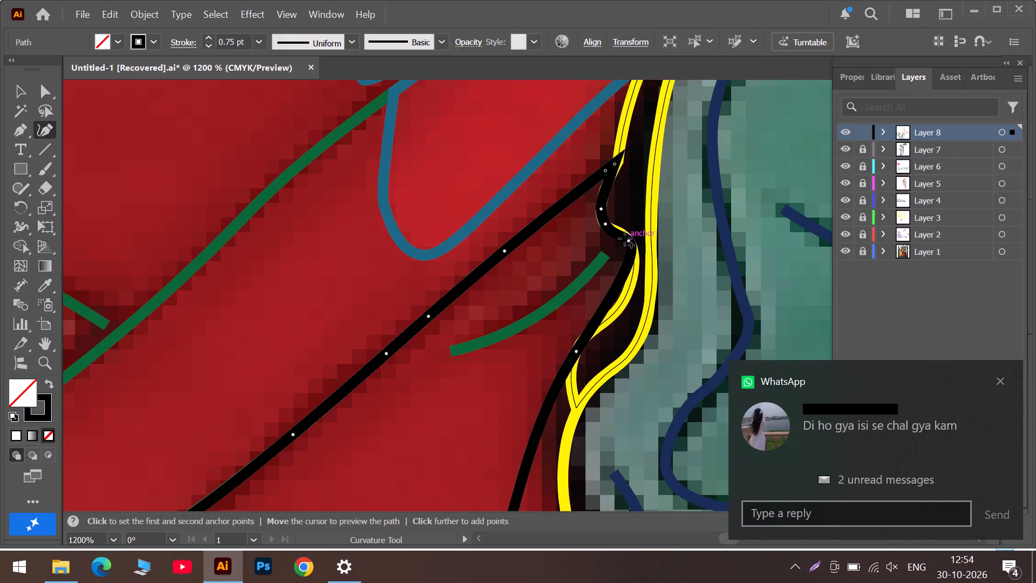
pyautogui.scroll(-2, 625, 239)
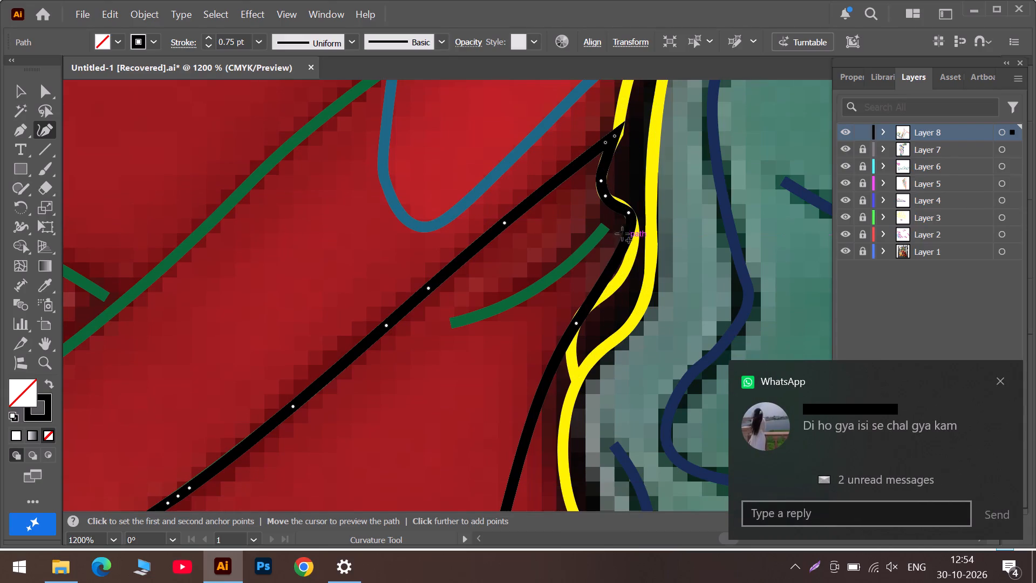
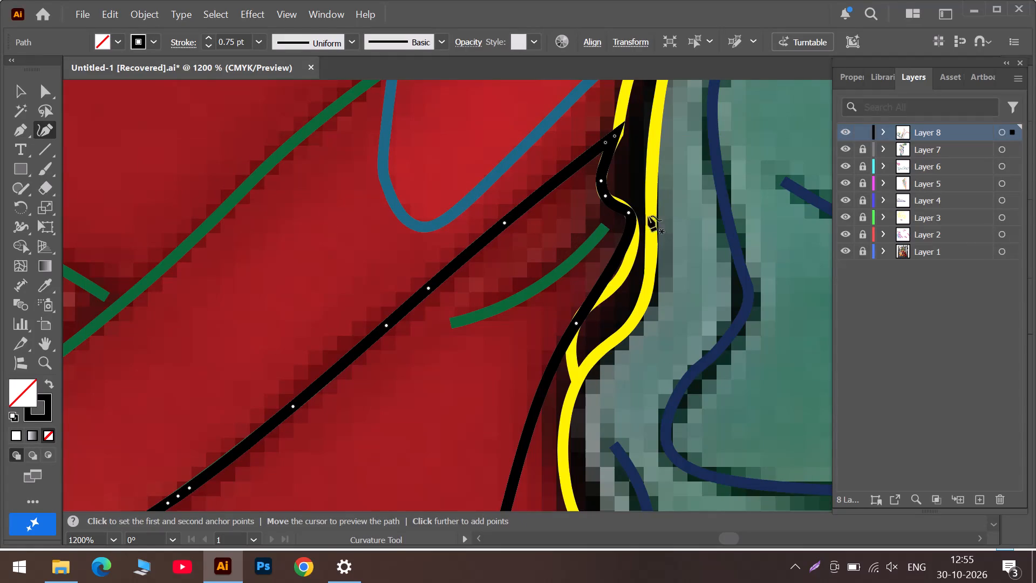
# Fit the black path to the inner yellow outline's outward bulge by raising its upper anchor and adding one at the outermost point.
pyautogui.moveTo(628, 212); pyautogui.dragTo(624, 206)
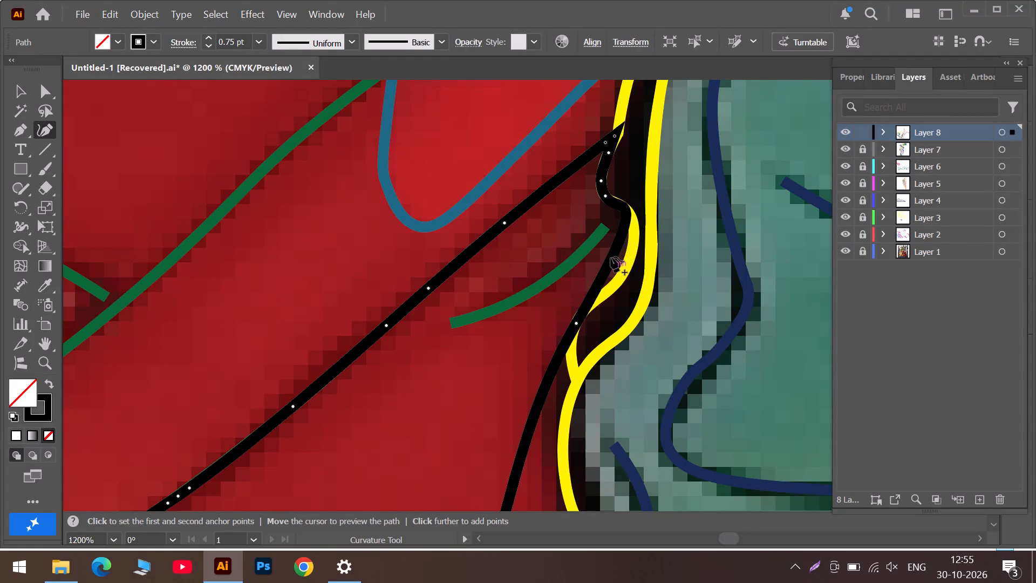
pyautogui.moveTo(611, 253); pyautogui.dragTo(633, 252)
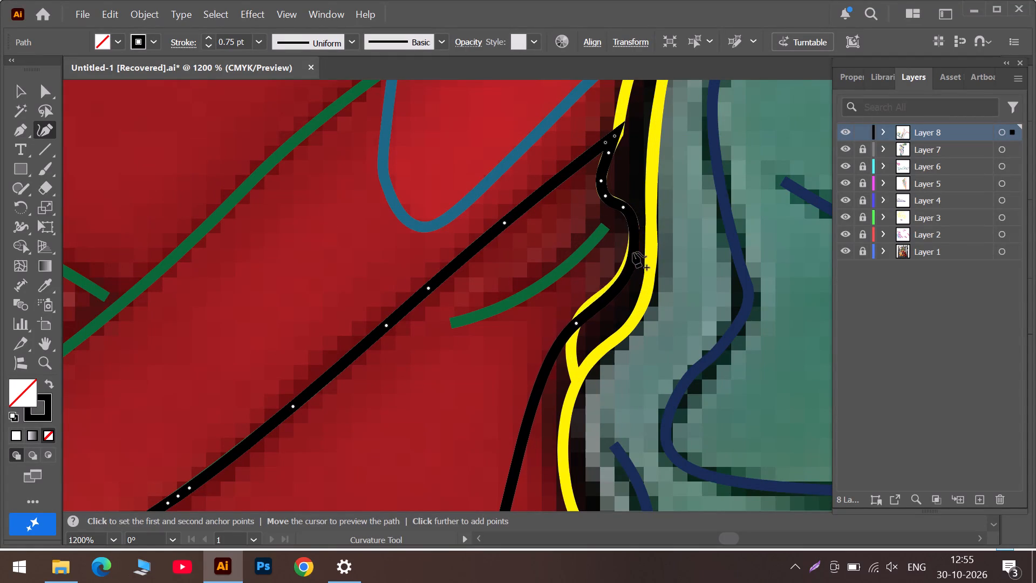
pyautogui.moveTo(633, 252); pyautogui.dragTo(635, 239)
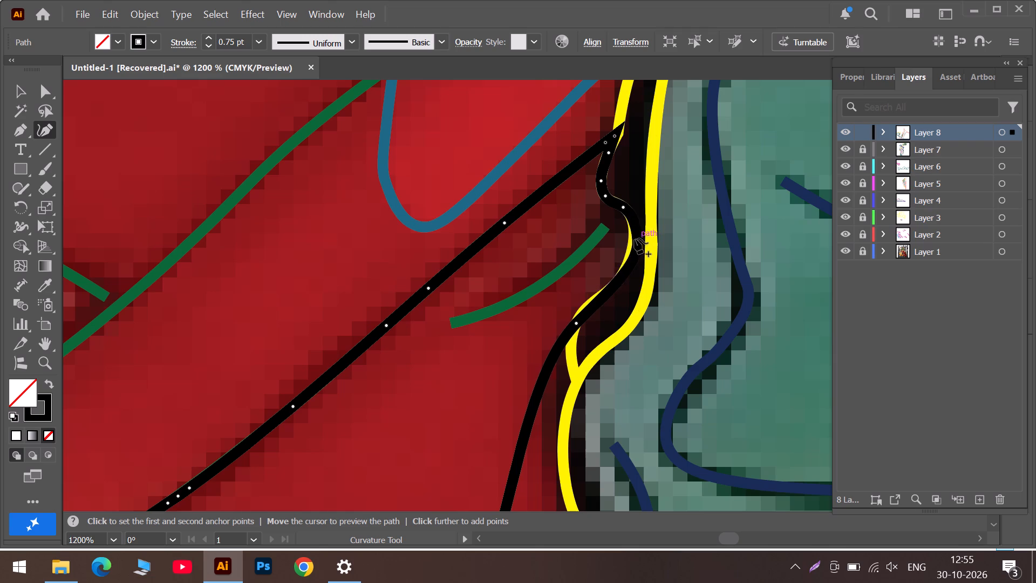
pyautogui.moveTo(635, 239); pyautogui.dragTo(633, 234)
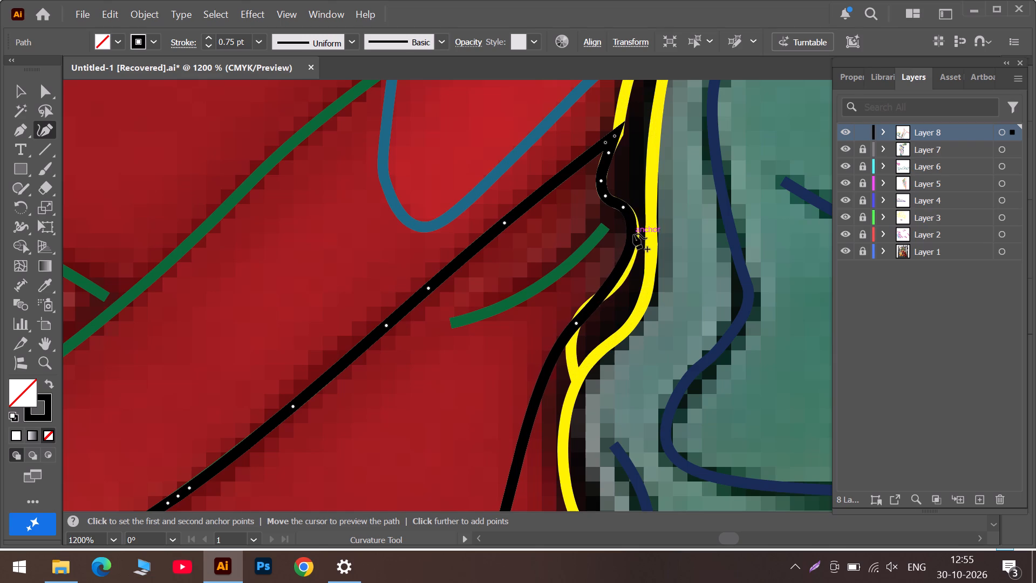
pyautogui.moveTo(633, 234); pyautogui.dragTo(636, 233)
pyautogui.click(618, 275)
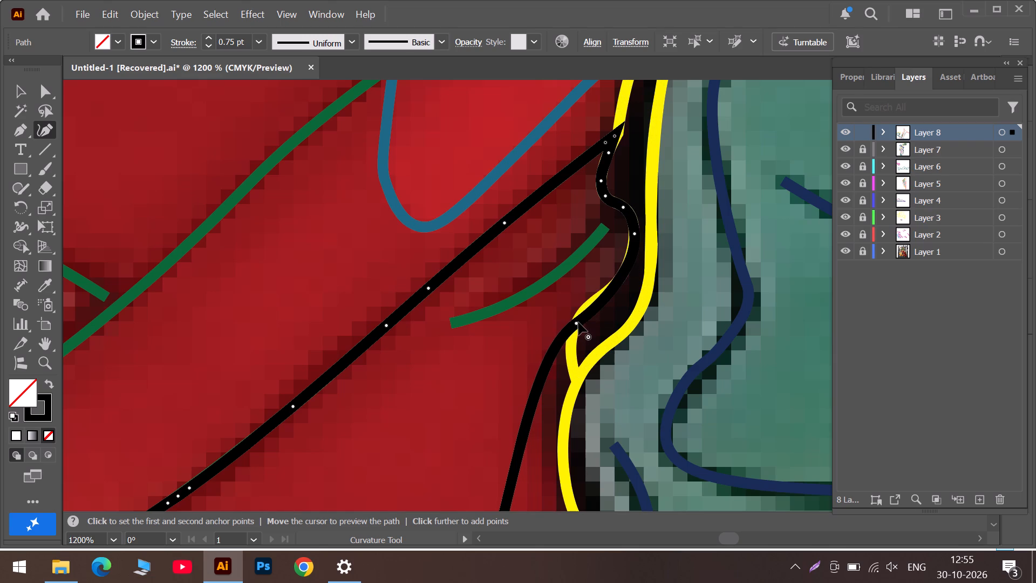
# Shift the black path's anchor above the yellow merge point up onto the inner yellow outline and add an anchor on the bulge's lower side.
pyautogui.moveTo(578, 322); pyautogui.dragTo(595, 301)
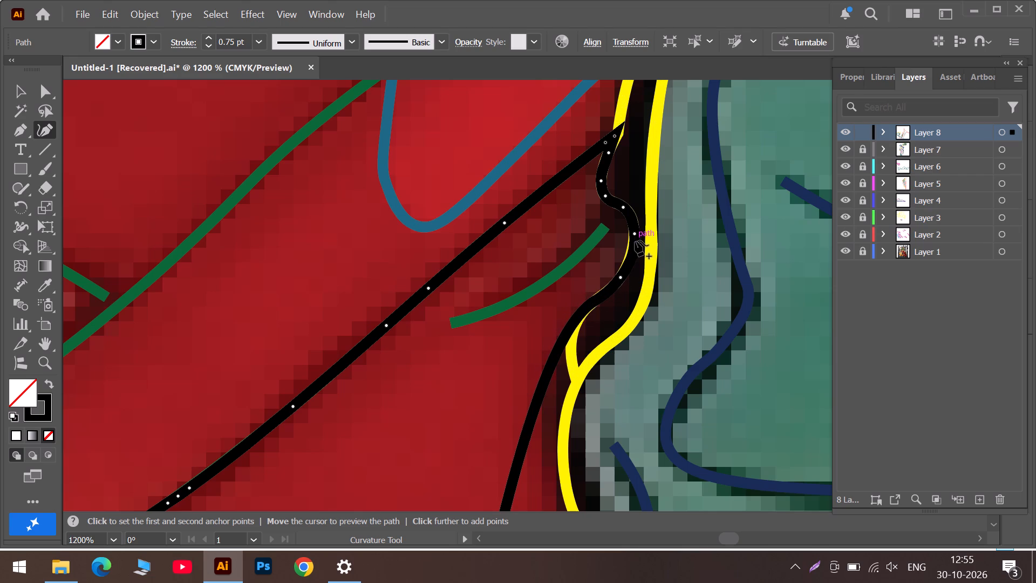
pyautogui.moveTo(635, 244); pyautogui.dragTo(629, 256)
pyautogui.scroll(1, 619, 256)
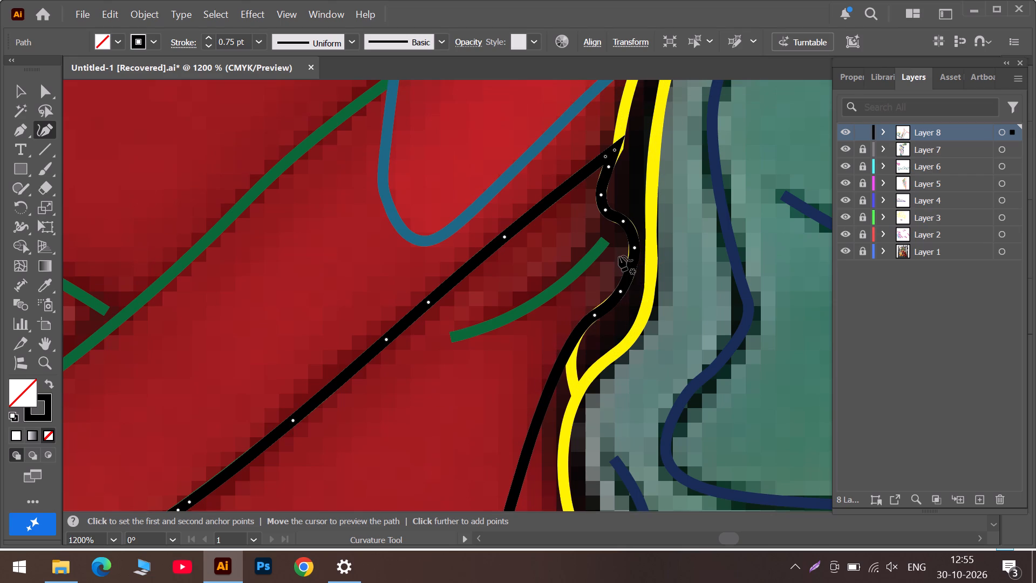
# Add a corner anchor on the black path below the bulge and place it where the two yellow lines merge.
pyautogui.scroll(-11, 619, 256)
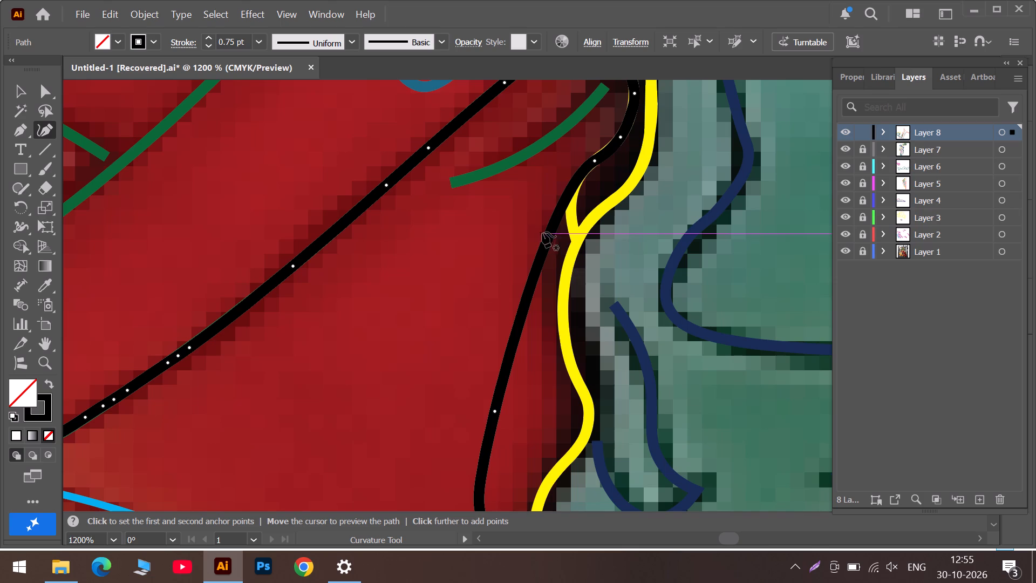
pyautogui.doubleClick(549, 232)
pyautogui.moveTo(550, 233); pyautogui.dragTo(567, 238)
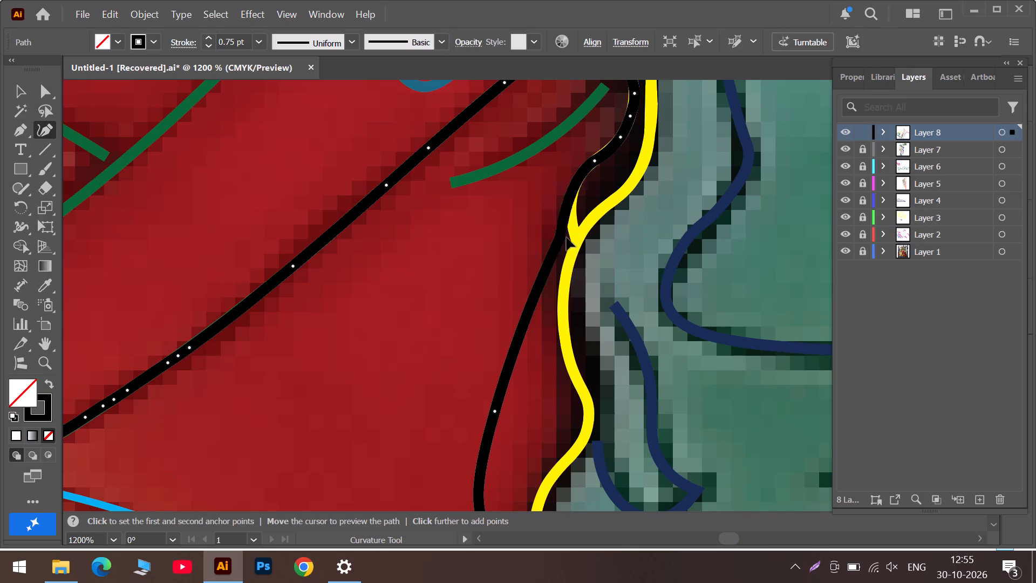
pyautogui.moveTo(567, 238); pyautogui.dragTo(581, 241)
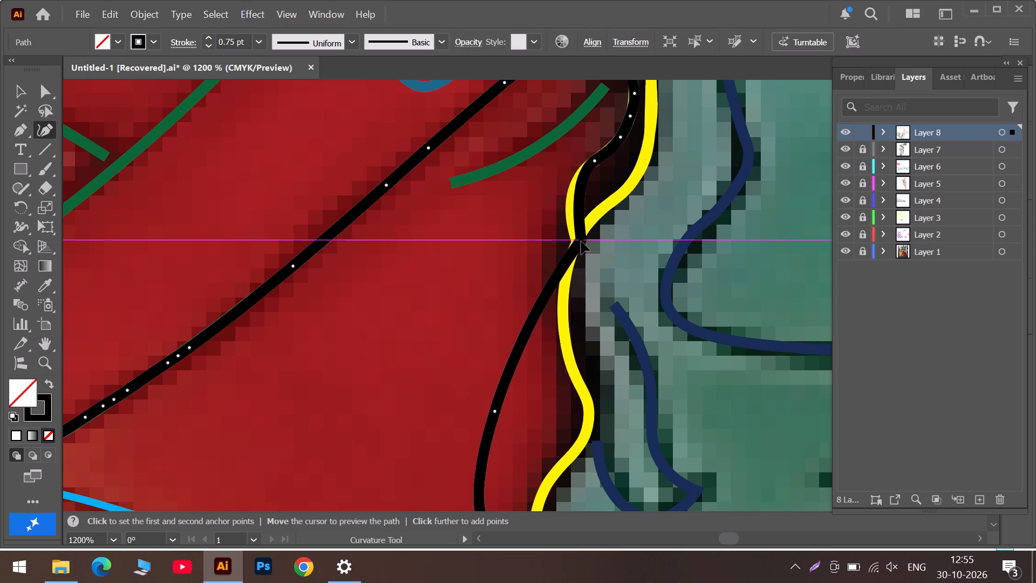
pyautogui.moveTo(581, 241); pyautogui.dragTo(575, 243)
# Add two anchors on the black path just above the yellow merge point, fitting it to the inner yellow outline's inward curve.
pyautogui.moveTo(577, 198); pyautogui.dragTo(572, 200)
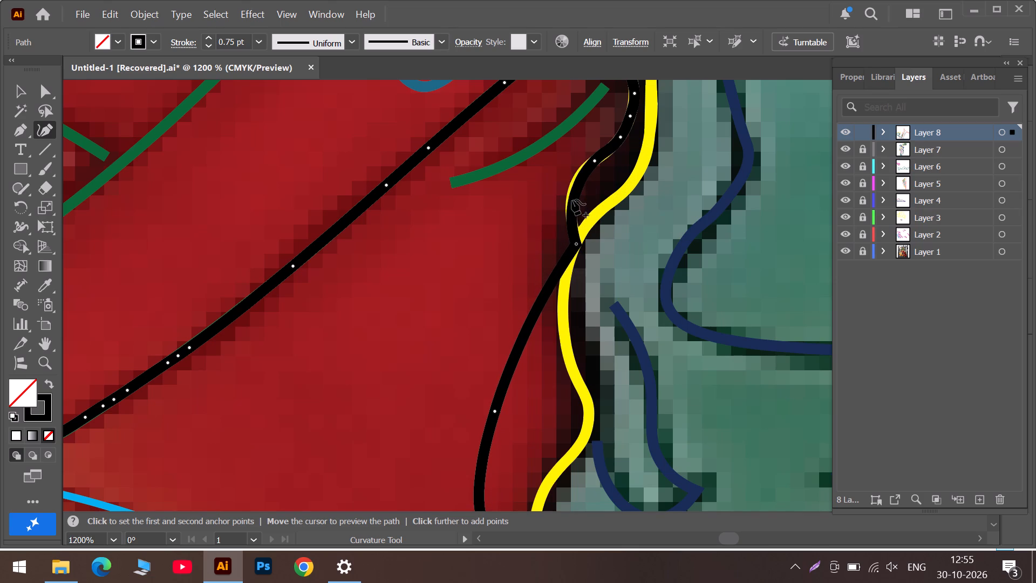
pyautogui.moveTo(572, 200); pyautogui.dragTo(578, 179)
pyautogui.moveTo(578, 179); pyautogui.dragTo(582, 173)
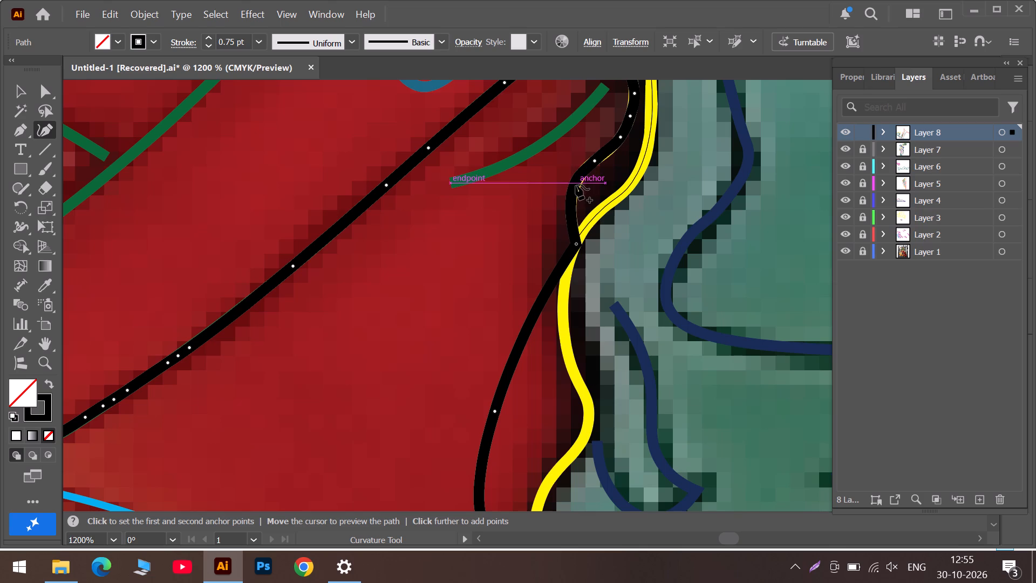
pyautogui.moveTo(576, 185); pyautogui.dragTo(571, 201)
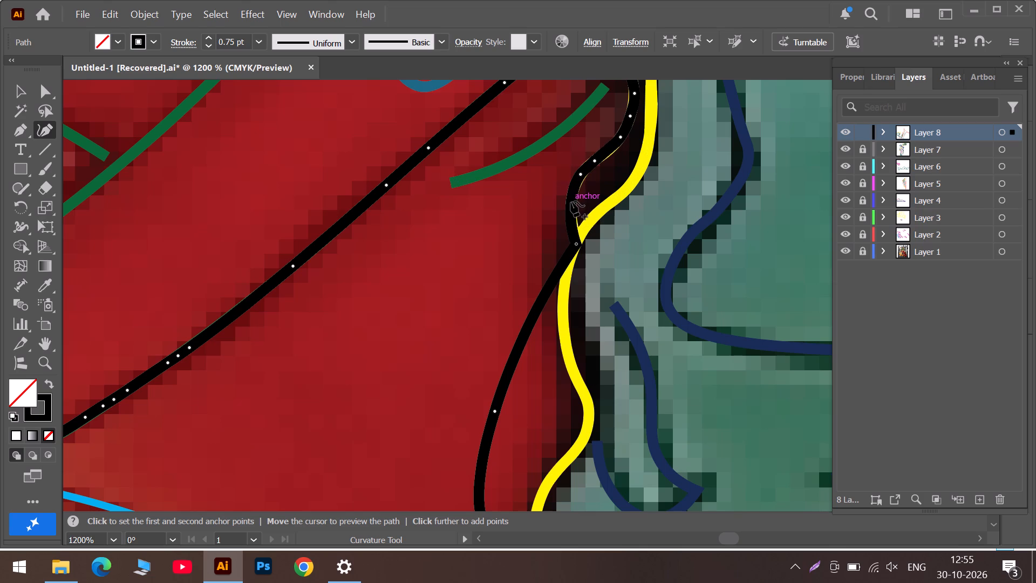
# Replace the anchor between the bulge and the inward curve, and add another just above it on the inner yellow outline.
pyautogui.scroll(6, 574, 185)
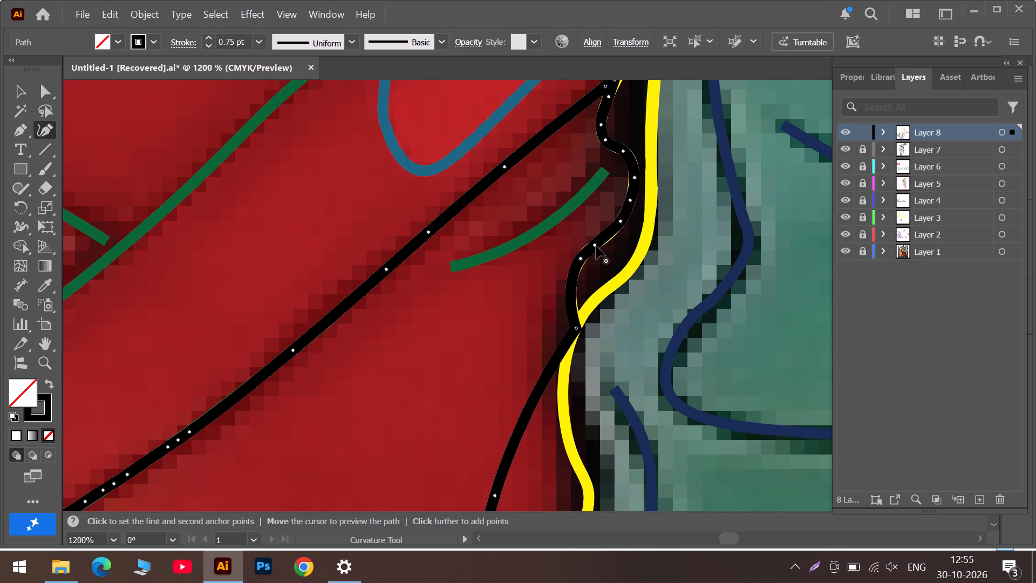
pyautogui.click(596, 245)
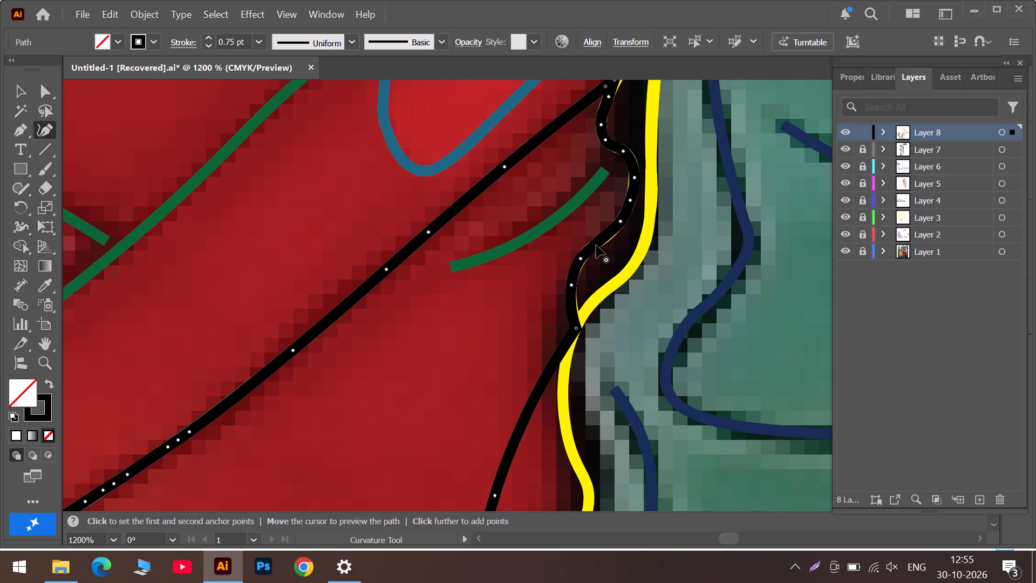
pyautogui.press('Delete')
pyautogui.click(595, 246)
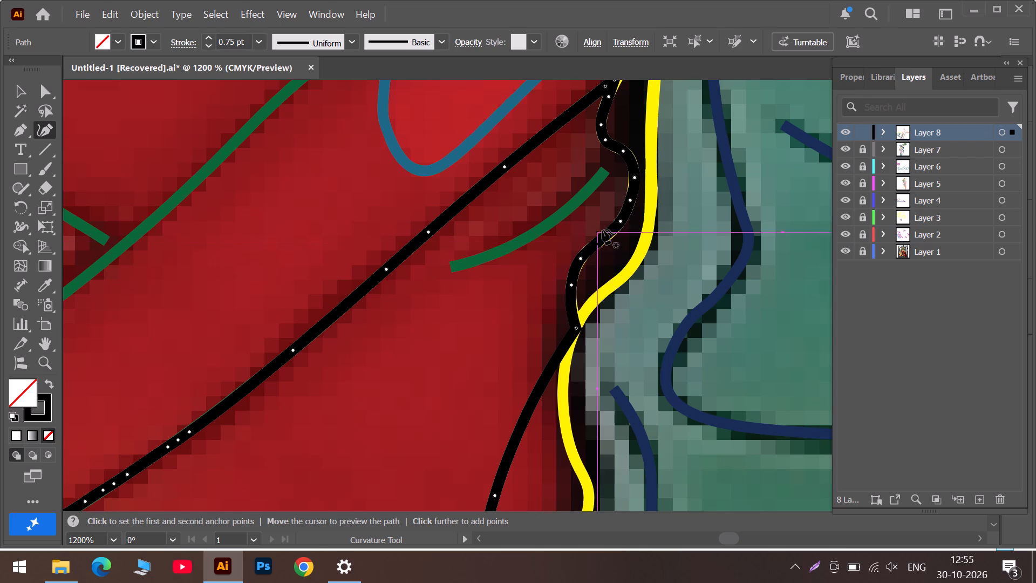
pyautogui.moveTo(608, 231); pyautogui.dragTo(608, 234)
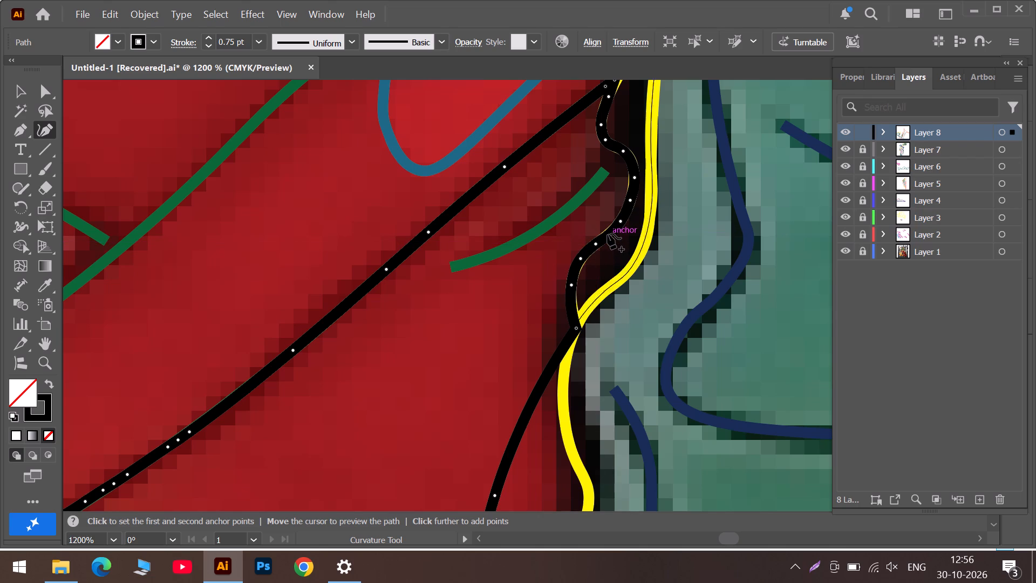
pyautogui.moveTo(608, 234); pyautogui.dragTo(604, 235)
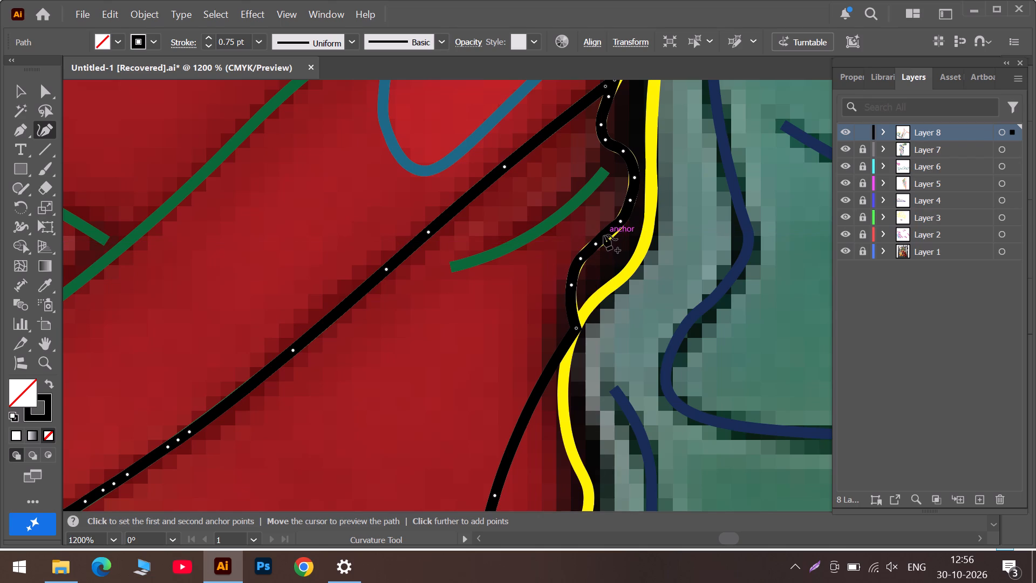
pyautogui.moveTo(604, 235); pyautogui.dragTo(608, 236)
# Pull the black path's next anchor below the merge point onto the yellow outline's outward bend and add an anchor just above it.
pyautogui.scroll(-7, 581, 269)
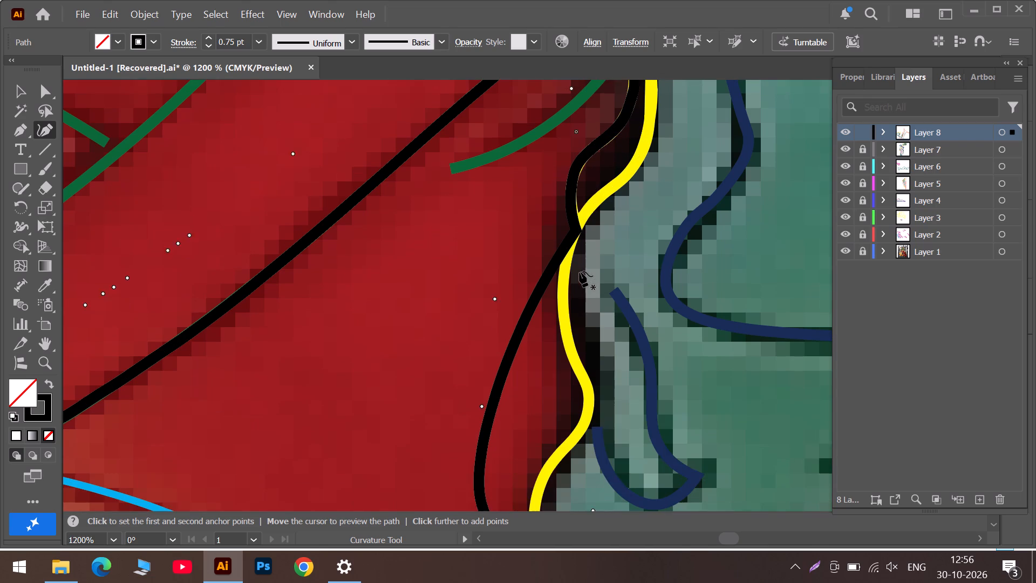
pyautogui.scroll(-4, 581, 263)
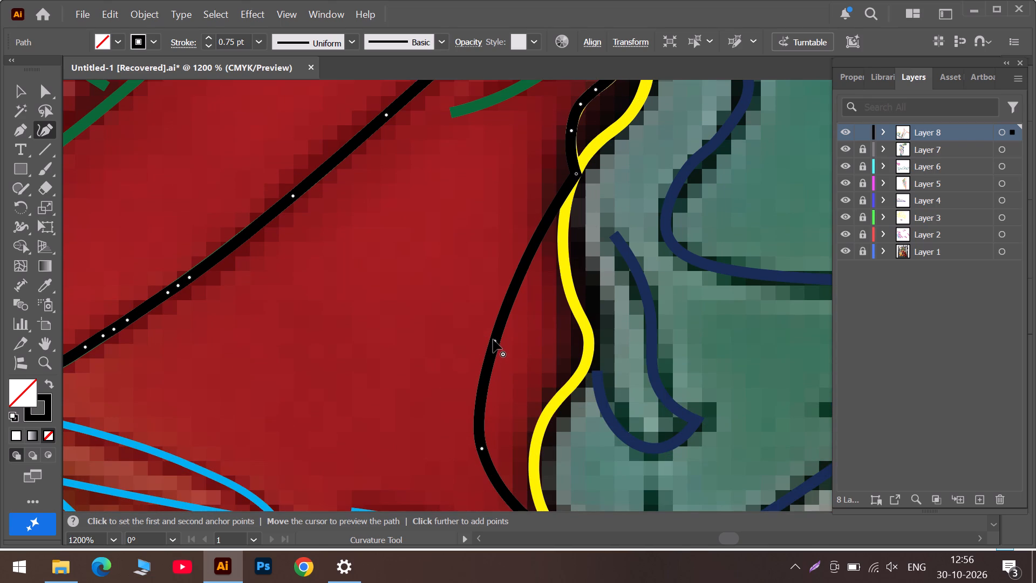
pyautogui.moveTo(495, 341); pyautogui.dragTo(585, 366)
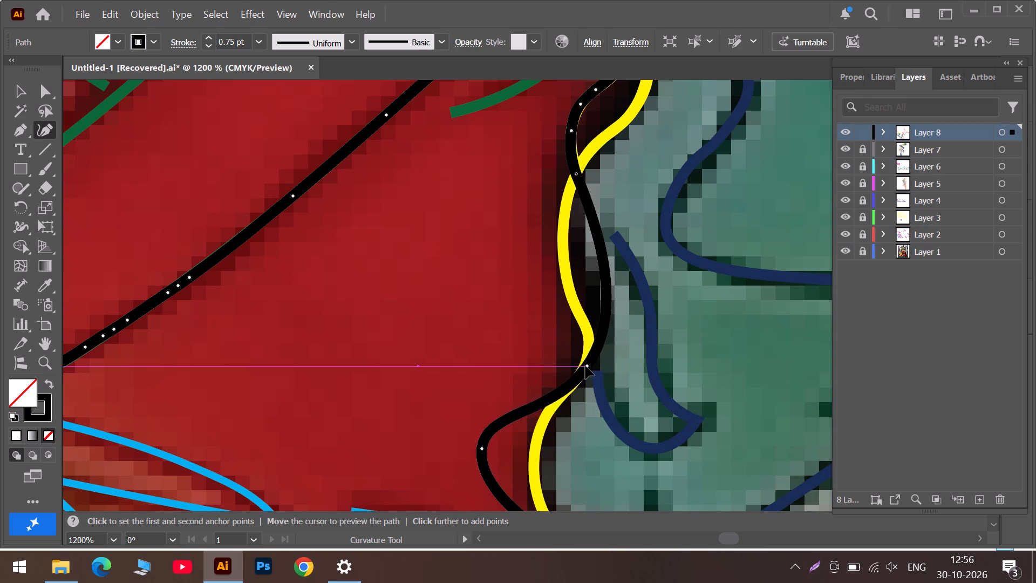
pyautogui.moveTo(585, 366); pyautogui.dragTo(579, 376)
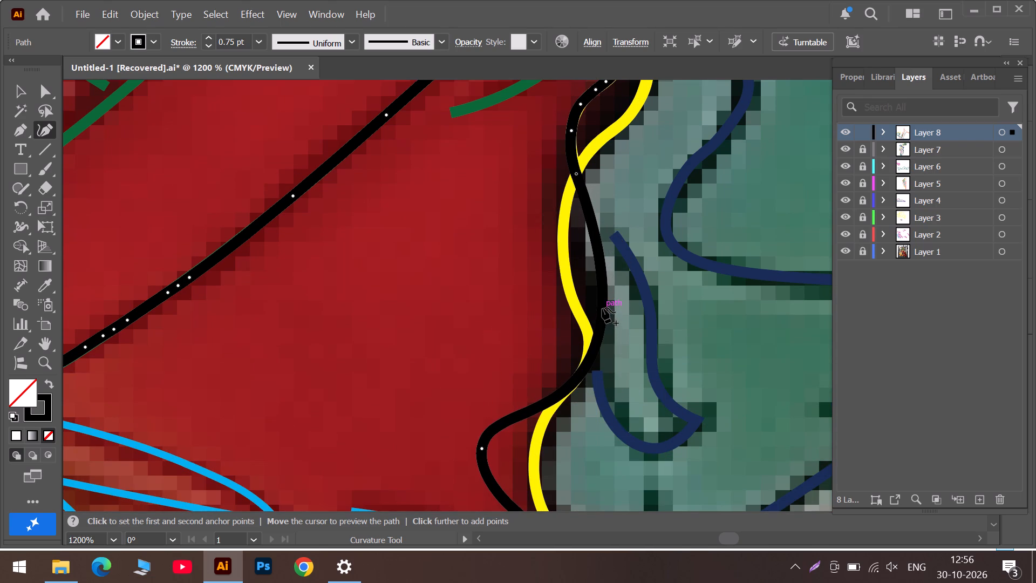
pyautogui.moveTo(602, 308); pyautogui.dragTo(589, 354)
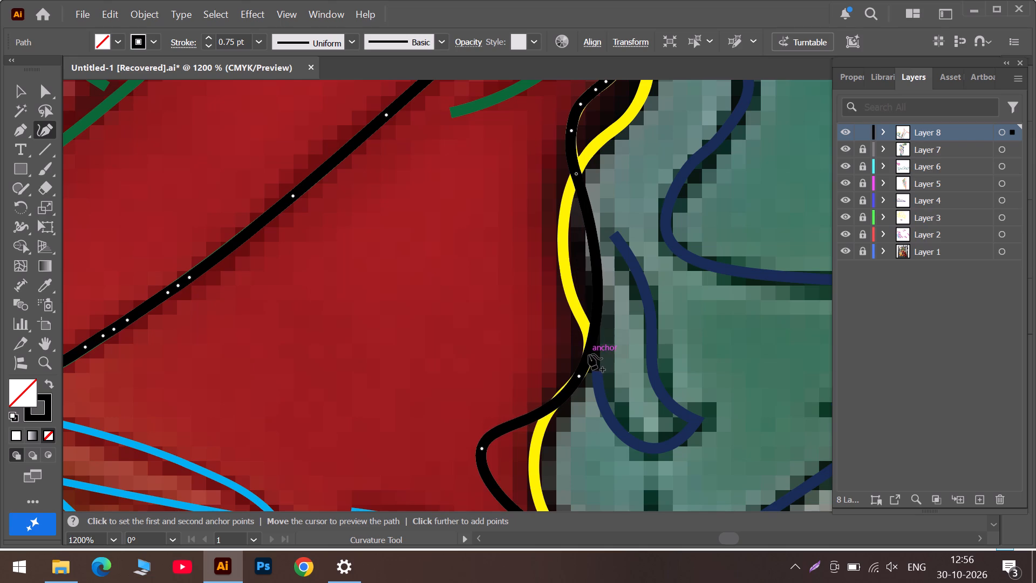
pyautogui.moveTo(589, 354); pyautogui.dragTo(587, 358)
# Add four anchors on the black path between the merge point and the outward bend, fitting it to the yellow outline.
pyautogui.moveTo(599, 274); pyautogui.dragTo(581, 307)
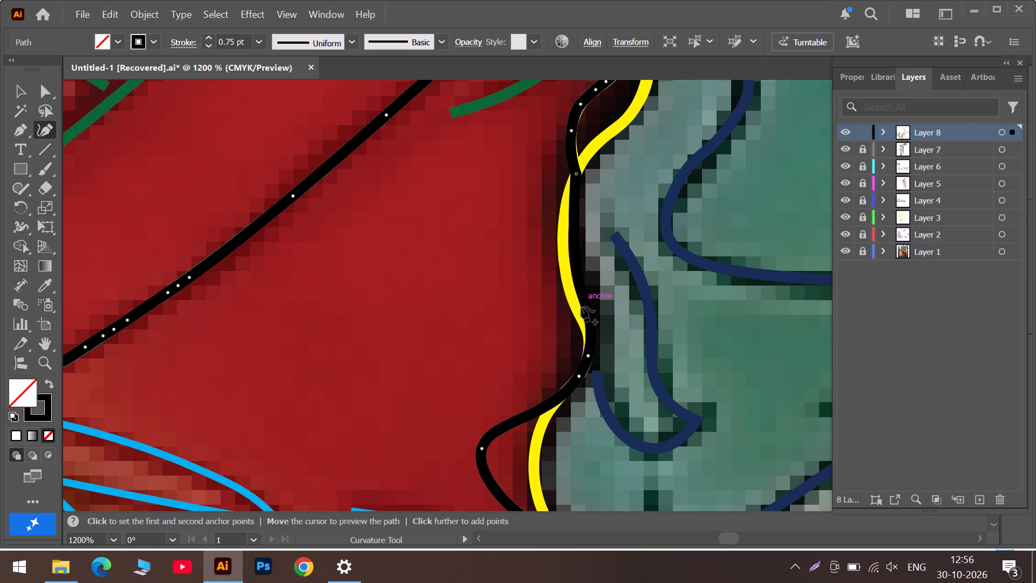
pyautogui.moveTo(581, 307); pyautogui.dragTo(585, 323)
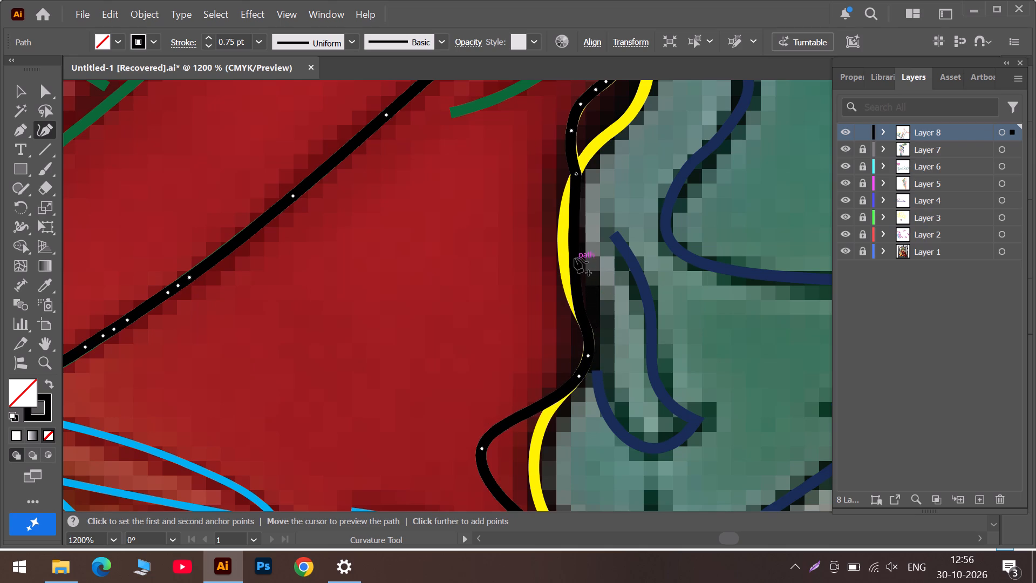
pyautogui.moveTo(575, 257); pyautogui.dragTo(571, 301)
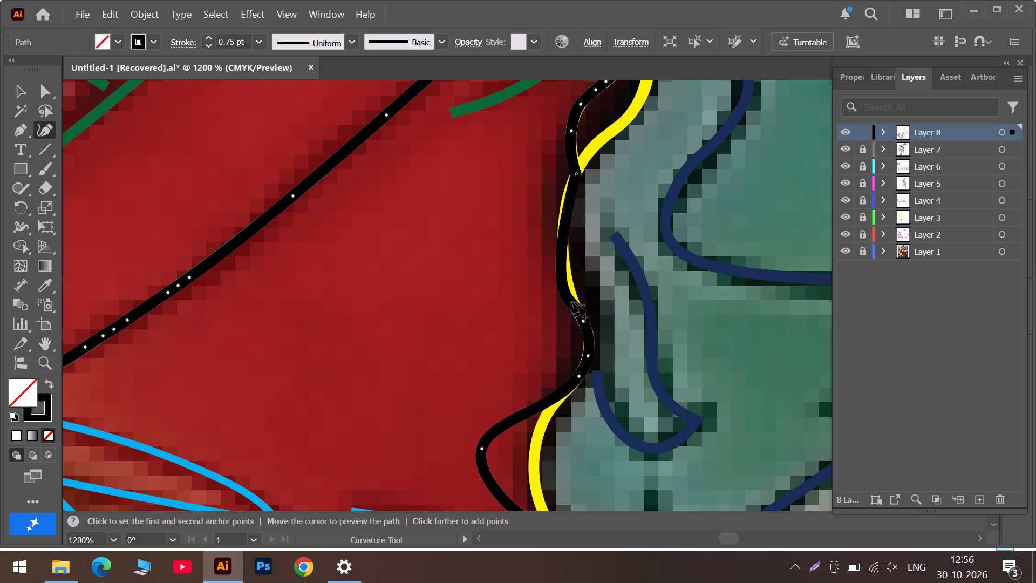
pyautogui.moveTo(571, 301); pyautogui.dragTo(565, 240)
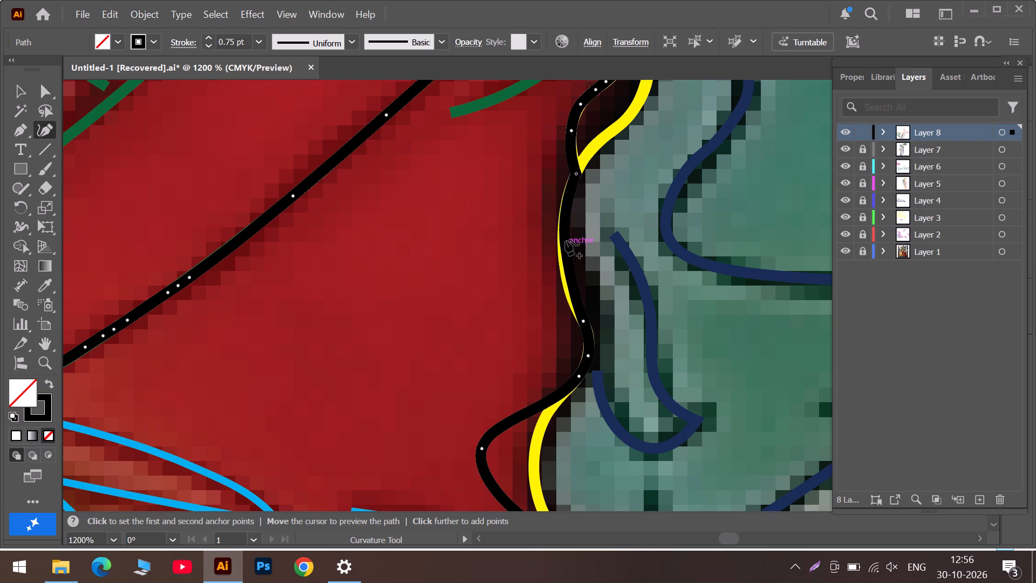
pyautogui.moveTo(565, 240); pyautogui.dragTo(563, 220)
pyautogui.moveTo(563, 220); pyautogui.dragTo(565, 213)
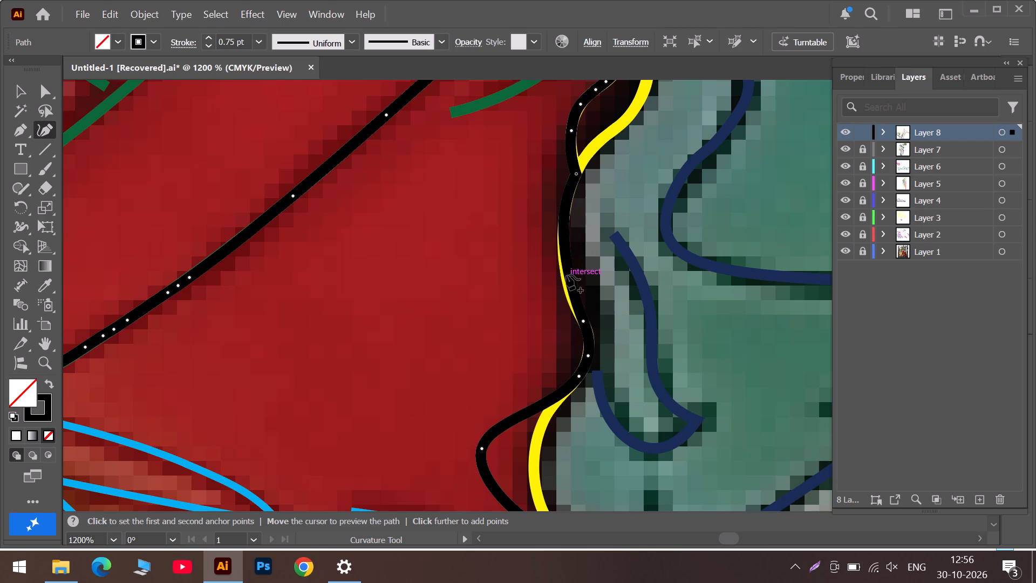
pyautogui.moveTo(567, 275); pyautogui.dragTo(571, 275)
pyautogui.moveTo(571, 275); pyautogui.dragTo(563, 258)
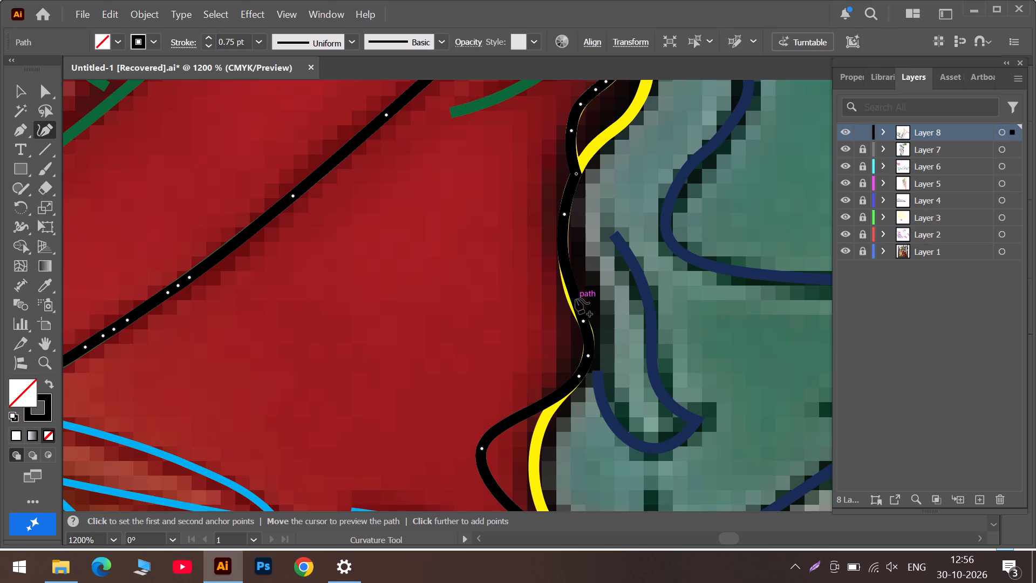
pyautogui.moveTo(577, 298); pyautogui.dragTo(573, 293)
pyautogui.moveTo(573, 293); pyautogui.dragTo(571, 295)
# Smooth the black path above the outward bend by deleting the extra anchor there and nudging the bend's anchor upward on the yellow outline.
pyautogui.doubleClick(584, 318)
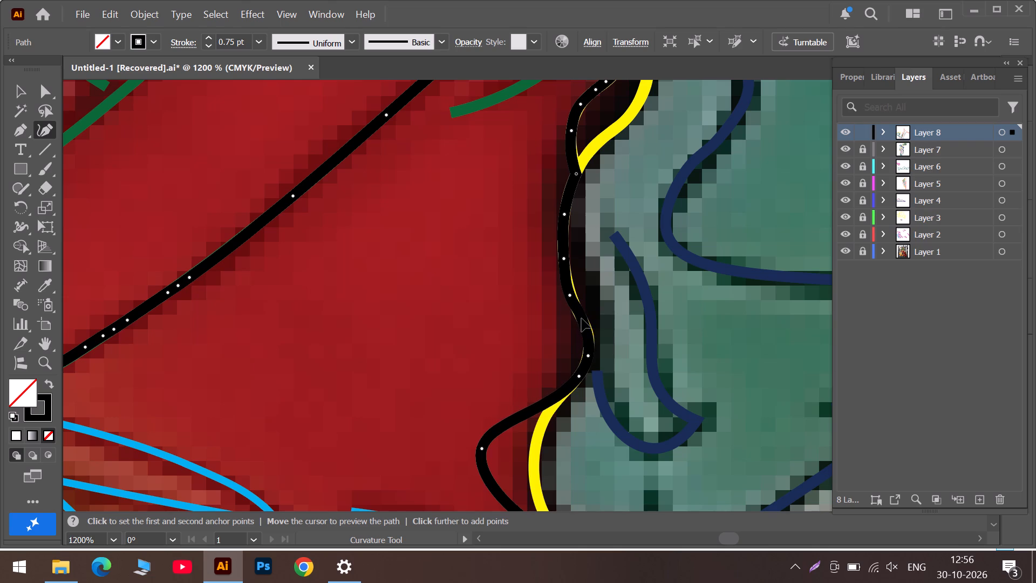
pyautogui.click(570, 293)
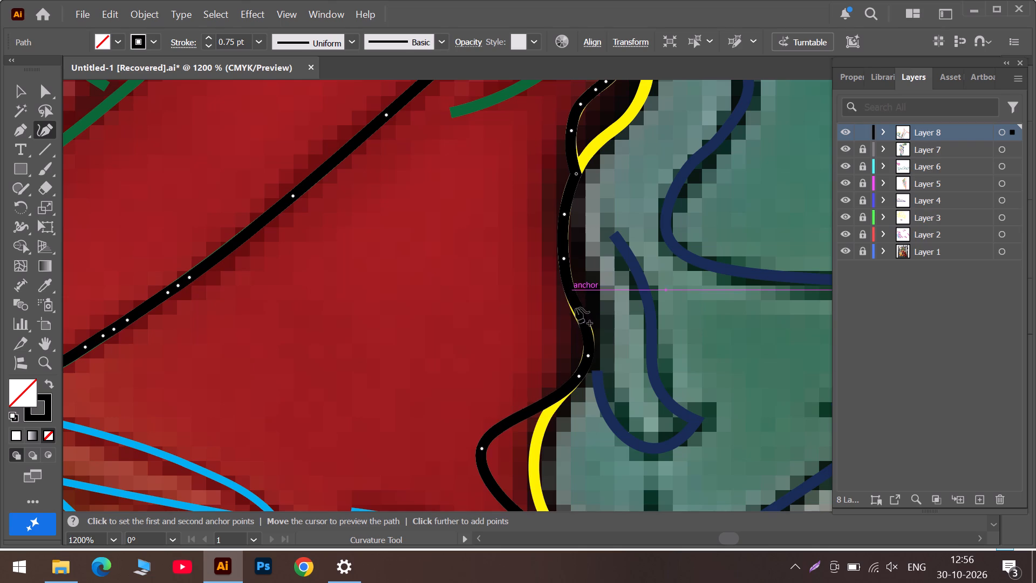
pyautogui.click(578, 310)
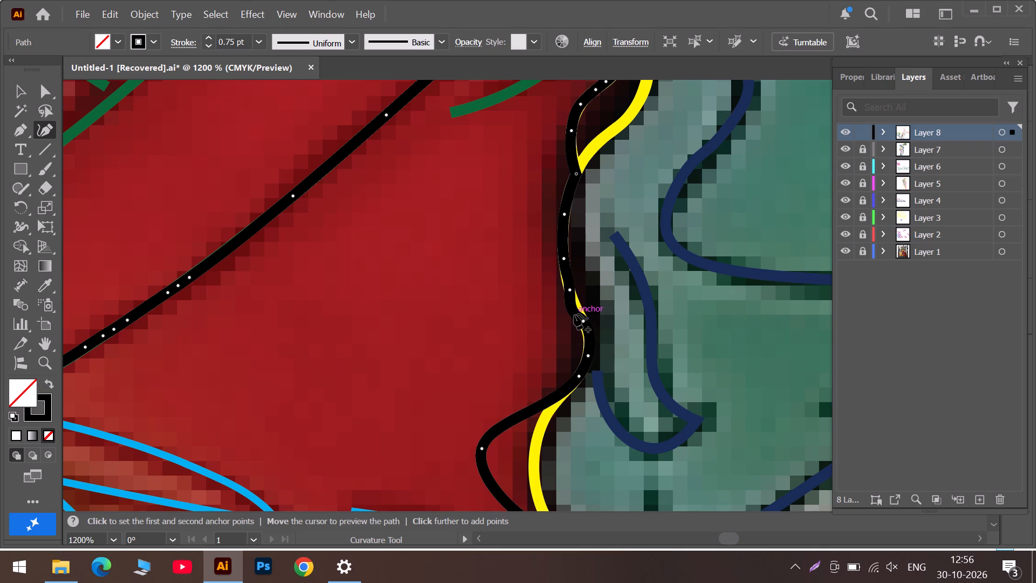
pyautogui.hotkey('ctrl', 'z')
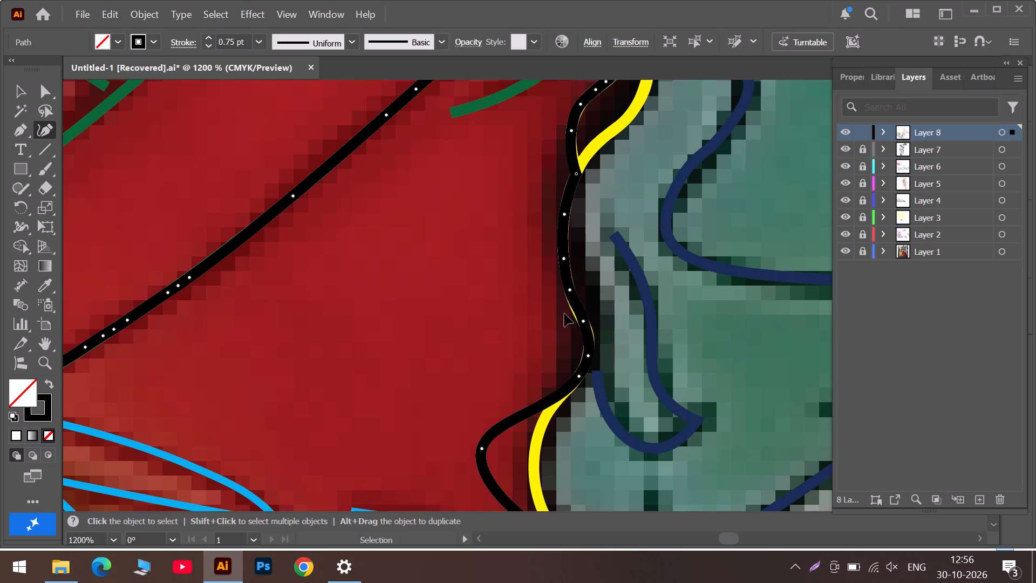
pyautogui.click(584, 323)
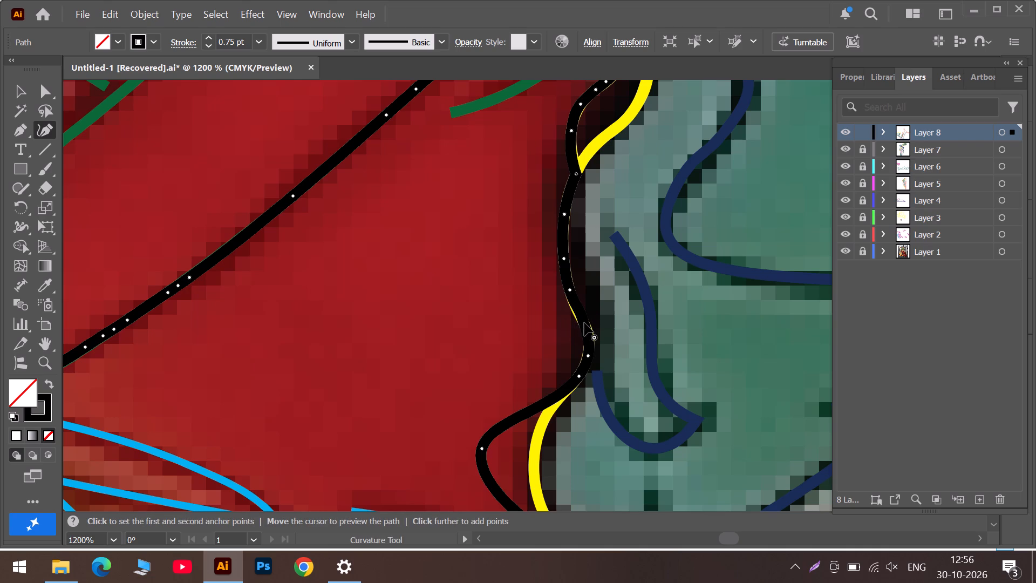
pyautogui.press('Delete')
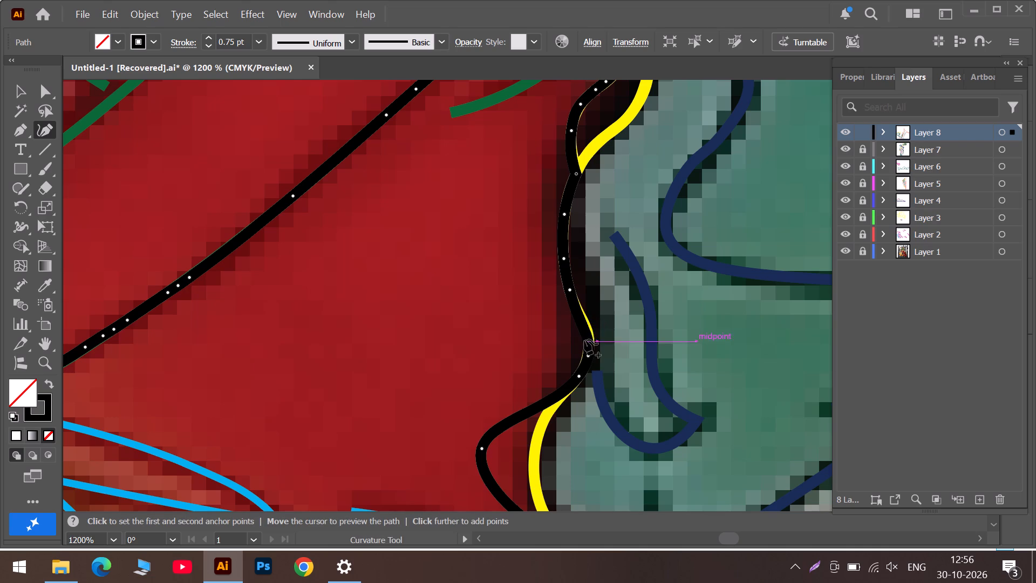
pyautogui.moveTo(589, 355); pyautogui.dragTo(589, 342)
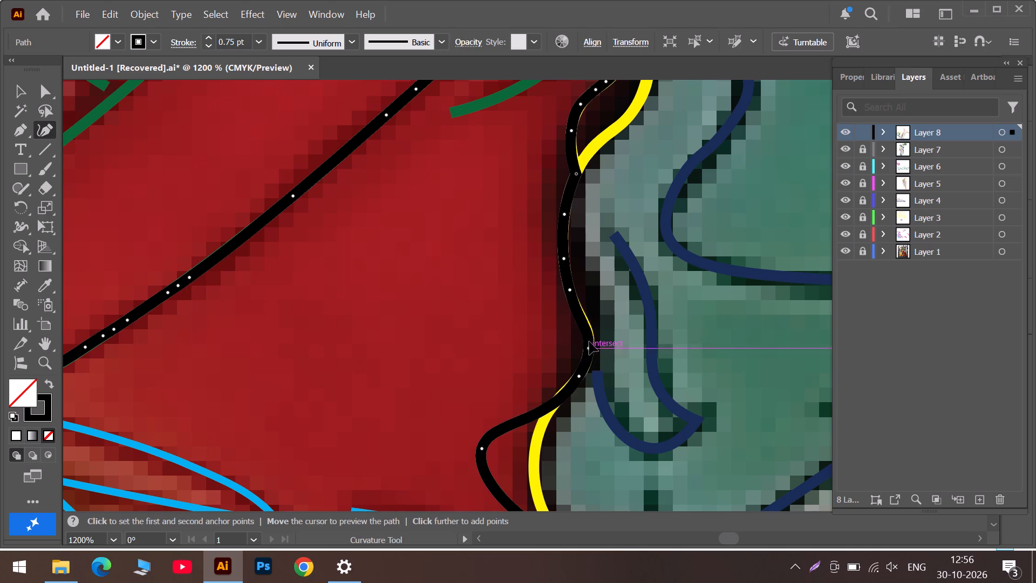
# Nudge the black path's anchor at the outward bend slightly up along the yellow outline.
pyautogui.moveTo(589, 342); pyautogui.dragTo(588, 339)
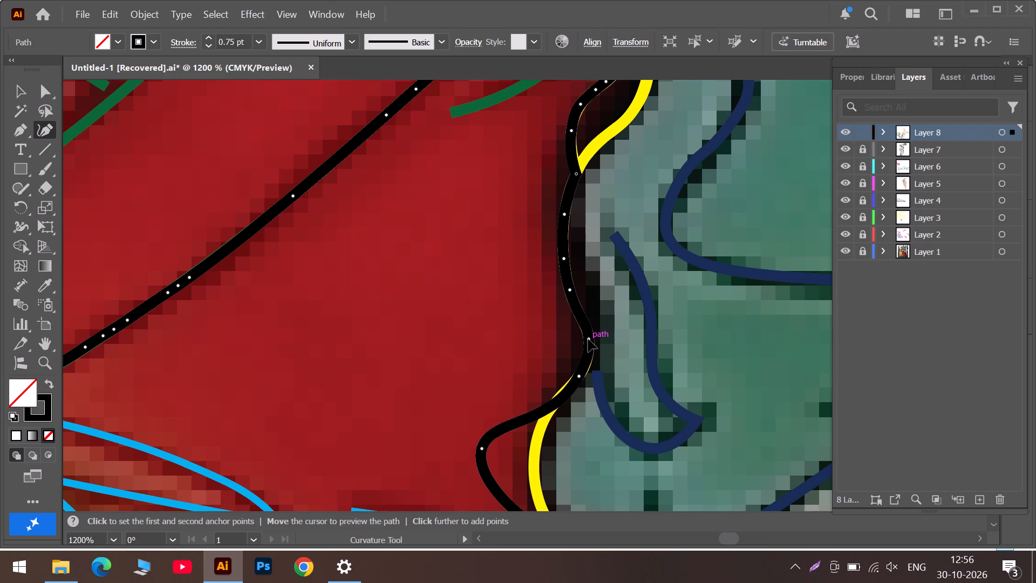
pyautogui.moveTo(588, 339); pyautogui.dragTo(588, 340)
# Delete the overshooting anchor below the outward bend and add two anchors, fitting the black path to the upper half of the yellow bulge.
pyautogui.scroll(-4, 583, 377)
pyautogui.scroll(-6, 568, 328)
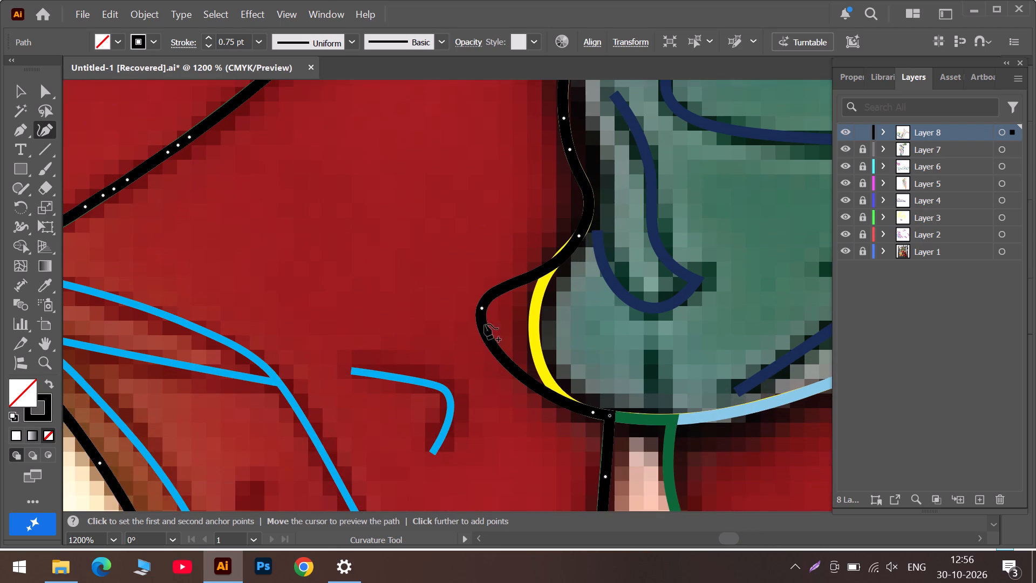
pyautogui.click(483, 308)
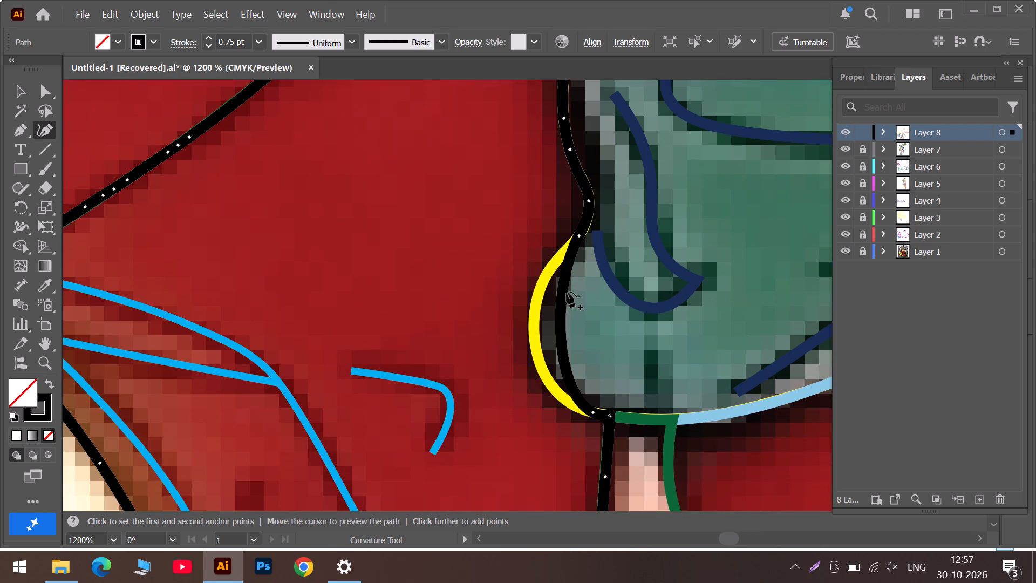
pyautogui.moveTo(563, 289); pyautogui.dragTo(547, 275)
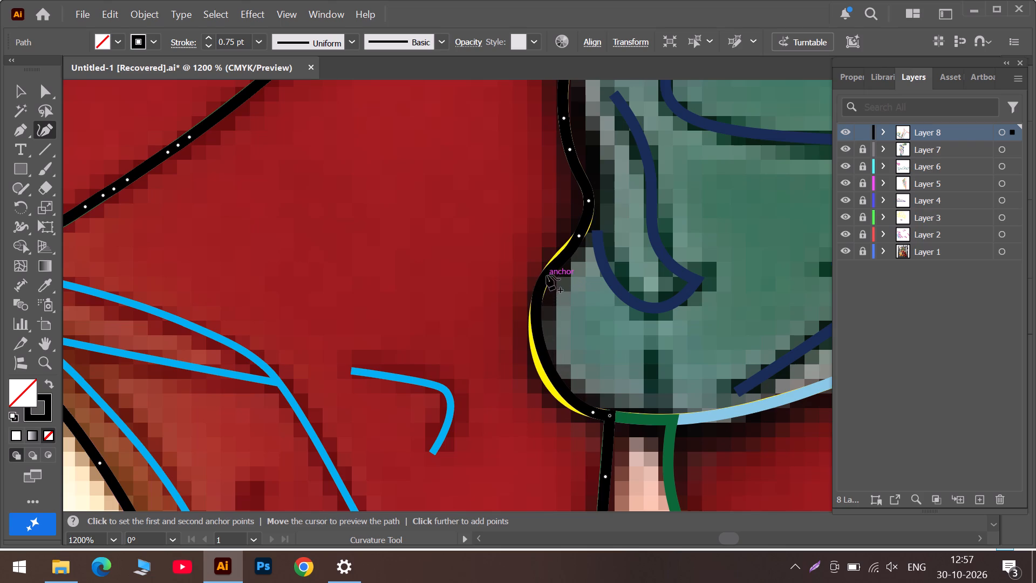
pyautogui.moveTo(547, 275); pyautogui.dragTo(560, 255)
pyautogui.moveTo(547, 308); pyautogui.dragTo(531, 320)
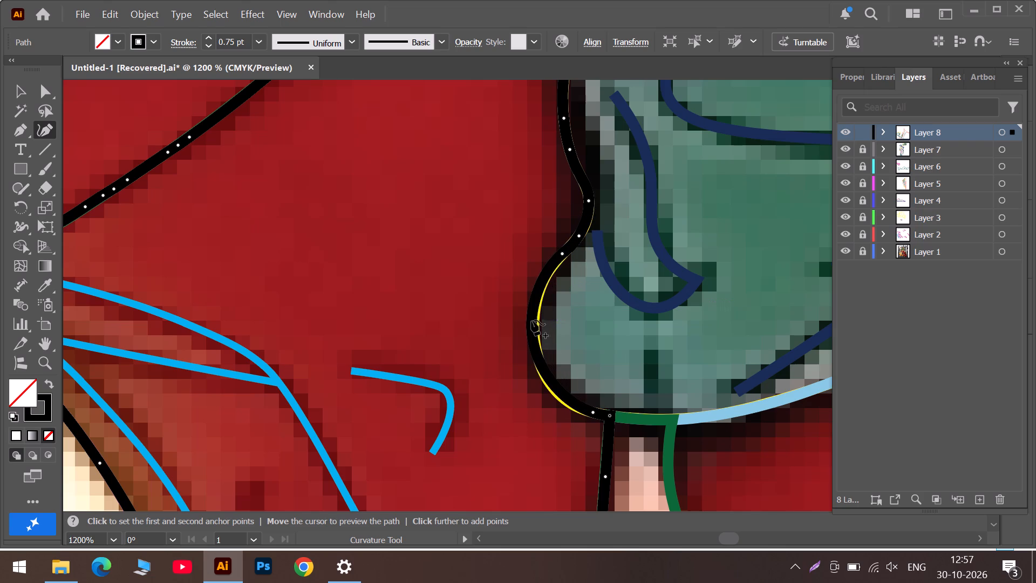
pyautogui.moveTo(531, 320); pyautogui.dragTo(534, 329)
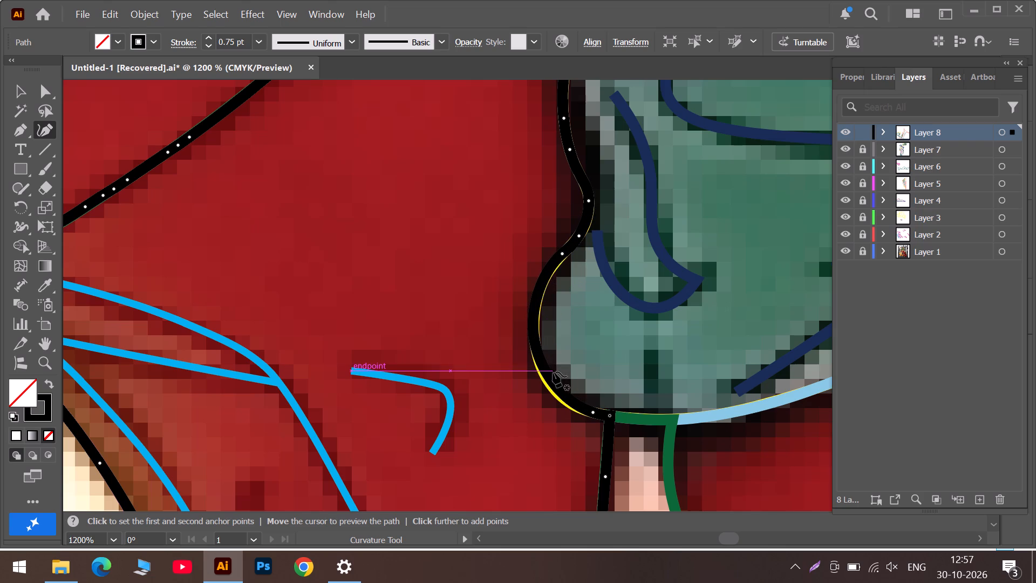
# Add two anchors on the lower half of the bulge, fitting the black path to the yellow outline down to the green junction.
pyautogui.moveTo(554, 383); pyautogui.dragTo(554, 394)
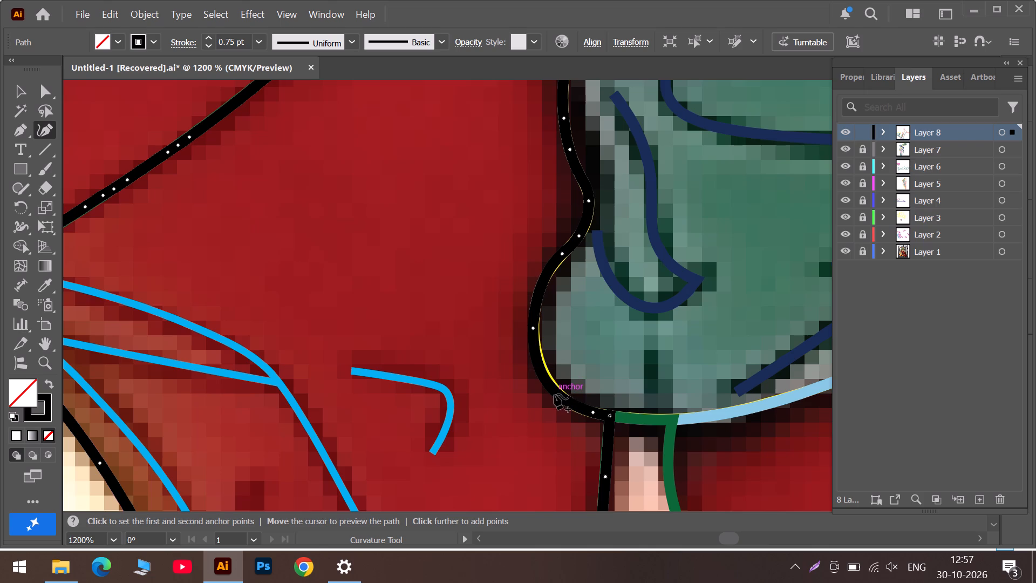
pyautogui.moveTo(554, 394); pyautogui.dragTo(542, 370)
pyautogui.moveTo(542, 370); pyautogui.dragTo(537, 356)
pyautogui.click(562, 393)
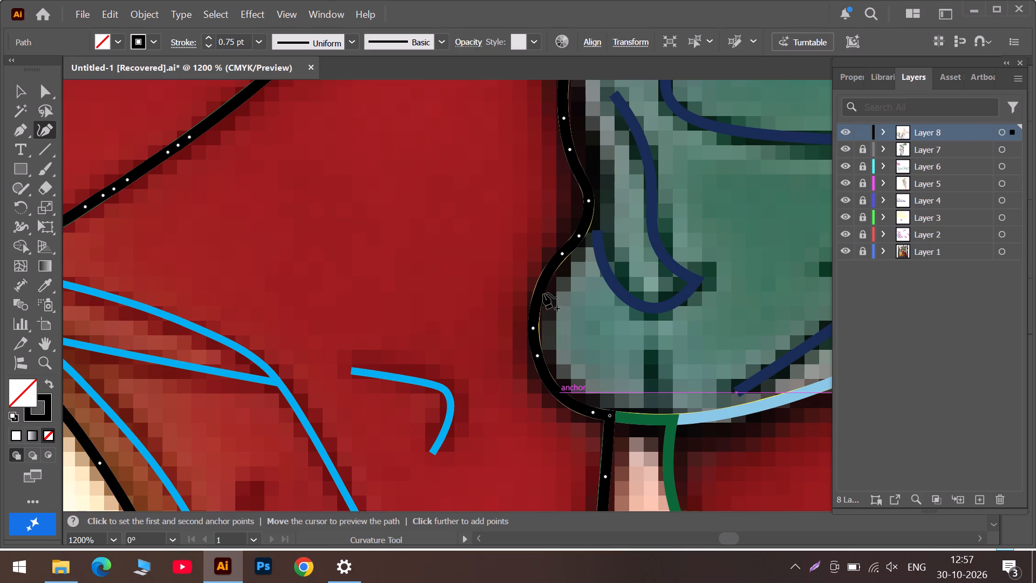
# Add an anchor on the bulge's upper curve and slide it up along the yellow outline, close to the neighbouring anchor.
pyautogui.click(545, 277)
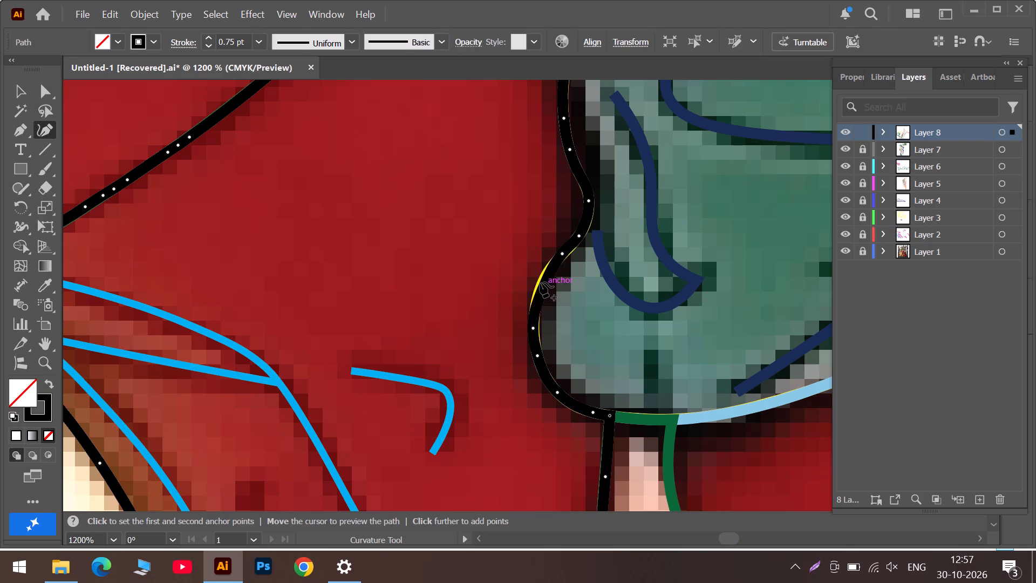
pyautogui.scroll(1, 559, 261)
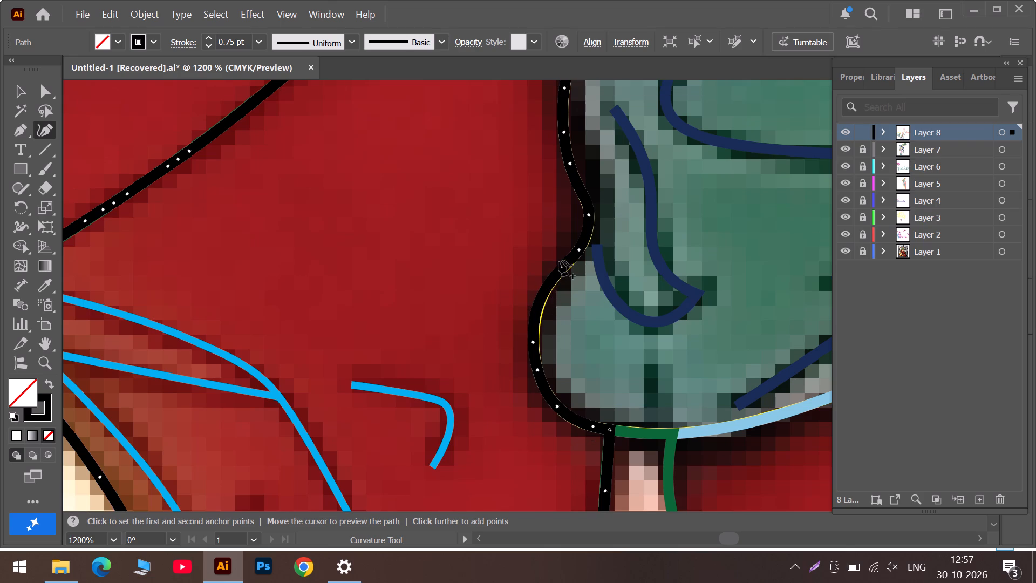
pyautogui.scroll(5, 560, 260)
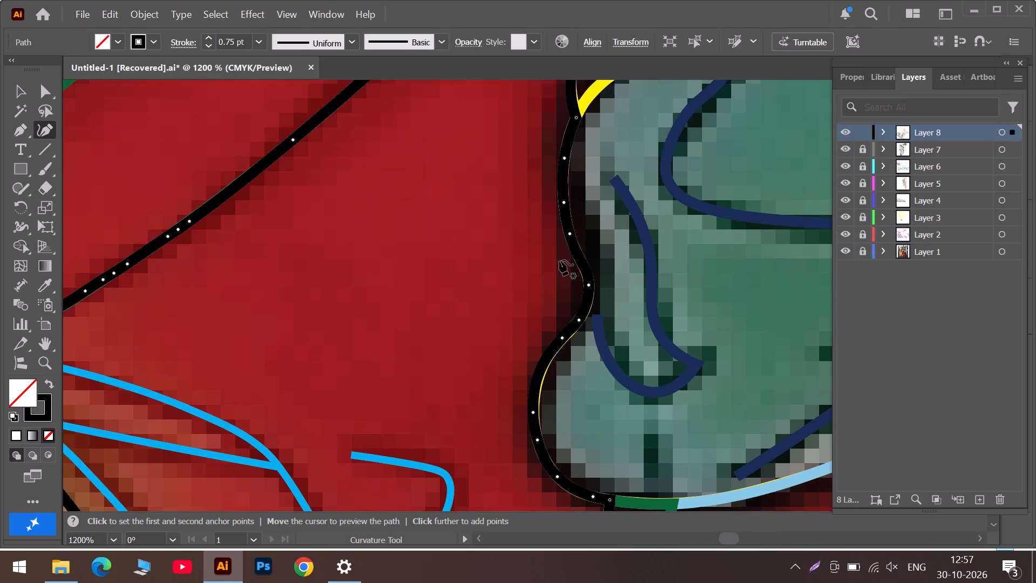
pyautogui.scroll(-3, 571, 363)
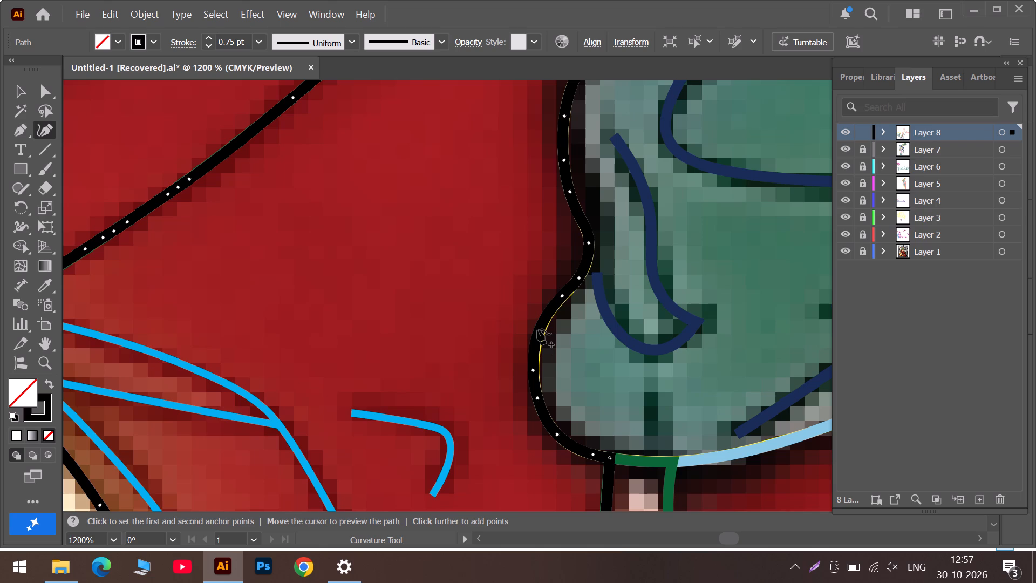
pyautogui.click(537, 329)
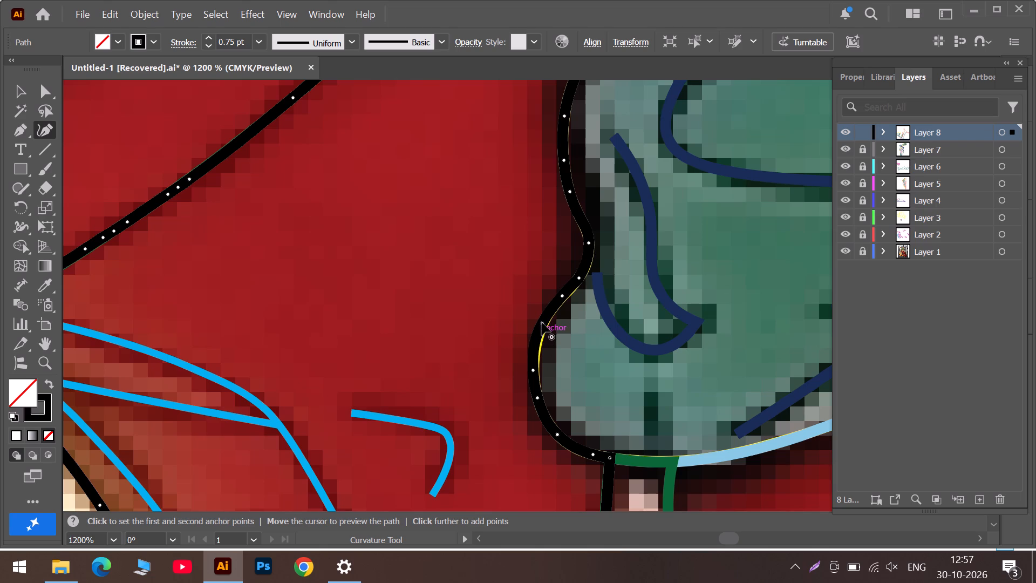
pyautogui.moveTo(542, 323); pyautogui.dragTo(548, 312)
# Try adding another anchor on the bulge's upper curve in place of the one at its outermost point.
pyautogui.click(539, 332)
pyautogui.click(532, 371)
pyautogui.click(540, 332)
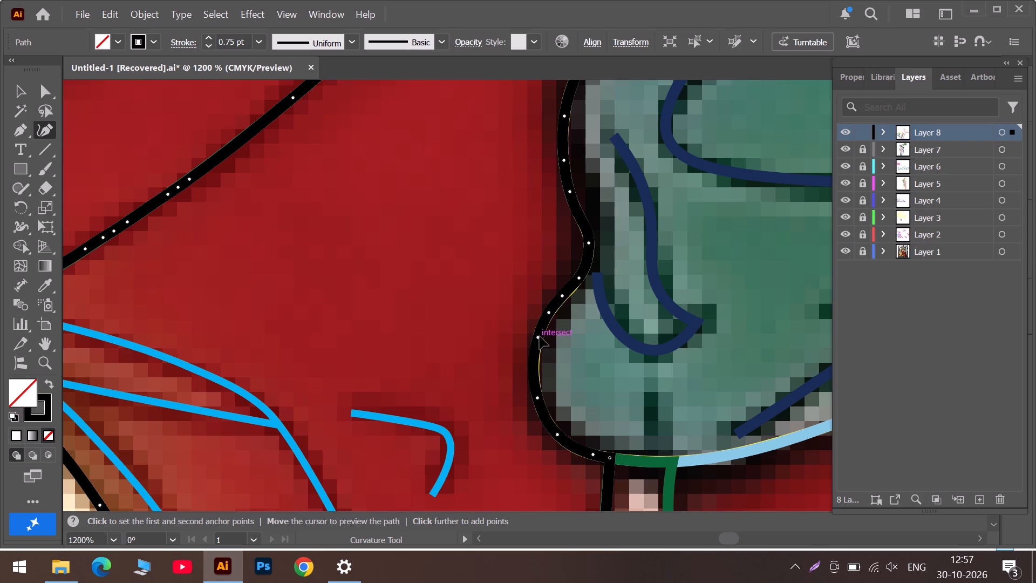
# Examine the traced outlines around the trouser leg, shoe, flames and front wheel for the next area to trace.
pyautogui.scroll(6, 549, 323)
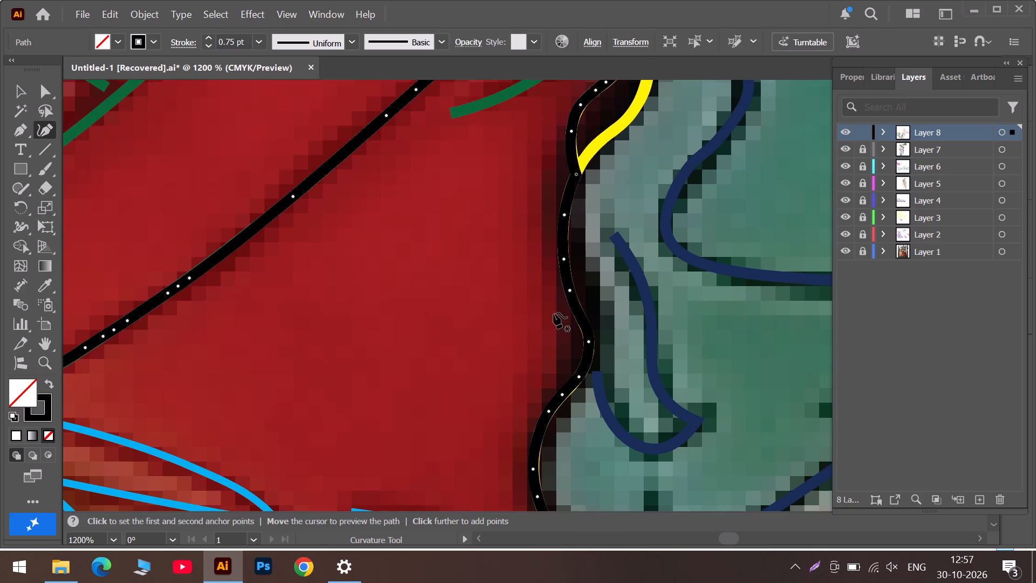
pyautogui.scroll(7, 556, 303)
pyautogui.scroll(12, 575, 257)
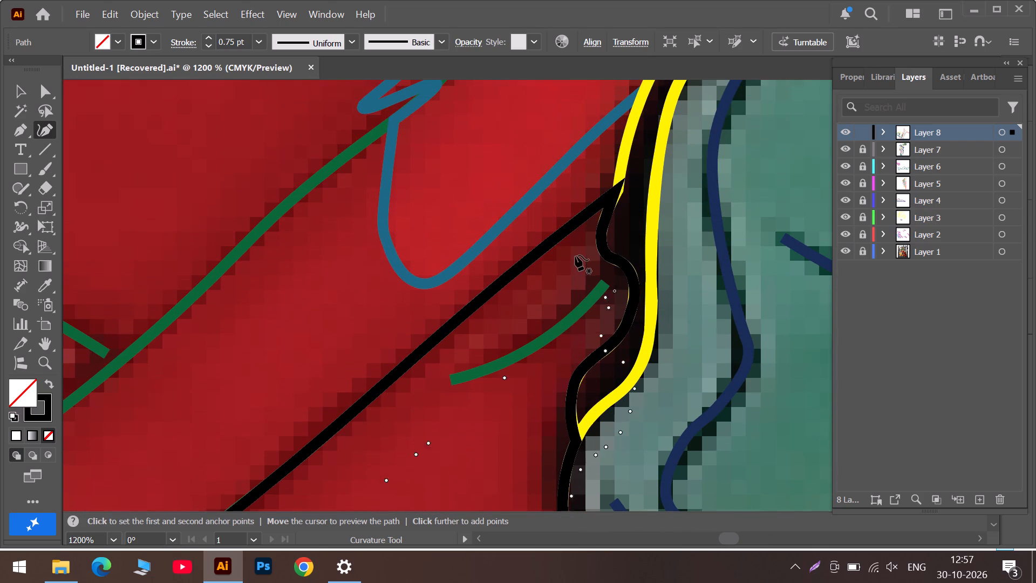
pyautogui.keyDown('alt'); pyautogui.scroll(-3, 568, 264); pyautogui.keyUp('alt')
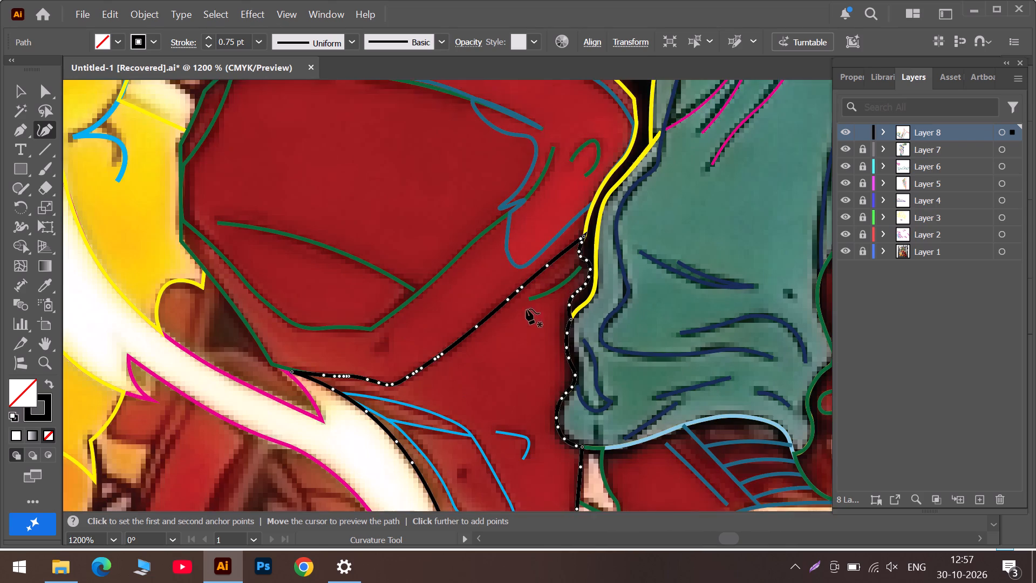
pyautogui.scroll(-12, 523, 310)
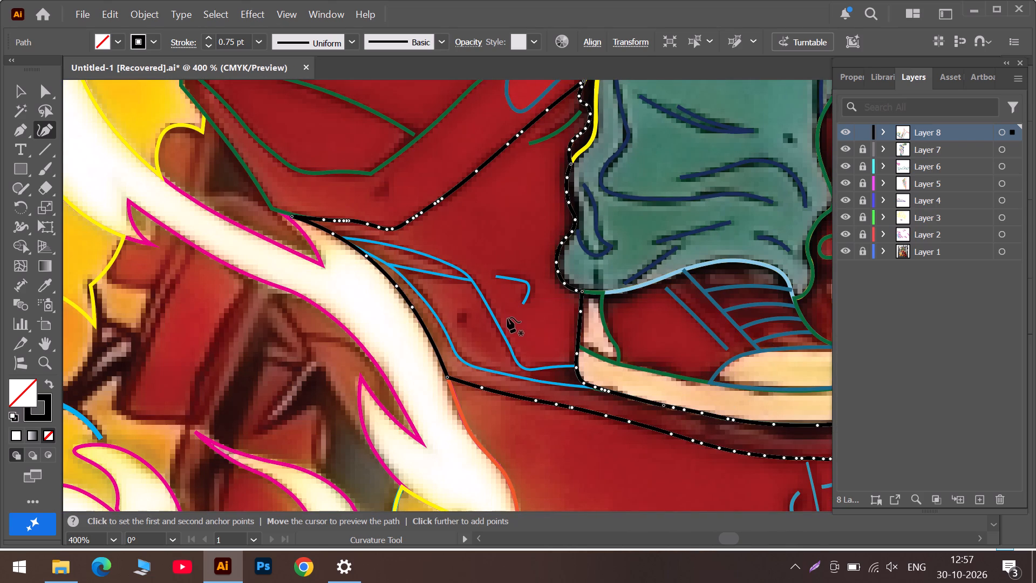
pyautogui.scroll(-4, 507, 318)
pyautogui.keyDown('alt'); pyautogui.scroll(-1, 596, 358); pyautogui.keyUp('alt')
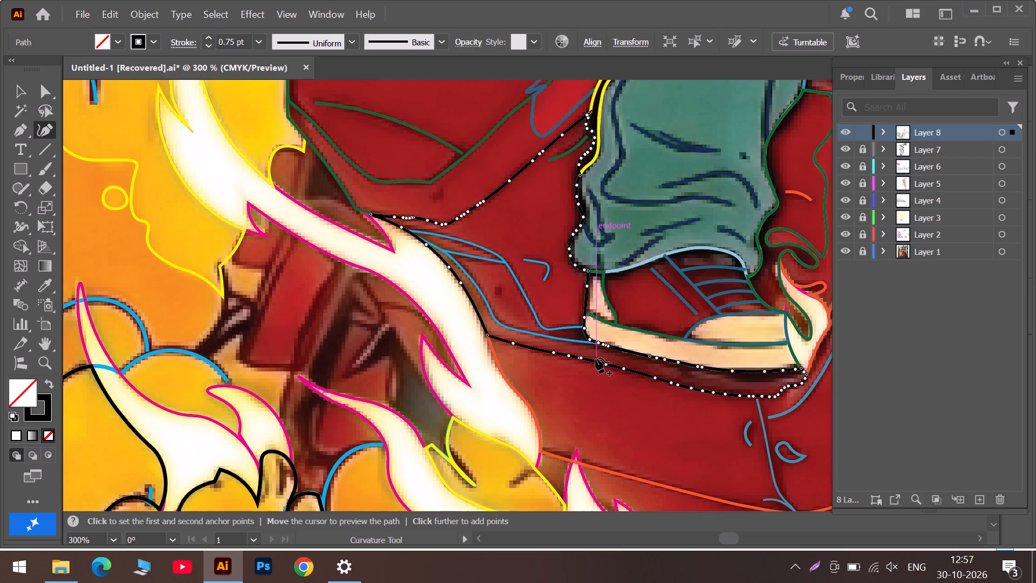
pyautogui.keyDown('alt'); pyautogui.scroll(-2, 596, 358); pyautogui.keyUp('alt')
pyautogui.scroll(6, 483, 285)
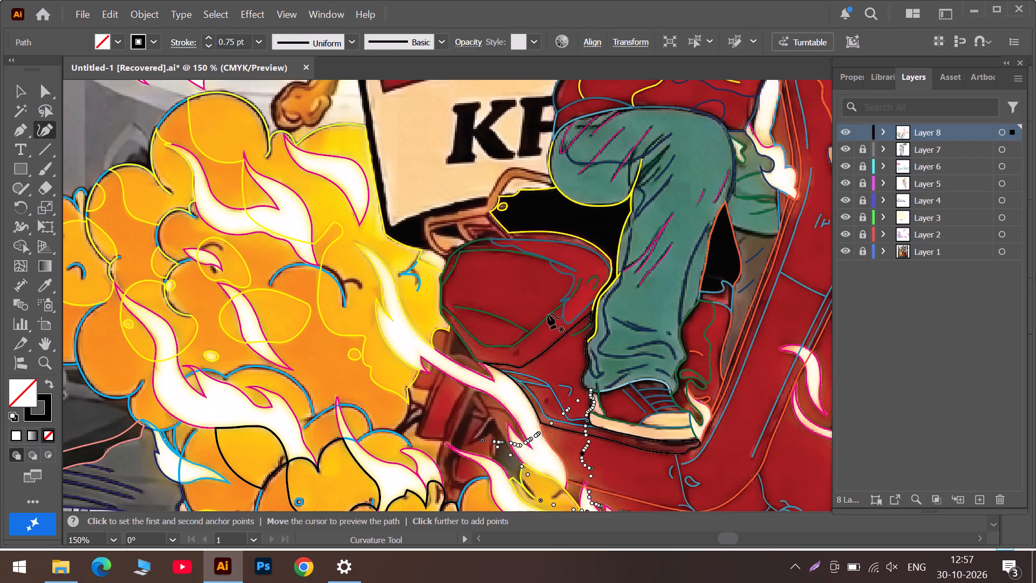
pyautogui.scroll(-12, 580, 334)
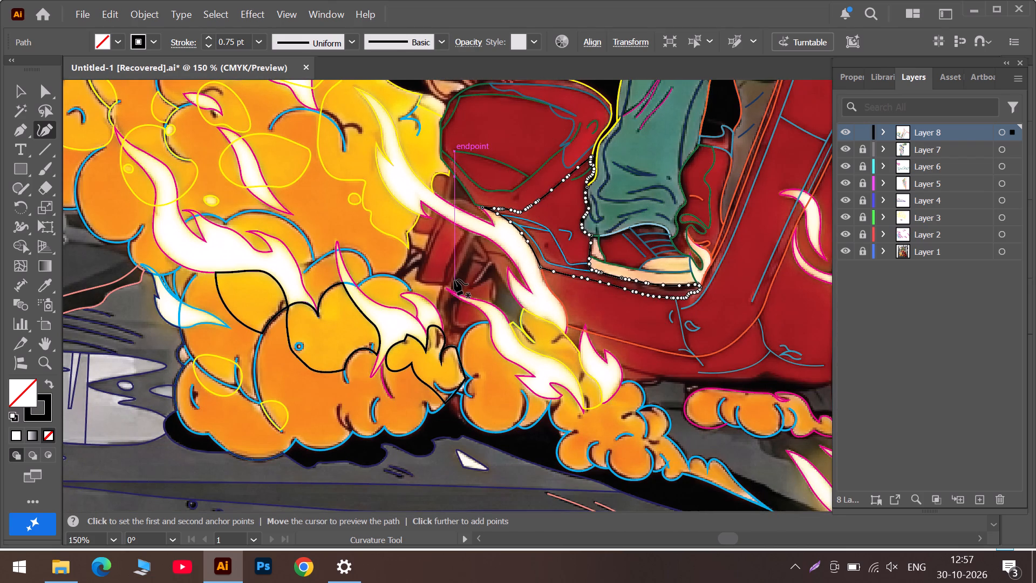
pyautogui.scroll(5, 454, 280)
pyautogui.scroll(-5, 489, 327)
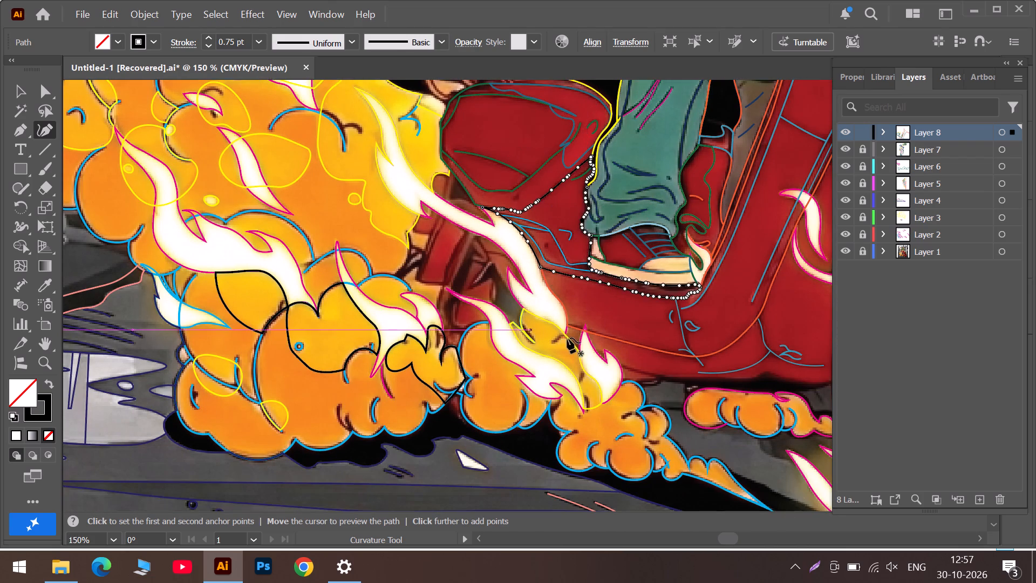
pyautogui.scroll(-5, 569, 338)
pyautogui.click(756, 541)
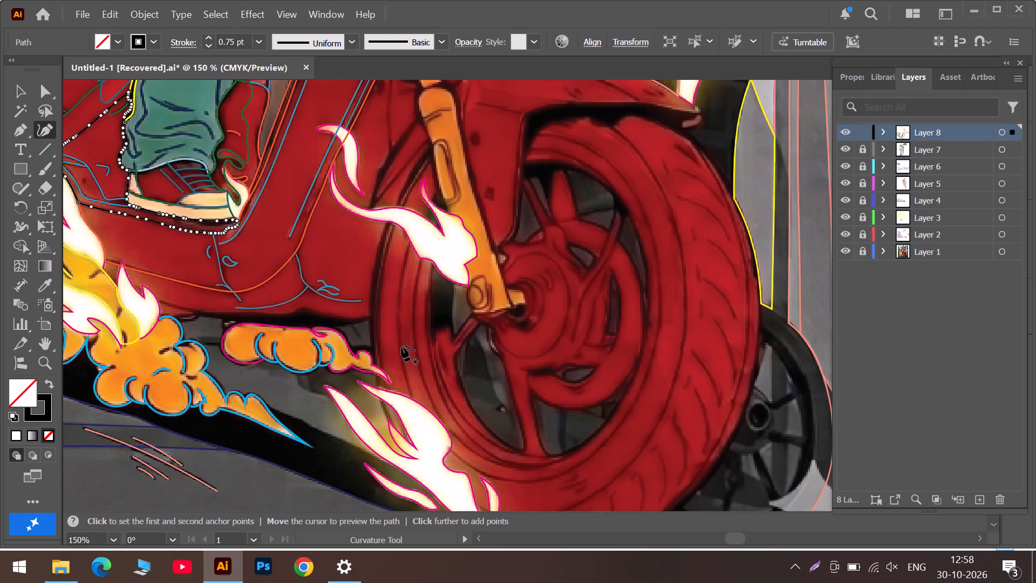
pyautogui.click(681, 536)
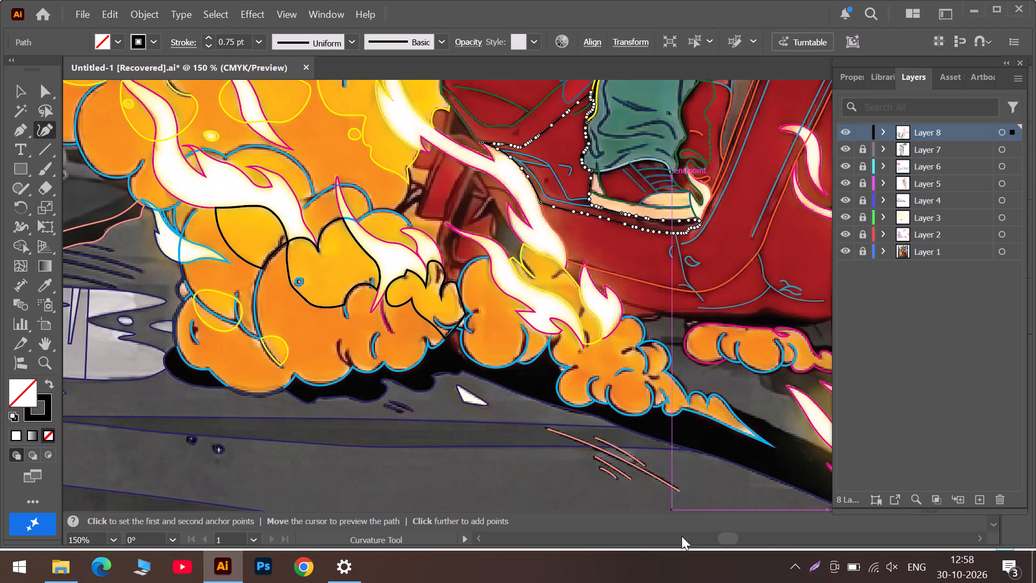
pyautogui.scroll(6, 687, 318)
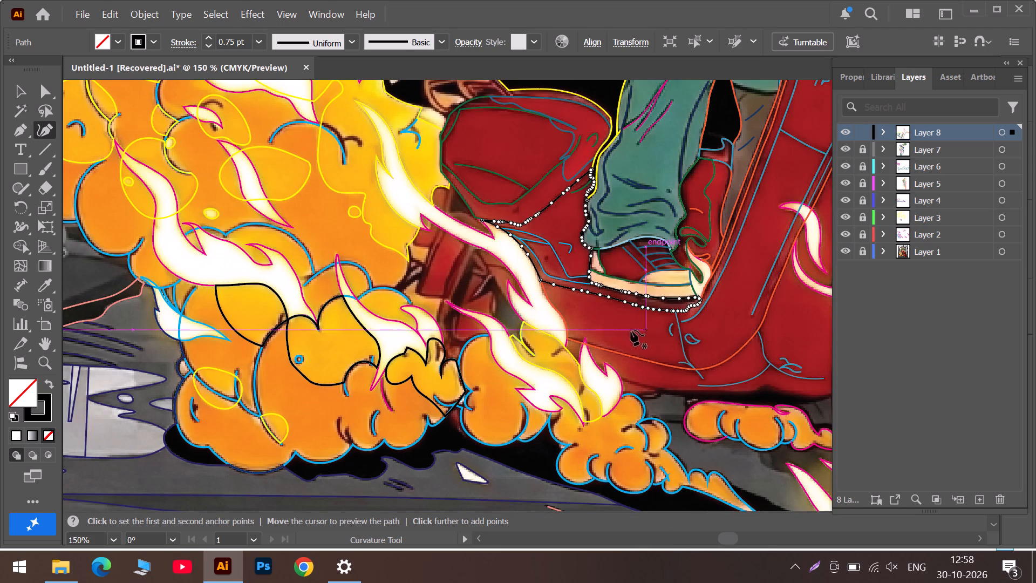
pyautogui.click(18, 89)
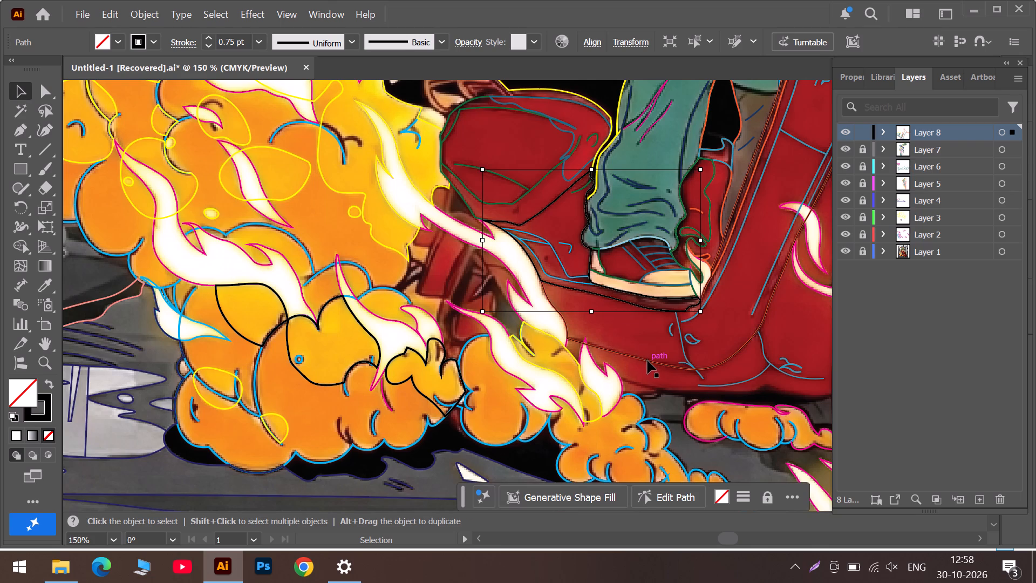
pyautogui.click(756, 535)
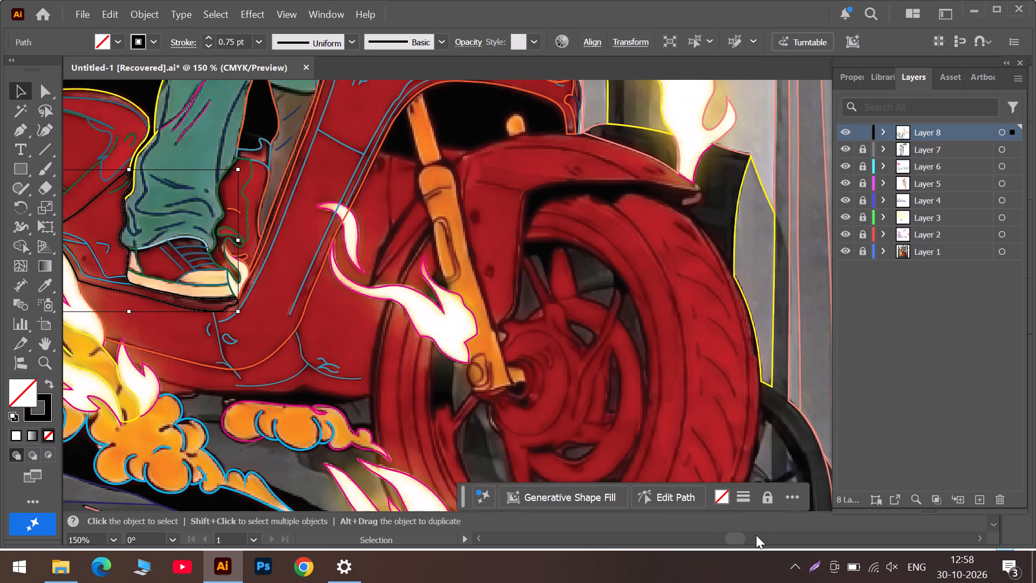
pyautogui.scroll(2, 333, 290)
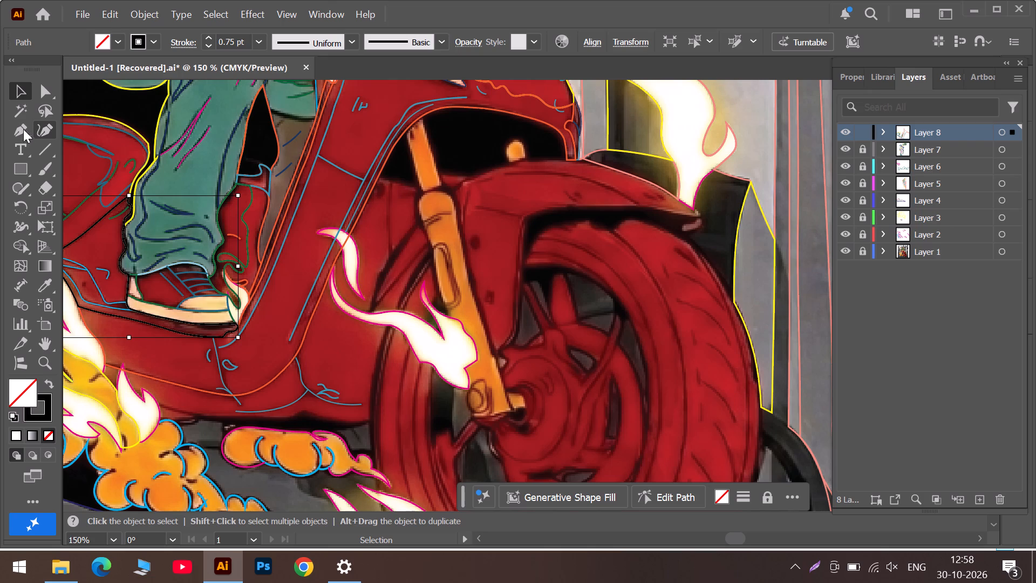
# Draw a closed four-cornered black path with the Curvature tool around the brown gap between the two flames, under the orange line.
pyautogui.click(37, 130)
pyautogui.keyDown('alt'); pyautogui.scroll(3, 147, 391); pyautogui.keyUp('alt')
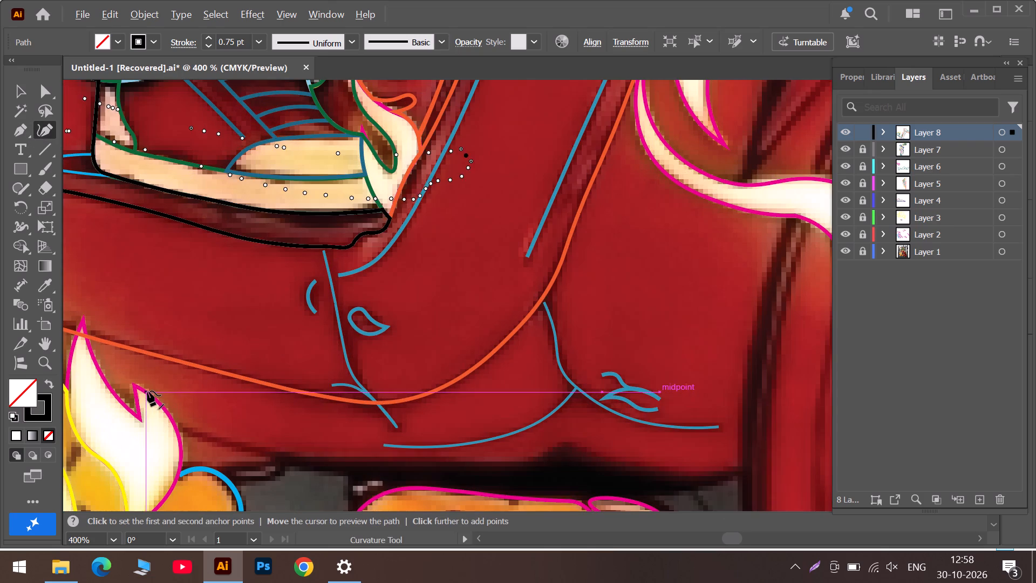
pyautogui.click(663, 532)
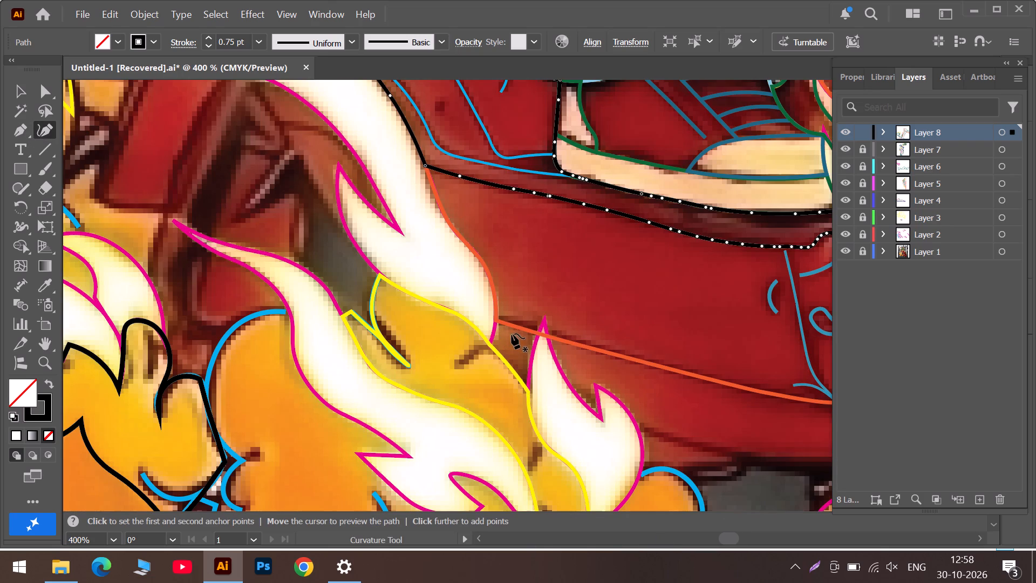
pyautogui.click(500, 330)
pyautogui.click(499, 349)
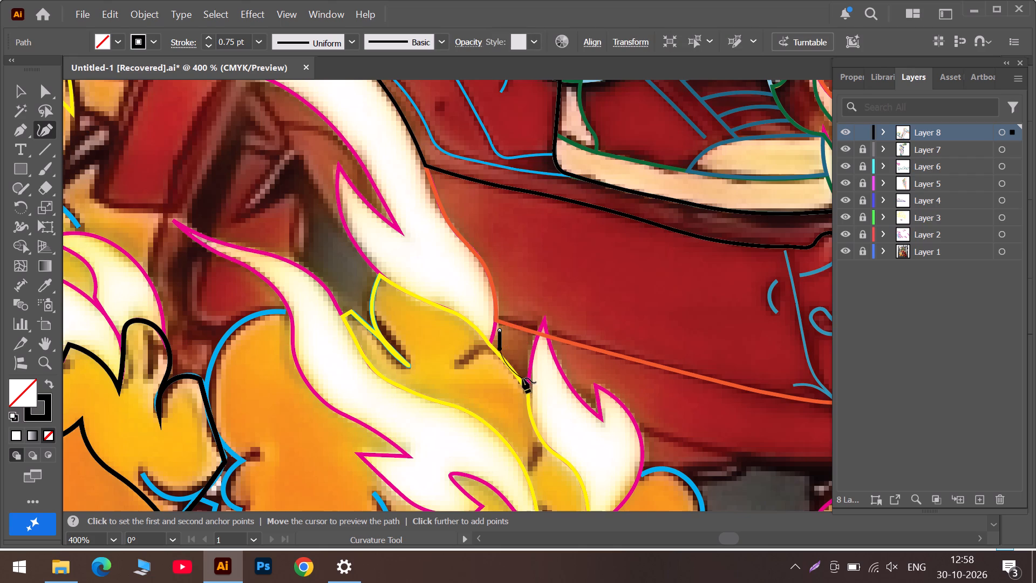
pyautogui.click(523, 370)
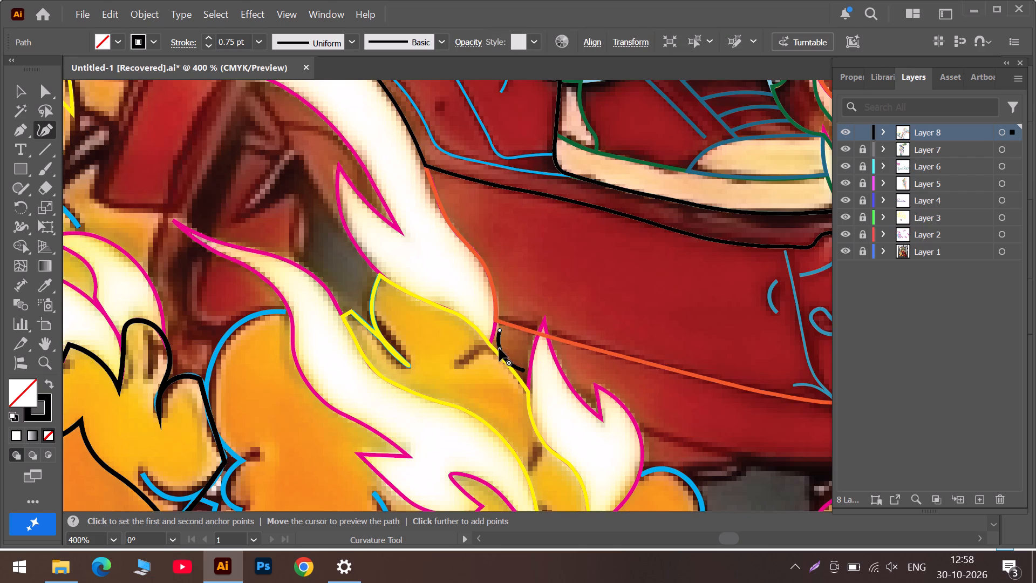
pyautogui.doubleClick(499, 348)
pyautogui.moveTo(499, 348); pyautogui.dragTo(490, 344)
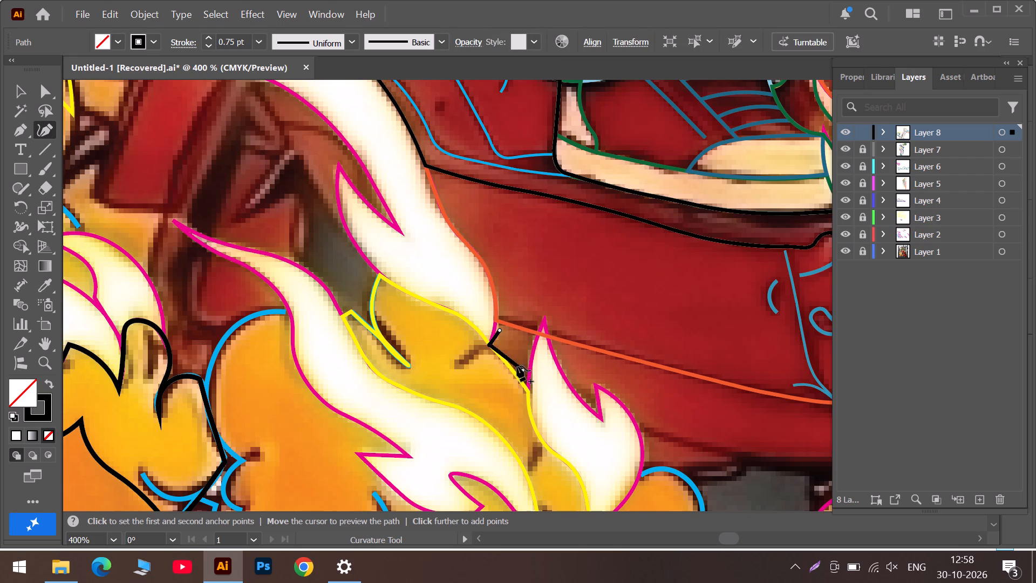
pyautogui.moveTo(521, 369); pyautogui.dragTo(529, 390)
pyautogui.doubleClick(529, 390)
pyautogui.click(524, 363)
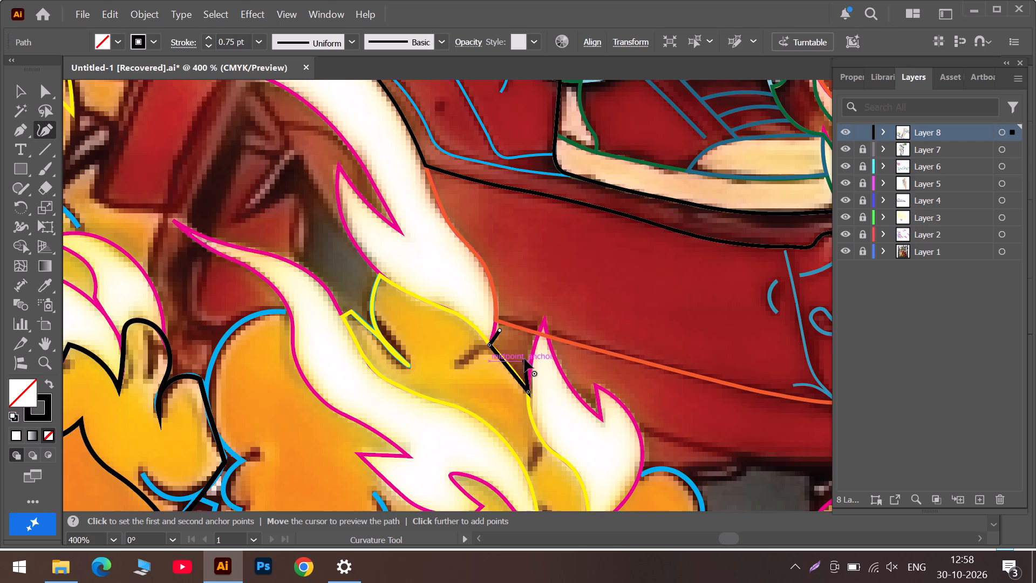
pyautogui.doubleClick(536, 335)
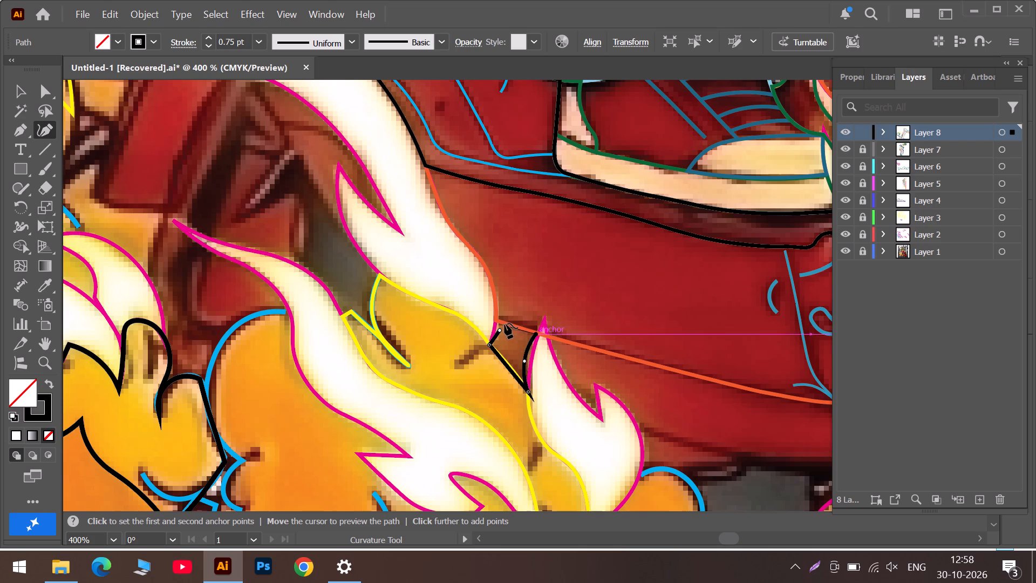
pyautogui.doubleClick(498, 329)
# Fit the small gap shape to the surrounding orange, yellow and magenta outlines by moving its corners and bending its sides.
pyautogui.moveTo(498, 329); pyautogui.dragTo(494, 323)
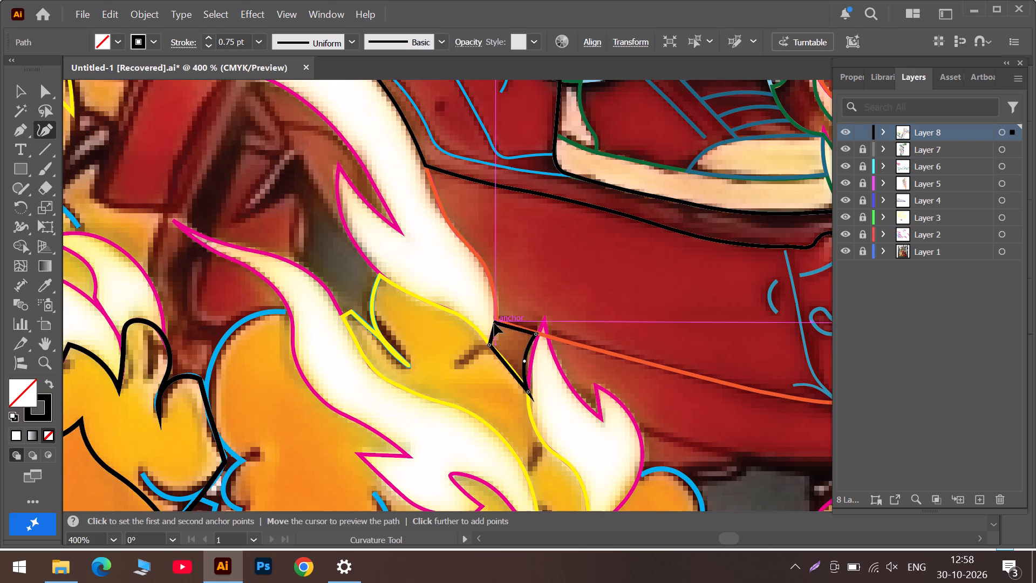
pyautogui.moveTo(494, 323); pyautogui.dragTo(497, 320)
pyautogui.click(493, 331)
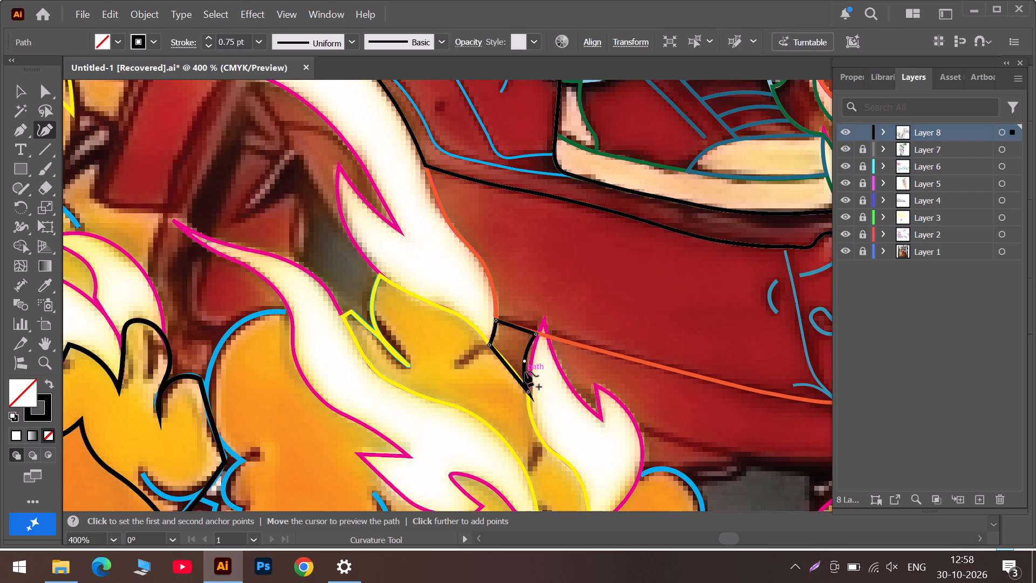
pyautogui.keyDown('alt'); pyautogui.scroll(2, 525, 372); pyautogui.keyUp('alt')
pyautogui.moveTo(521, 348); pyautogui.dragTo(528, 363)
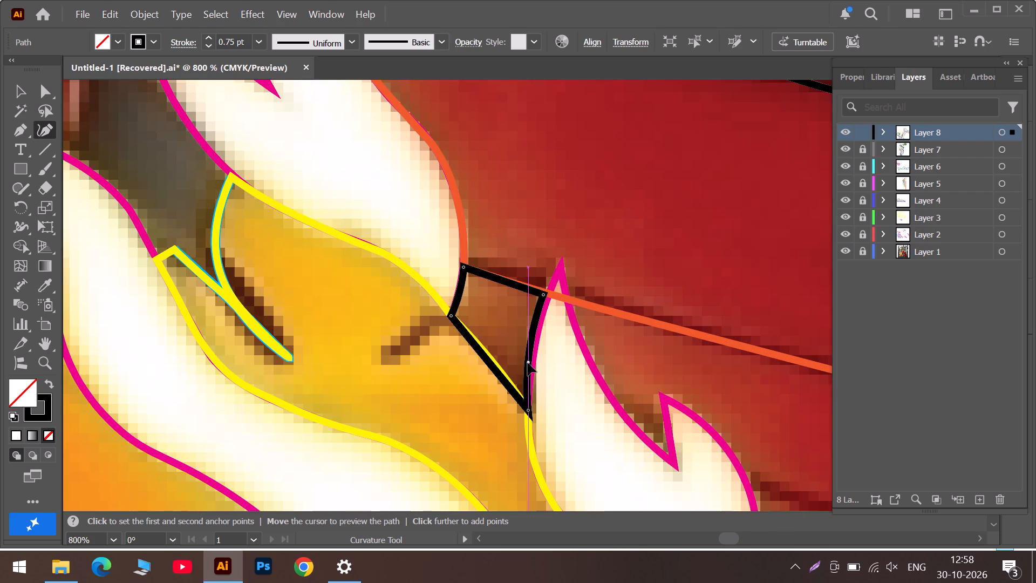
pyautogui.moveTo(528, 363); pyautogui.dragTo(531, 381)
pyautogui.moveTo(487, 365); pyautogui.dragTo(488, 355)
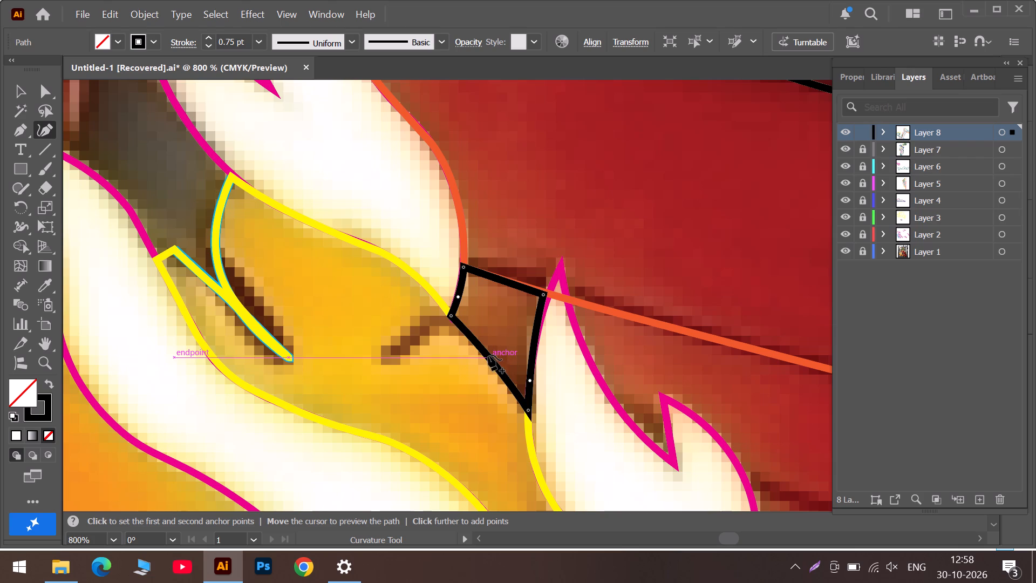
pyautogui.click(544, 294)
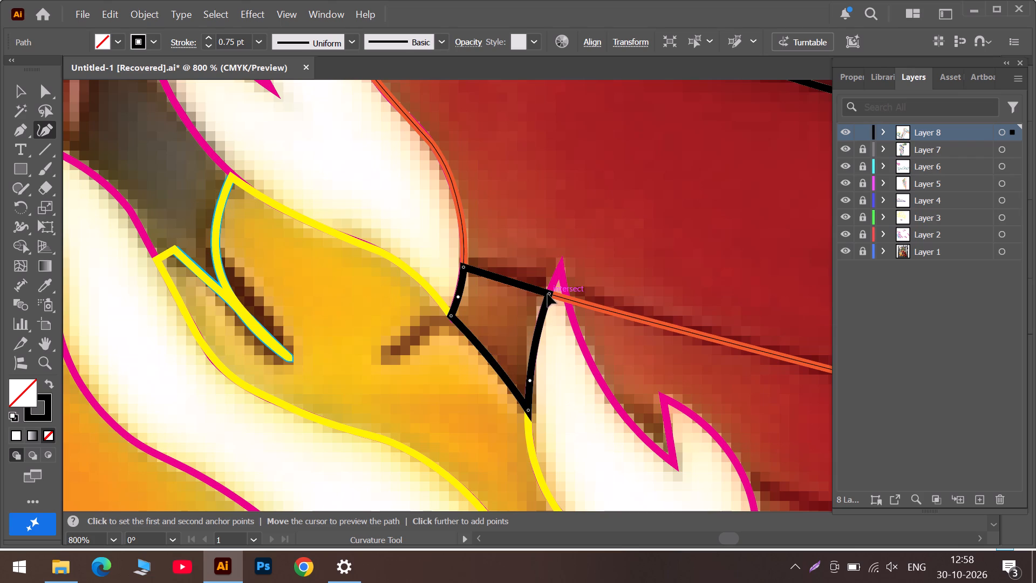
# Start a black path below the orange line and trace the small flame's outer edge, with corners at its notch and tip.
pyautogui.keyDown('alt'); pyautogui.scroll(-4, 568, 326); pyautogui.keyUp('alt')
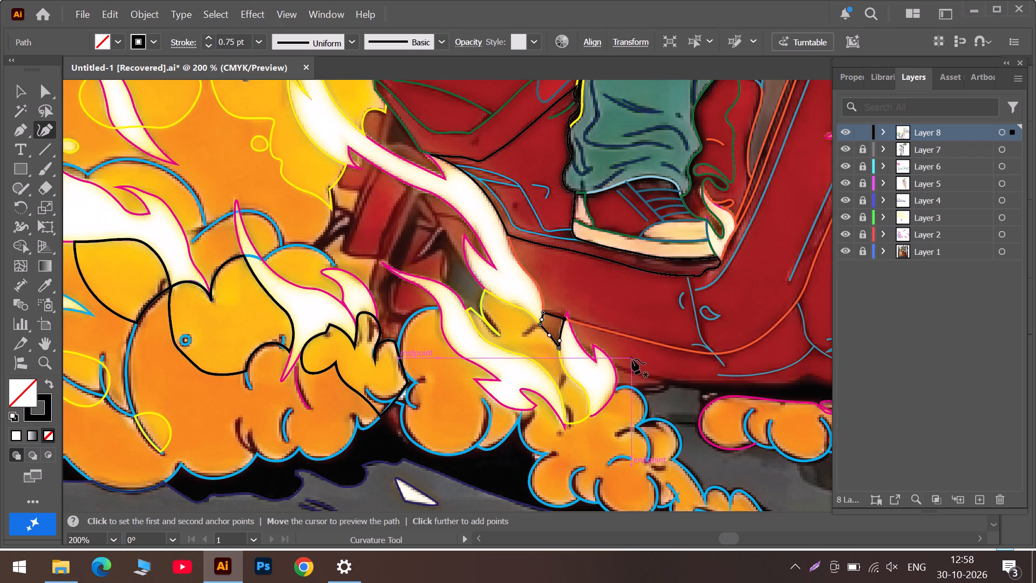
pyautogui.keyDown('alt'); pyautogui.scroll(3, 631, 359); pyautogui.keyUp('alt')
pyautogui.click(455, 253)
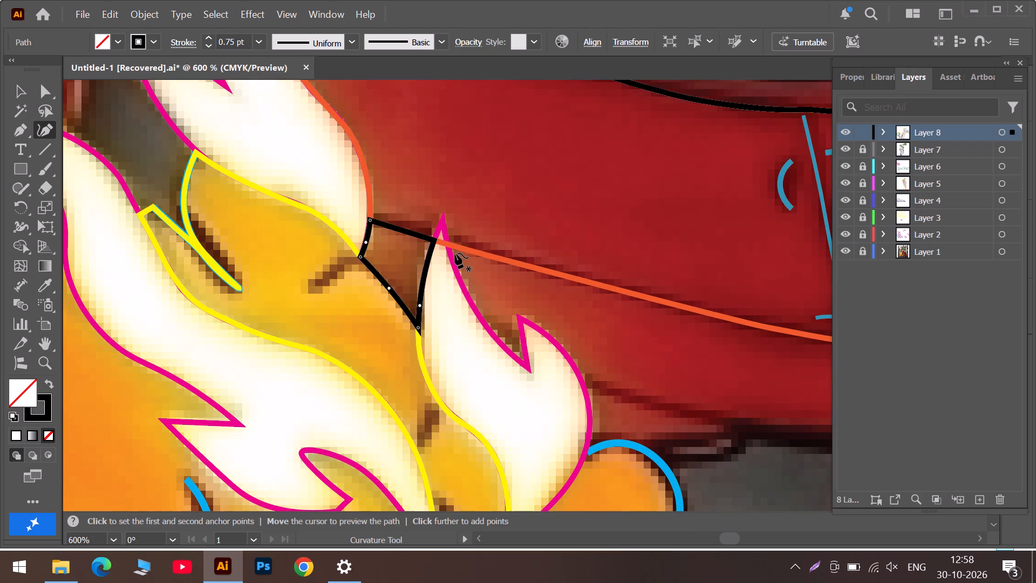
pyautogui.click(483, 306)
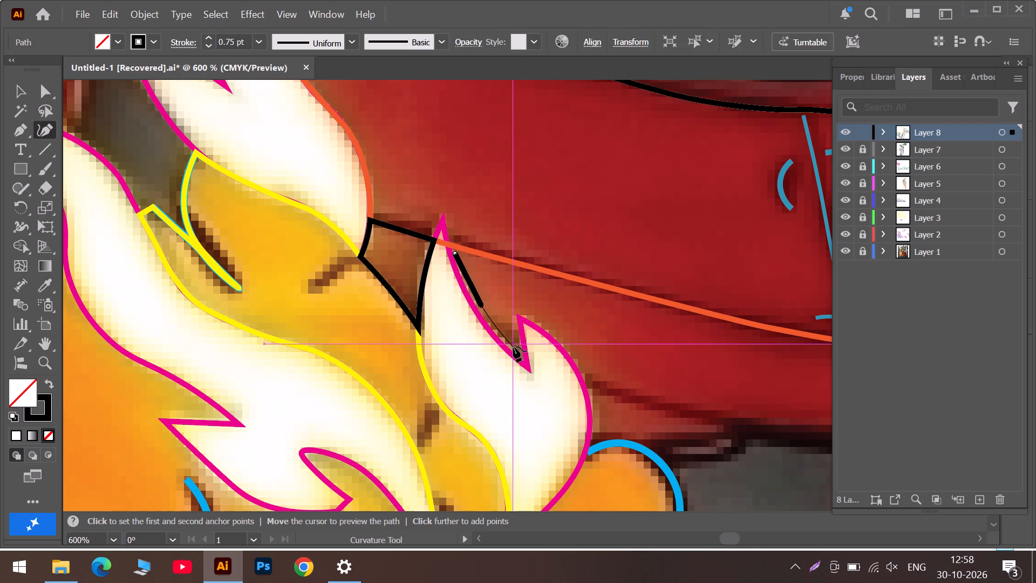
pyautogui.doubleClick(513, 347)
pyautogui.click(507, 310)
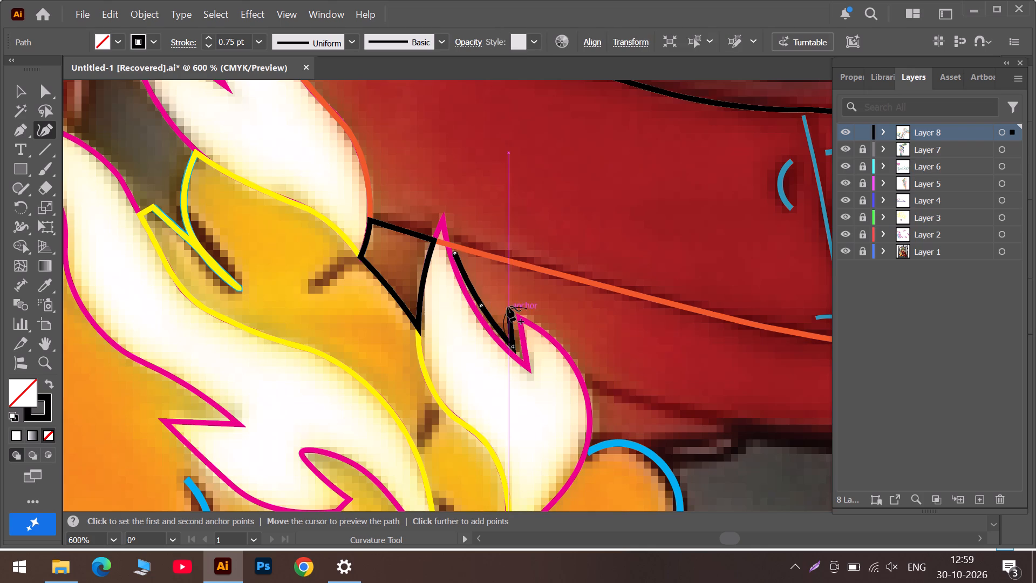
pyautogui.doubleClick(510, 314)
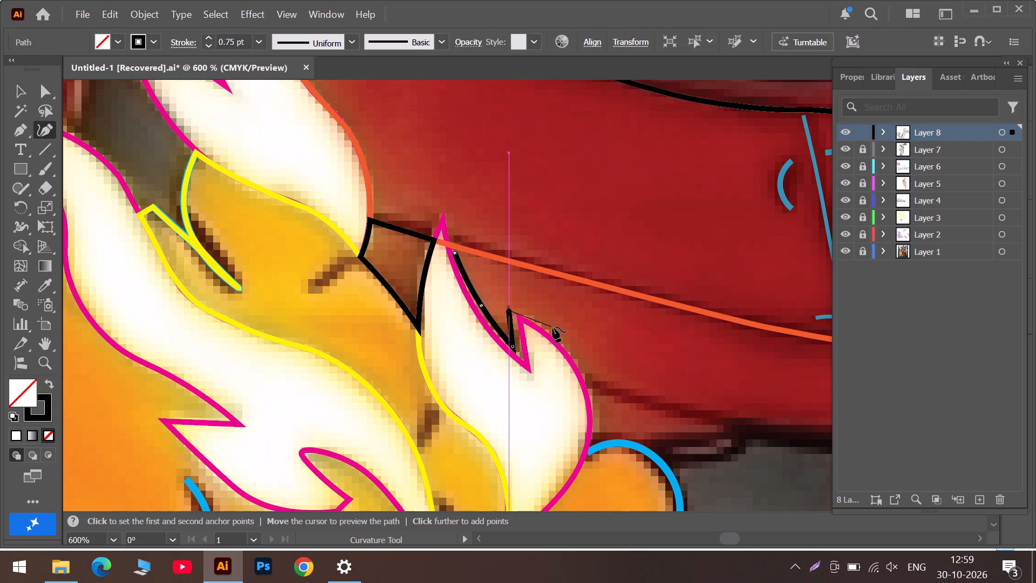
pyautogui.click(554, 328)
pyautogui.doubleClick(589, 382)
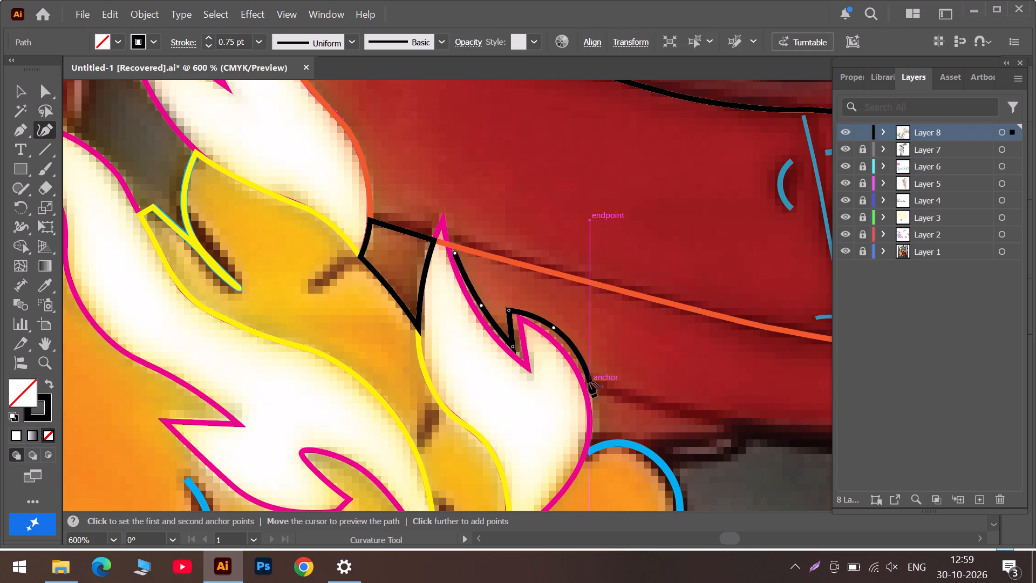
# Extend the path along the scooter body's lower edge, over the small bump, to a corner beside the front wheel.
pyautogui.click(657, 401)
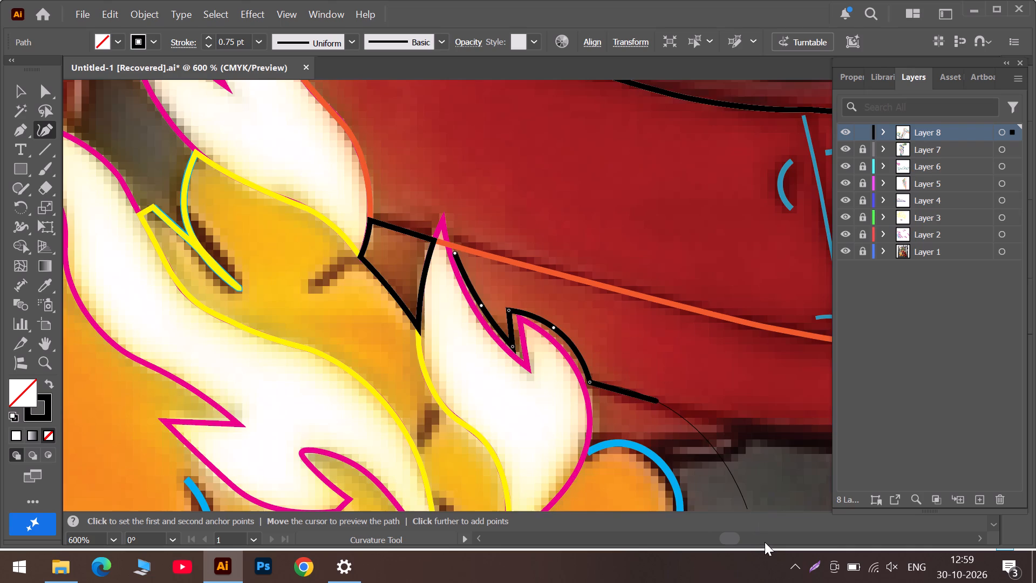
pyautogui.click(765, 542)
pyautogui.click(465, 433)
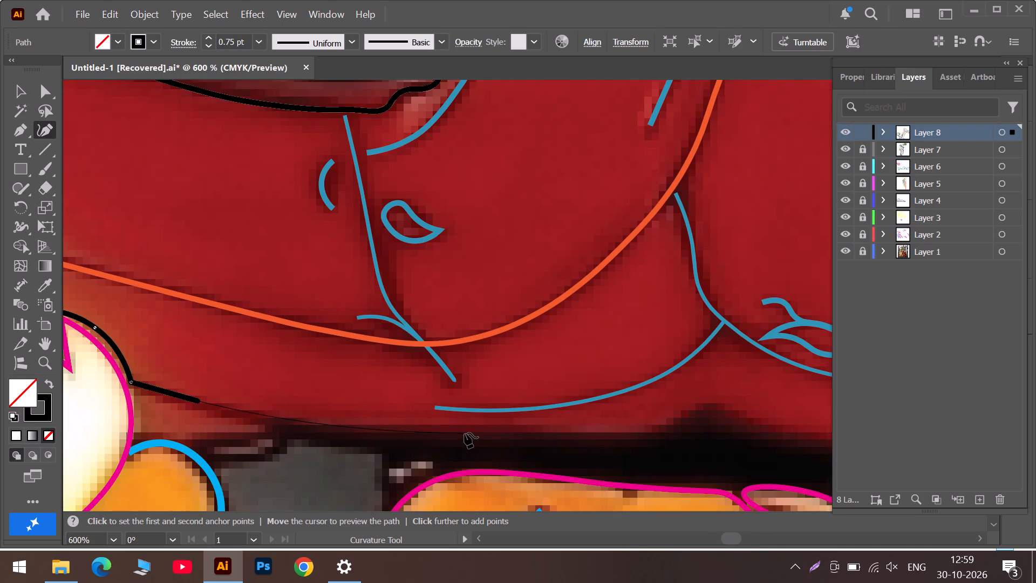
pyautogui.click(655, 440)
pyautogui.click(699, 411)
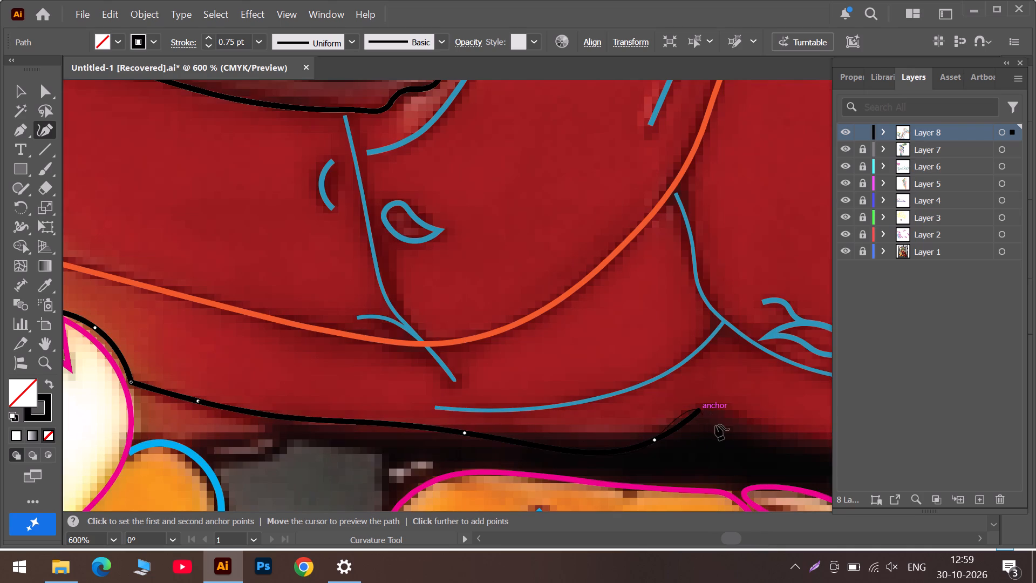
pyautogui.click(740, 433)
pyautogui.click(766, 538)
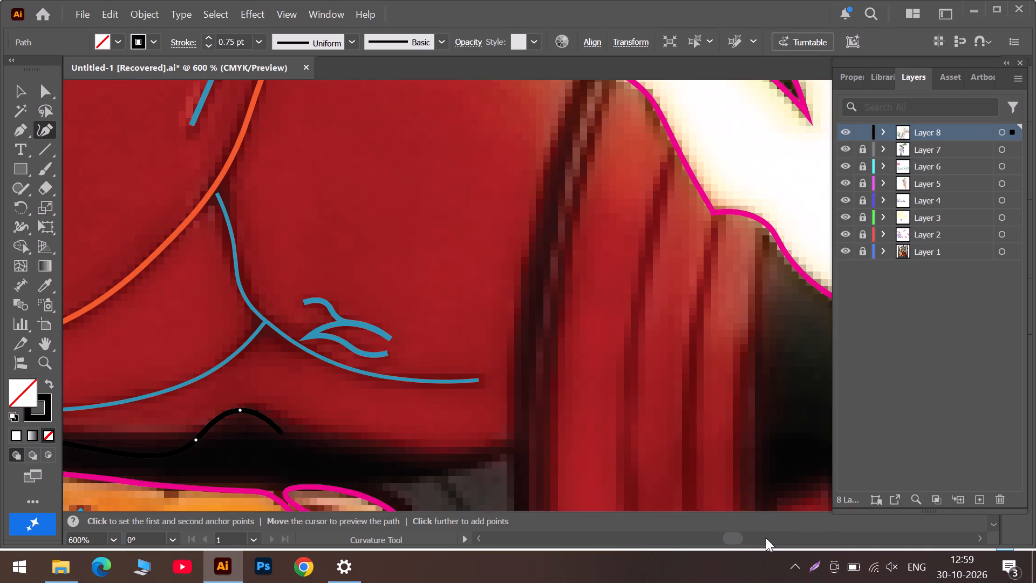
pyautogui.doubleClick(512, 443)
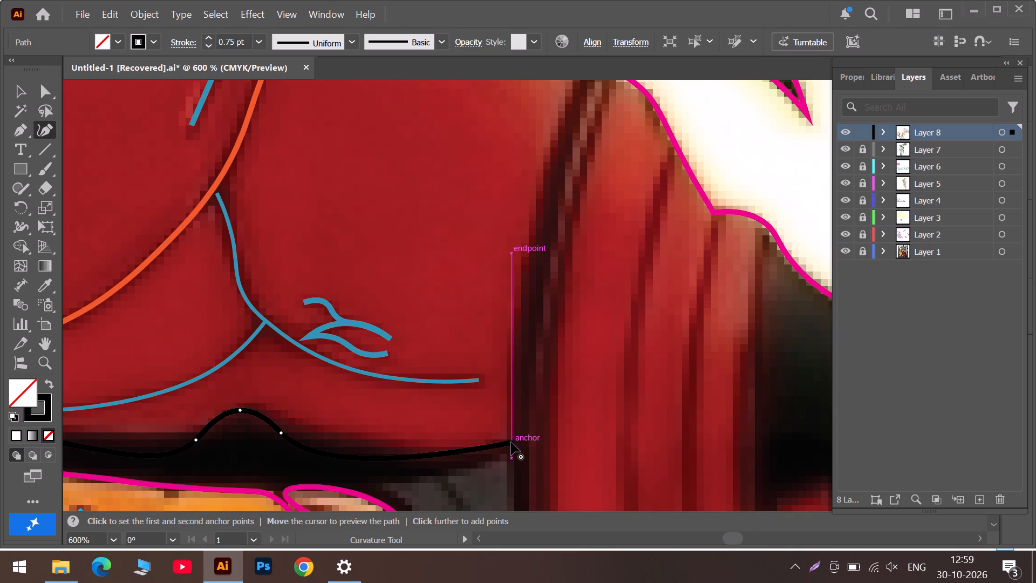
# Continue the path up the body's front edge beside the wheel, across the white flame, to the orange fork.
pyautogui.keyDown('alt'); pyautogui.scroll(-3, 511, 442); pyautogui.keyUp('alt')
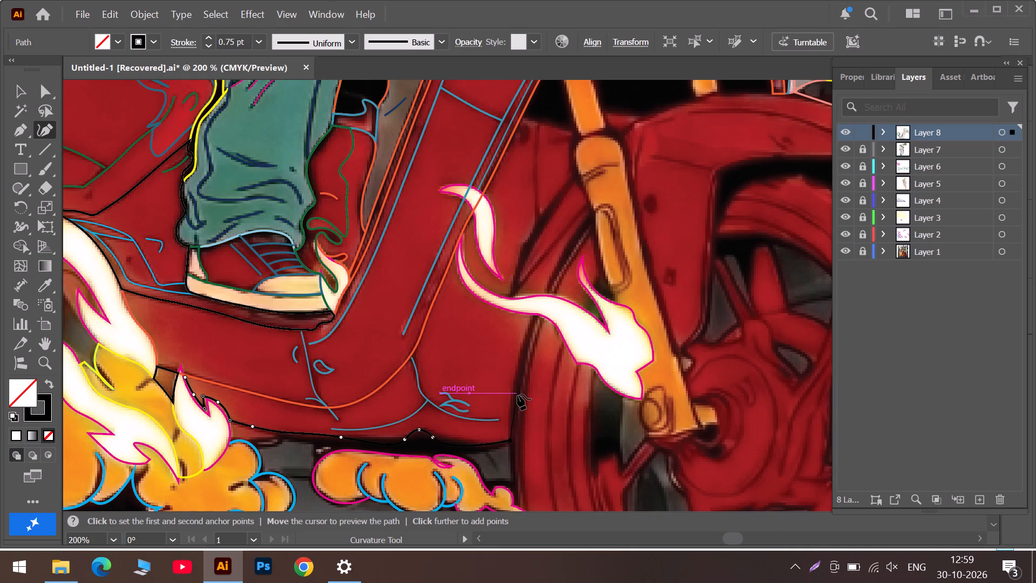
pyautogui.keyDown('alt'); pyautogui.scroll(2, 517, 395); pyautogui.keyUp('alt')
pyautogui.click(507, 398)
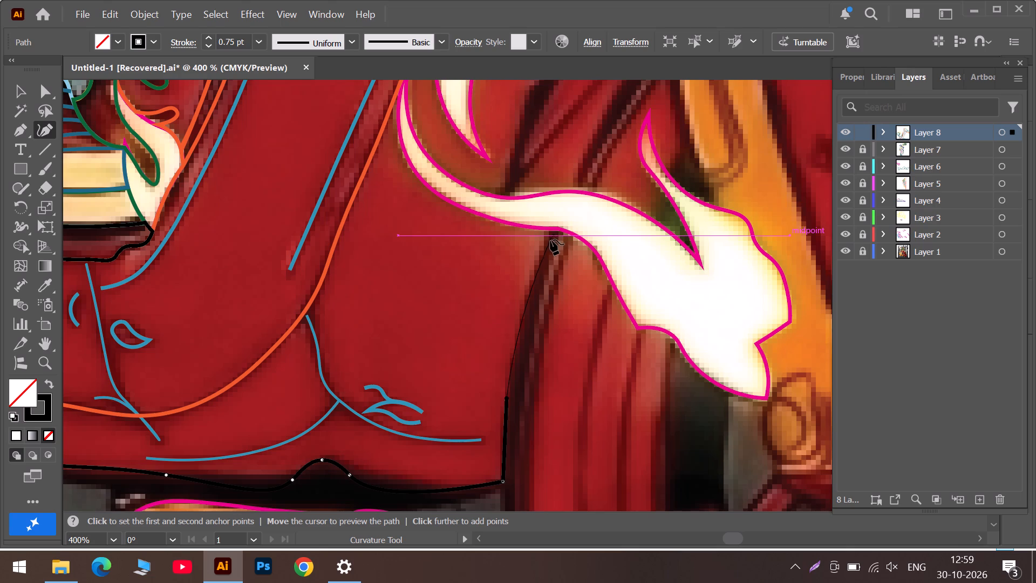
pyautogui.scroll(12, 591, 310)
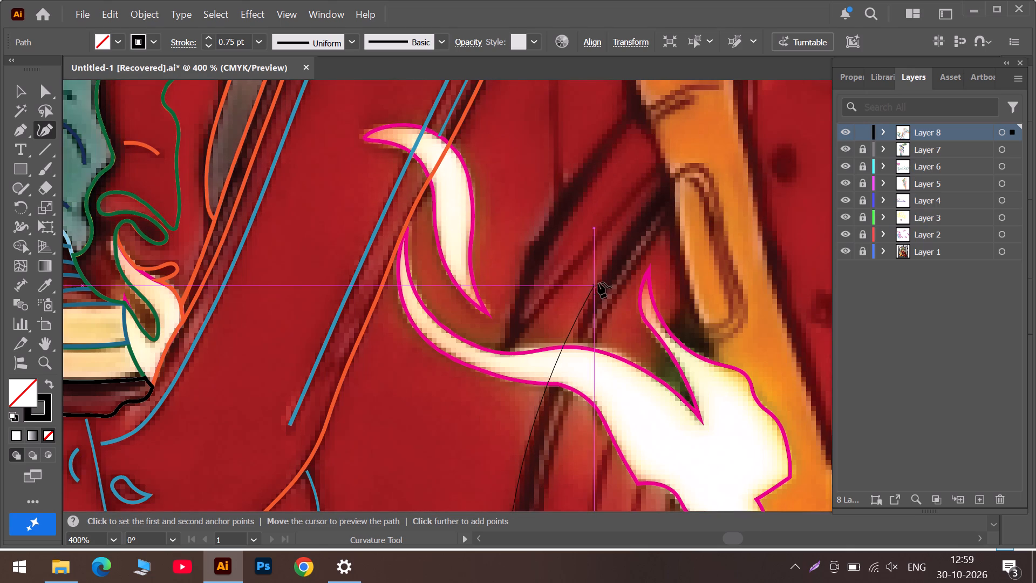
pyautogui.click(612, 274)
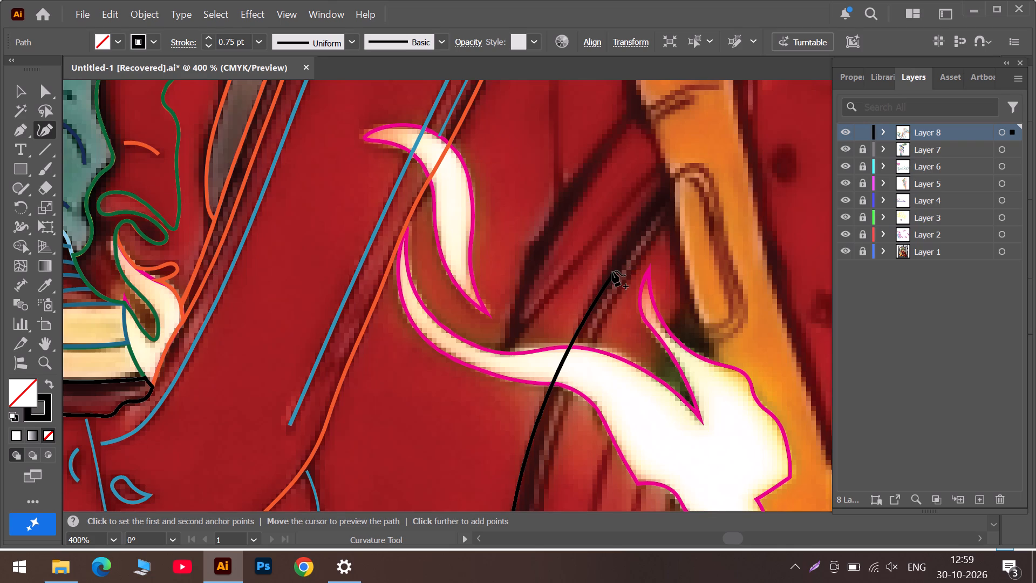
pyautogui.scroll(6, 612, 271)
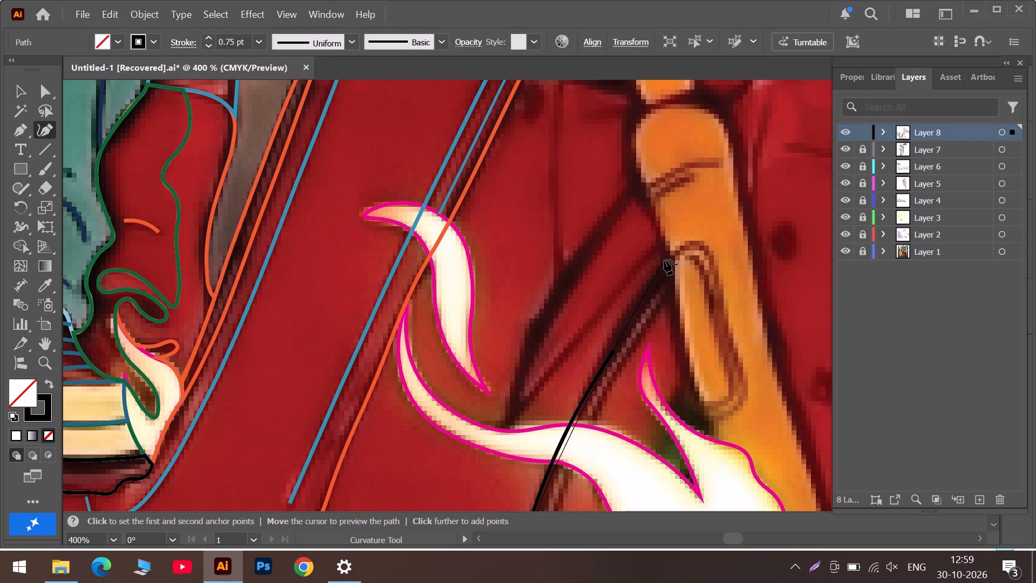
pyautogui.click(664, 260)
pyautogui.moveTo(611, 354); pyautogui.dragTo(601, 366)
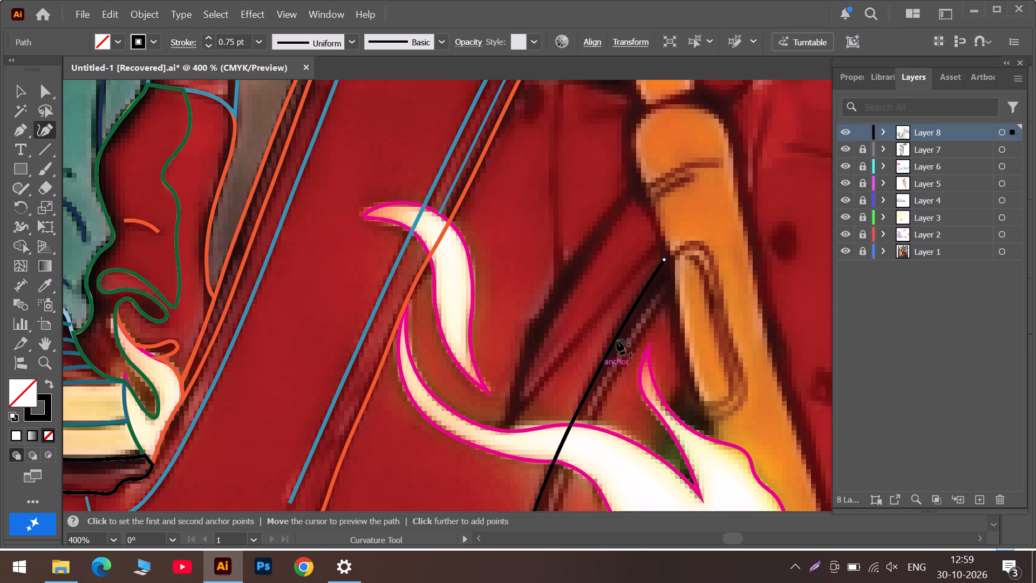
# Trace up the edge of the orange fork to its collar, then back along the red panel's top edge to the orange outline.
pyautogui.scroll(14, 628, 324)
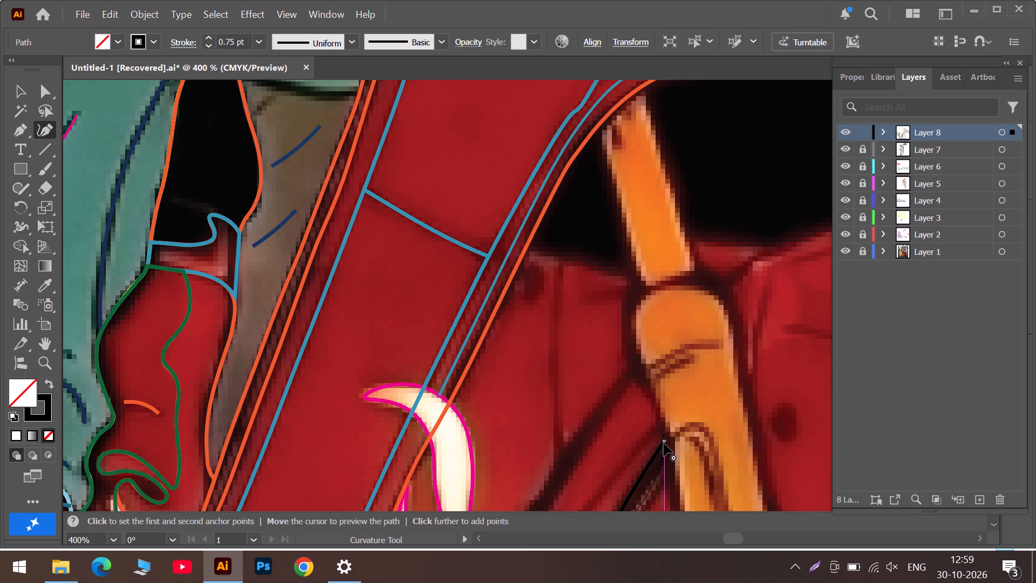
pyautogui.doubleClick(665, 441)
pyautogui.click(647, 391)
pyautogui.click(630, 357)
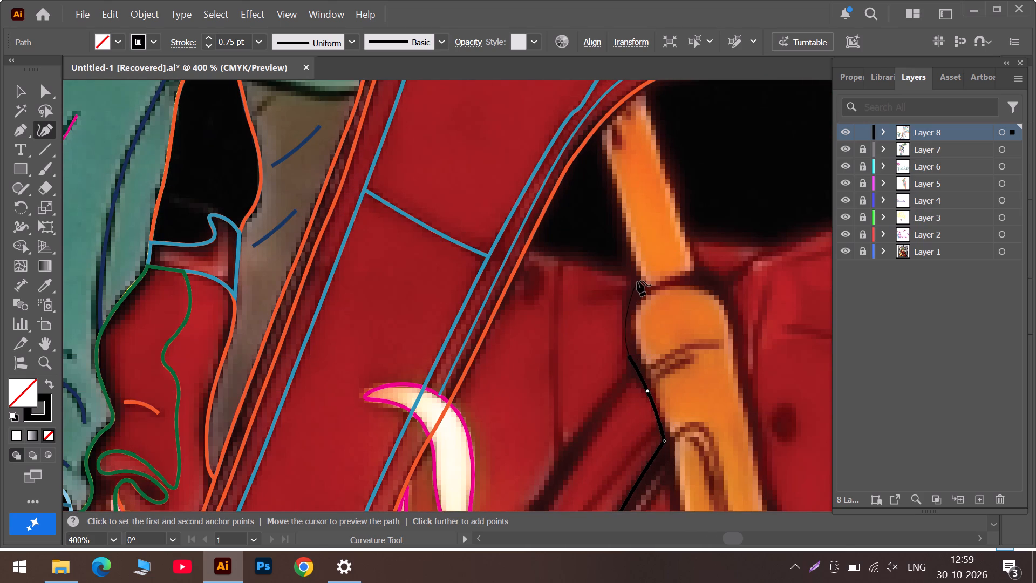
pyautogui.doubleClick(637, 281)
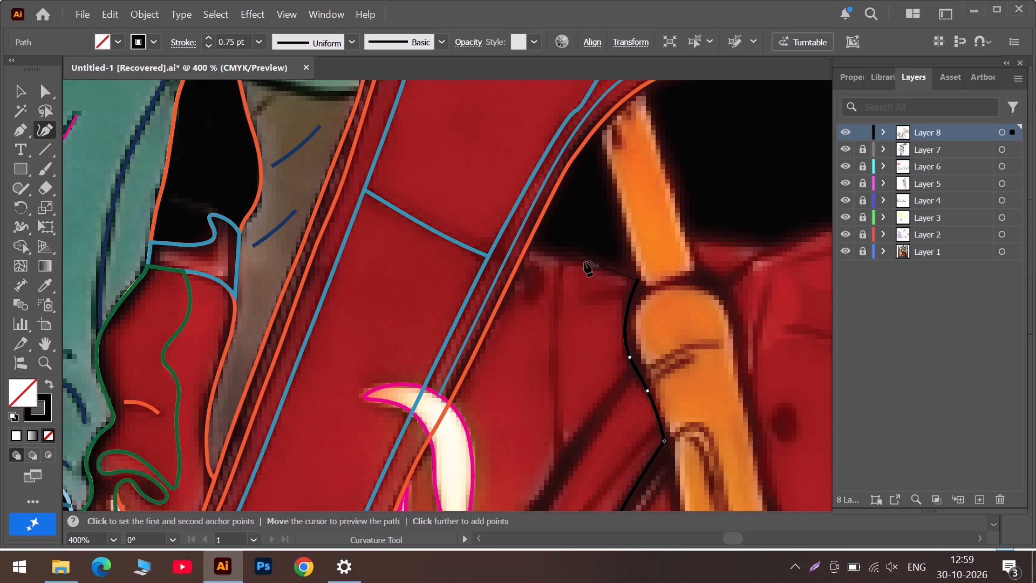
pyautogui.doubleClick(532, 252)
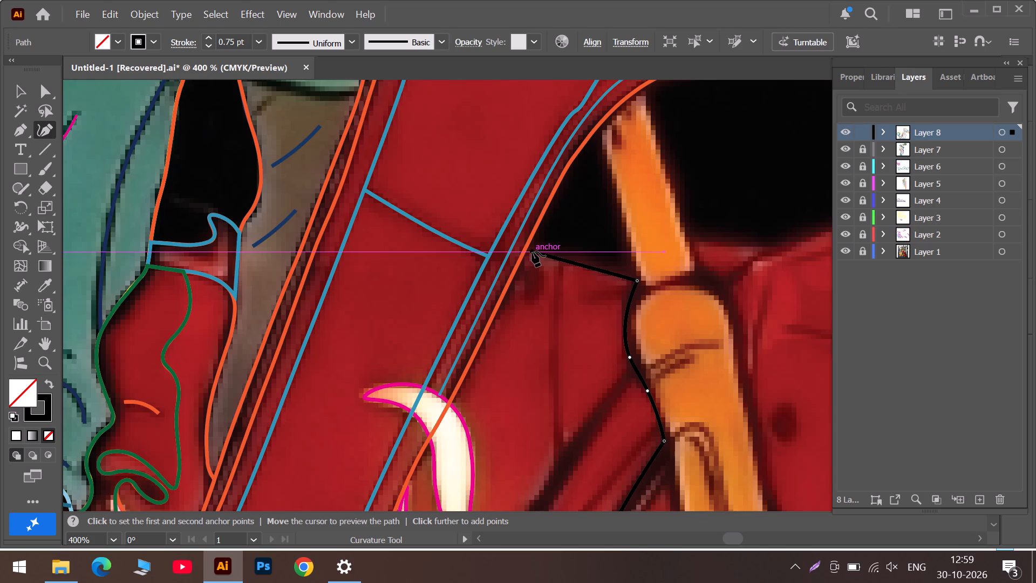
# Continue the black path down the body's curved leg-shield edge, just outside the orange outline, past its lower bend.
pyautogui.click(473, 380)
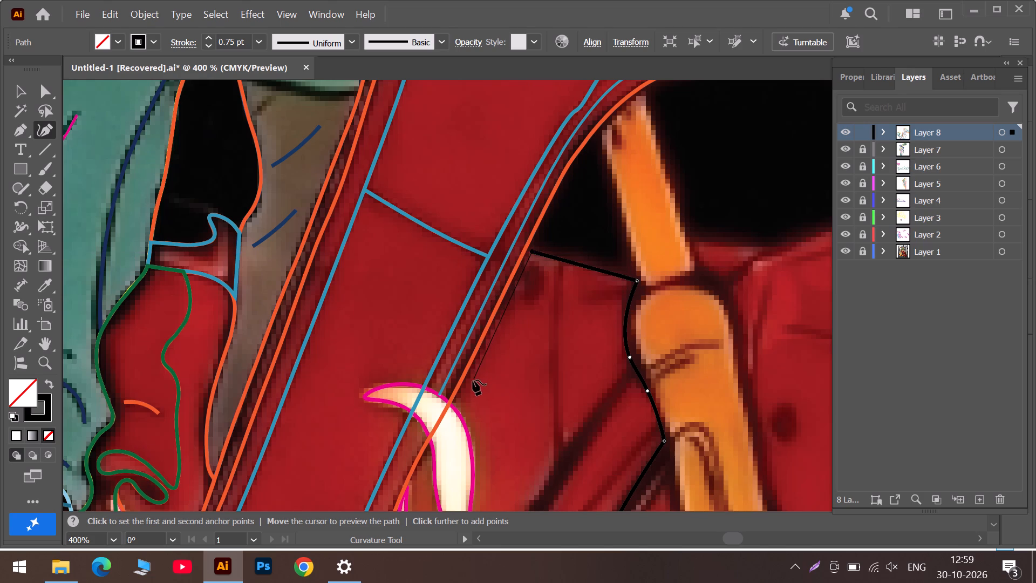
pyautogui.scroll(-20, 473, 380)
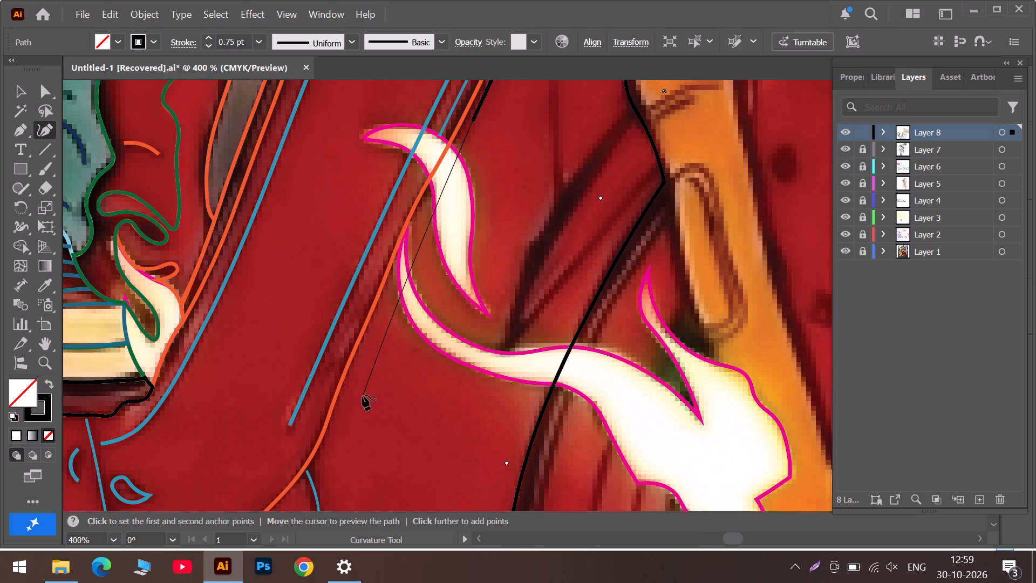
pyautogui.click(345, 411)
pyautogui.scroll(-12, 345, 411)
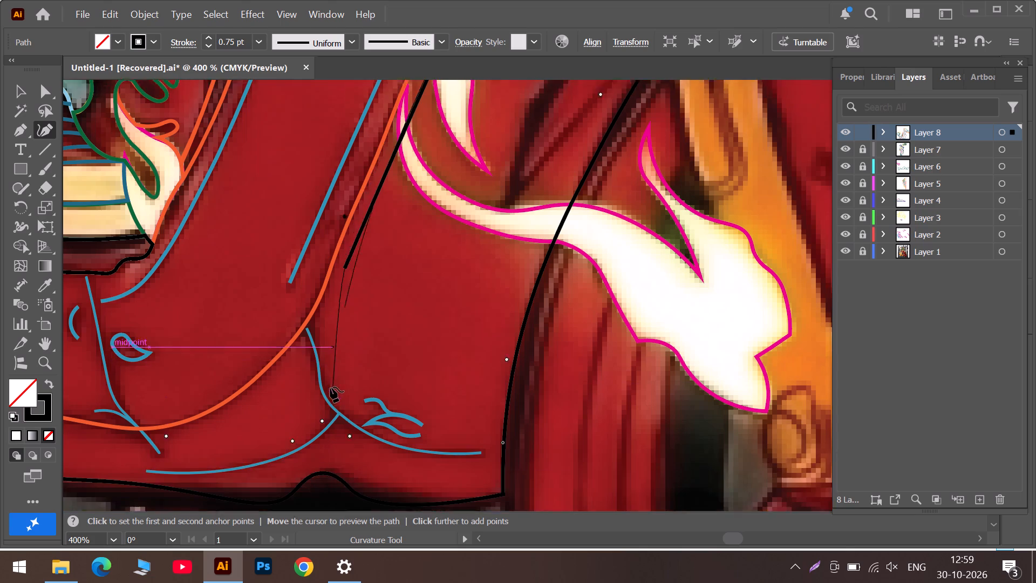
pyautogui.click(285, 361)
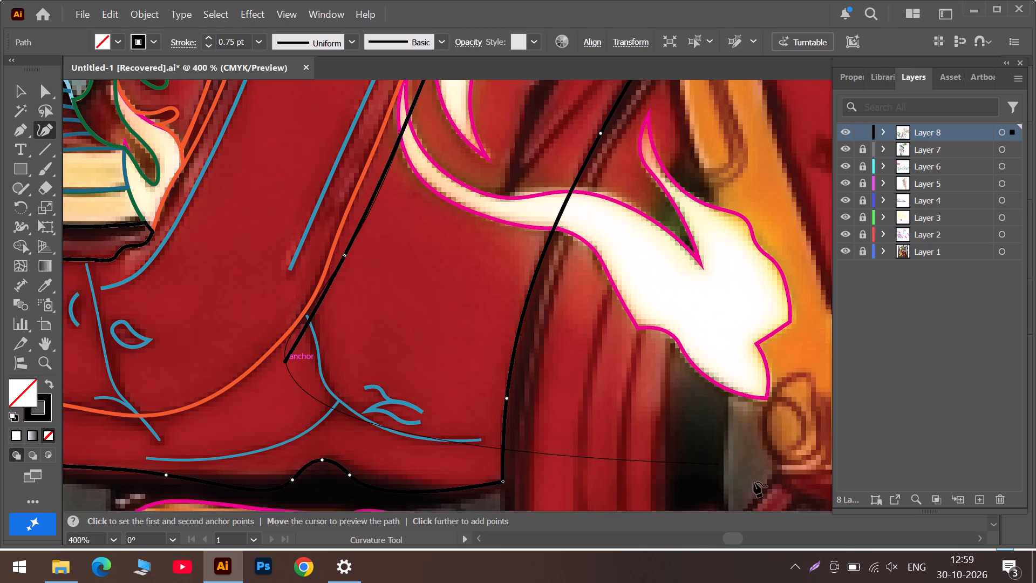
# Extend the path beneath the orange line back to the small flame and close it at its starting point with a corner.
pyautogui.click(691, 540)
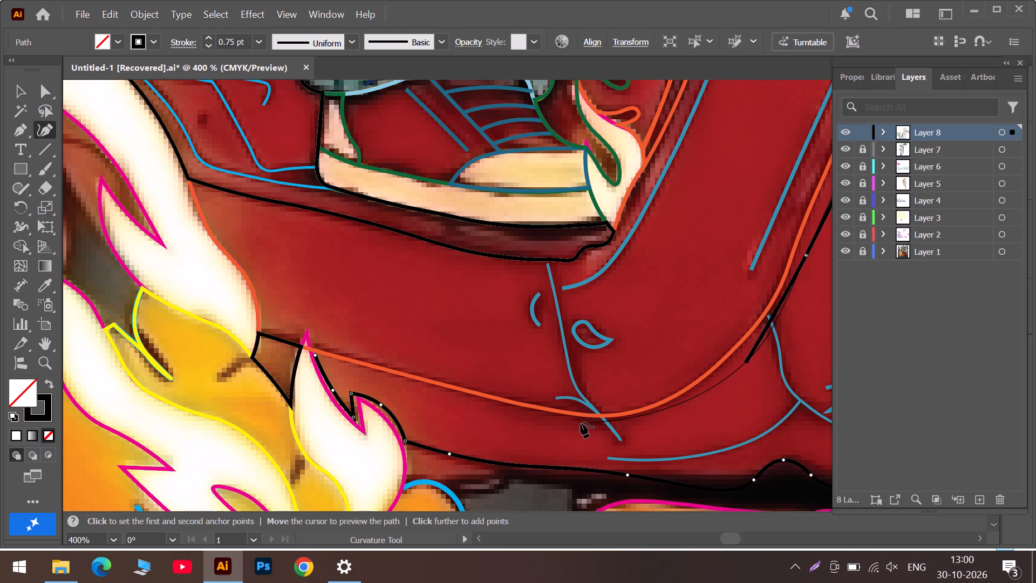
pyautogui.click(581, 423)
pyautogui.click(469, 404)
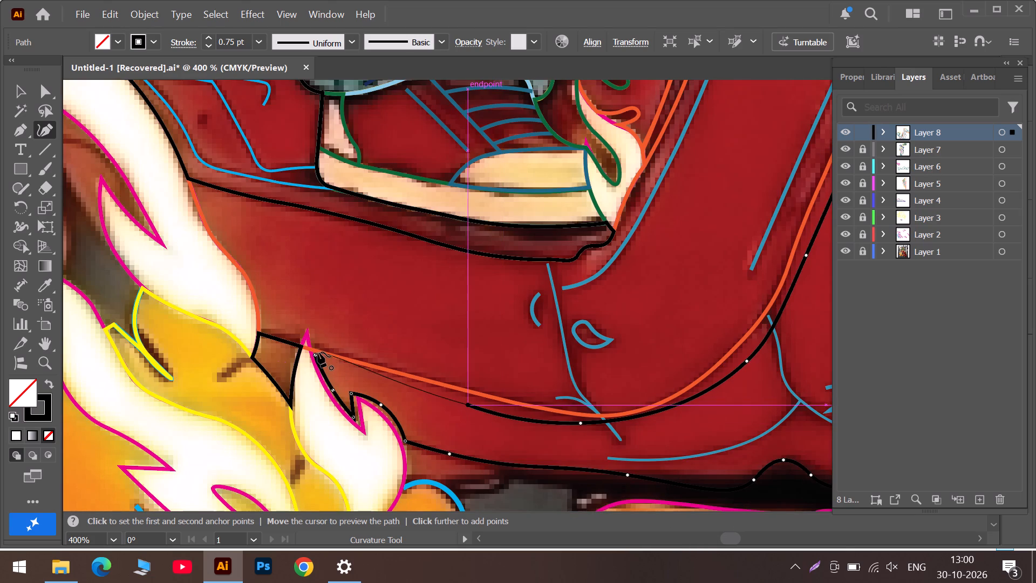
pyautogui.doubleClick(315, 355)
pyautogui.click(315, 355)
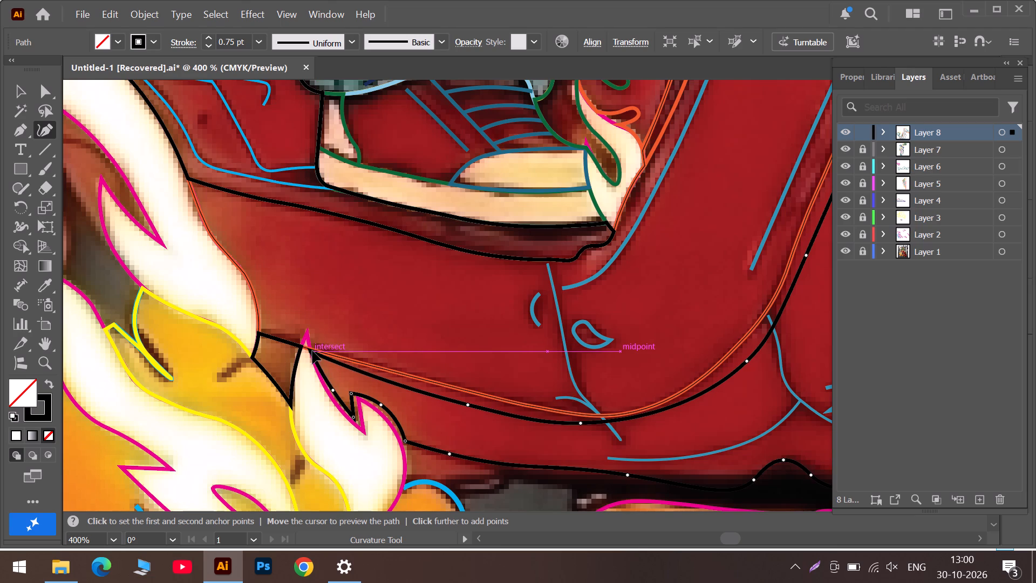
# Reshape the closed path along the small flame's inner edge, moving its curve point and notch corner onto the magenta outline.
pyautogui.keyDown('alt'); pyautogui.scroll(1, 343, 409); pyautogui.keyUp('alt')
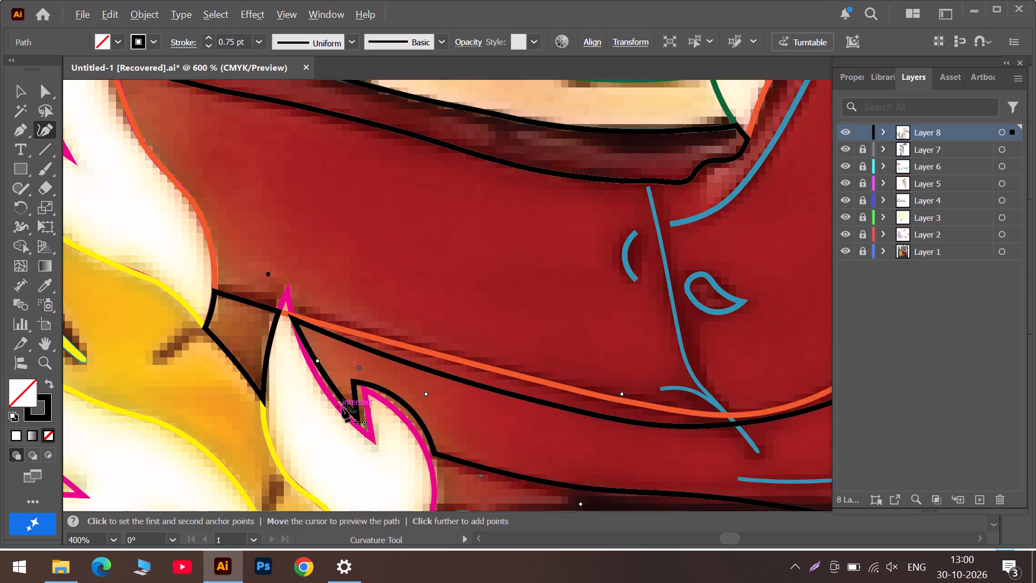
pyautogui.keyDown('alt'); pyautogui.scroll(1, 342, 407); pyautogui.keyUp('alt')
pyautogui.moveTo(318, 363); pyautogui.dragTo(314, 363)
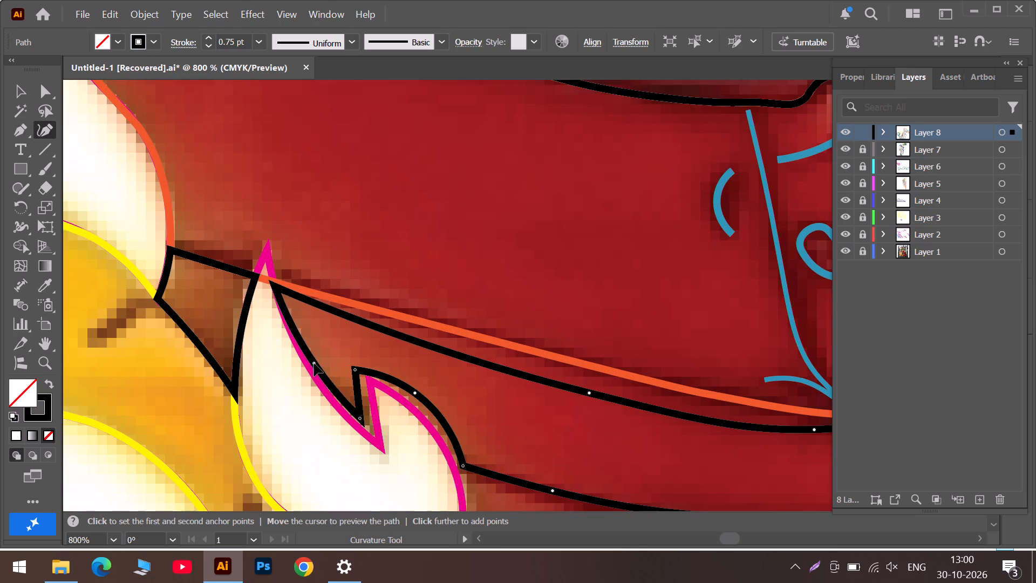
pyautogui.moveTo(314, 363); pyautogui.dragTo(310, 362)
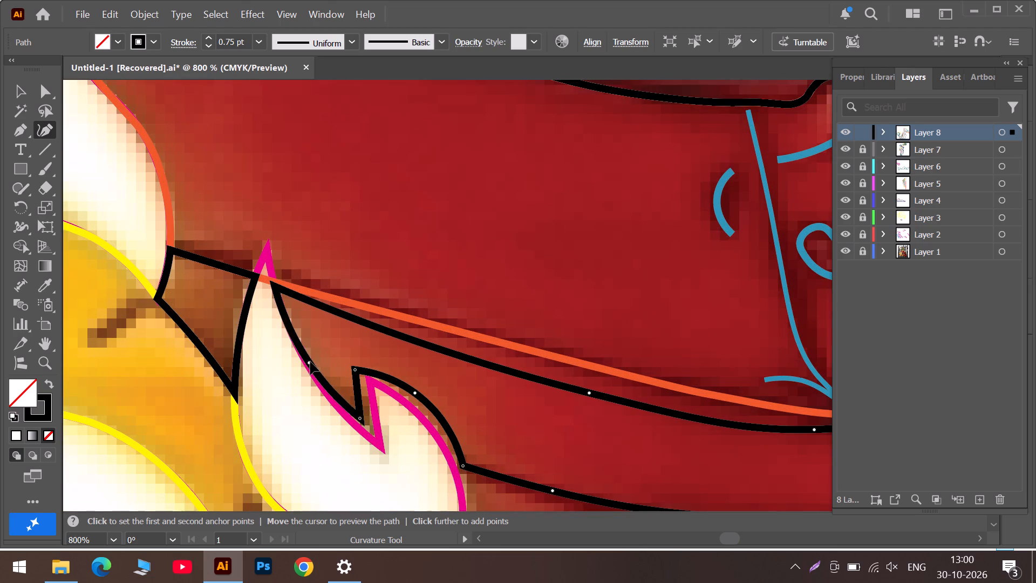
pyautogui.moveTo(310, 362); pyautogui.dragTo(293, 336)
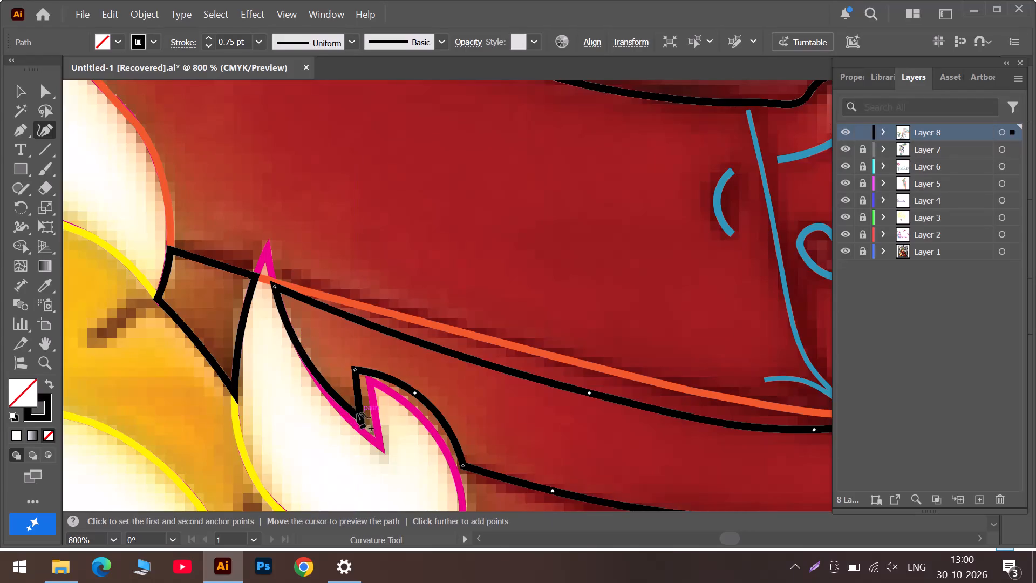
pyautogui.moveTo(362, 417); pyautogui.dragTo(380, 446)
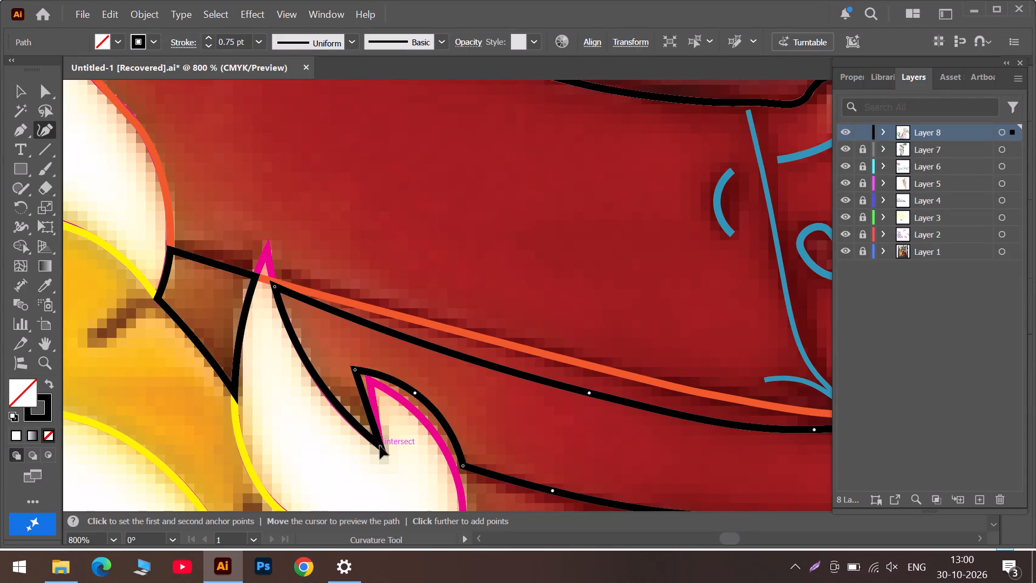
pyautogui.moveTo(380, 446); pyautogui.dragTo(380, 446)
# Move the path's flame tip, outer curve point and lower corner onto the small flame's magenta outline.
pyautogui.moveTo(356, 368); pyautogui.dragTo(371, 381)
pyautogui.scroll(-6, 415, 416)
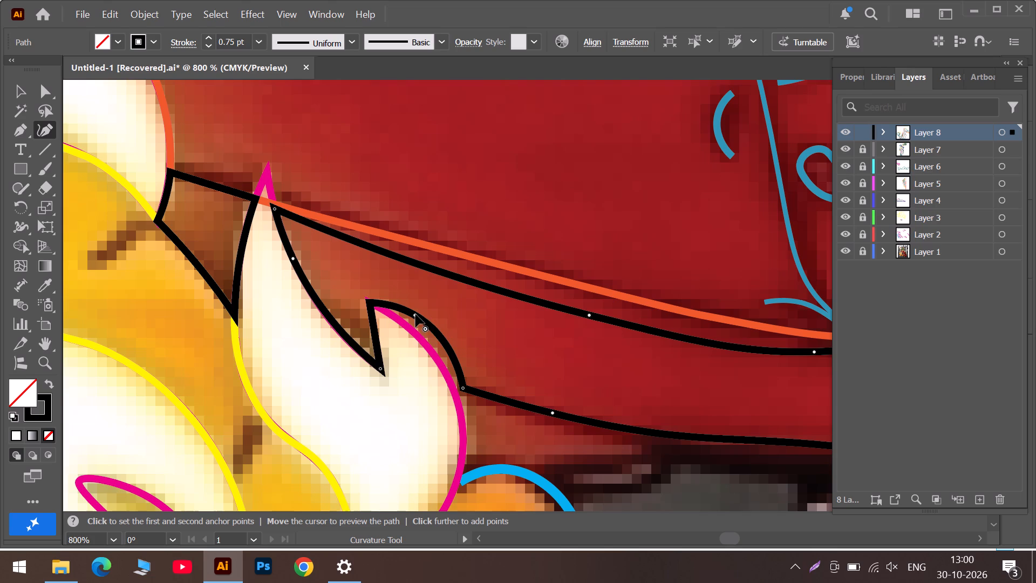
pyautogui.moveTo(415, 314); pyautogui.dragTo(411, 329)
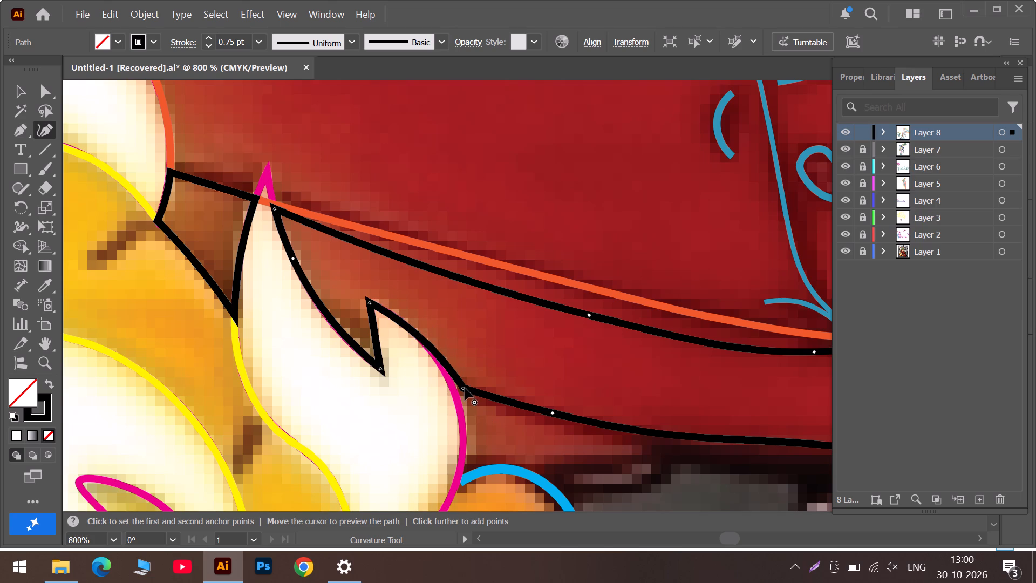
pyautogui.moveTo(463, 390); pyautogui.dragTo(458, 398)
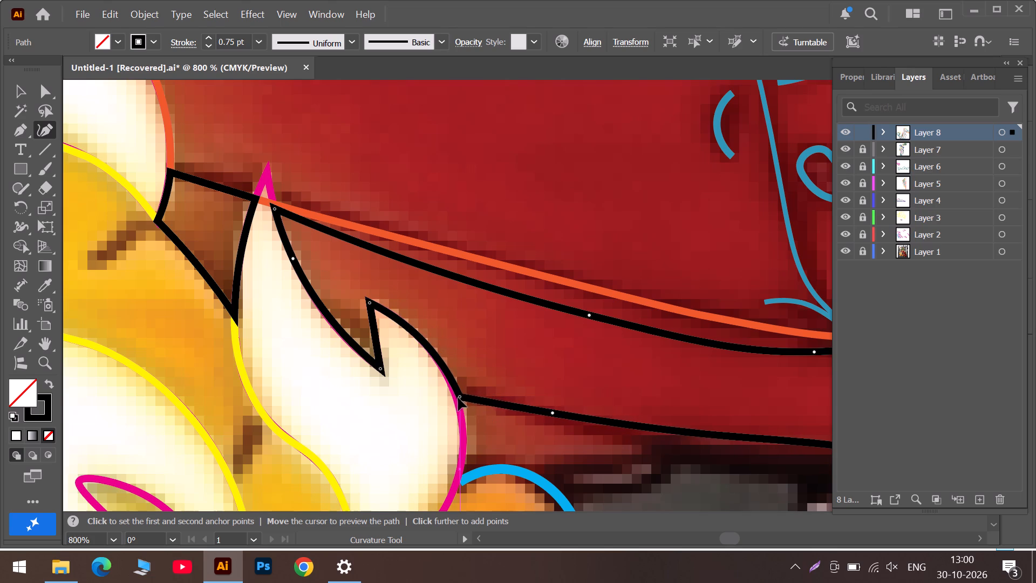
pyautogui.moveTo(458, 398); pyautogui.dragTo(456, 400)
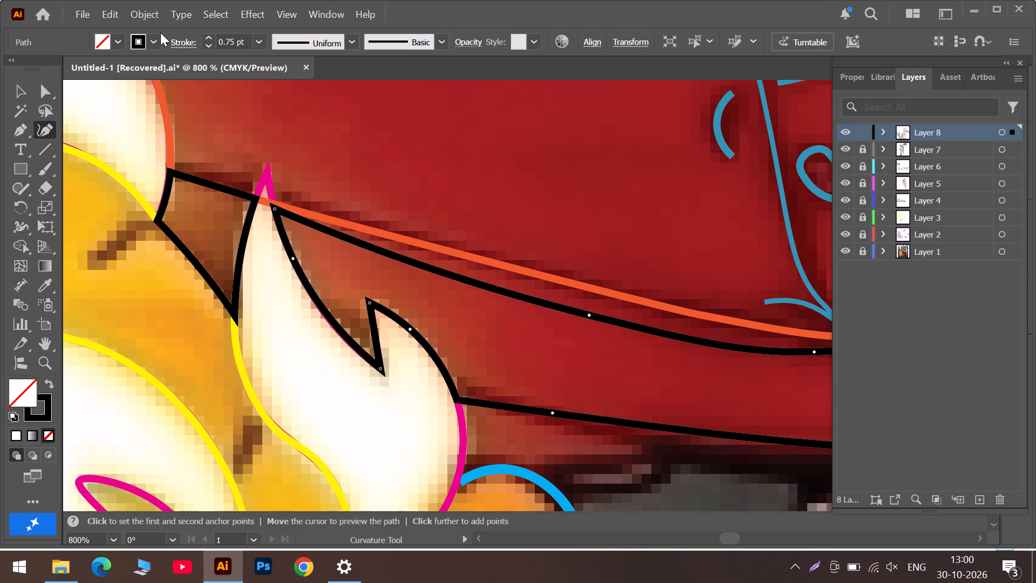
# Change the closed body path's stroke colour to yellow.
pyautogui.click(153, 36)
pyautogui.click(10, 119)
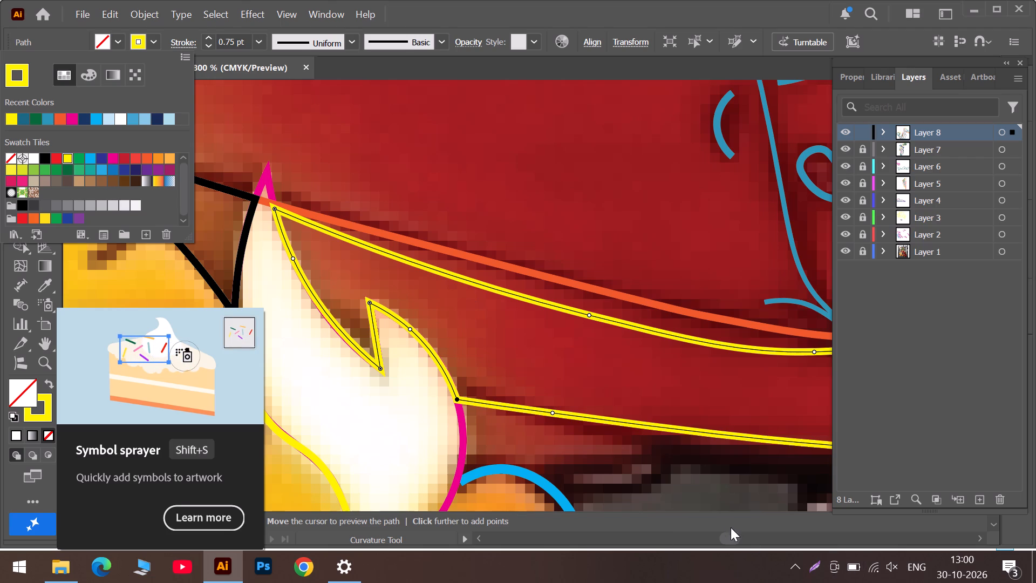
# Refine the yellow path along the body's lower edge between the small flame and the bump, adding and moving anchor points.
pyautogui.click(746, 540)
pyautogui.click(746, 540)
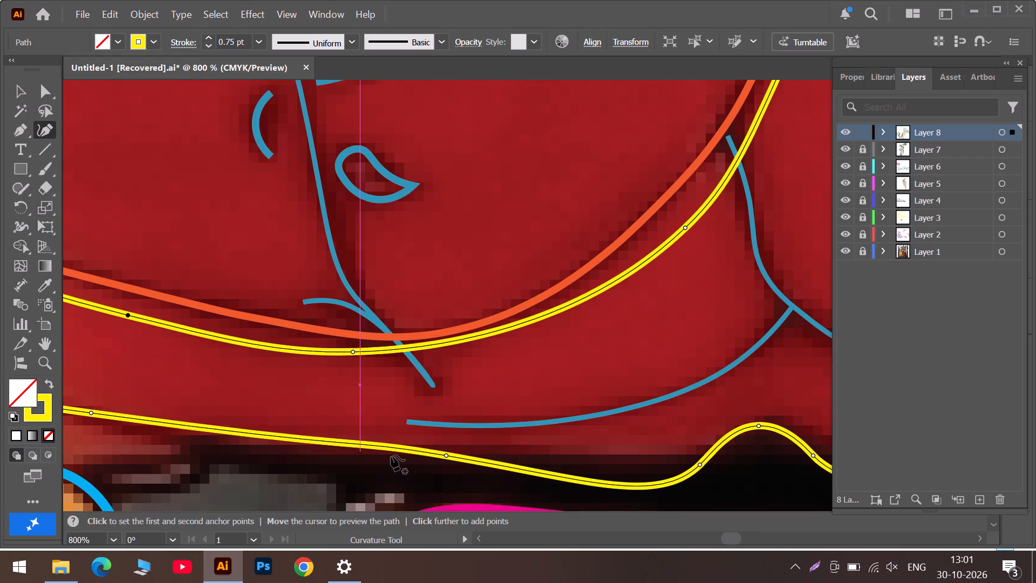
pyautogui.moveTo(228, 431); pyautogui.dragTo(228, 438)
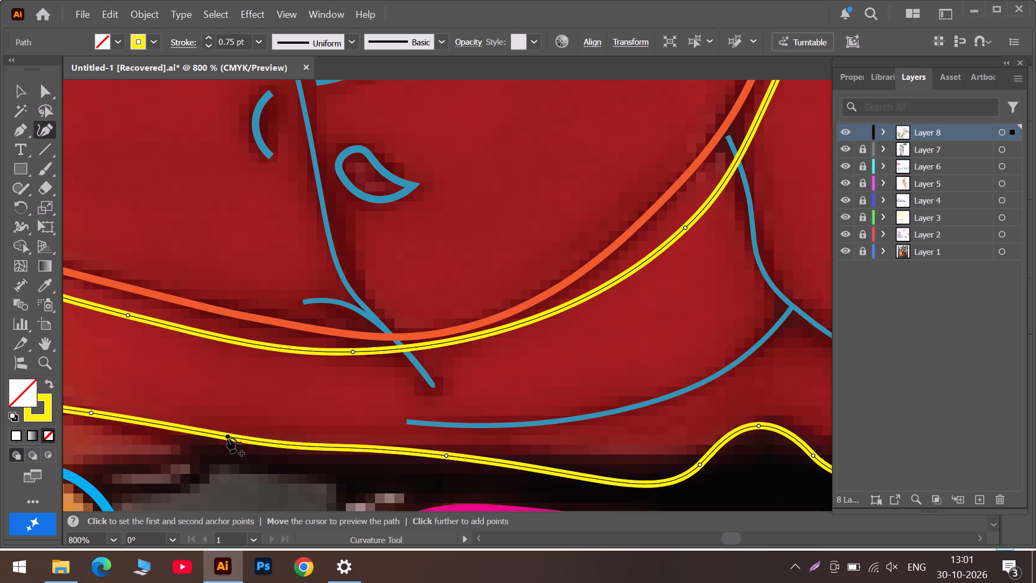
pyautogui.moveTo(228, 438); pyautogui.dragTo(234, 434)
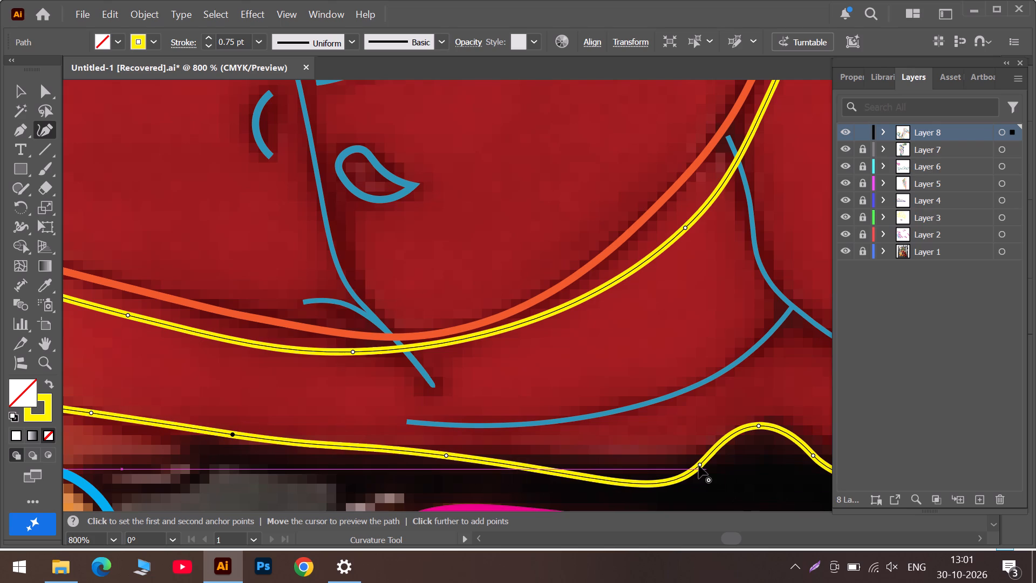
pyautogui.click(699, 465)
pyautogui.moveTo(699, 465); pyautogui.dragTo(694, 462)
pyautogui.moveTo(694, 462); pyautogui.dragTo(643, 461)
pyautogui.moveTo(676, 442); pyautogui.dragTo(716, 456)
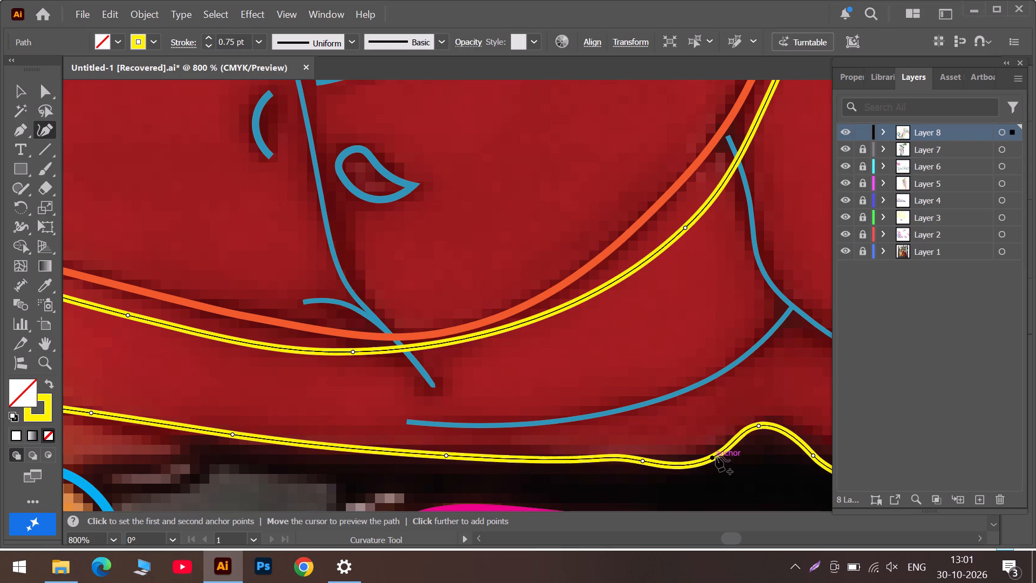
pyautogui.moveTo(716, 456); pyautogui.dragTo(721, 448)
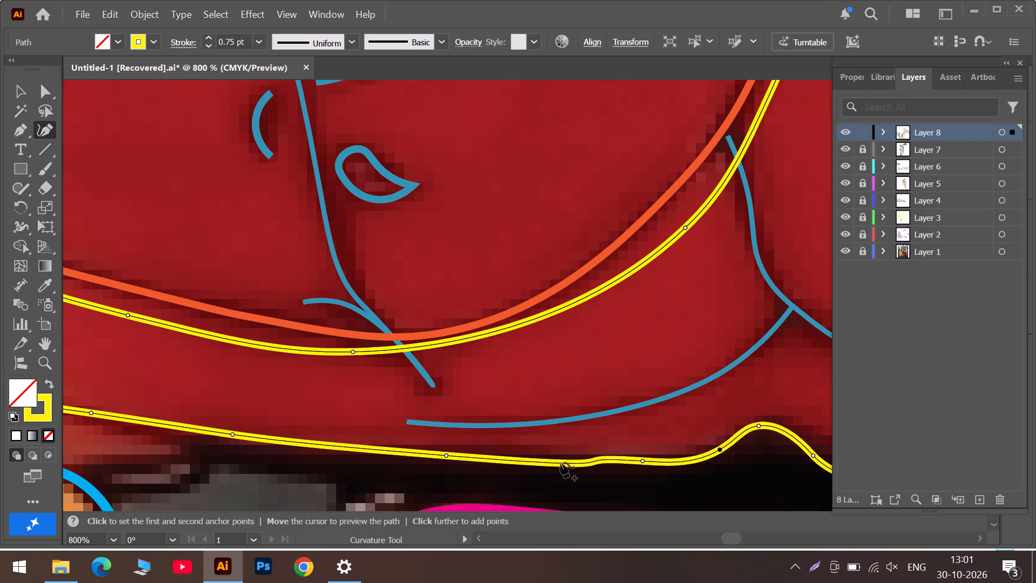
pyautogui.moveTo(564, 459); pyautogui.dragTo(576, 459)
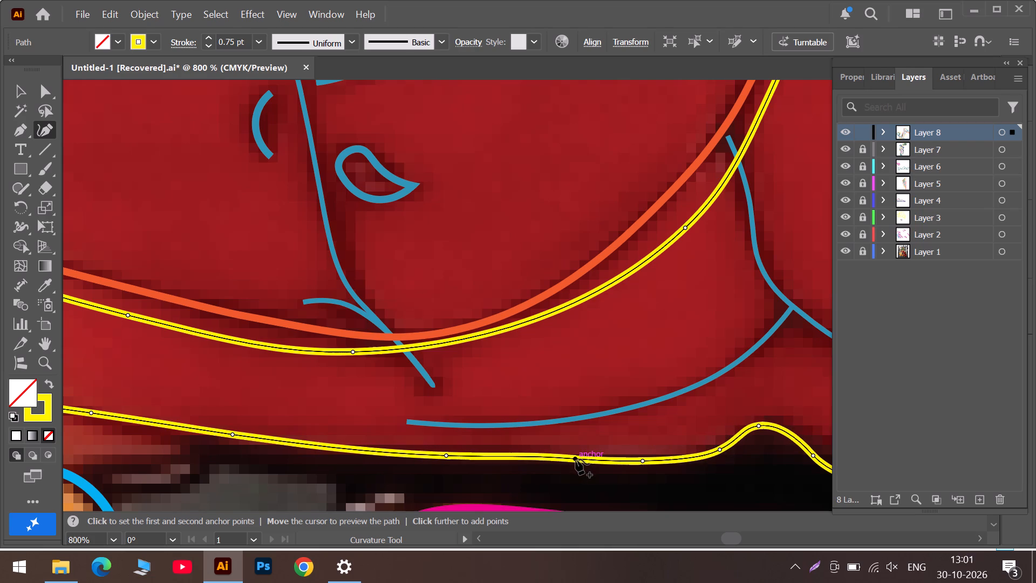
pyautogui.moveTo(576, 459); pyautogui.dragTo(589, 461)
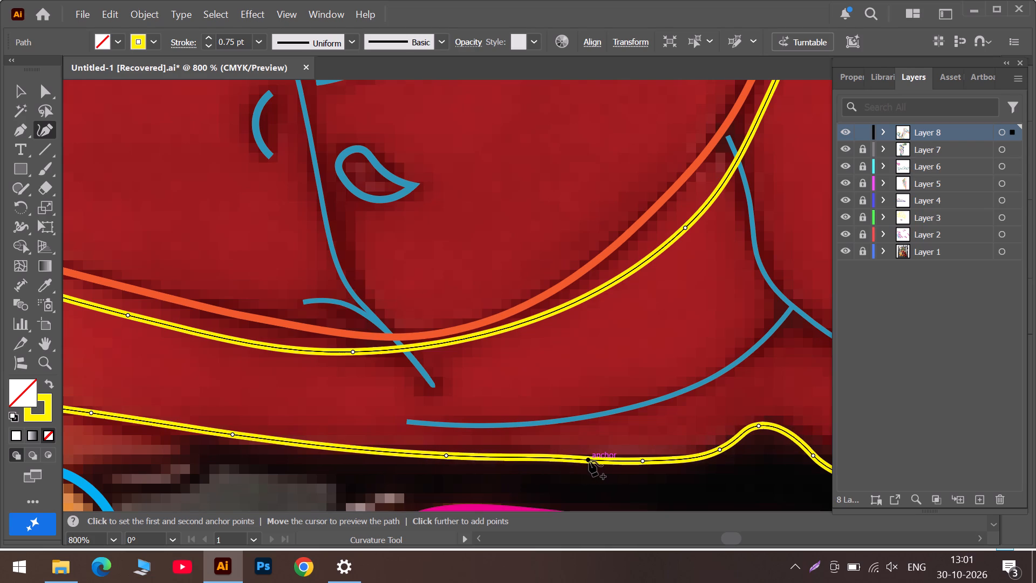
pyautogui.moveTo(589, 461); pyautogui.dragTo(578, 460)
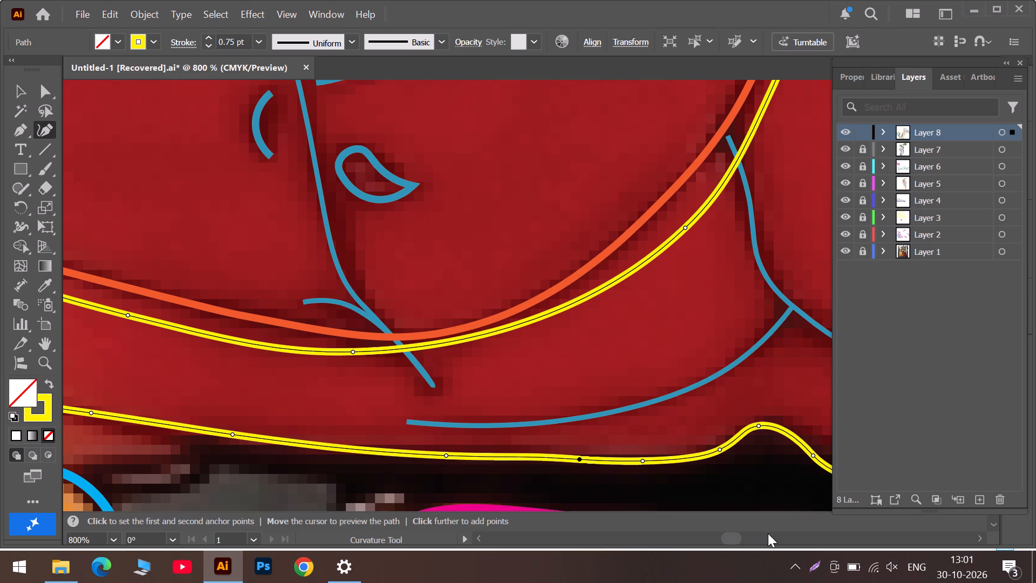
# Refine the yellow path's lower edge from the bump to the corner beside the front wheel, adding and repositioning anchor points.
pyautogui.scroll(-2, 769, 532)
pyautogui.click(751, 544)
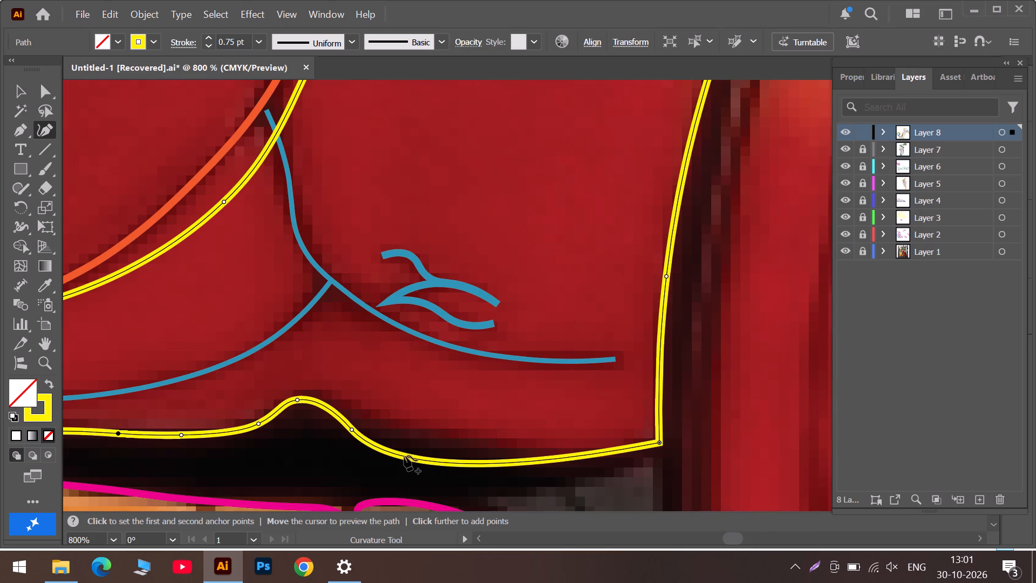
pyautogui.moveTo(387, 450); pyautogui.dragTo(400, 445)
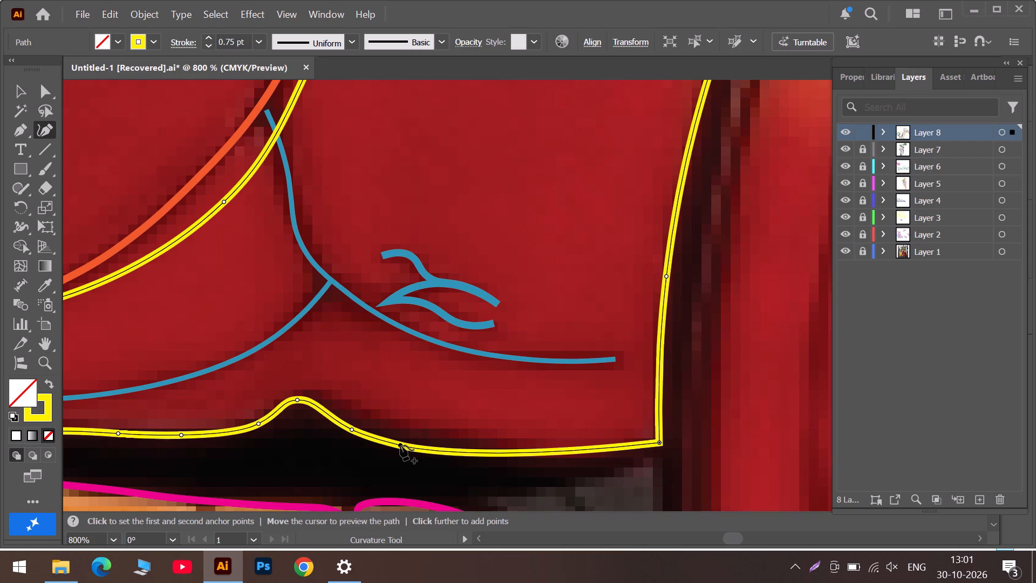
pyautogui.moveTo(400, 445); pyautogui.dragTo(408, 445)
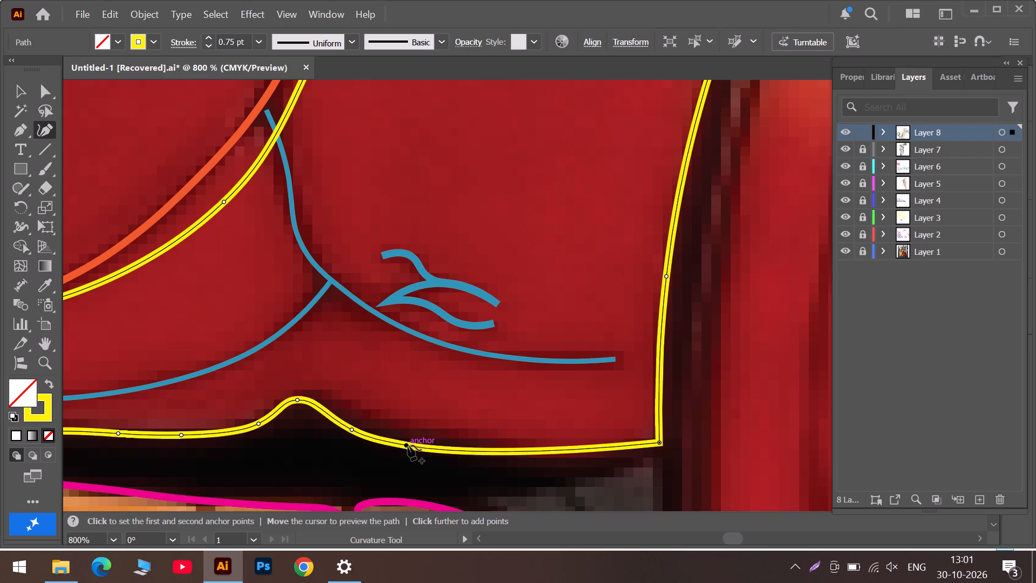
pyautogui.moveTo(408, 445); pyautogui.dragTo(427, 449)
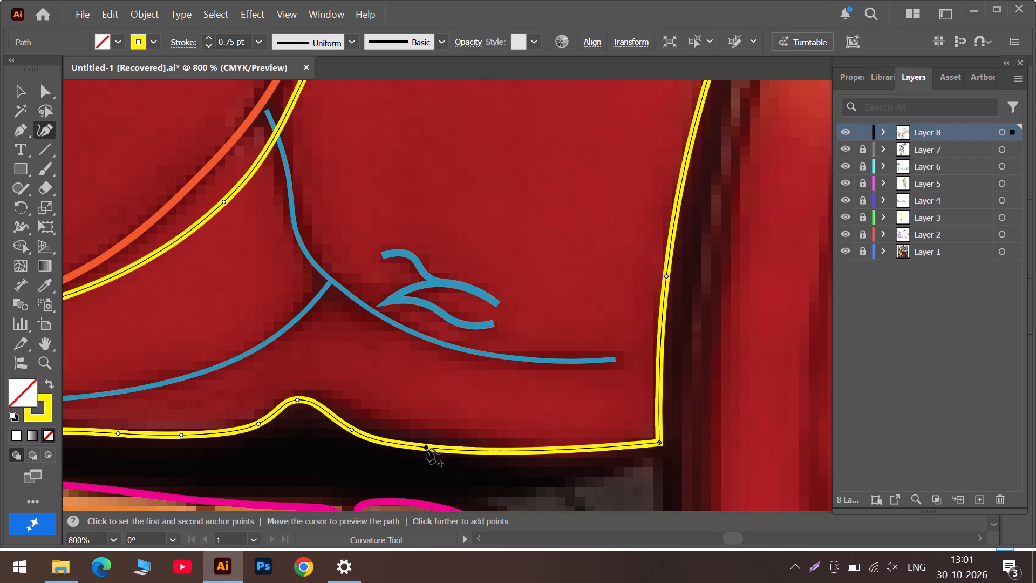
pyautogui.moveTo(427, 449); pyautogui.dragTo(430, 450)
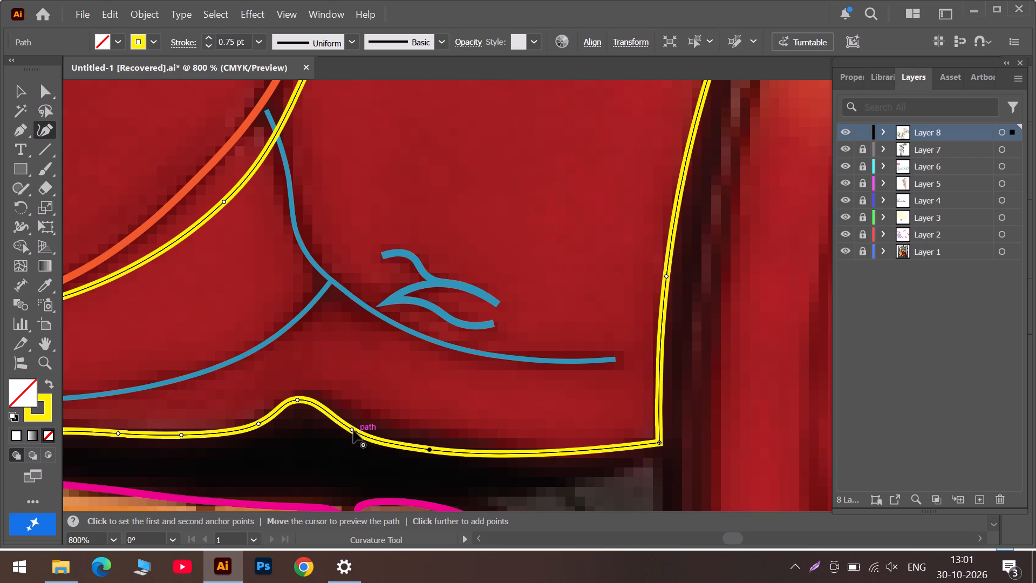
pyautogui.moveTo(353, 430); pyautogui.dragTo(357, 424)
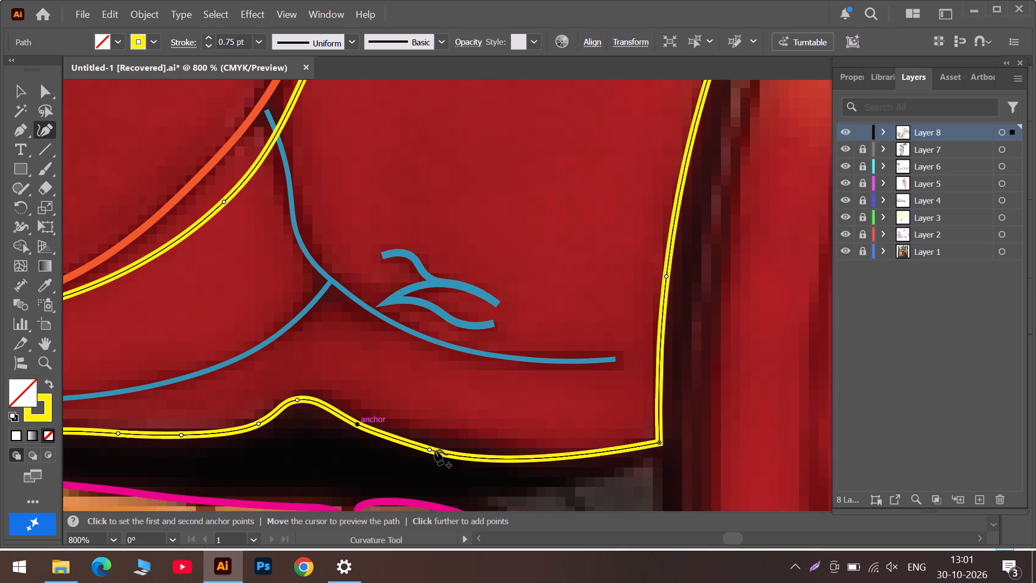
pyautogui.moveTo(429, 450); pyautogui.dragTo(430, 442)
pyautogui.moveTo(575, 449); pyautogui.dragTo(573, 452)
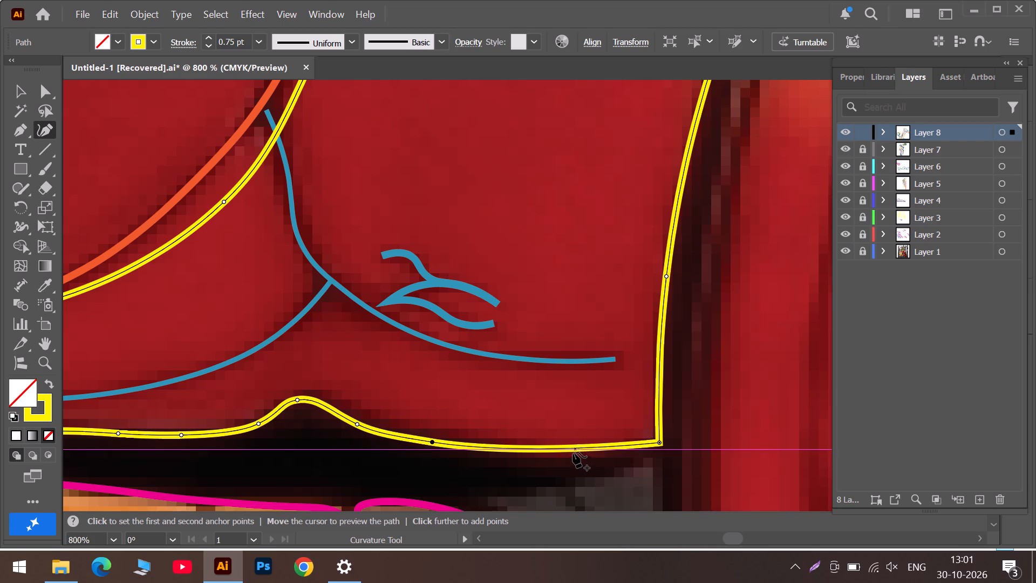
# Add an anchor on the yellow path's lower edge near the front-wheel corner and raise the anchor just past the bump.
pyautogui.moveTo(573, 452); pyautogui.dragTo(582, 452)
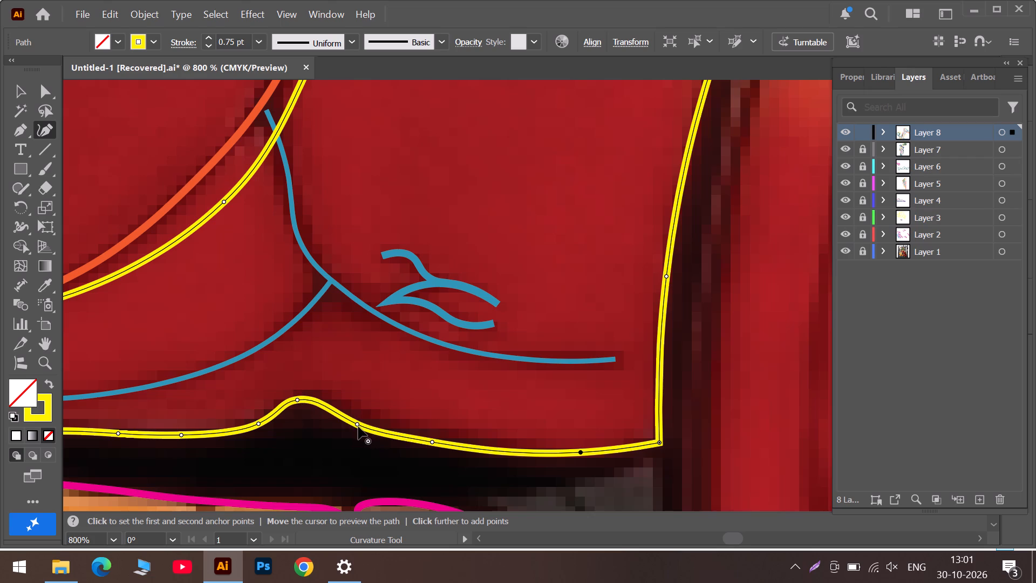
pyautogui.moveTo(358, 424); pyautogui.dragTo(358, 418)
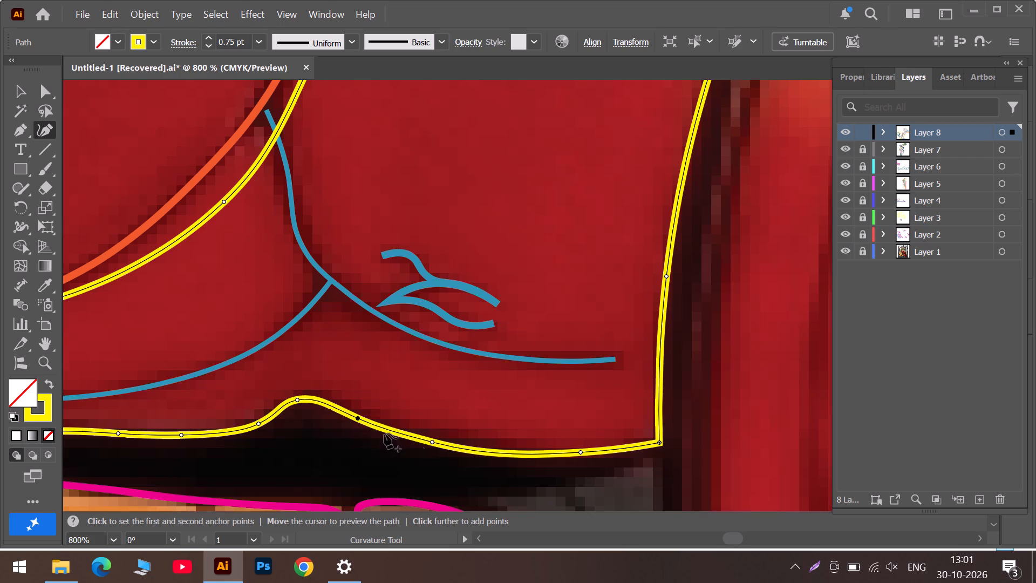
# Move the yellow path's corner against the orange fork and the anchor below it onto the dark edge of the red body.
pyautogui.scroll(7, 497, 467)
pyautogui.scroll(7, 664, 452)
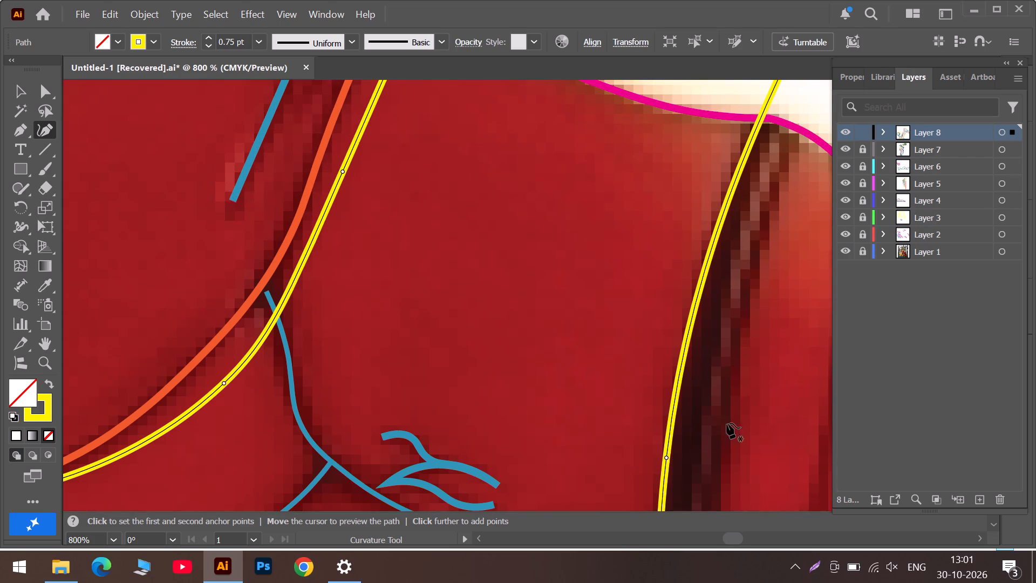
pyautogui.scroll(18, 741, 415)
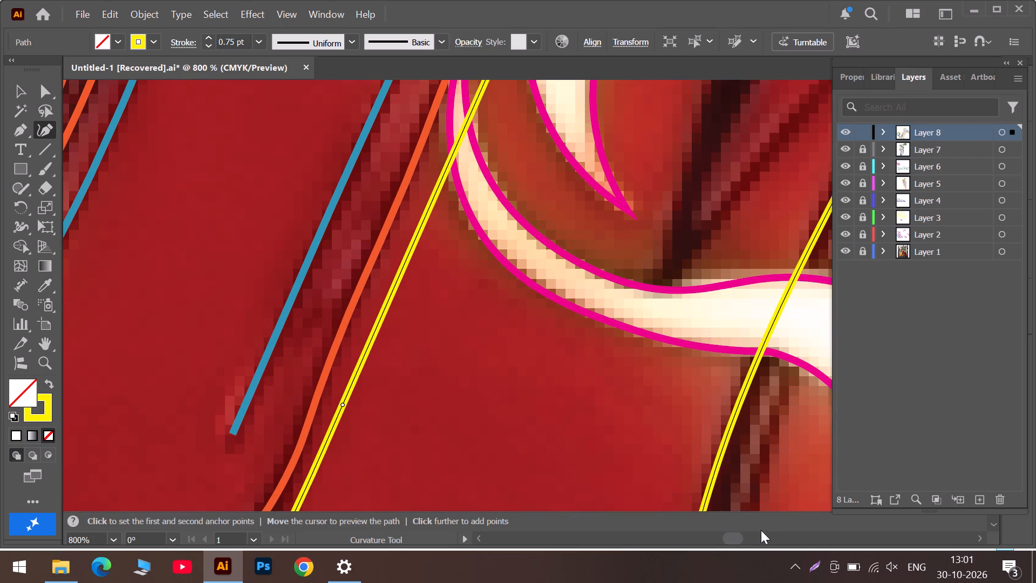
pyautogui.click(755, 542)
pyautogui.scroll(17, 382, 370)
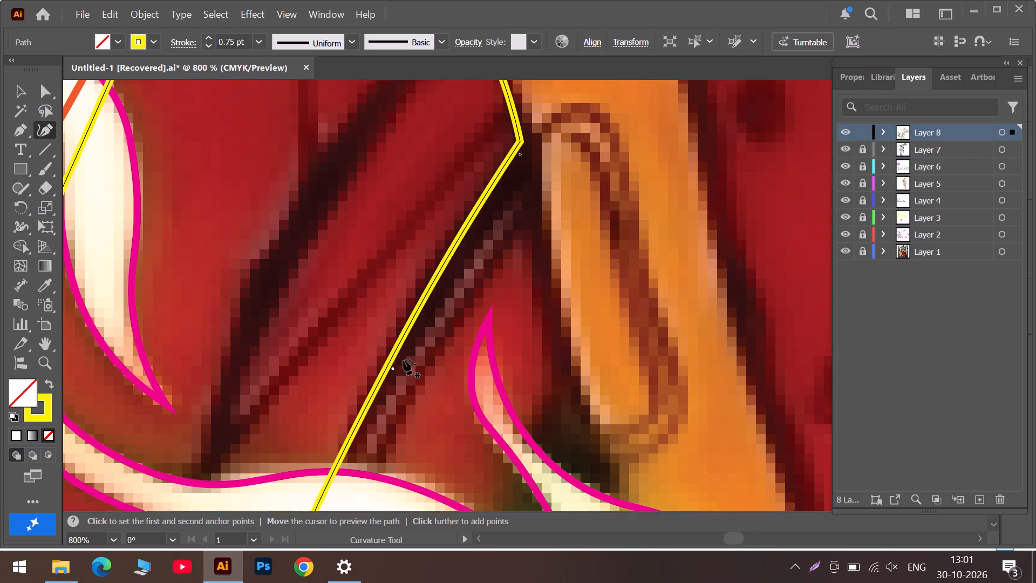
pyautogui.scroll(11, 404, 360)
pyautogui.scroll(7, 481, 354)
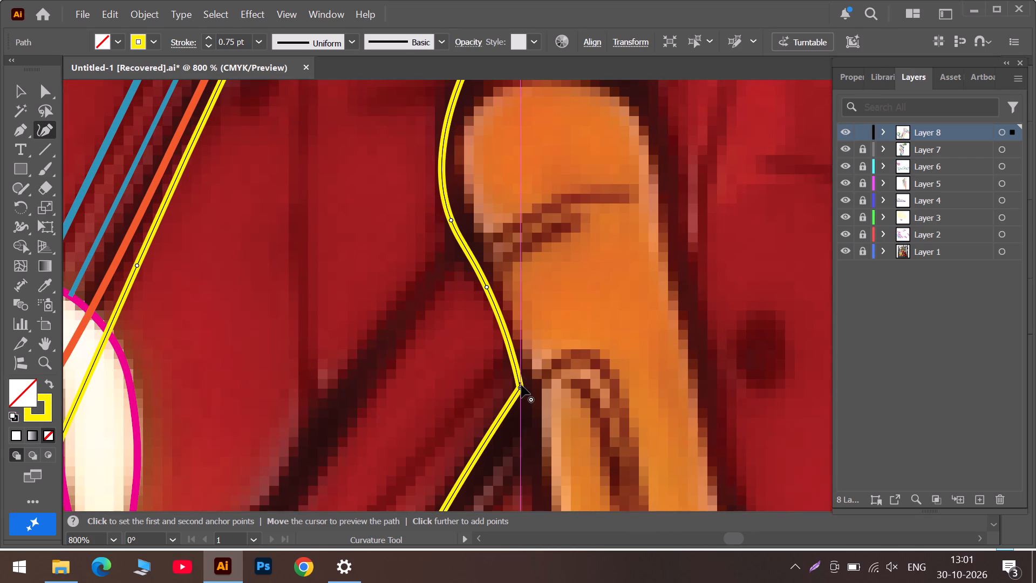
pyautogui.moveTo(520, 386); pyautogui.dragTo(526, 374)
pyautogui.scroll(-11, 526, 374)
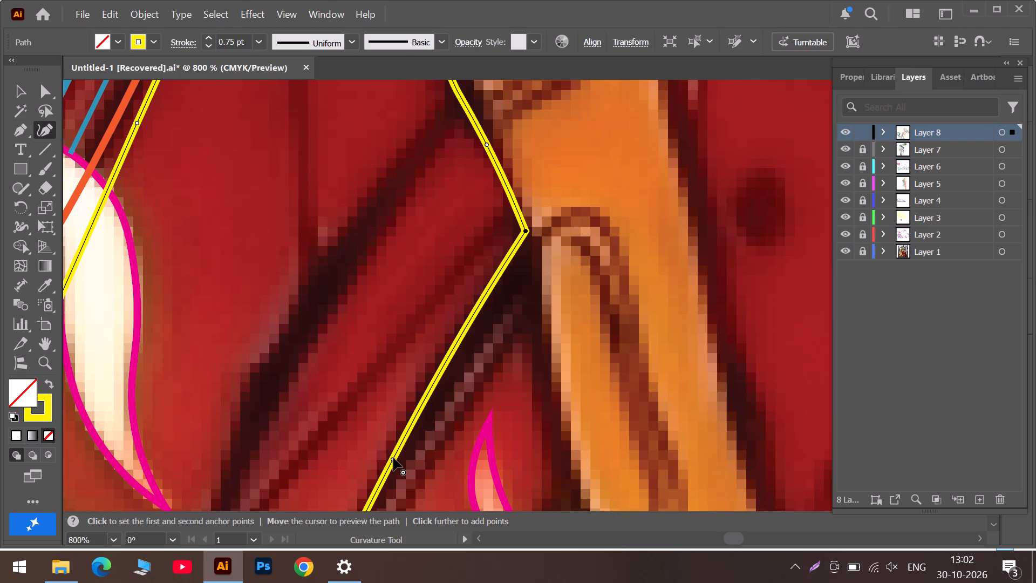
pyautogui.moveTo(393, 458); pyautogui.dragTo(388, 455)
# Reshape the yellow path's concave curve around the orange fork's rounded end by moving its two anchor points.
pyautogui.scroll(2, 403, 427)
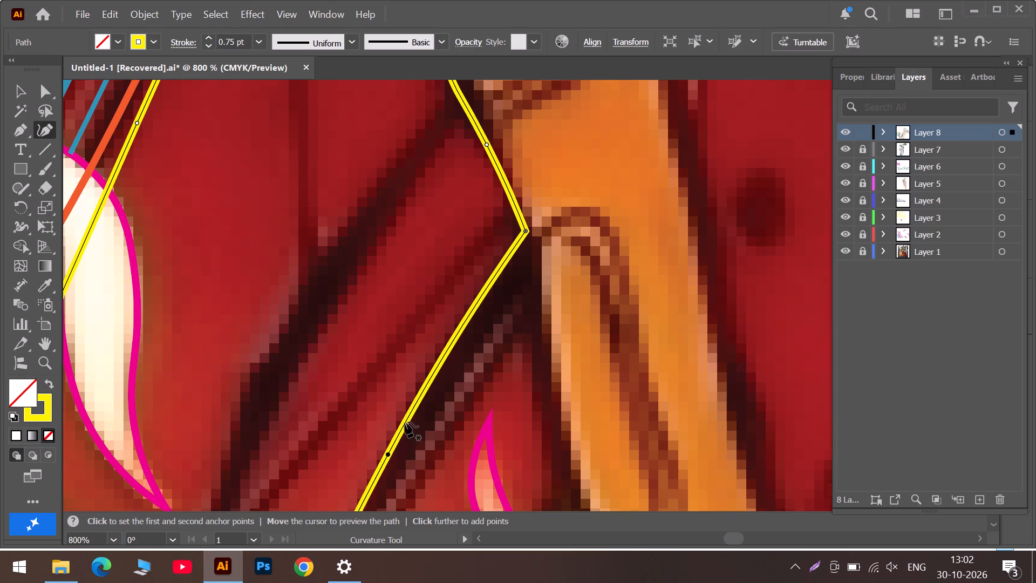
pyautogui.scroll(19, 405, 422)
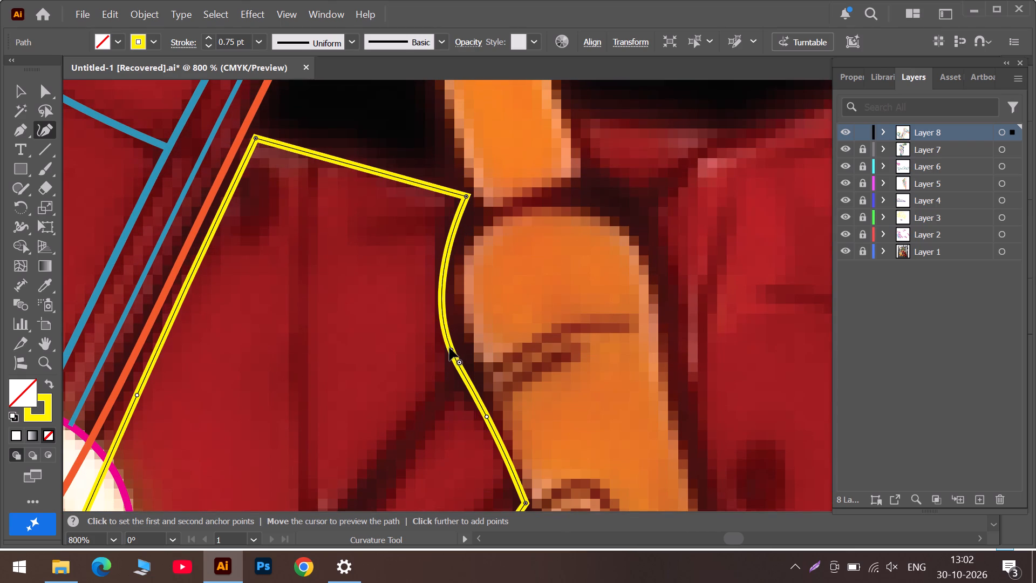
pyautogui.moveTo(449, 348); pyautogui.dragTo(459, 320)
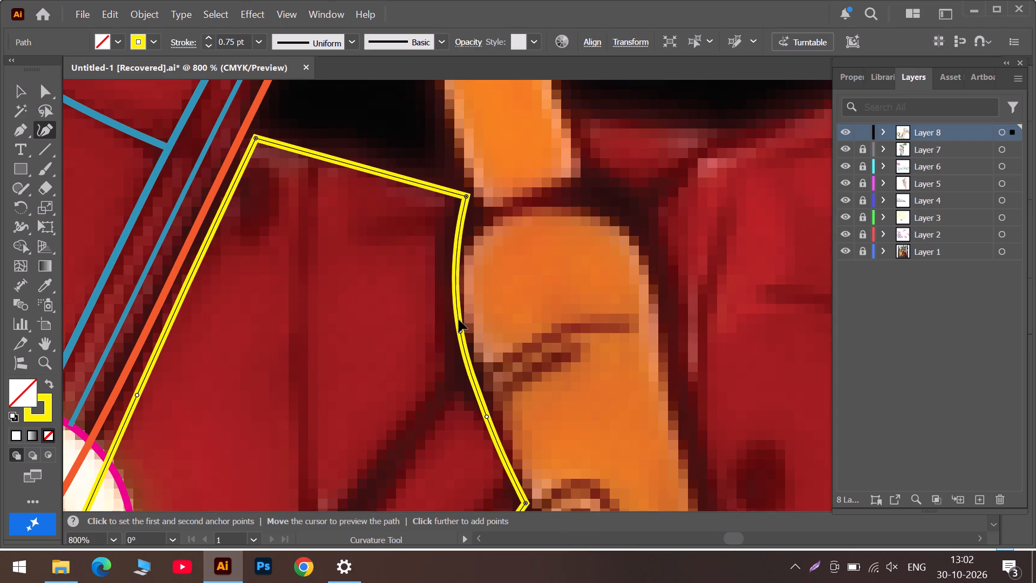
pyautogui.moveTo(459, 320); pyautogui.dragTo(440, 262)
pyautogui.scroll(-1, 480, 394)
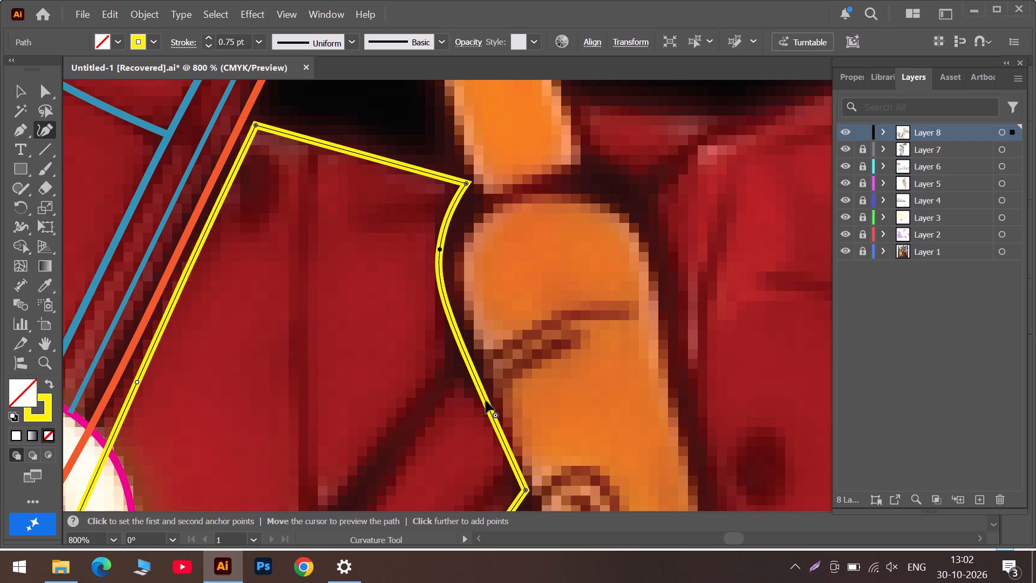
pyautogui.moveTo(486, 401); pyautogui.dragTo(486, 392)
# Move the yellow path's top corner and the nearest anchor on its long slanted side onto the orange line.
pyautogui.scroll(6, 461, 387)
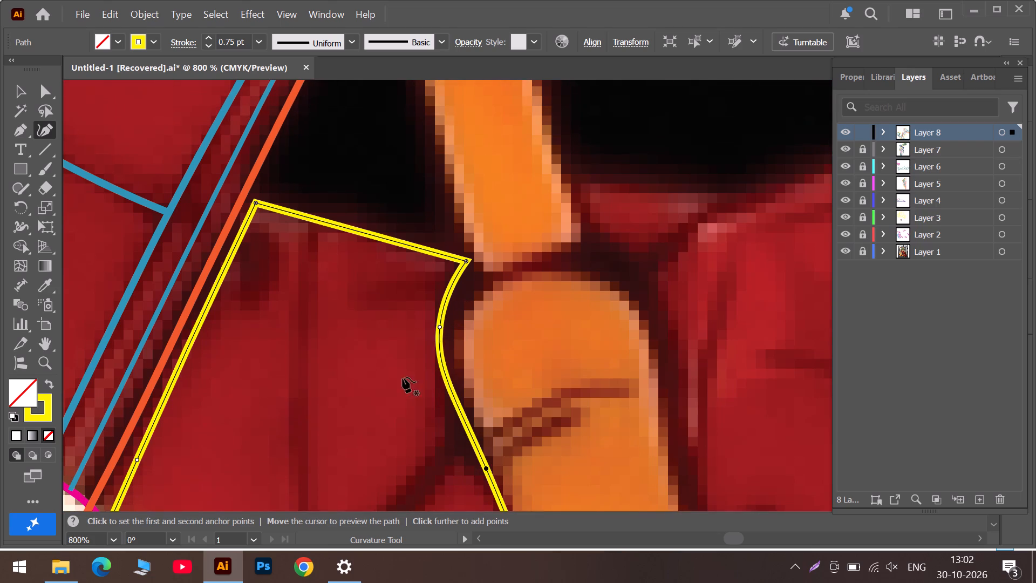
pyautogui.scroll(6, 360, 368)
pyautogui.scroll(-3, 319, 378)
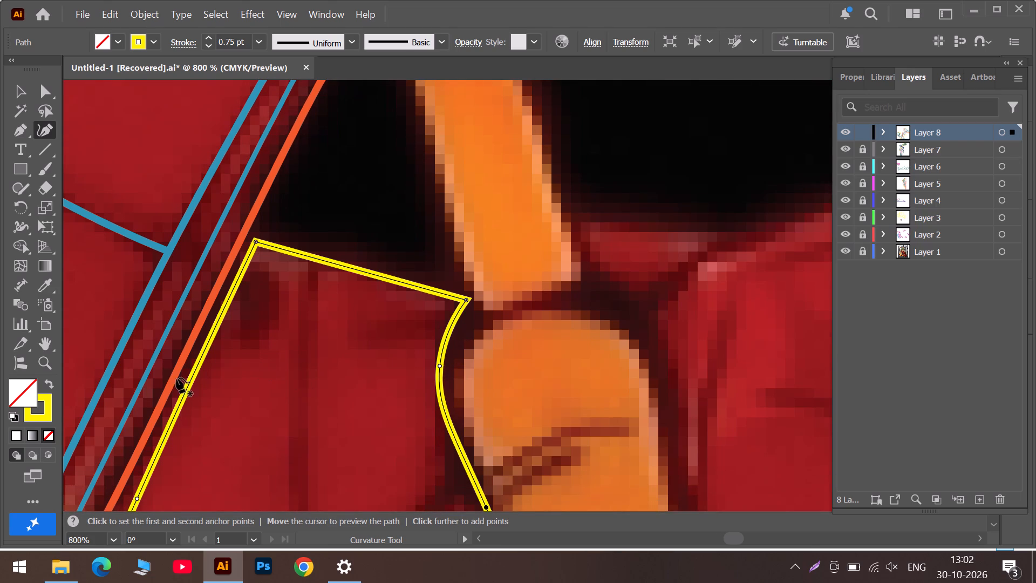
pyautogui.scroll(-1, 169, 413)
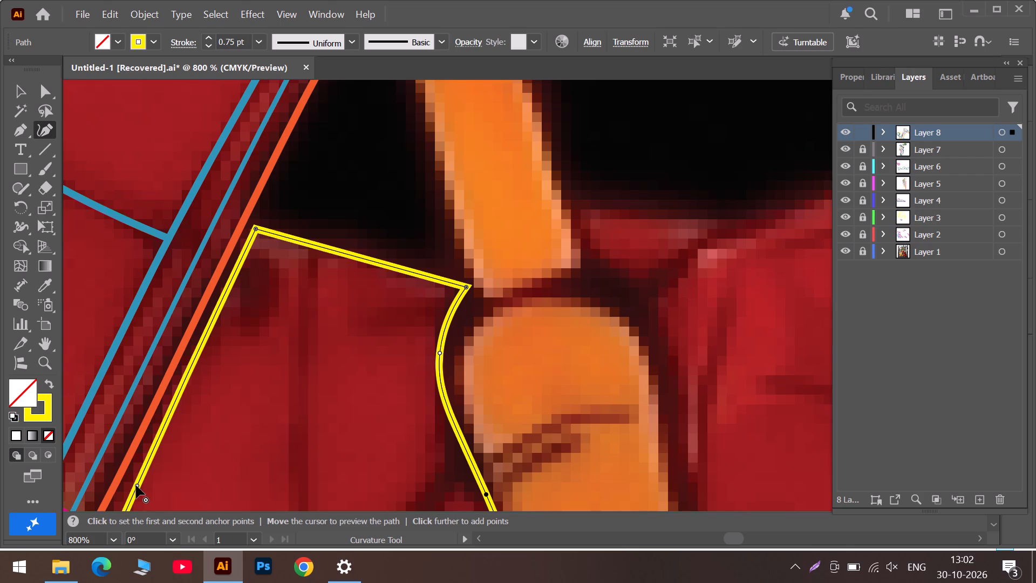
pyautogui.moveTo(136, 485); pyautogui.dragTo(126, 468)
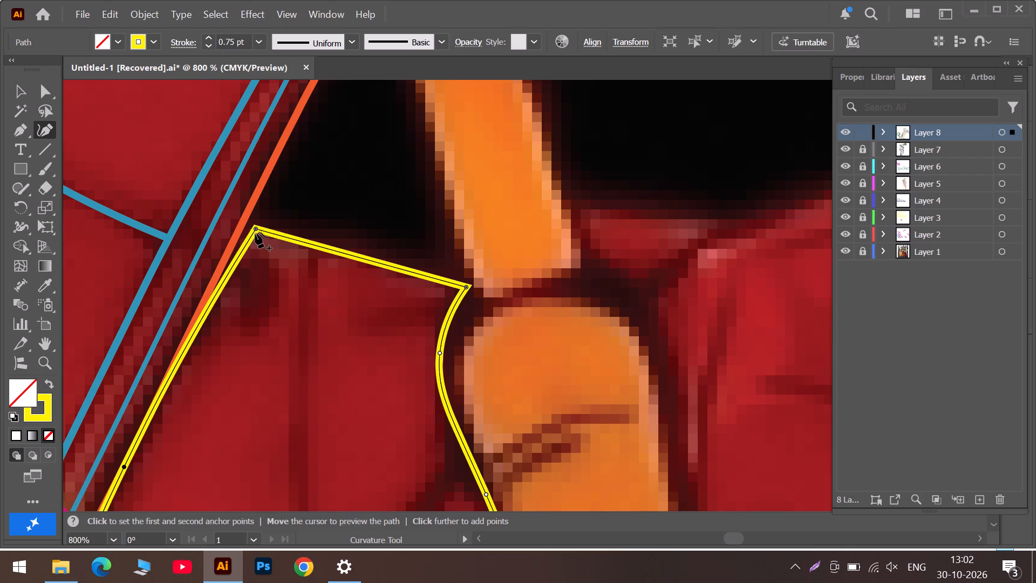
pyautogui.moveTo(255, 229); pyautogui.dragTo(245, 225)
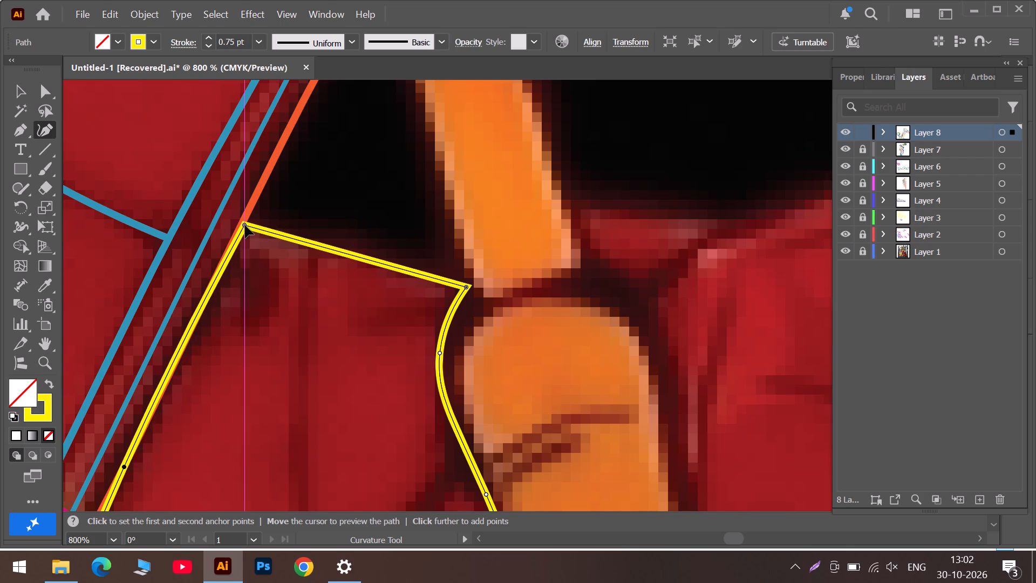
pyautogui.moveTo(245, 225); pyautogui.dragTo(244, 225)
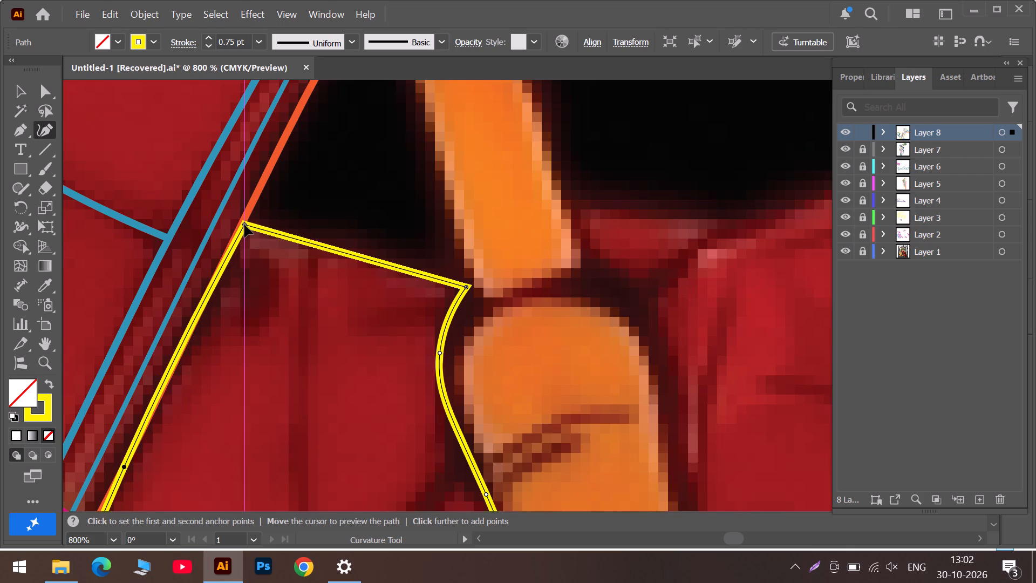
pyautogui.moveTo(244, 225); pyautogui.dragTo(247, 222)
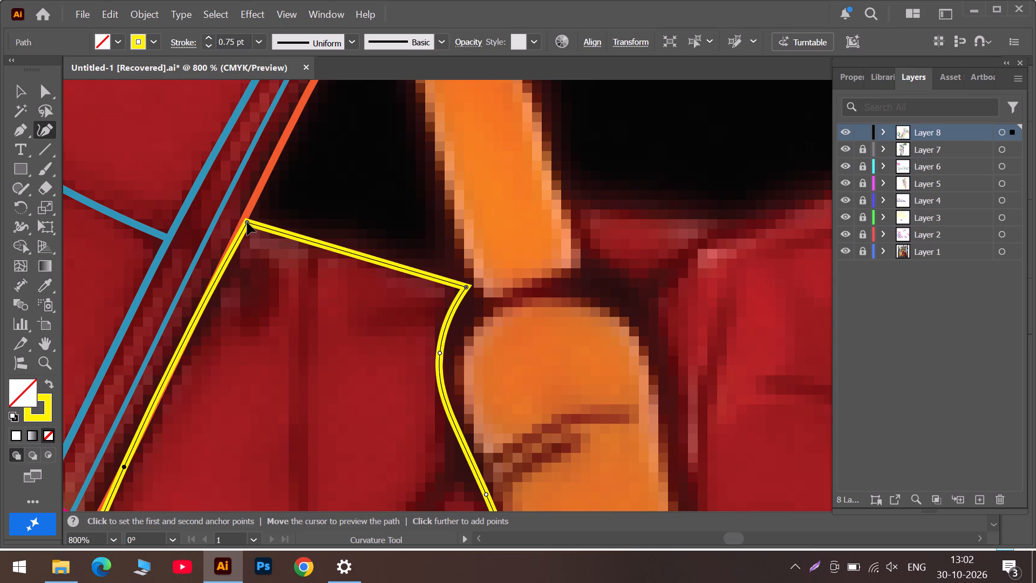
pyautogui.moveTo(247, 222); pyautogui.dragTo(244, 220)
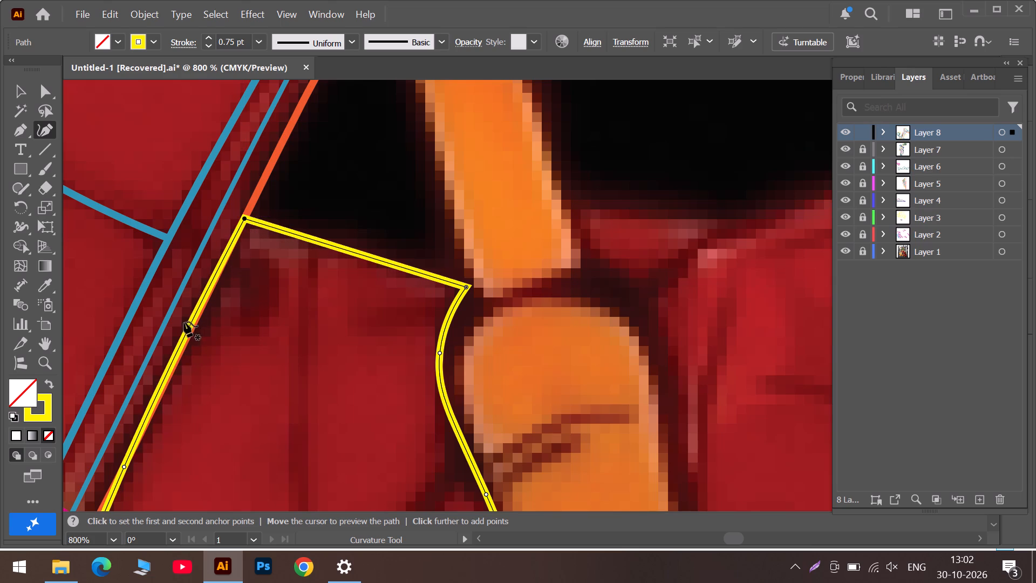
# Position an anchor below the yellow path's top corner so its long slanted side follows the orange line.
pyautogui.moveTo(189, 324); pyautogui.dragTo(192, 329)
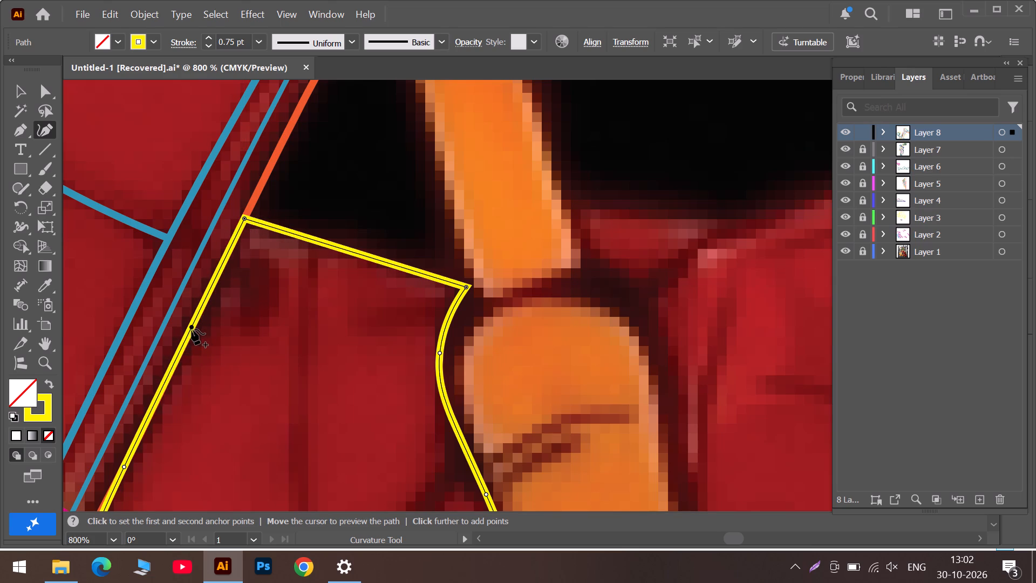
pyautogui.moveTo(192, 329); pyautogui.dragTo(187, 332)
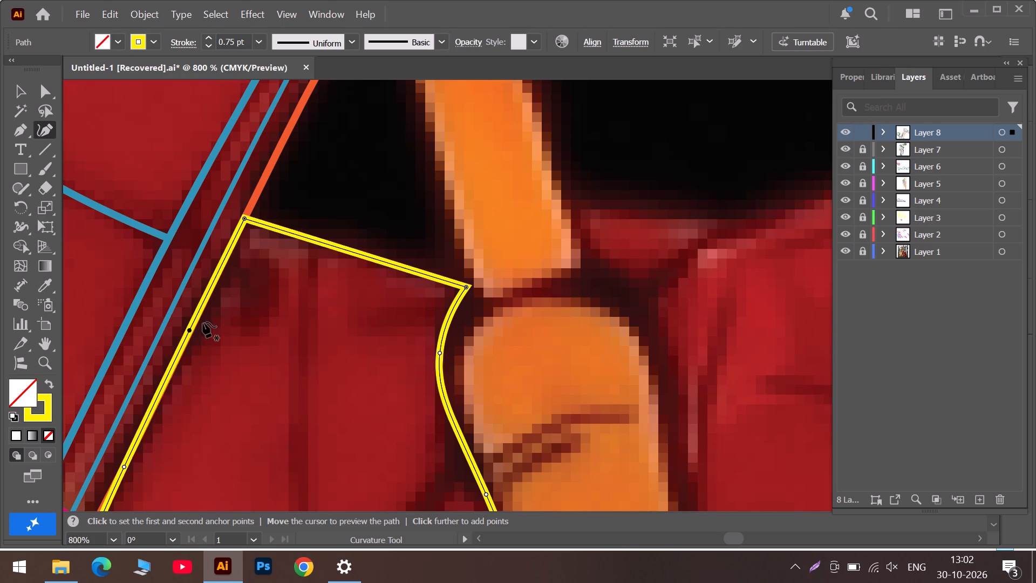
# Examine how the yellow path's long slanted side fits the orange line down past the pink-outlined cream shapes.
pyautogui.scroll(-7, 203, 322)
pyautogui.click(707, 537)
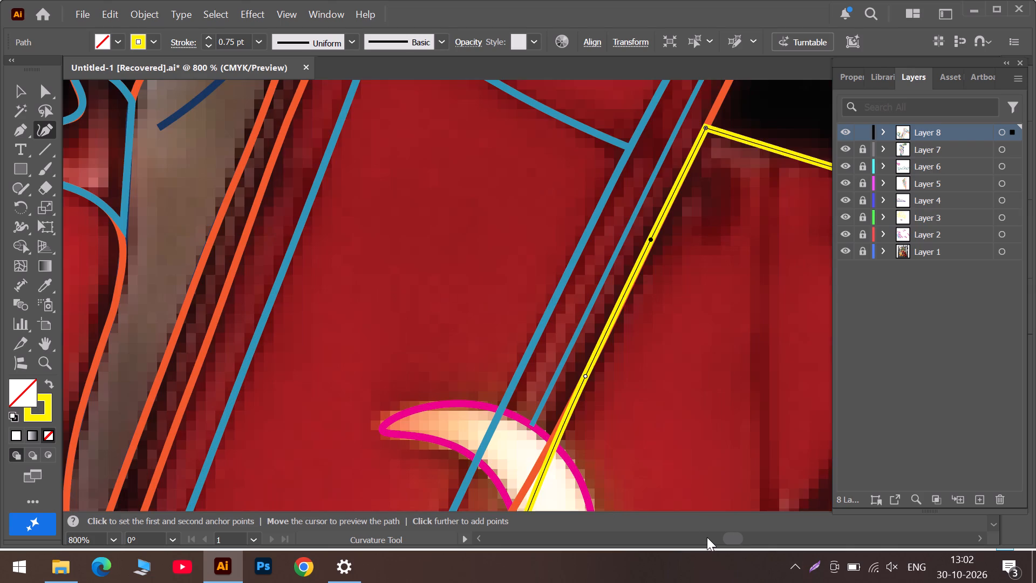
pyautogui.scroll(-12, 562, 453)
pyautogui.scroll(-2, 504, 435)
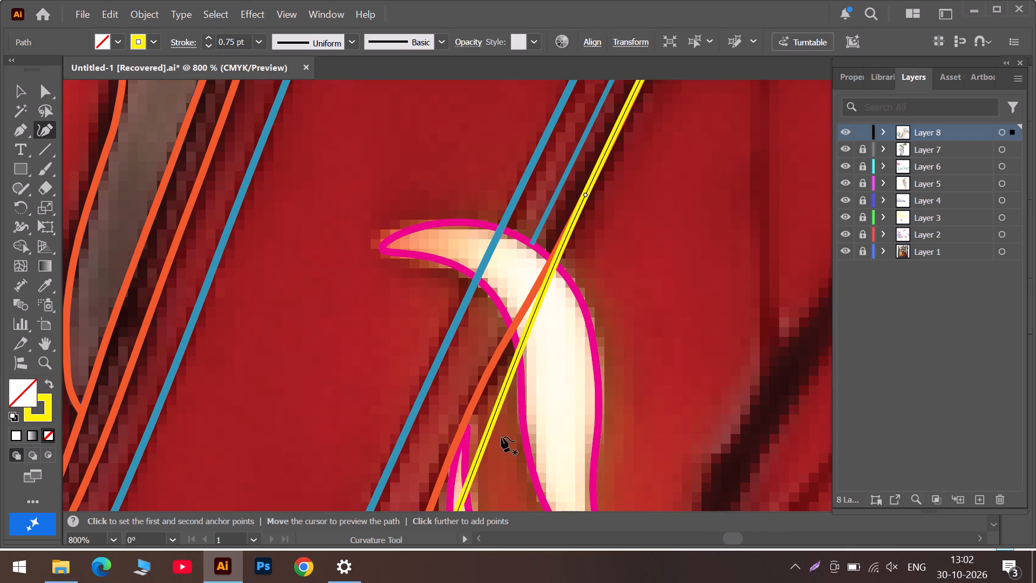
pyautogui.scroll(-10, 501, 437)
pyautogui.scroll(-3, 457, 431)
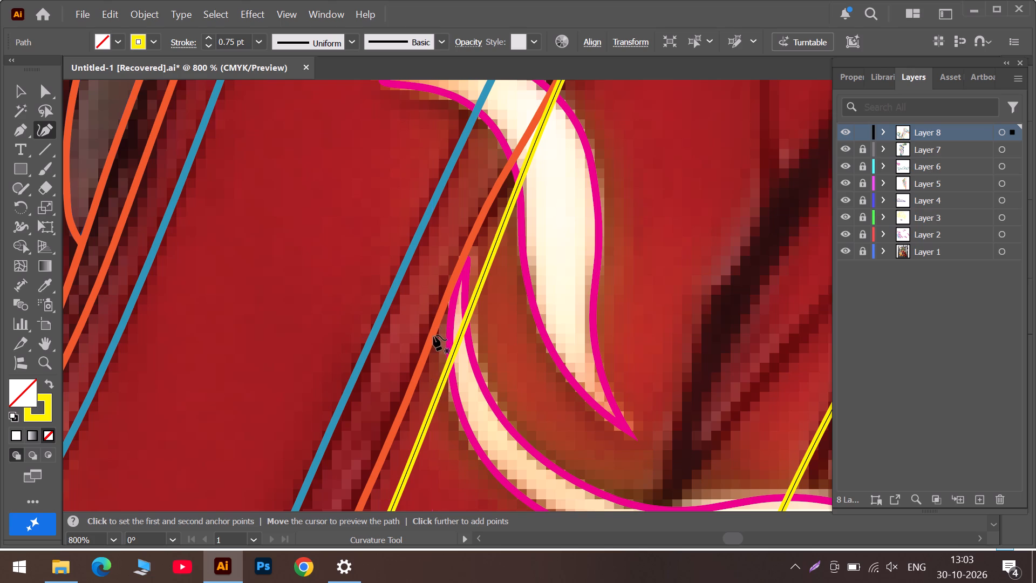
# Bend the yellow path's long slanted side onto the orange line beside the two magenta-outlined flames, adding and moving anchor points.
pyautogui.scroll(6, 449, 347)
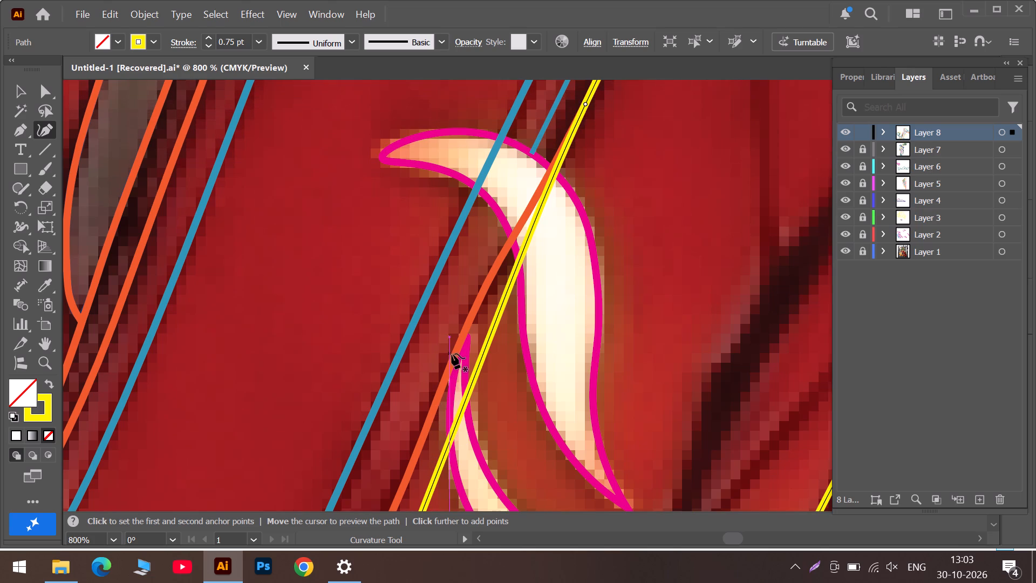
pyautogui.keyDown('alt'); pyautogui.scroll(-1, 451, 355); pyautogui.keyUp('alt')
pyautogui.scroll(-7, 446, 358)
pyautogui.scroll(4, 470, 292)
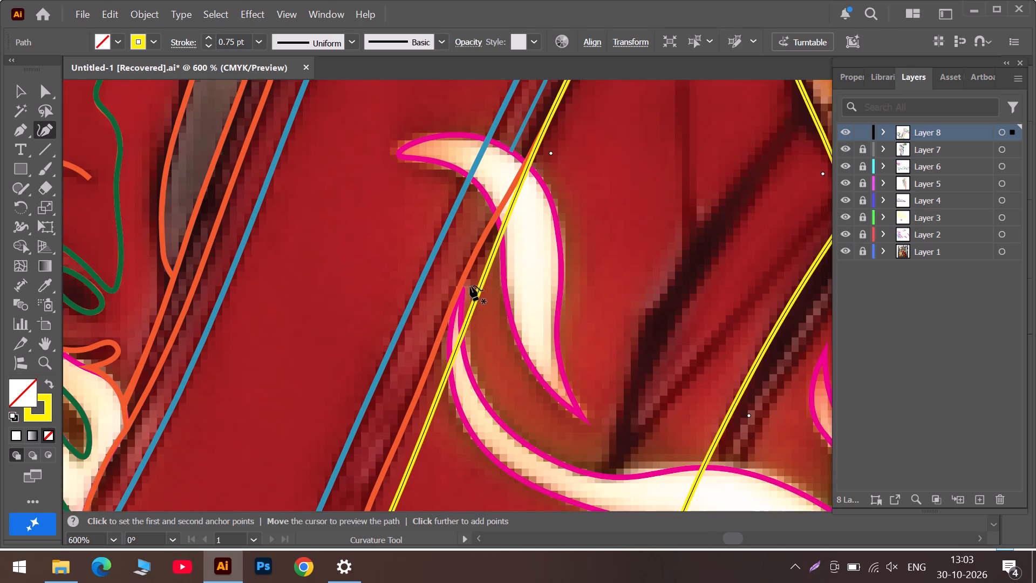
pyautogui.scroll(1, 470, 286)
pyautogui.moveTo(496, 269); pyautogui.dragTo(480, 279)
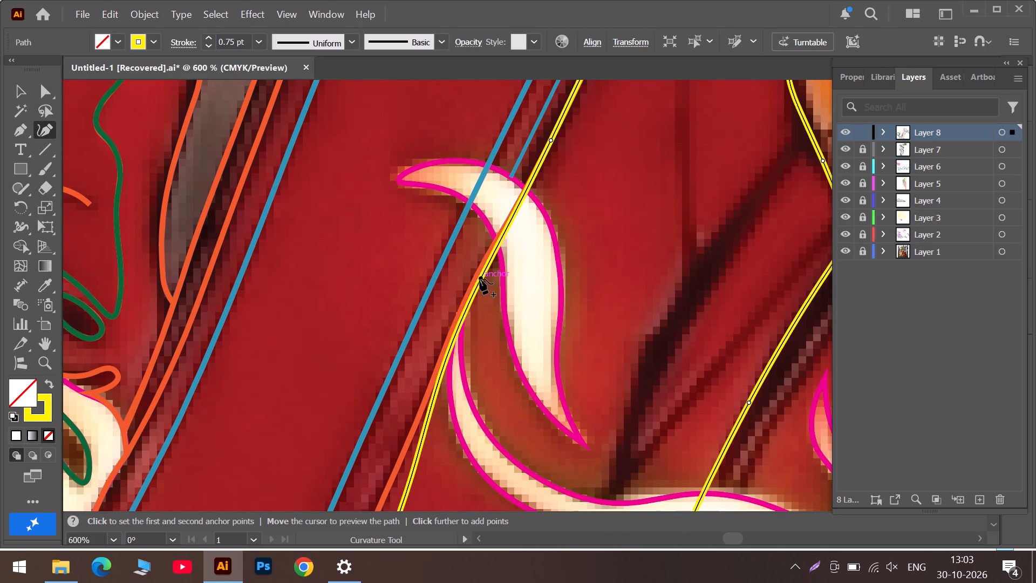
pyautogui.moveTo(480, 279); pyautogui.dragTo(472, 286)
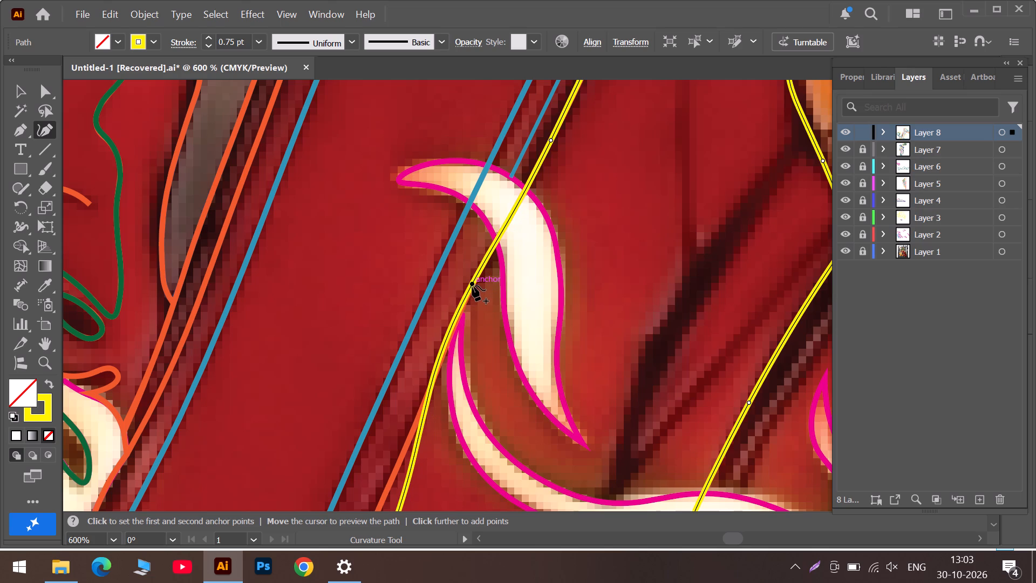
pyautogui.moveTo(472, 286); pyautogui.dragTo(478, 274)
pyautogui.scroll(-2, 474, 279)
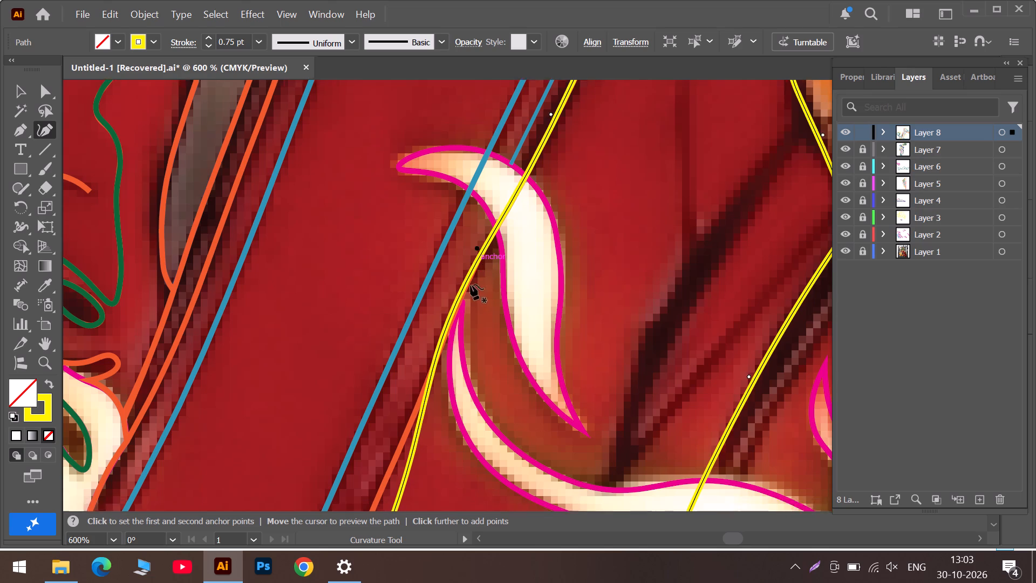
pyautogui.scroll(-5, 471, 284)
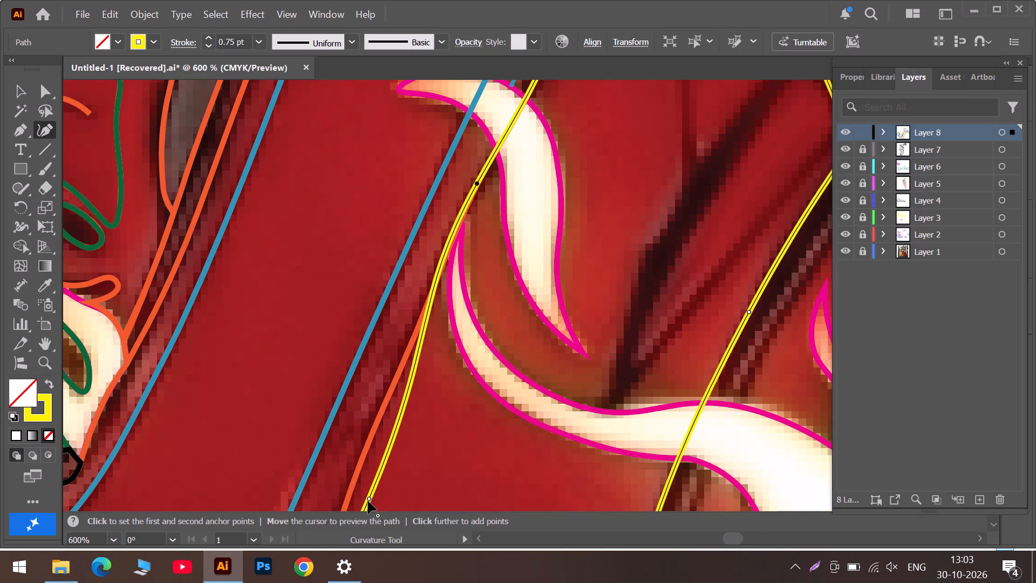
pyautogui.moveTo(369, 497); pyautogui.dragTo(373, 486)
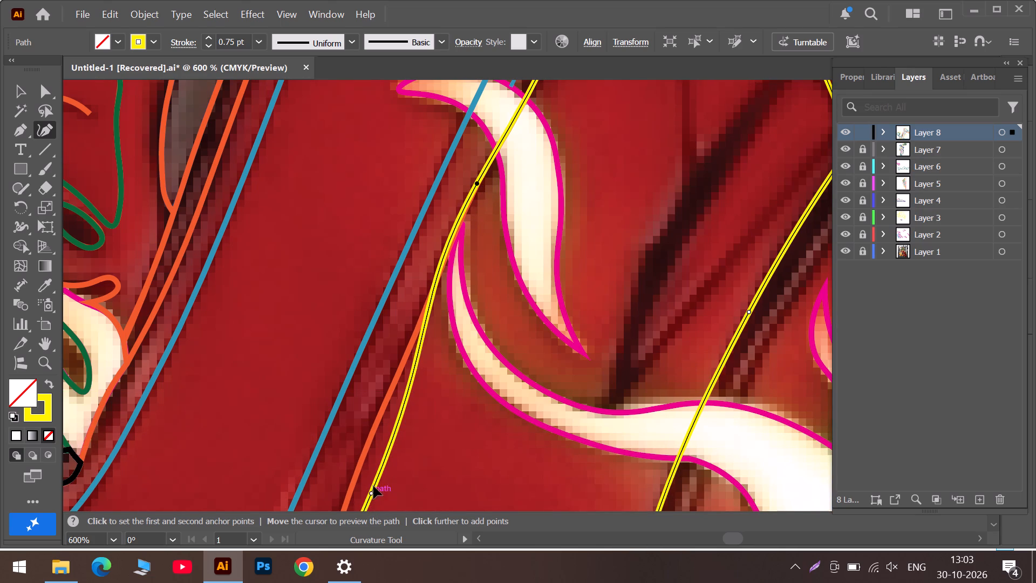
pyautogui.moveTo(373, 486); pyautogui.dragTo(377, 403)
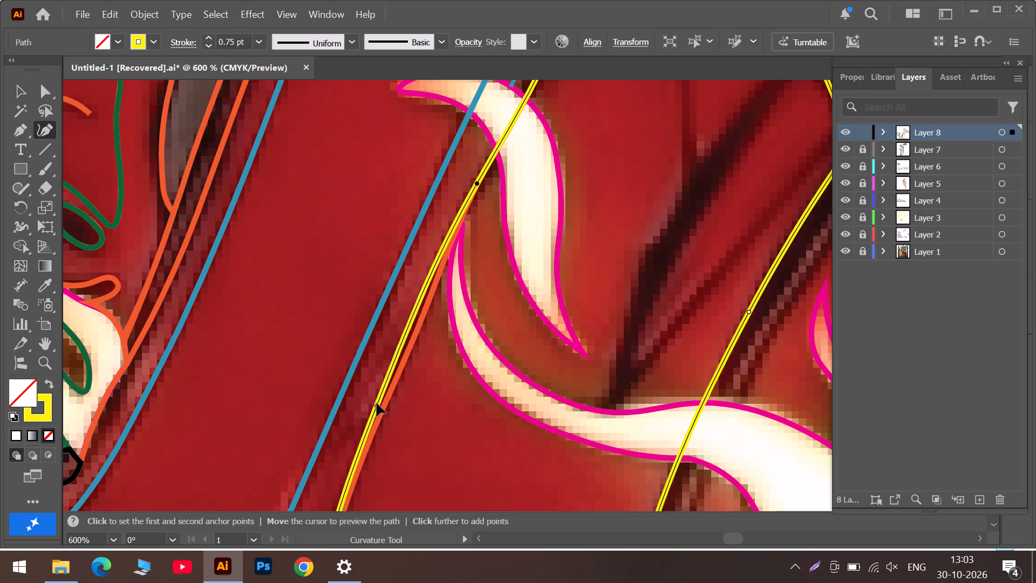
pyautogui.moveTo(377, 403); pyautogui.dragTo(388, 396)
# Add and adjust two anchor points so the yellow path follows the orange line beside the lower flame's tip.
pyautogui.keyDown('alt'); pyautogui.scroll(2, 408, 312); pyautogui.keyUp('alt')
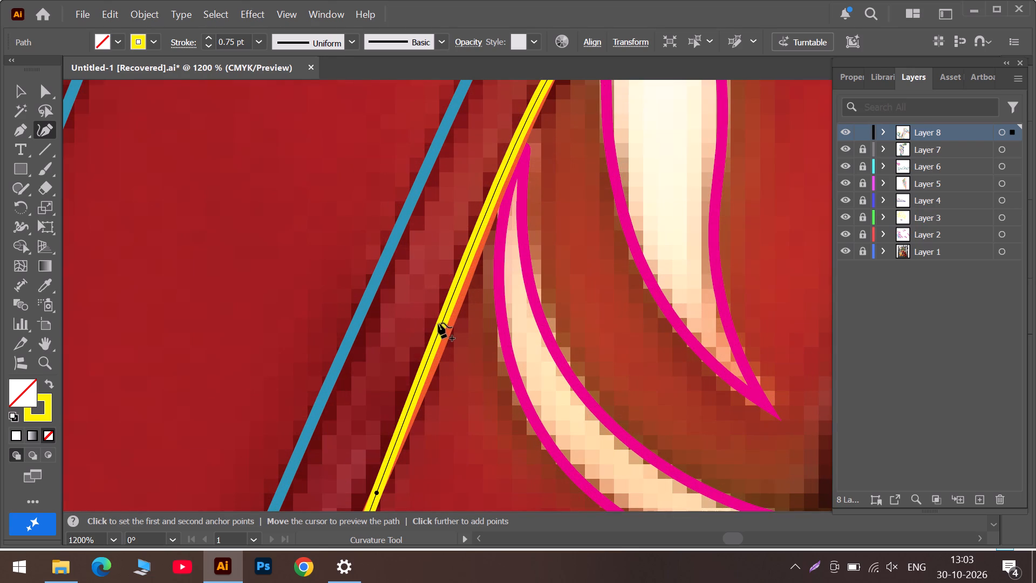
pyautogui.moveTo(440, 323); pyautogui.dragTo(442, 340)
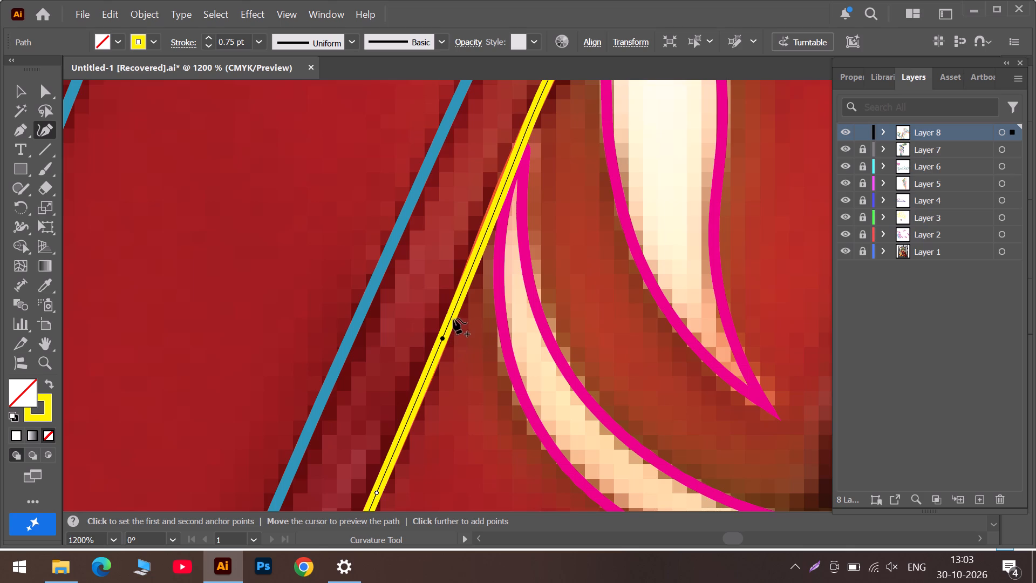
pyautogui.scroll(3, 454, 317)
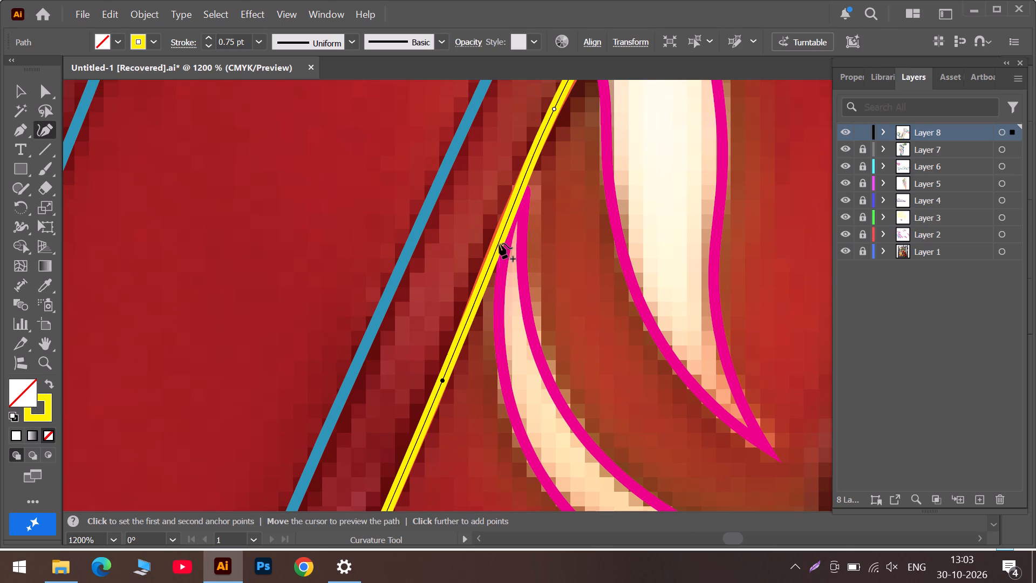
pyautogui.moveTo(498, 243); pyautogui.dragTo(492, 252)
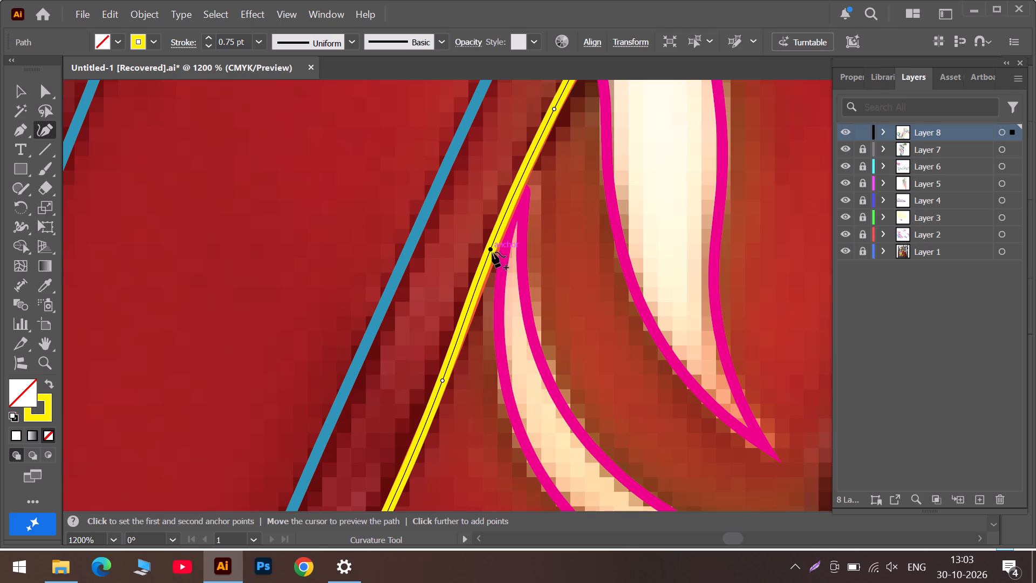
pyautogui.moveTo(492, 252); pyautogui.dragTo(493, 254)
# Add an anchor on the yellow path where it crosses the upper flame's inner edge and move it onto the orange line.
pyautogui.scroll(7, 493, 254)
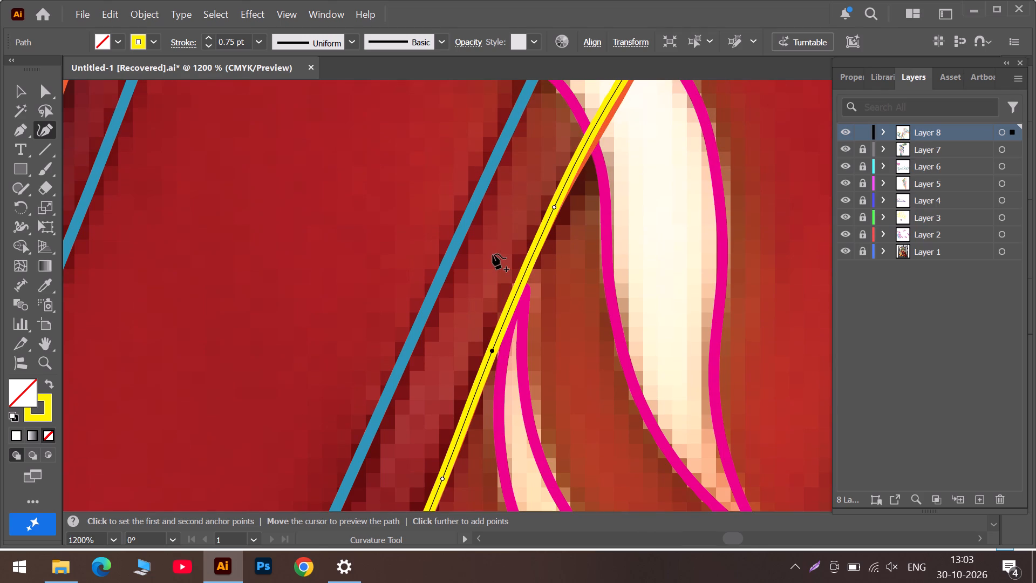
pyautogui.scroll(6, 531, 223)
pyautogui.scroll(6, 621, 251)
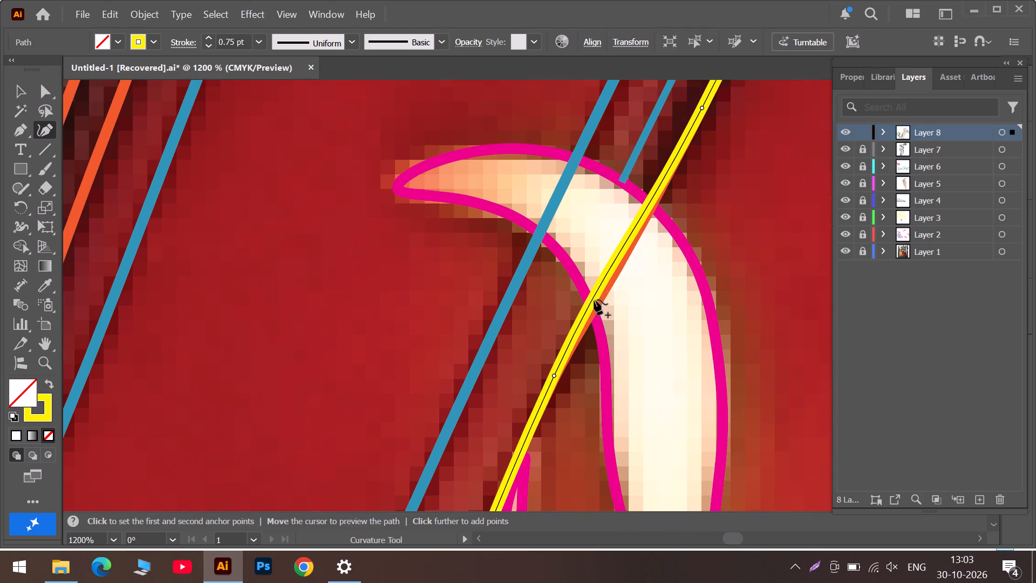
pyautogui.moveTo(594, 296); pyautogui.dragTo(598, 299)
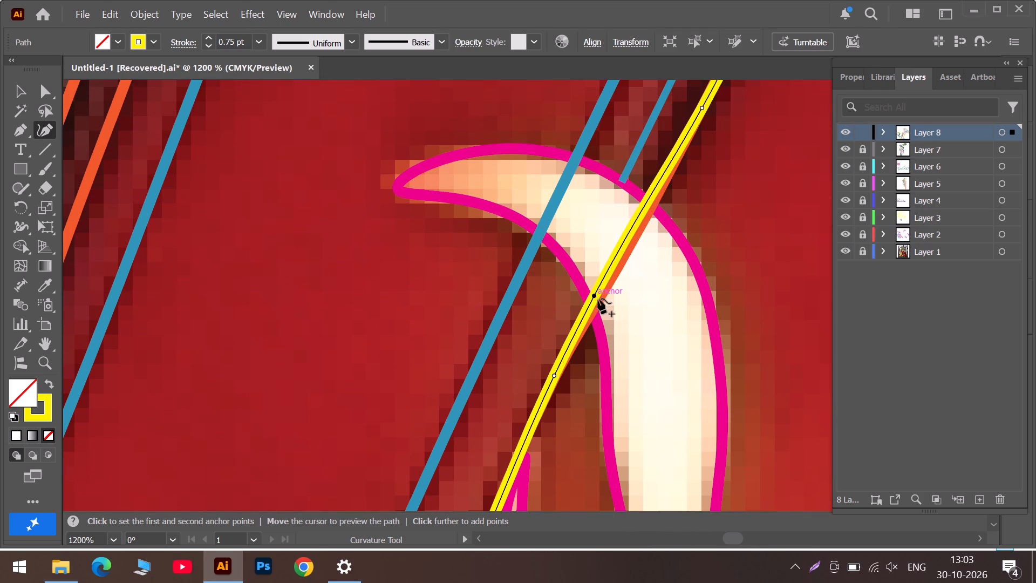
pyautogui.moveTo(598, 299); pyautogui.dragTo(603, 291)
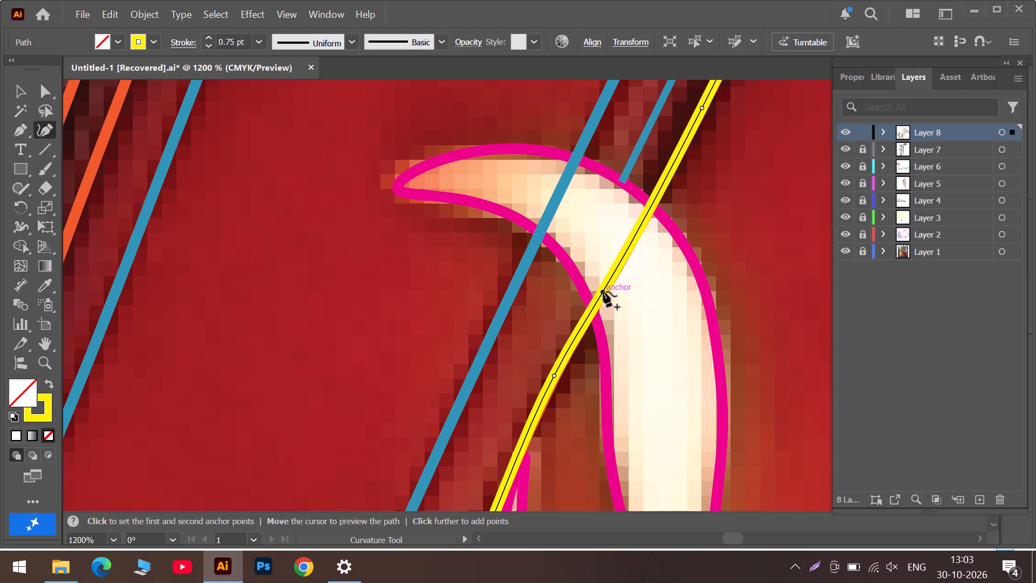
# Add two anchors on the yellow path below the lower flame and move them onto the orange line near the straight blue line's end.
pyautogui.scroll(12, 603, 291)
pyautogui.scroll(-10, 603, 291)
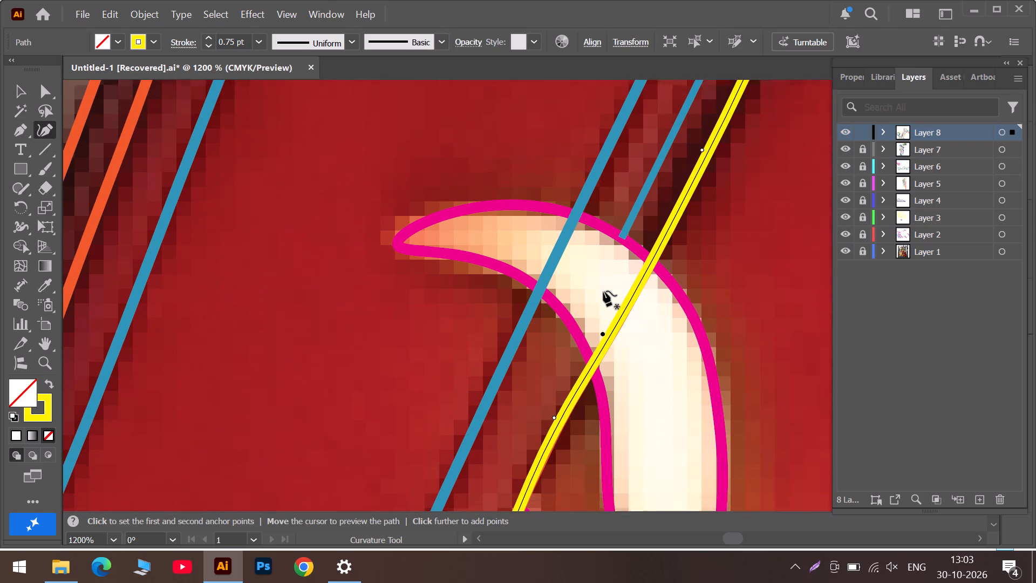
pyautogui.scroll(-12, 603, 291)
pyautogui.scroll(-7, 518, 307)
pyautogui.scroll(-8, 443, 331)
pyautogui.scroll(-7, 401, 345)
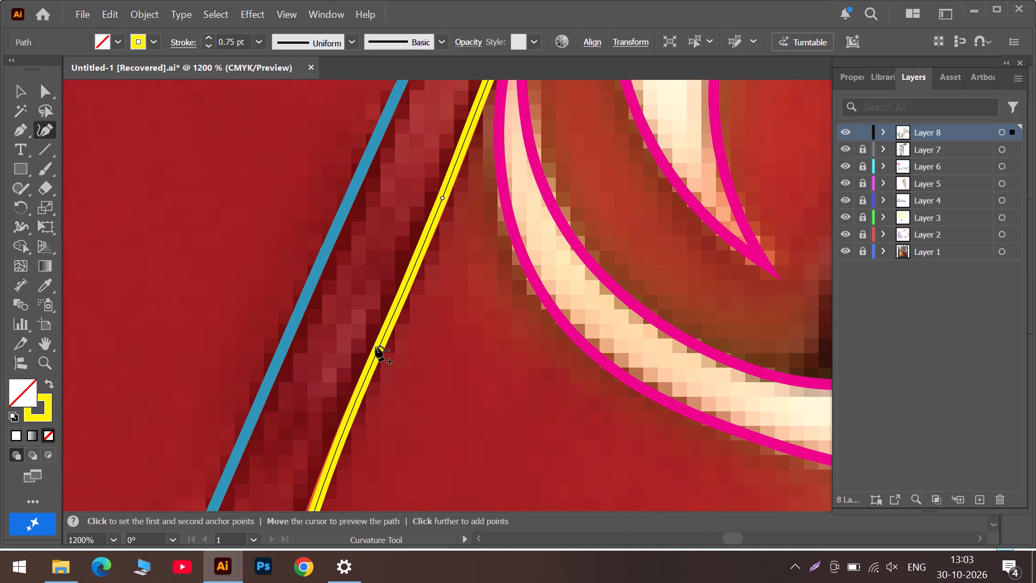
pyautogui.scroll(-6, 363, 341)
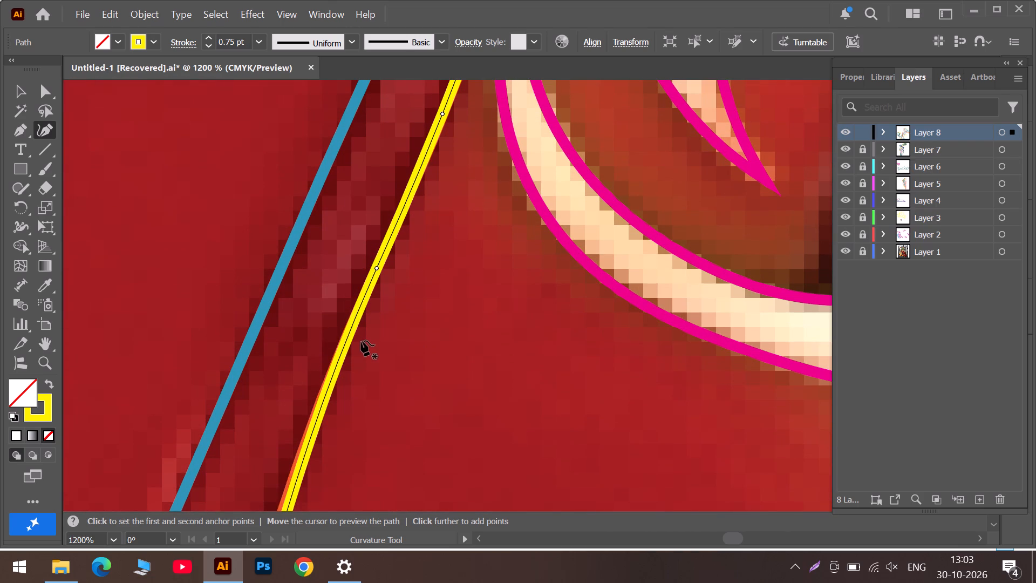
pyautogui.scroll(-7, 360, 340)
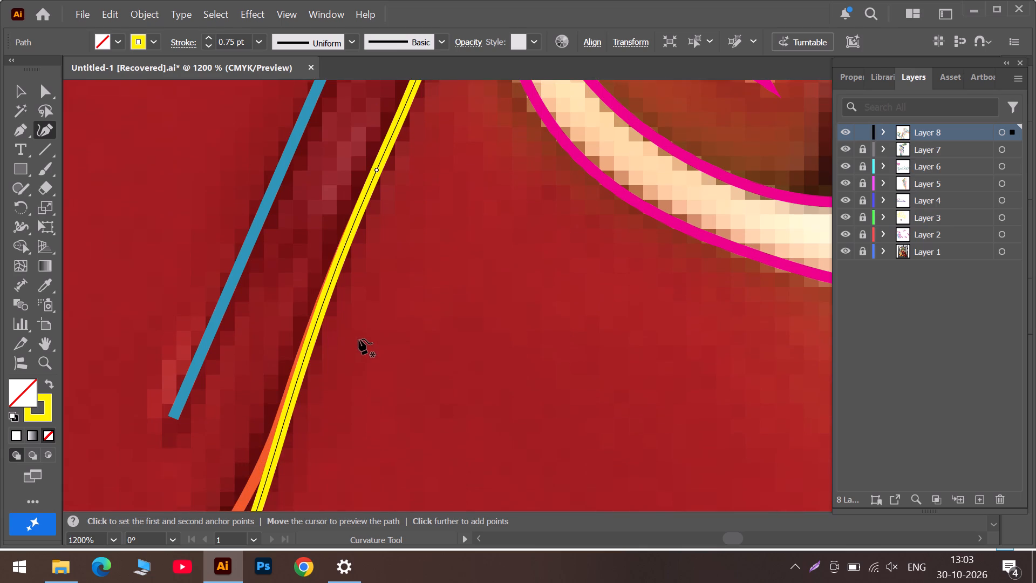
pyautogui.scroll(-4, 330, 338)
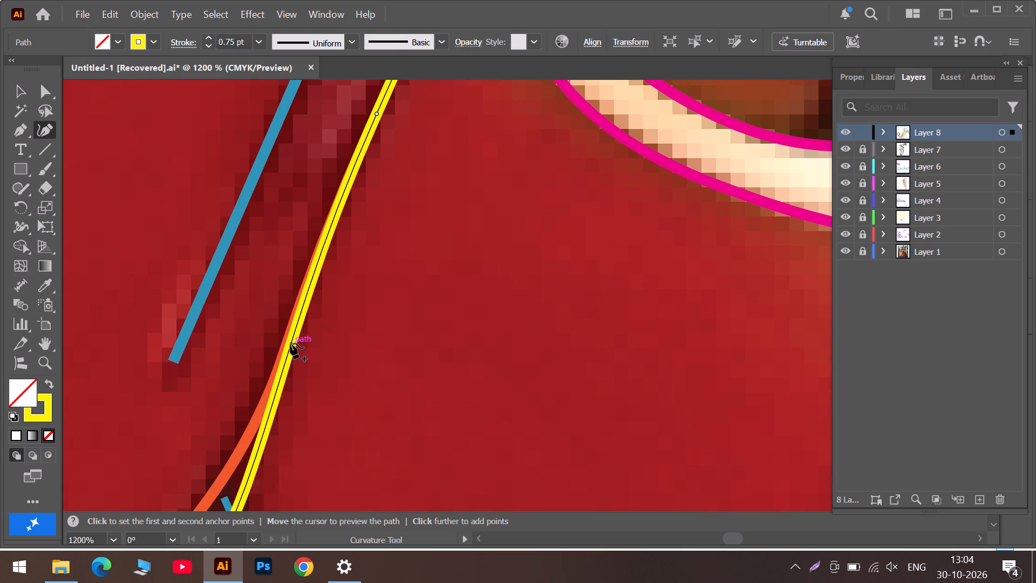
pyautogui.moveTo(290, 343); pyautogui.dragTo(282, 354)
pyautogui.moveTo(326, 240); pyautogui.dragTo(322, 246)
pyautogui.scroll(4, 321, 248)
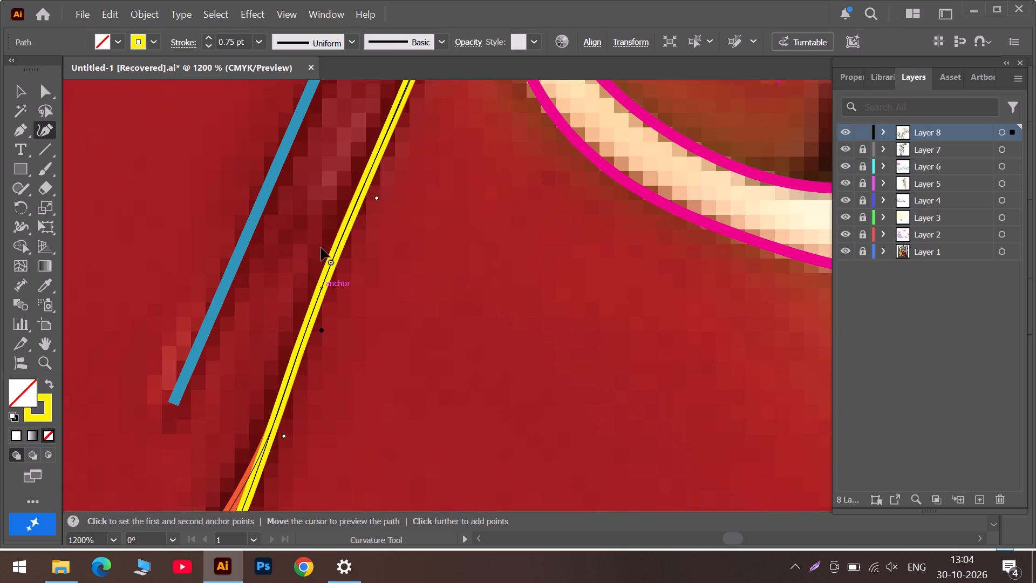
pyautogui.scroll(1, 321, 248)
# Bend the yellow path onto the orange line around the tip of the branching blue curve, adding one anchor and repositioning the next one.
pyautogui.scroll(-15, 321, 249)
pyautogui.scroll(-7, 286, 285)
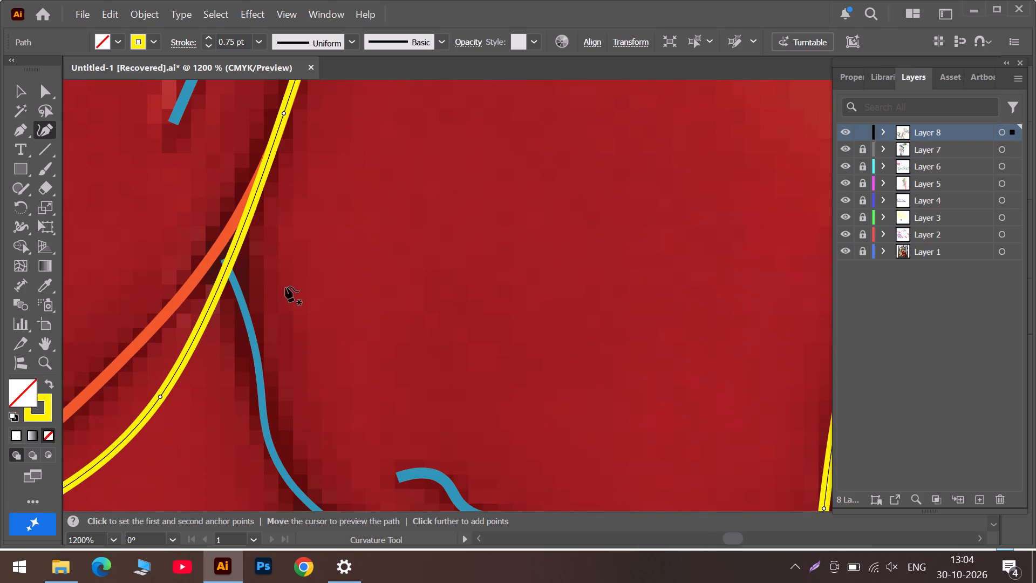
pyautogui.scroll(-1, 281, 288)
pyautogui.scroll(4, 171, 357)
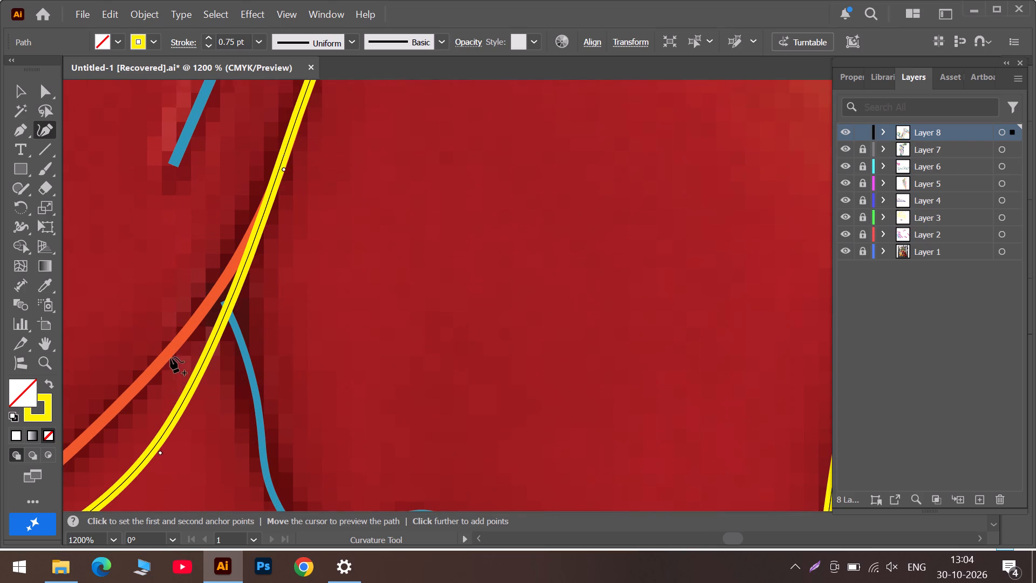
pyautogui.moveTo(240, 275); pyautogui.dragTo(244, 260)
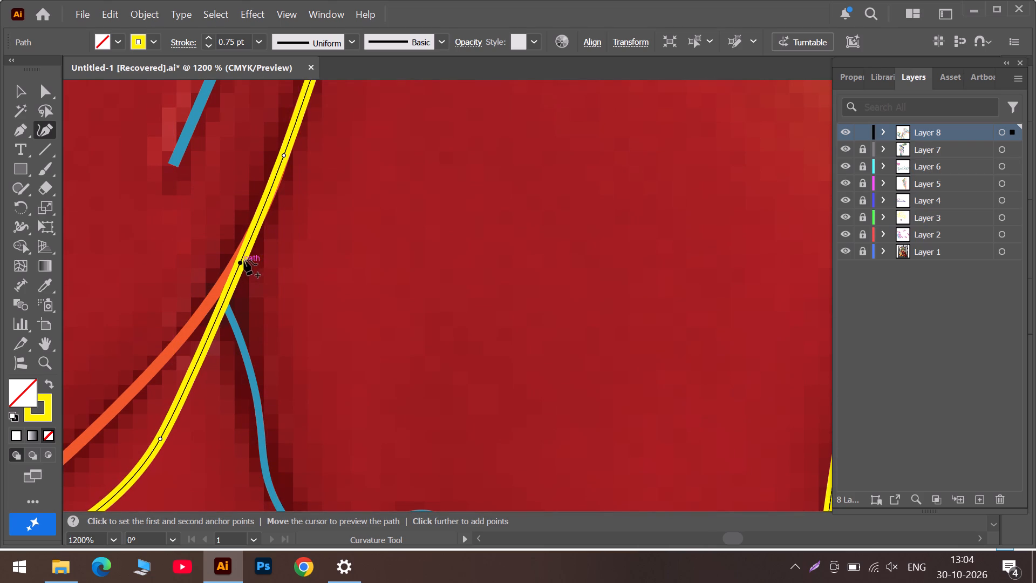
pyautogui.moveTo(244, 260); pyautogui.dragTo(249, 242)
pyautogui.scroll(-4, 197, 367)
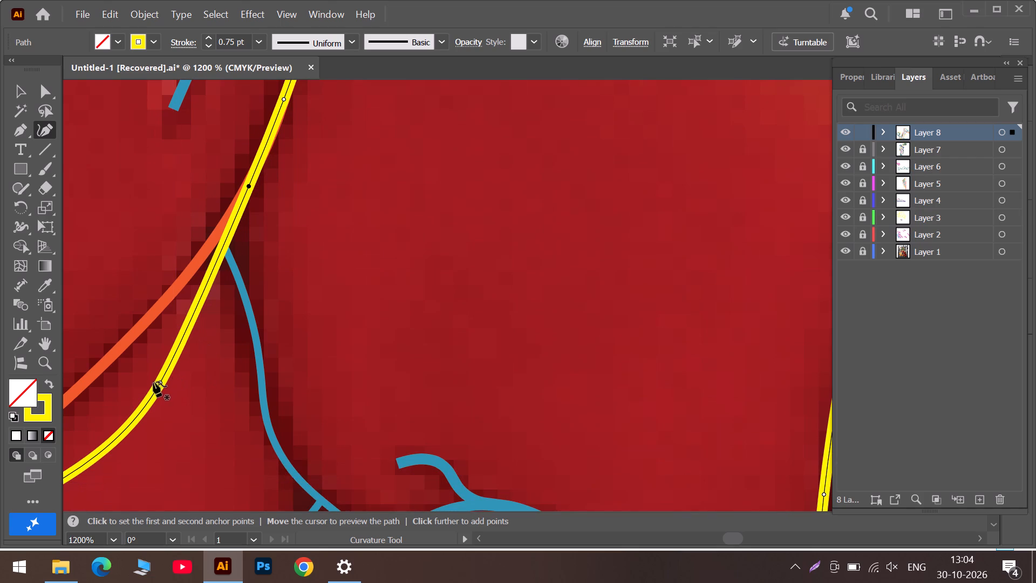
pyautogui.moveTo(159, 381); pyautogui.dragTo(165, 308)
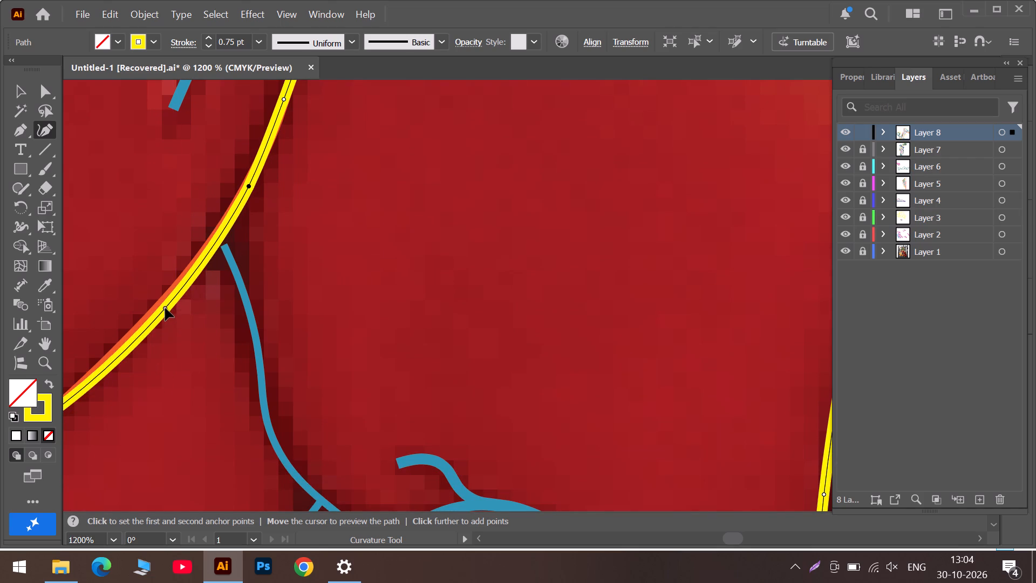
pyautogui.moveTo(165, 308); pyautogui.dragTo(167, 300)
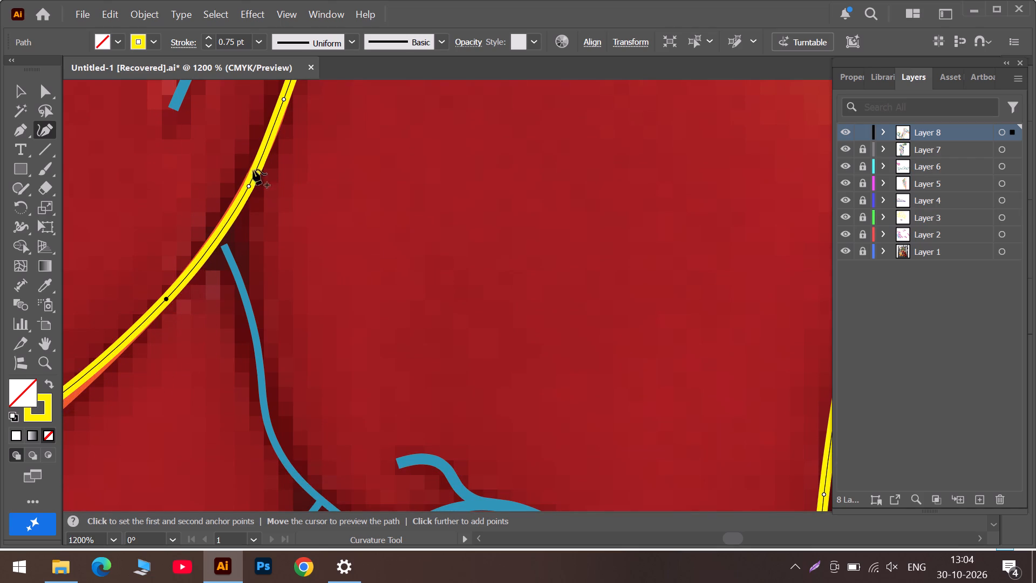
pyautogui.moveTo(250, 185); pyautogui.dragTo(244, 188)
pyautogui.scroll(4, 247, 193)
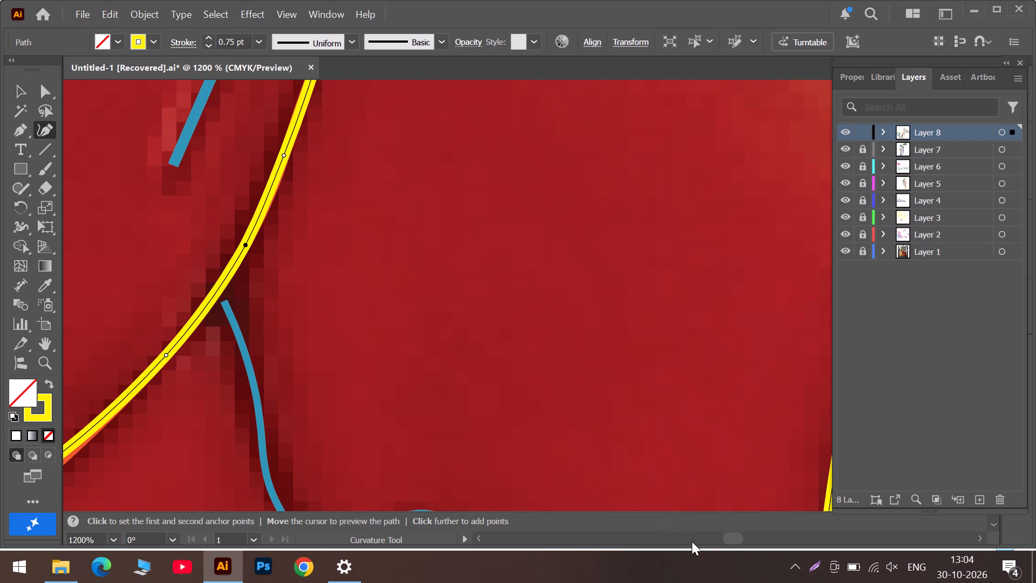
# Add two anchors on the yellow path's long lower curve between the blue teardrop and the branching blue curve, fitting it to the orange line.
pyautogui.click(698, 541)
pyautogui.scroll(-6, 540, 480)
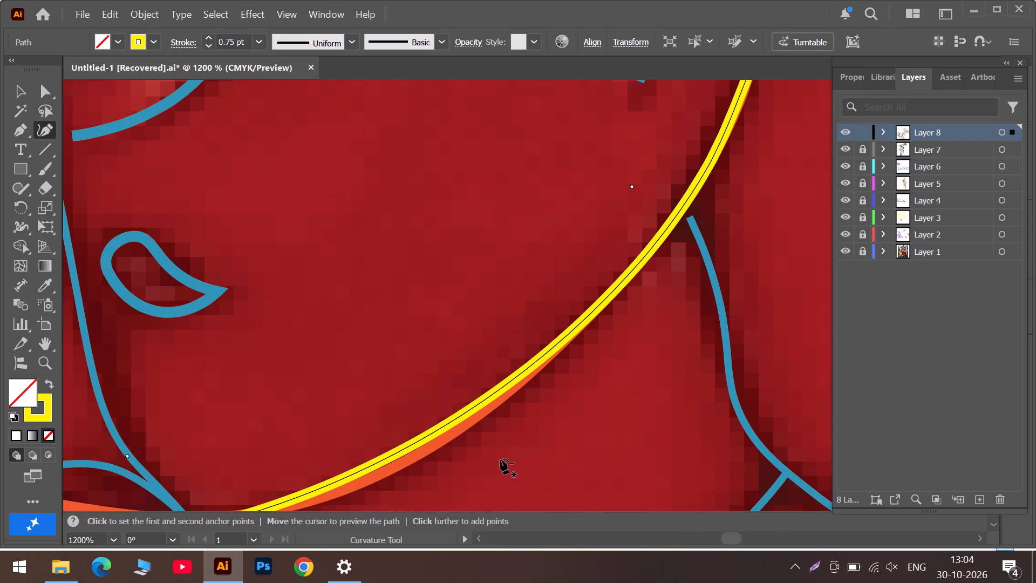
pyautogui.scroll(-4, 406, 443)
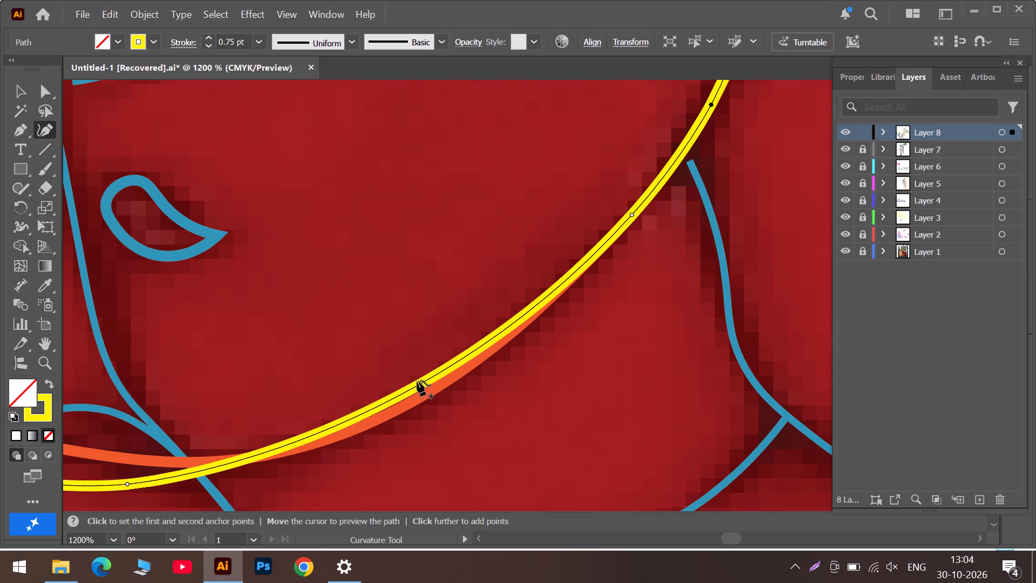
pyautogui.moveTo(417, 385); pyautogui.dragTo(417, 390)
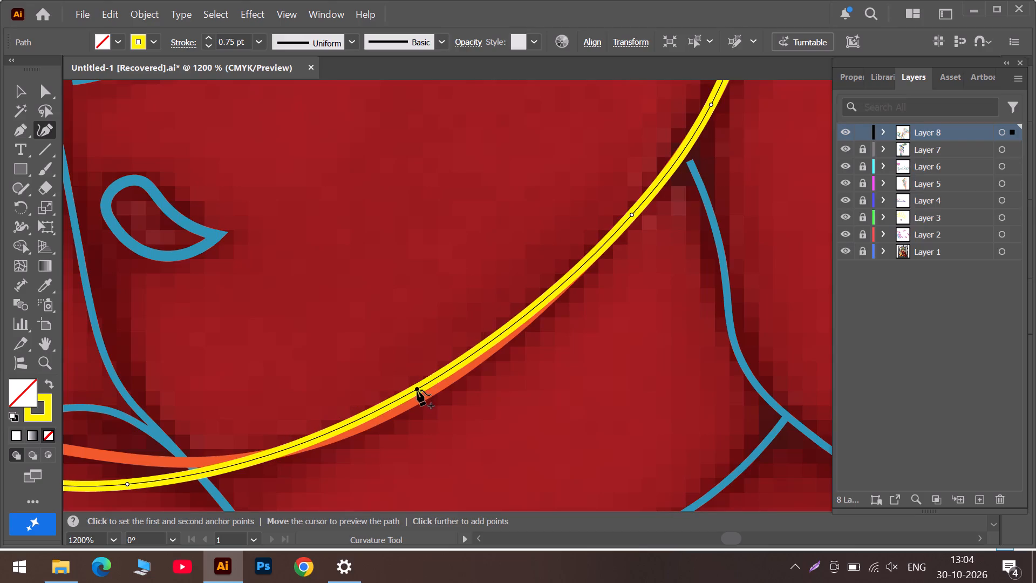
pyautogui.moveTo(417, 390); pyautogui.dragTo(451, 385)
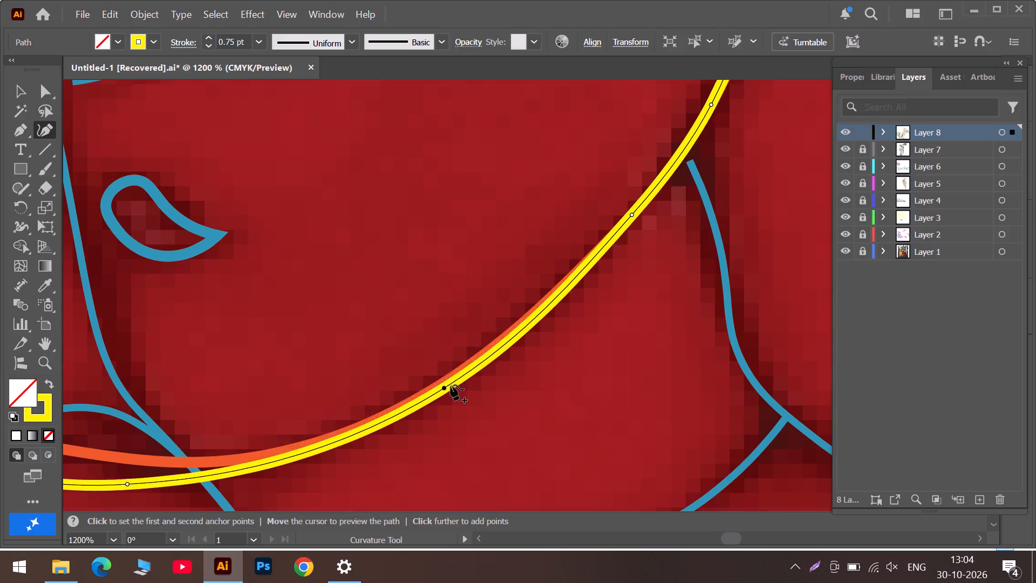
pyautogui.moveTo(451, 385); pyautogui.dragTo(493, 350)
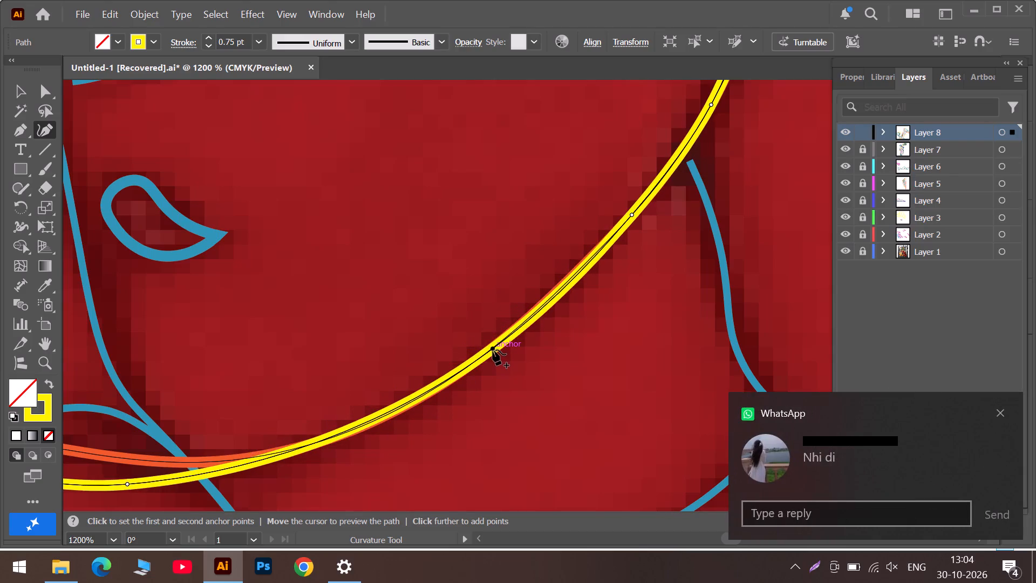
pyautogui.moveTo(493, 350); pyautogui.dragTo(494, 348)
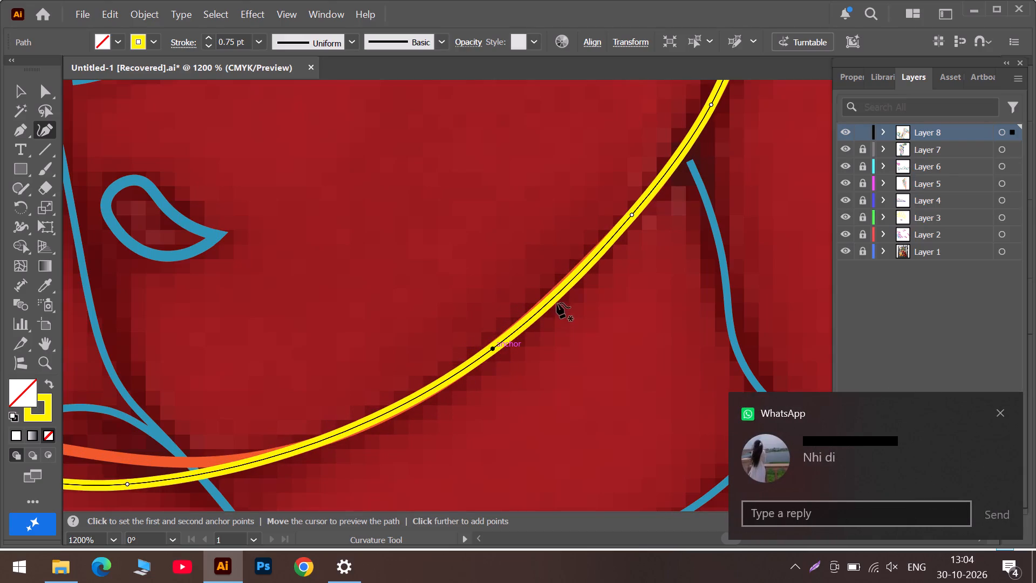
pyautogui.click(554, 296)
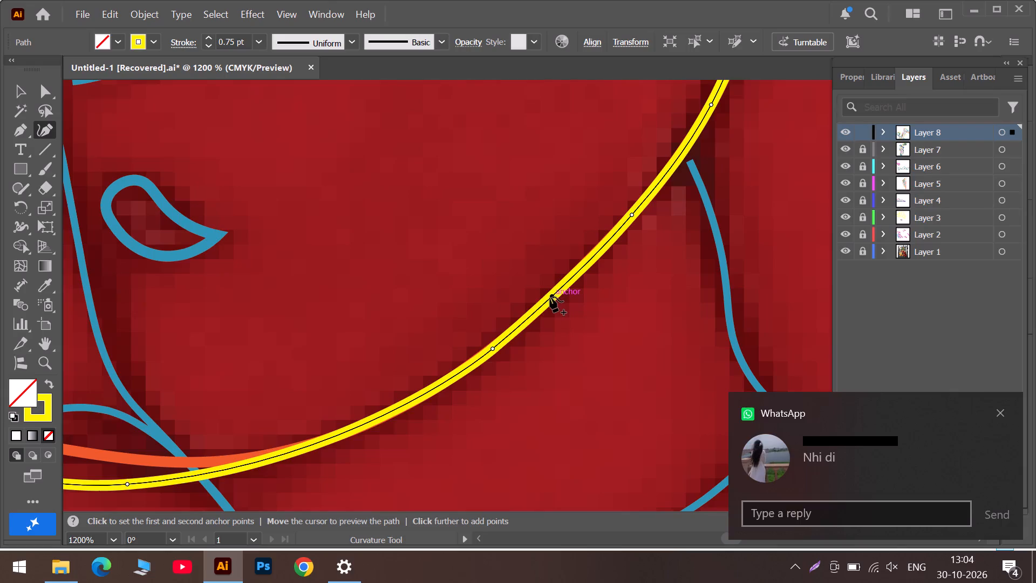
# Move the yellow path's anchor below the blue teardrop onto the orange line past the blue crossing, and add another anchor farther up the curve.
pyautogui.click(690, 538)
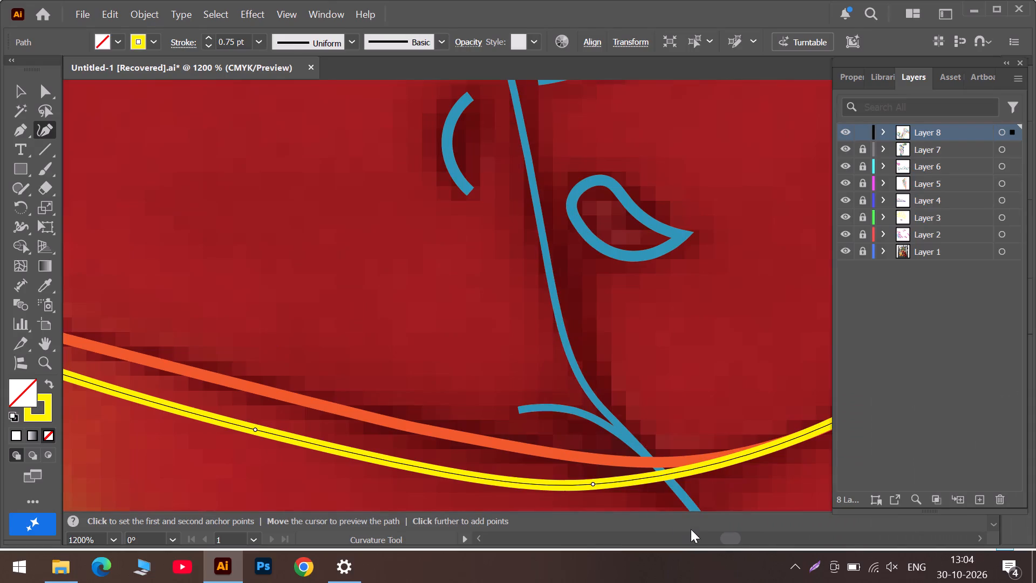
pyautogui.moveTo(593, 483); pyautogui.dragTo(595, 474)
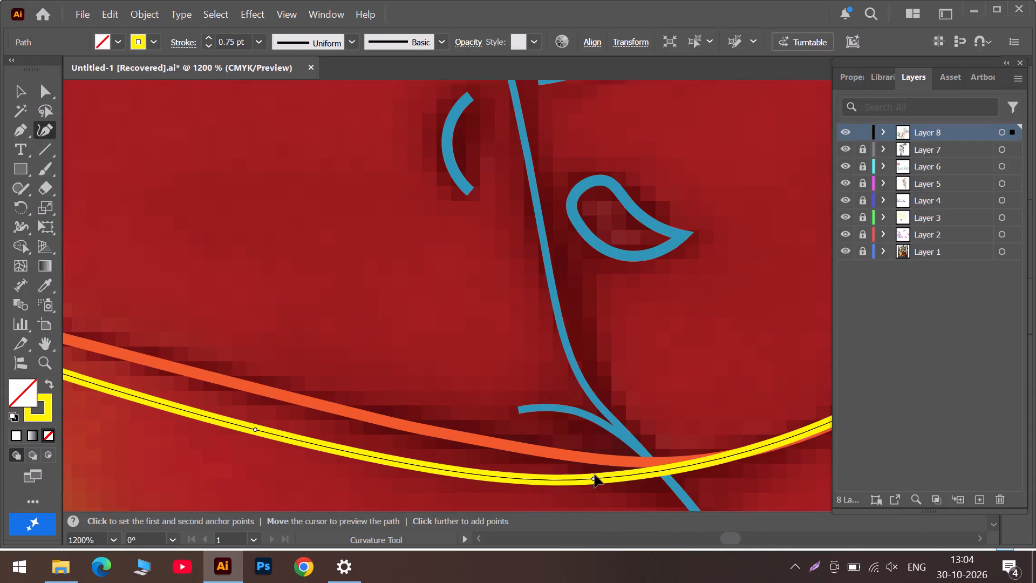
pyautogui.moveTo(595, 474); pyautogui.dragTo(712, 458)
pyautogui.click(766, 543)
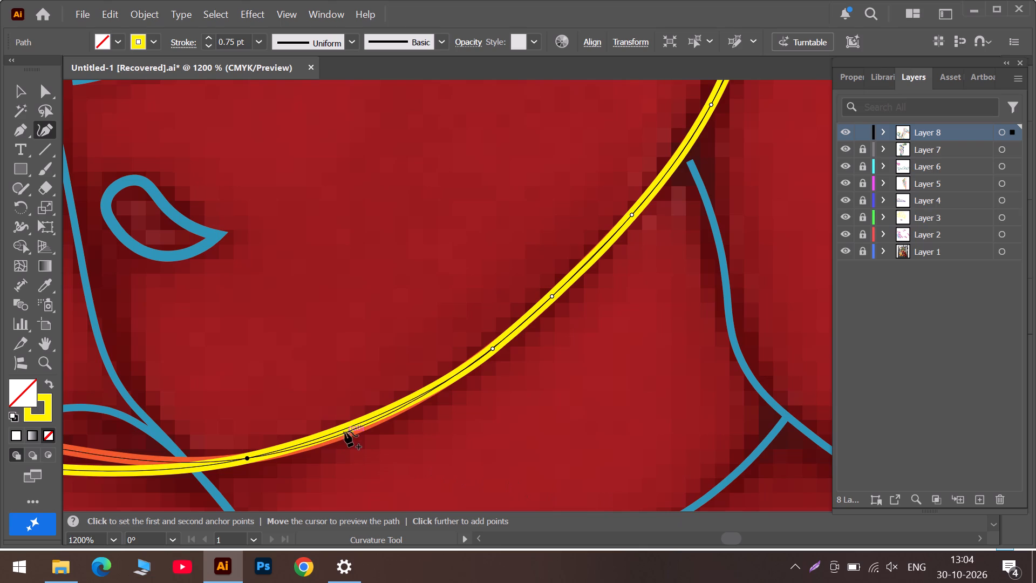
pyautogui.moveTo(343, 428); pyautogui.dragTo(340, 433)
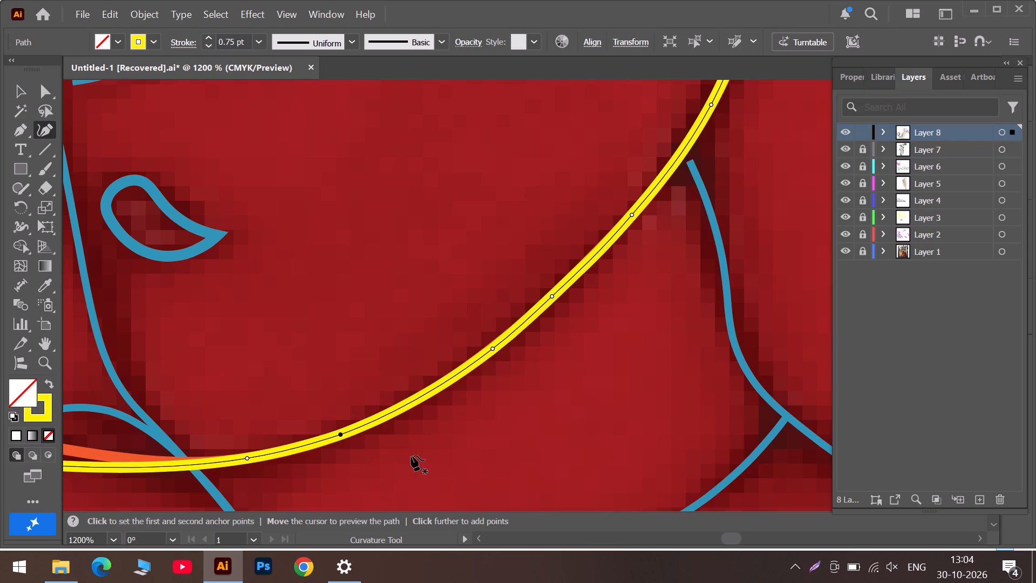
# Fit the yellow path's shallow lower edge to the orange line by moving its anchor beside the blue crossing and adding two more anchors.
pyautogui.click(693, 541)
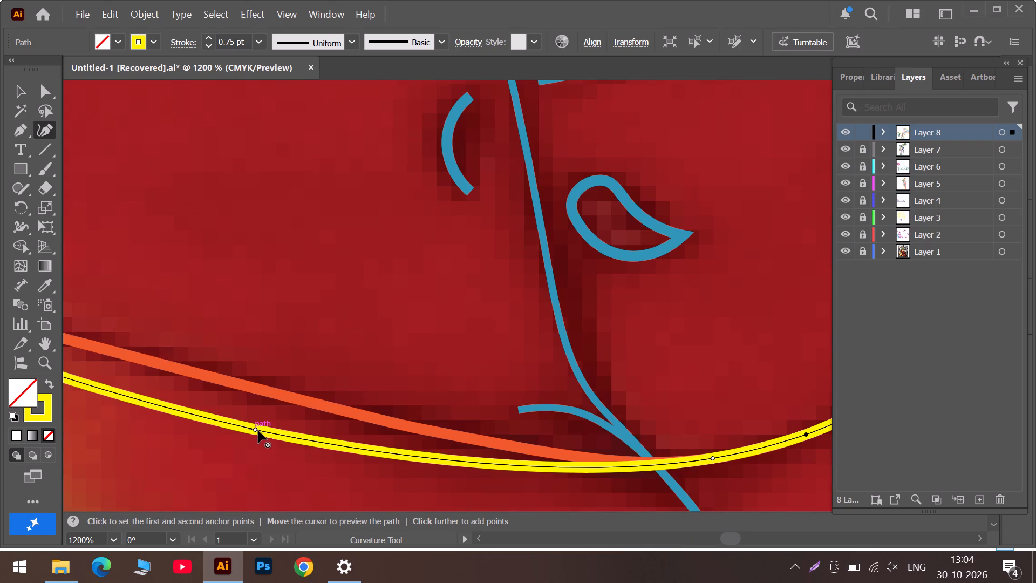
pyautogui.moveTo(258, 430); pyautogui.dragTo(391, 418)
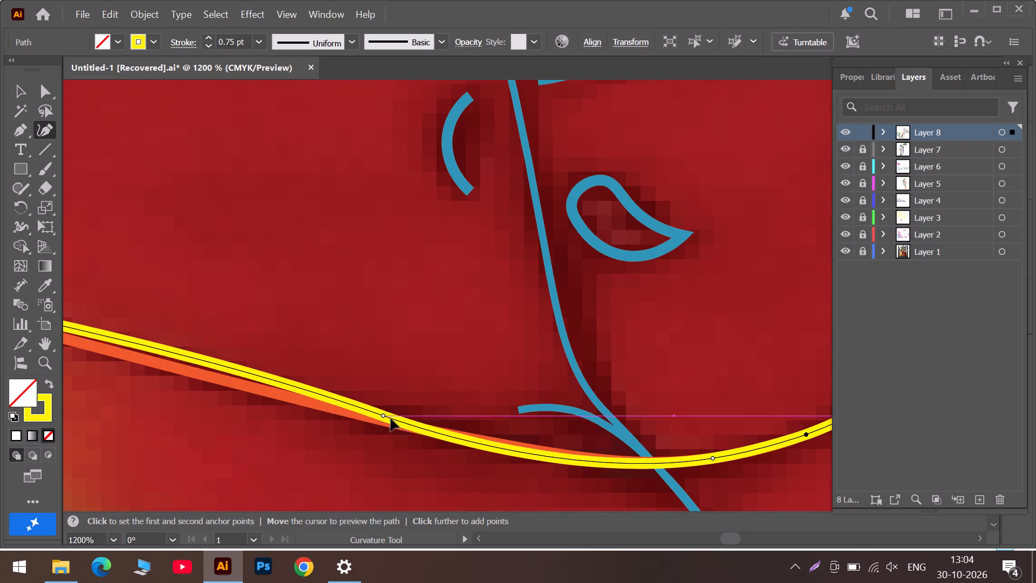
pyautogui.moveTo(391, 418); pyautogui.dragTo(606, 460)
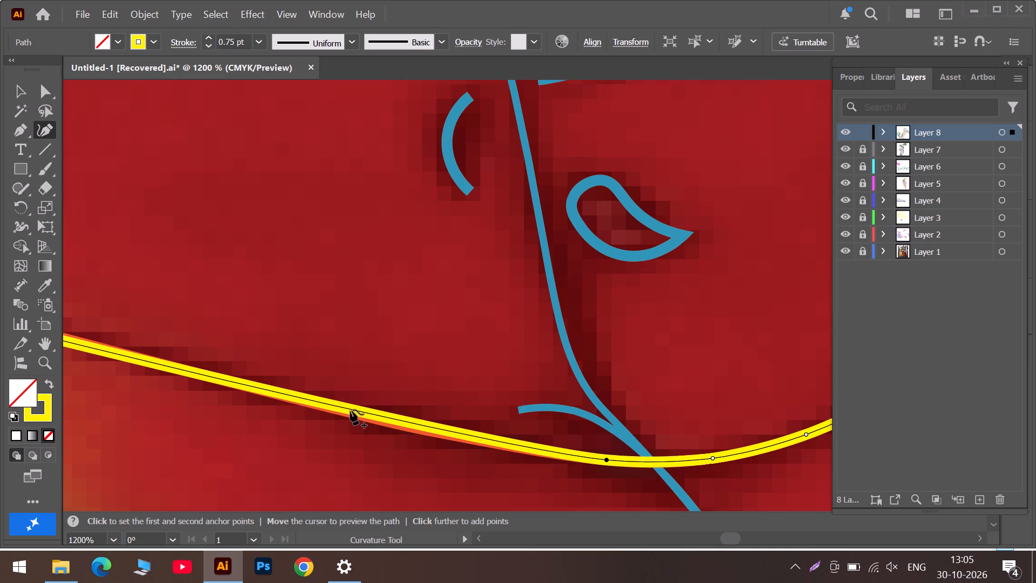
pyautogui.moveTo(425, 425); pyautogui.dragTo(422, 429)
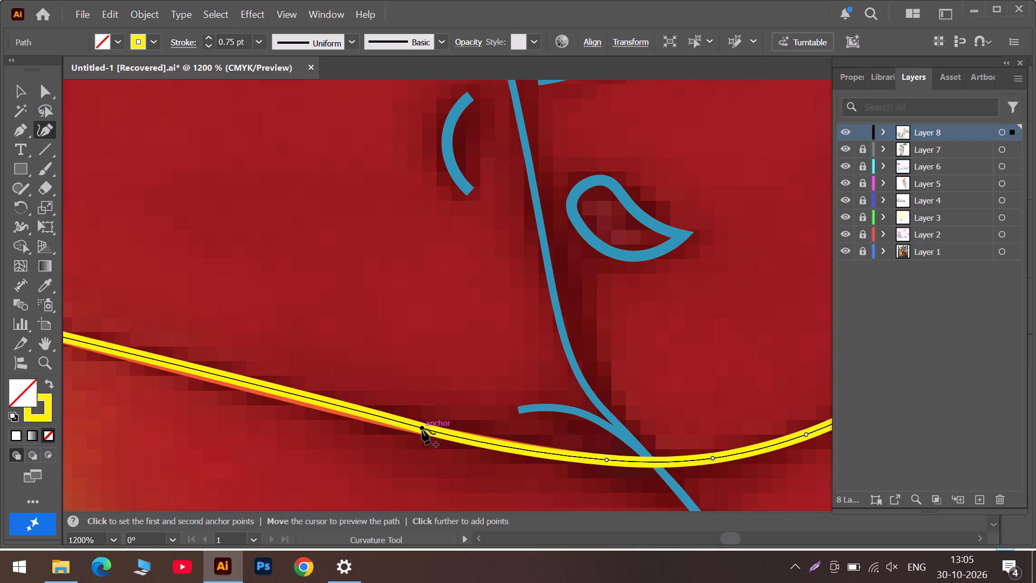
pyautogui.moveTo(422, 429); pyautogui.dragTo(357, 412)
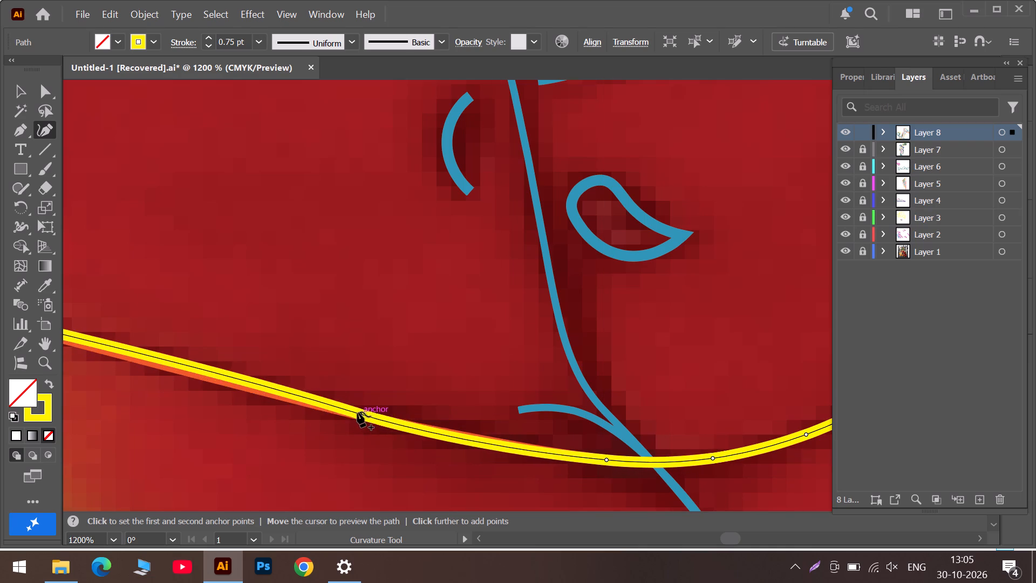
pyautogui.moveTo(357, 412); pyautogui.dragTo(345, 412)
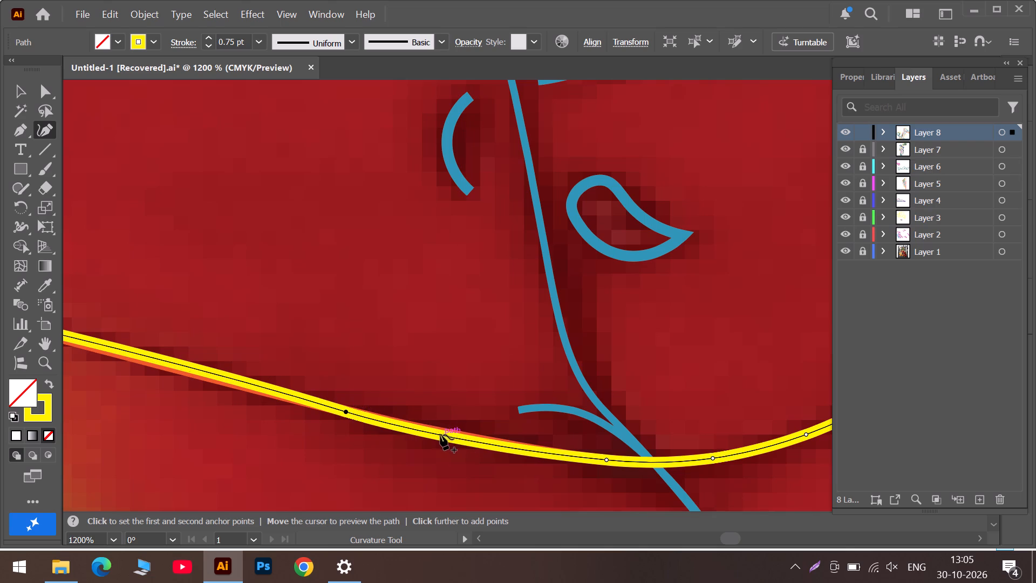
pyautogui.moveTo(440, 435); pyautogui.dragTo(445, 433)
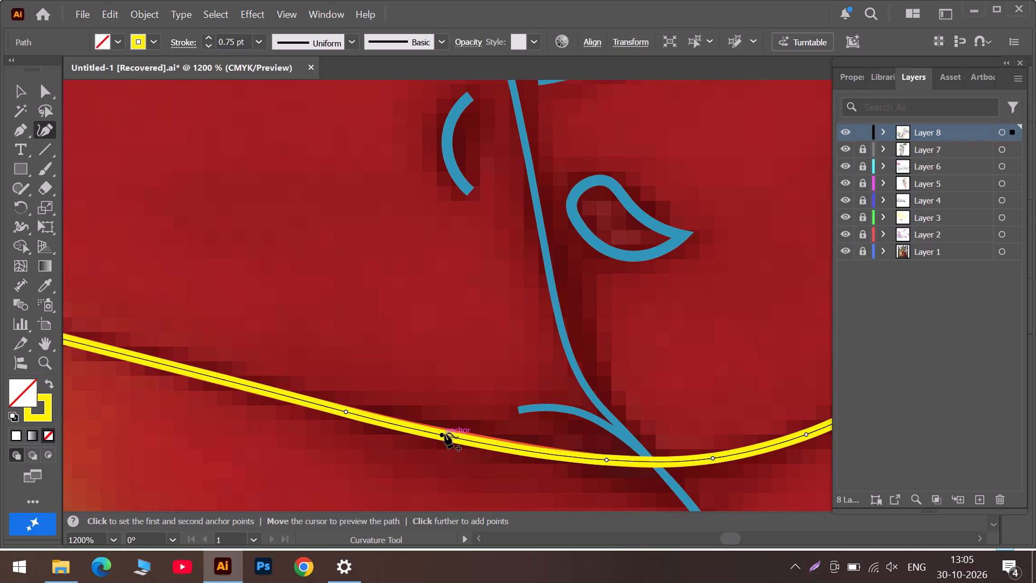
pyautogui.moveTo(445, 433); pyautogui.dragTo(447, 431)
pyautogui.click(691, 539)
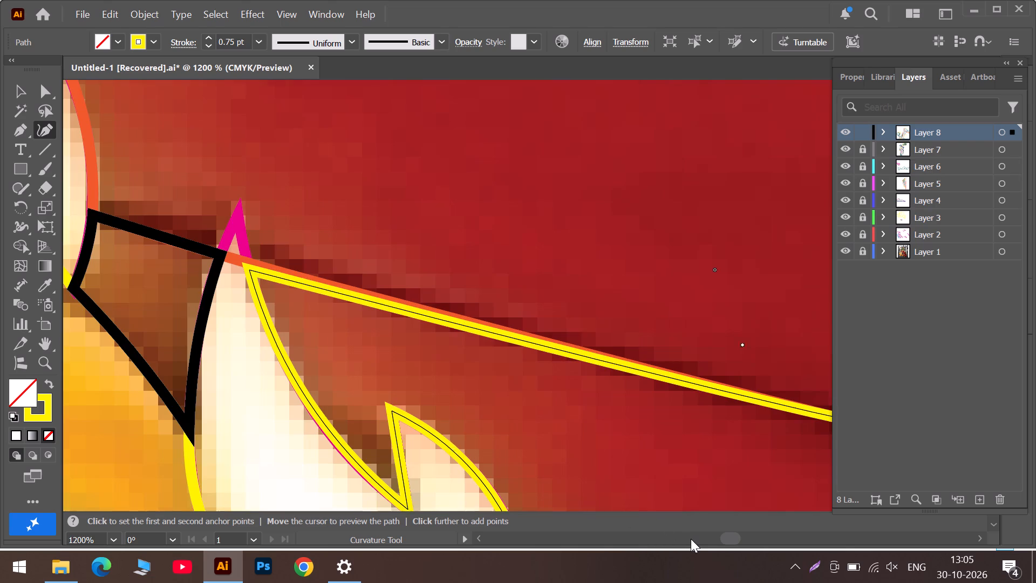
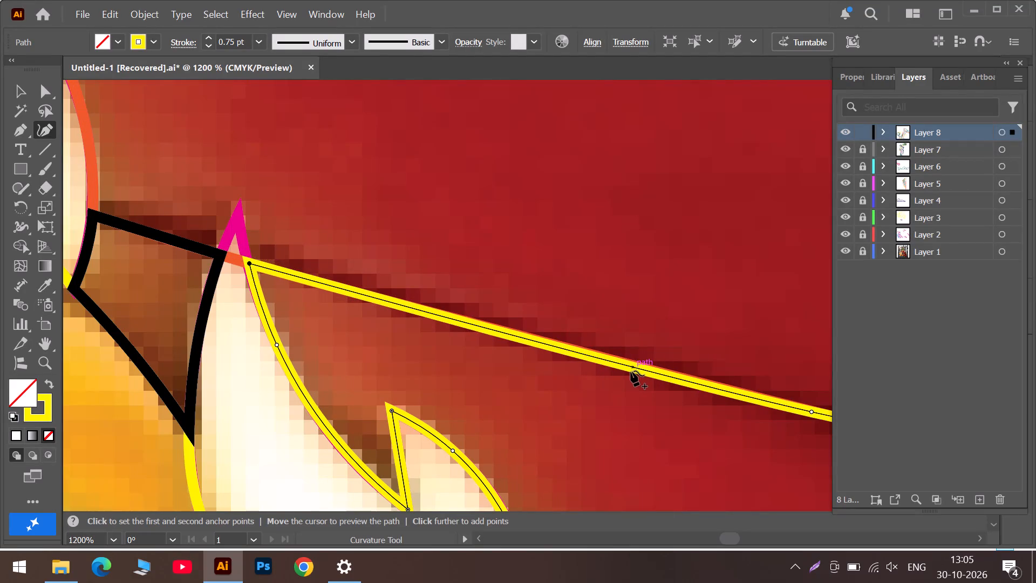
# Add two anchors on the yellow path's long, nearly straight edge running from the pink flame tip, fitting it to the orange line.
pyautogui.moveTo(630, 367); pyautogui.dragTo(624, 362)
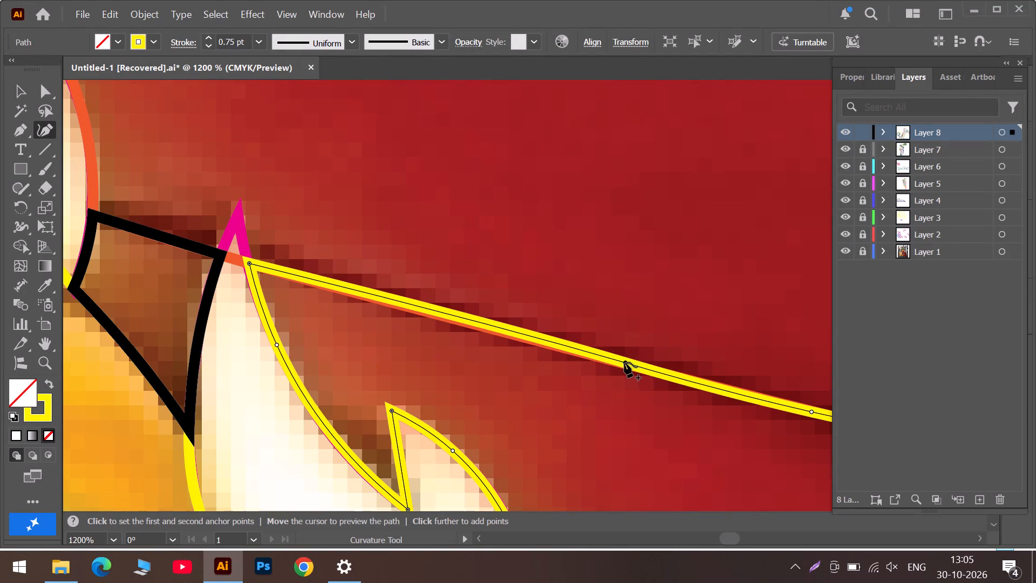
pyautogui.moveTo(624, 362); pyautogui.dragTo(595, 355)
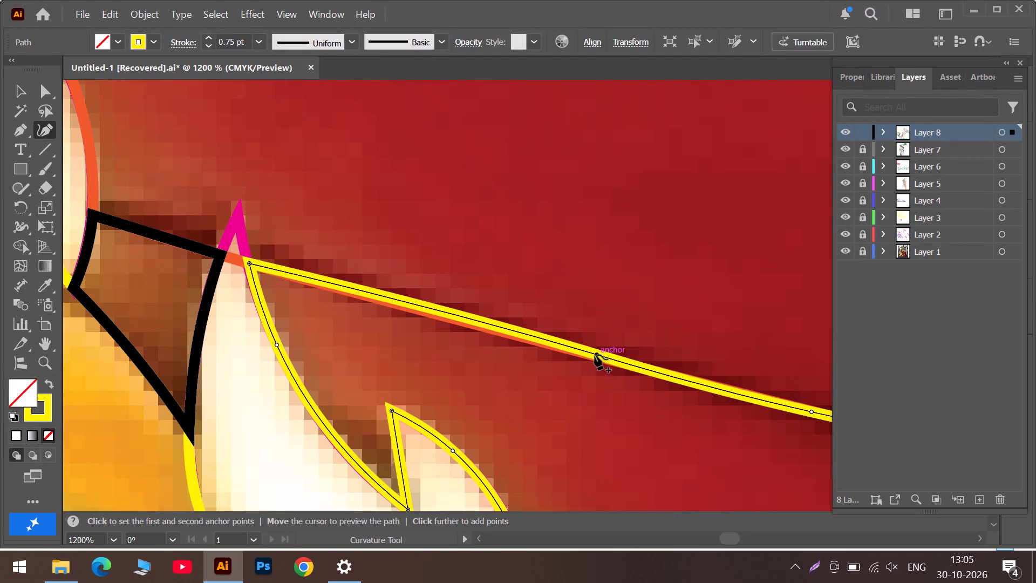
pyautogui.moveTo(595, 355); pyautogui.dragTo(589, 355)
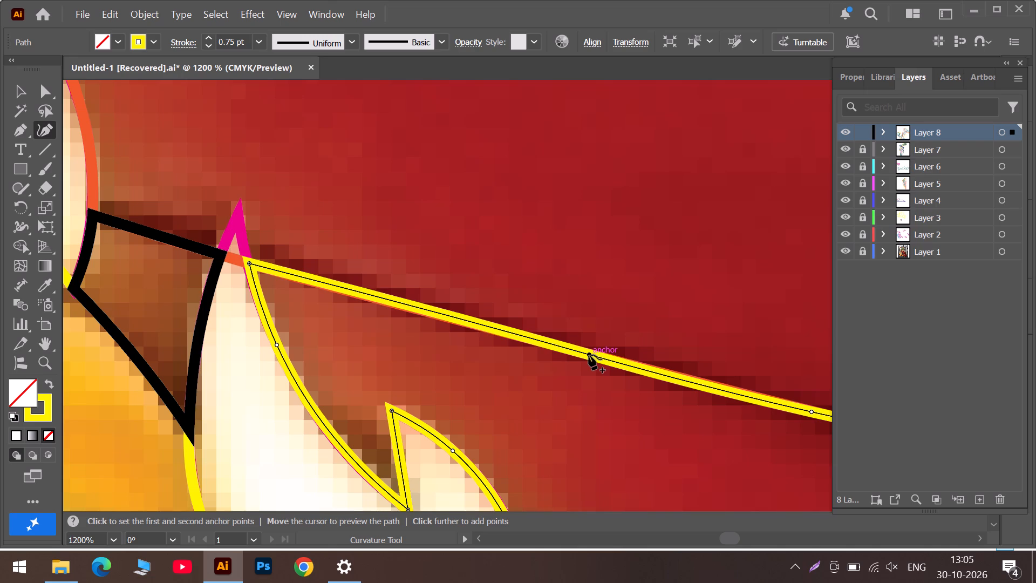
pyautogui.click(702, 385)
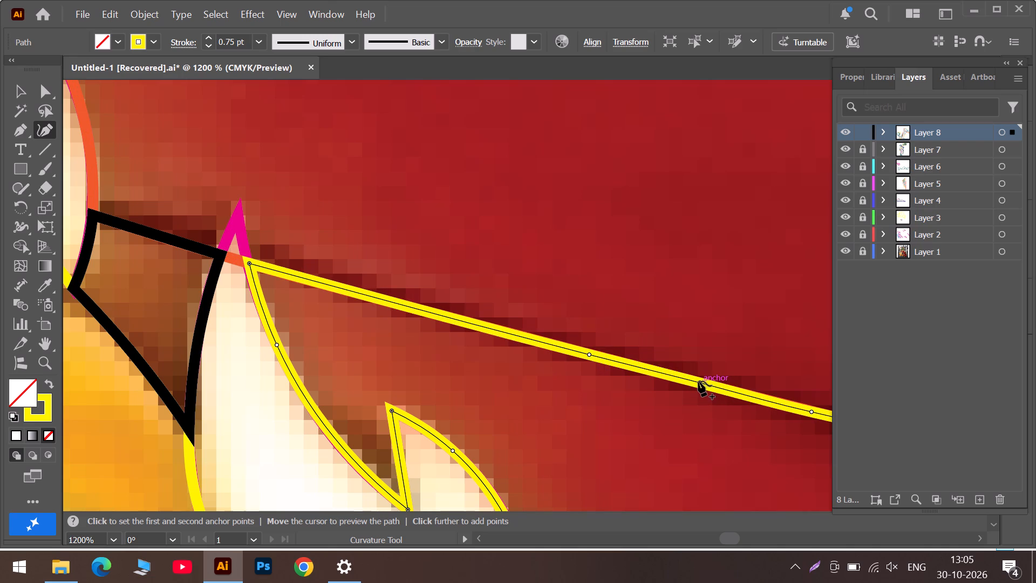
# Draw a small closed crescent-shaped yellow outline around the dark patch just below the scooter body outline's upper corner by the front fork.
pyautogui.scroll(-6, 508, 419)
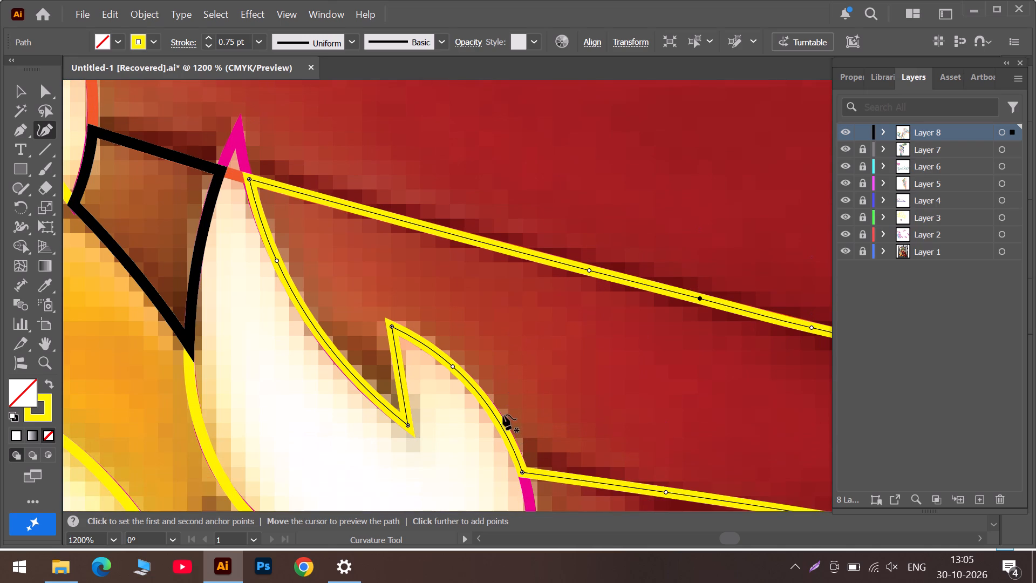
pyautogui.keyDown('alt'); pyautogui.scroll(-5, 501, 411); pyautogui.keyUp('alt')
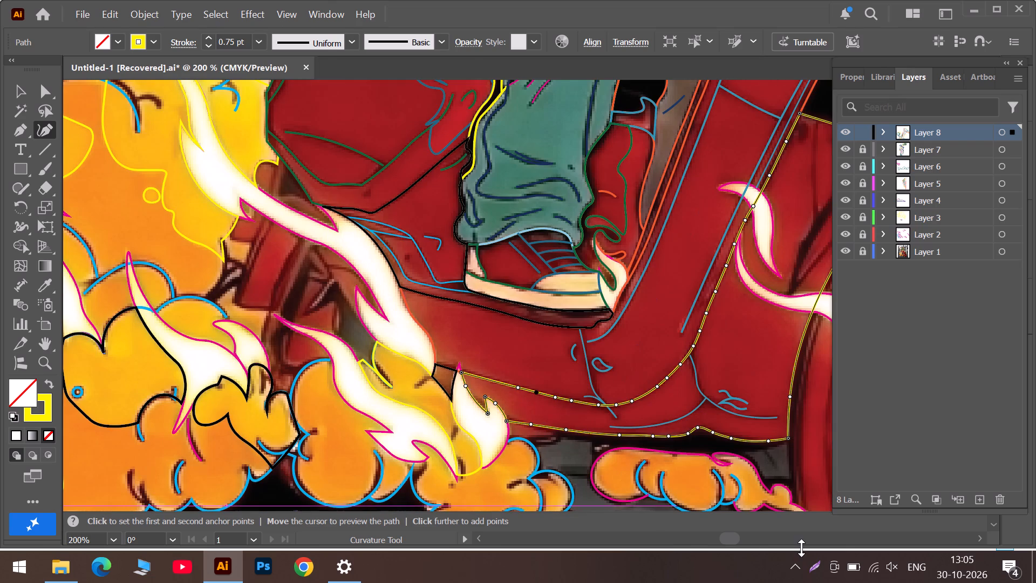
pyautogui.click(755, 541)
pyautogui.scroll(2, 345, 414)
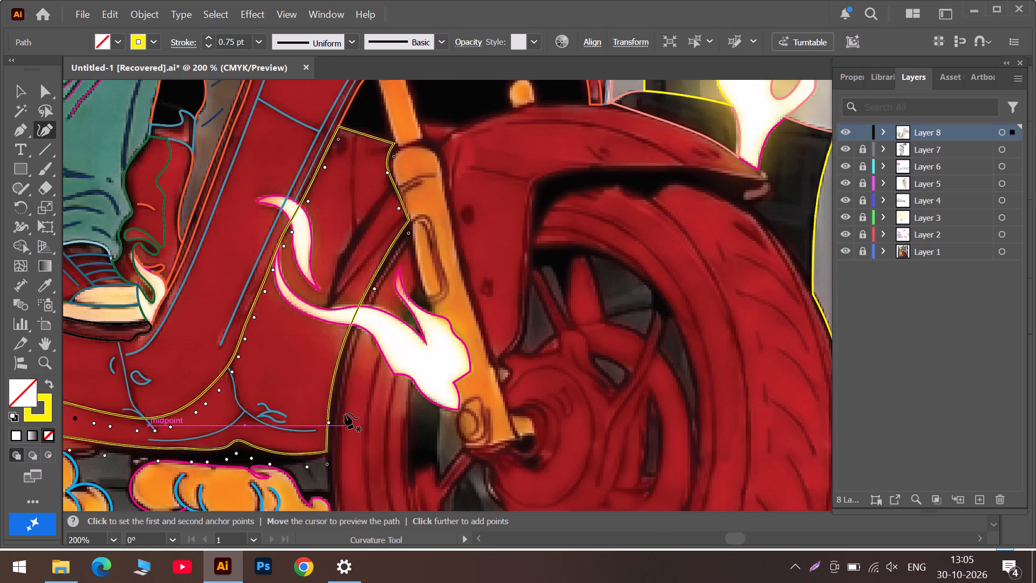
pyautogui.scroll(8, 345, 413)
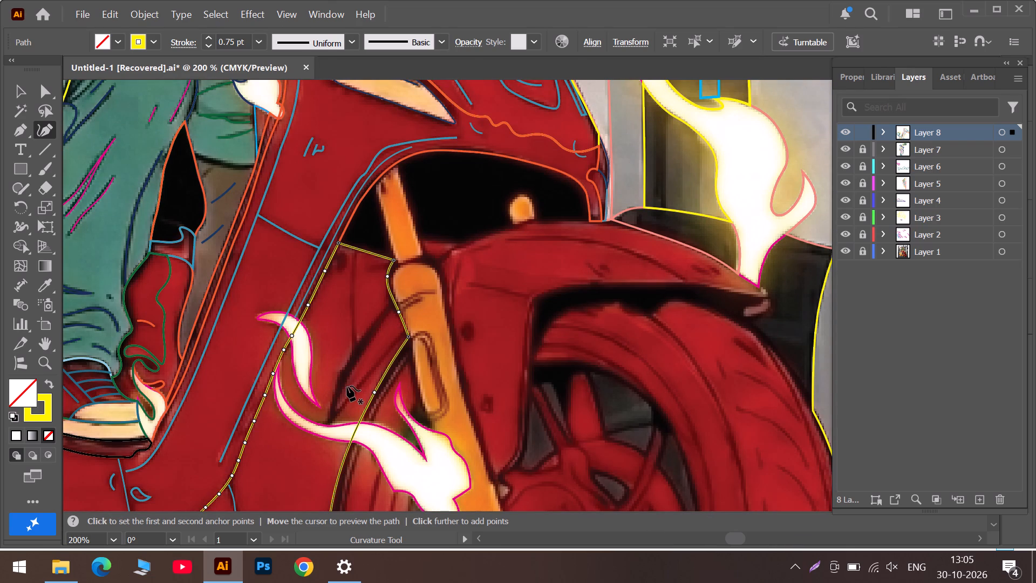
pyautogui.keyDown('alt'); pyautogui.scroll(4, 347, 386); pyautogui.keyUp('alt')
pyautogui.scroll(7, 340, 377)
pyautogui.scroll(6, 285, 300)
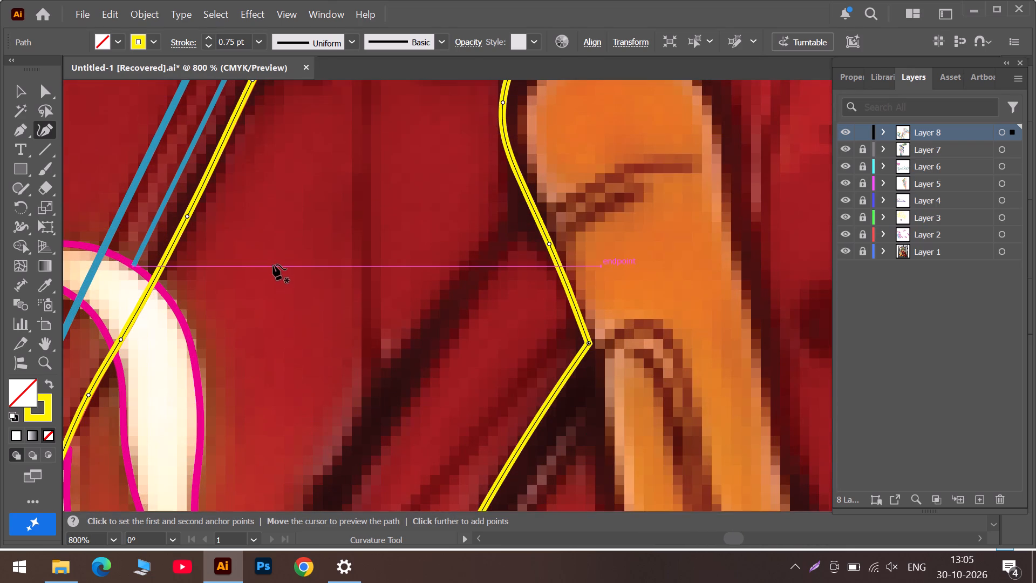
pyautogui.keyDown('alt'); pyautogui.scroll(-2, 273, 265); pyautogui.keyUp('alt')
pyautogui.scroll(2, 267, 270)
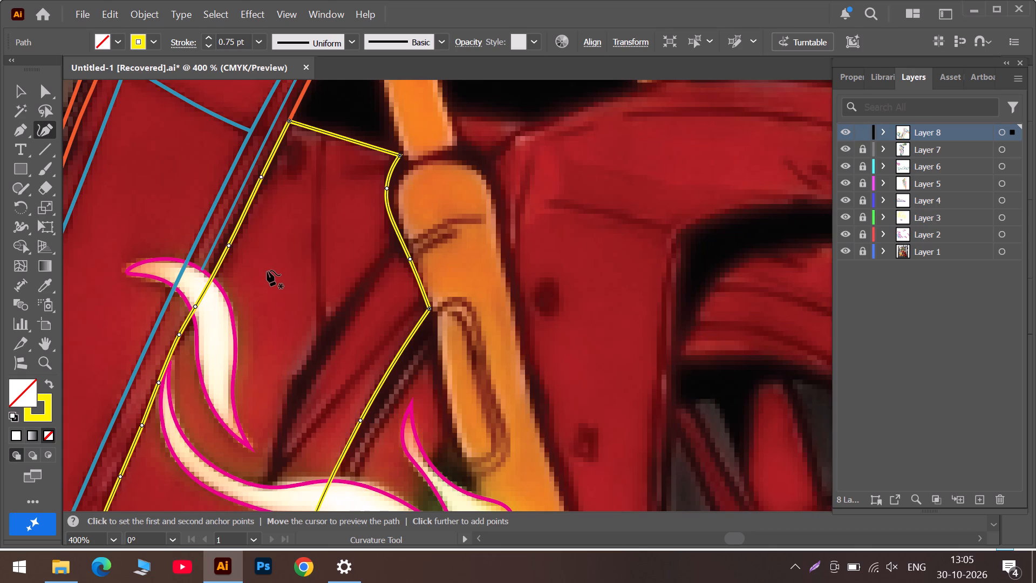
pyautogui.scroll(9, 267, 270)
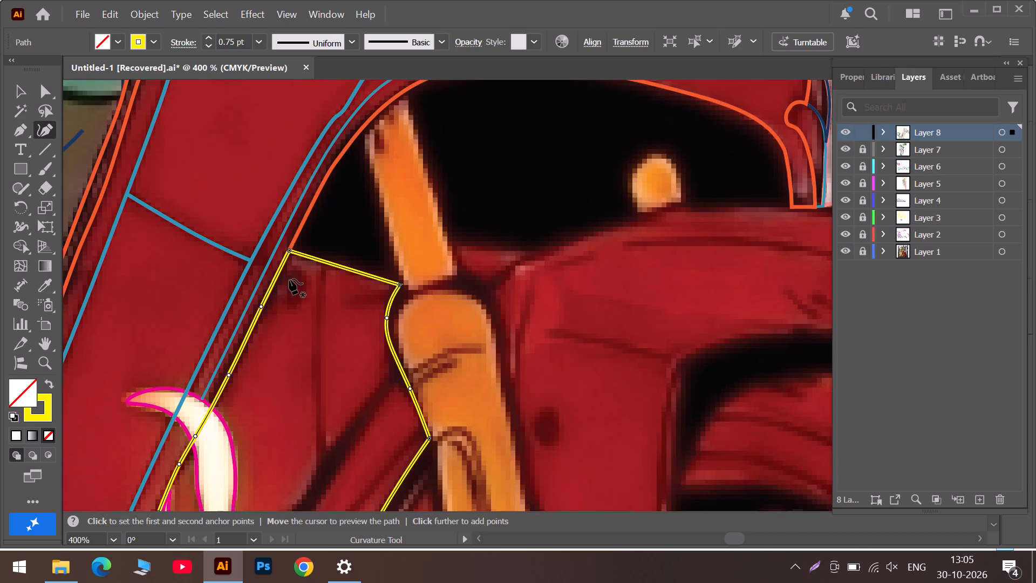
pyautogui.scroll(3, 289, 279)
pyautogui.click(271, 308)
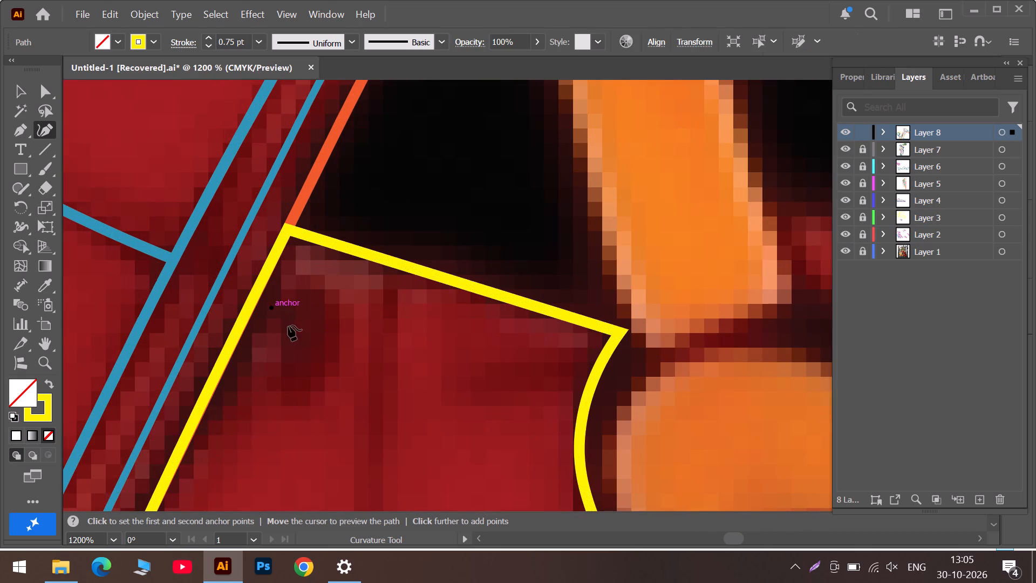
pyautogui.click(282, 333)
pyautogui.click(284, 391)
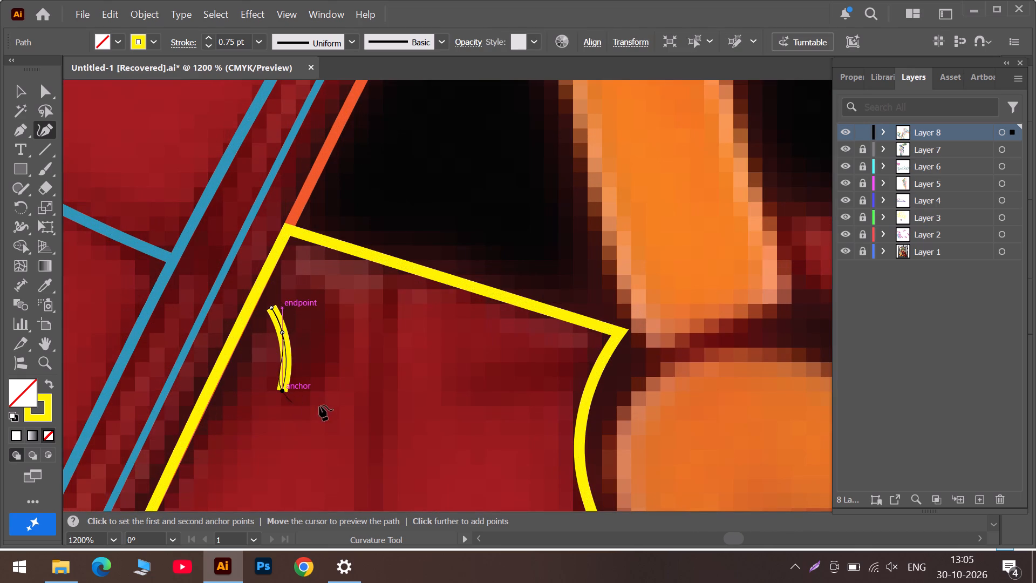
pyautogui.click(324, 371)
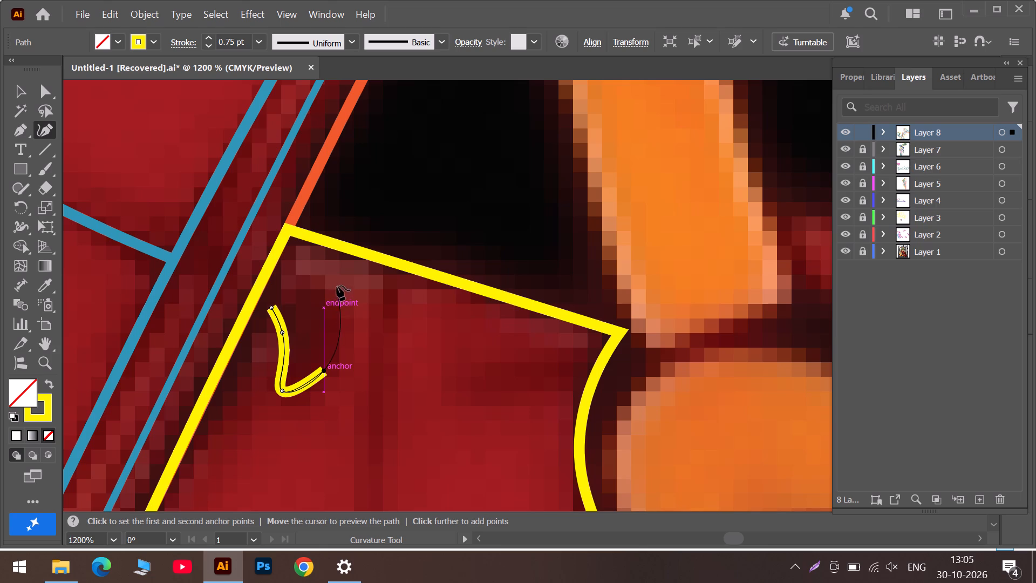
pyautogui.click(330, 282)
pyautogui.click(289, 287)
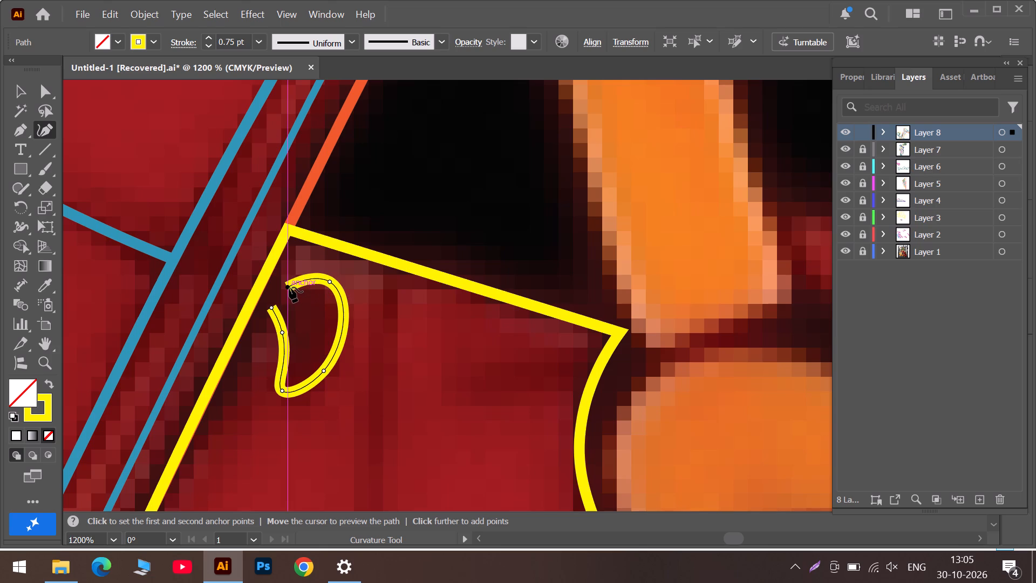
pyautogui.click(274, 285)
pyautogui.doubleClick(274, 285)
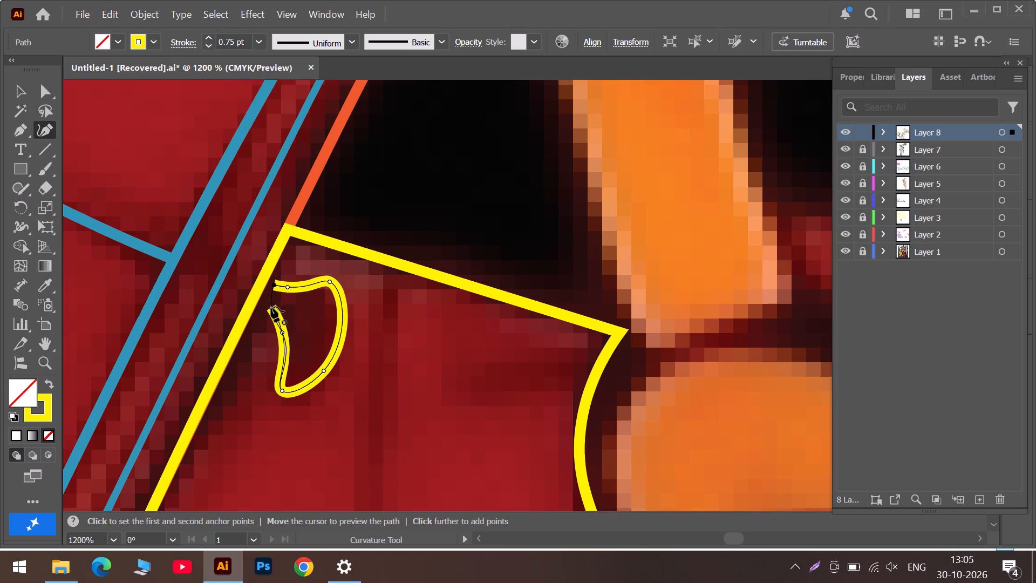
pyautogui.click(271, 307)
pyautogui.doubleClick(271, 307)
# Move the small crescent's two corner anchors onto the body outline's yellow edge and pull its upper curve slightly inward.
pyautogui.moveTo(271, 307); pyautogui.dragTo(263, 306)
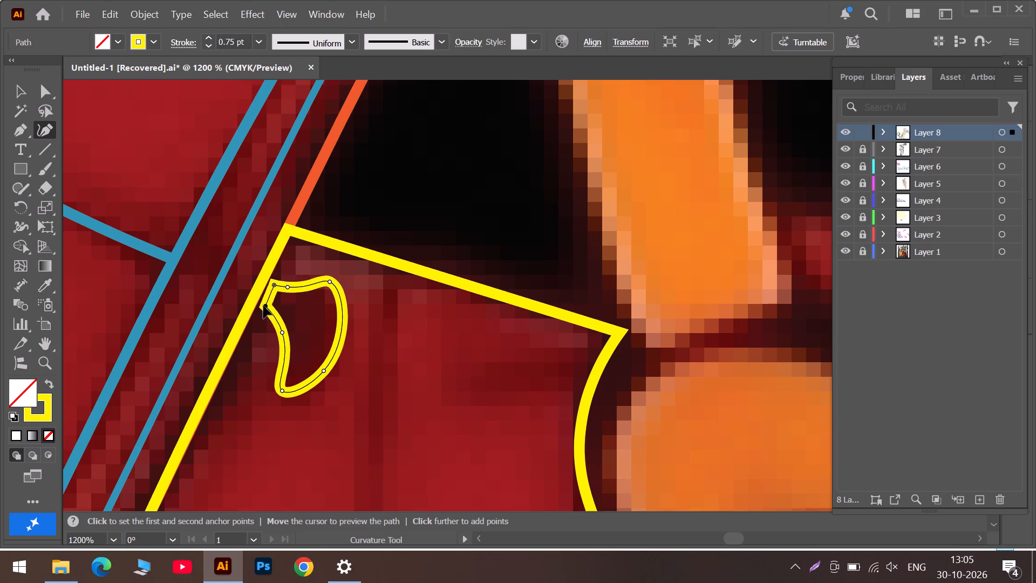
pyautogui.moveTo(263, 306); pyautogui.dragTo(253, 303)
pyautogui.moveTo(274, 285); pyautogui.dragTo(267, 282)
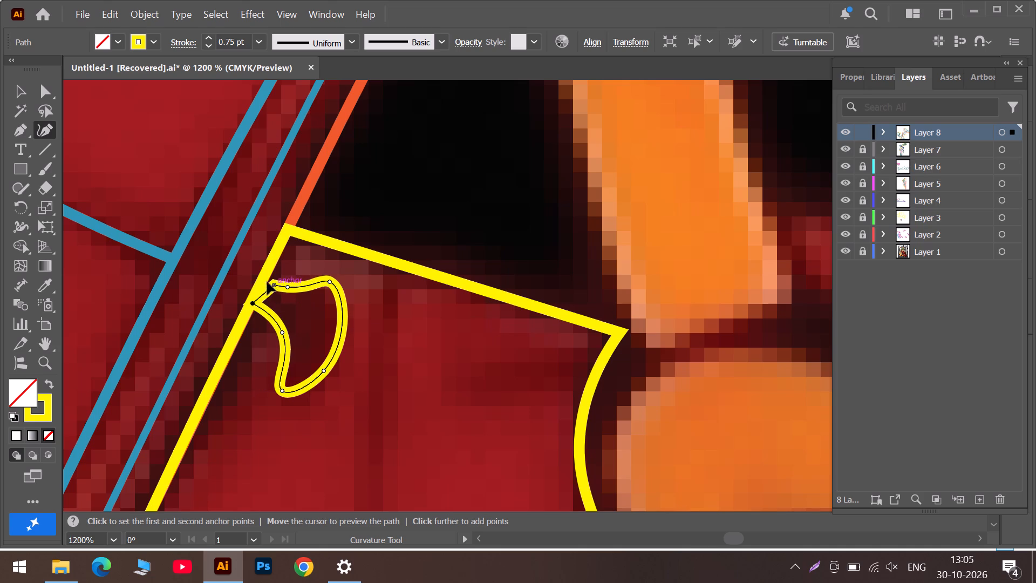
pyautogui.moveTo(267, 282); pyautogui.dragTo(261, 279)
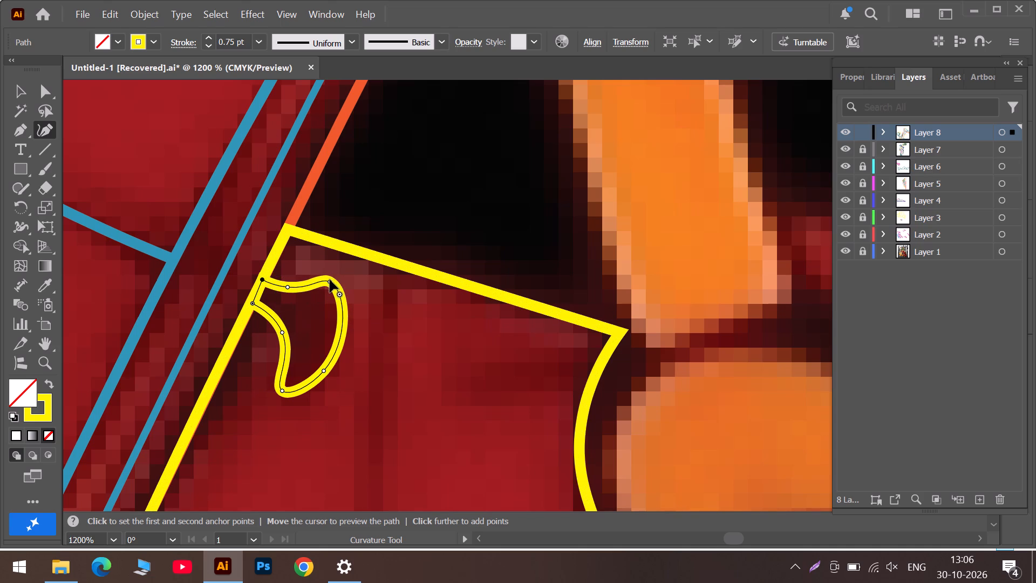
pyautogui.moveTo(330, 280); pyautogui.dragTo(322, 286)
pyautogui.scroll(-6, 427, 326)
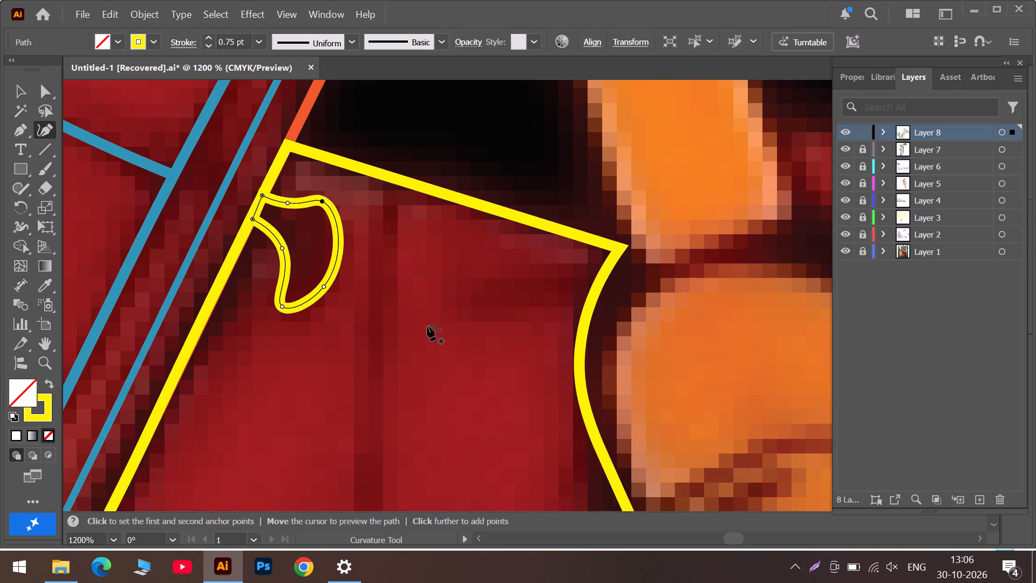
pyautogui.keyDown('alt'); pyautogui.click(426, 326); pyautogui.keyUp('alt')
# Examine the scooter body around the front fork and the arch above it for details still untraced.
pyautogui.keyDown('alt'); pyautogui.scroll(-3, 426, 326); pyautogui.keyUp('alt')
pyautogui.scroll(-8, 426, 326)
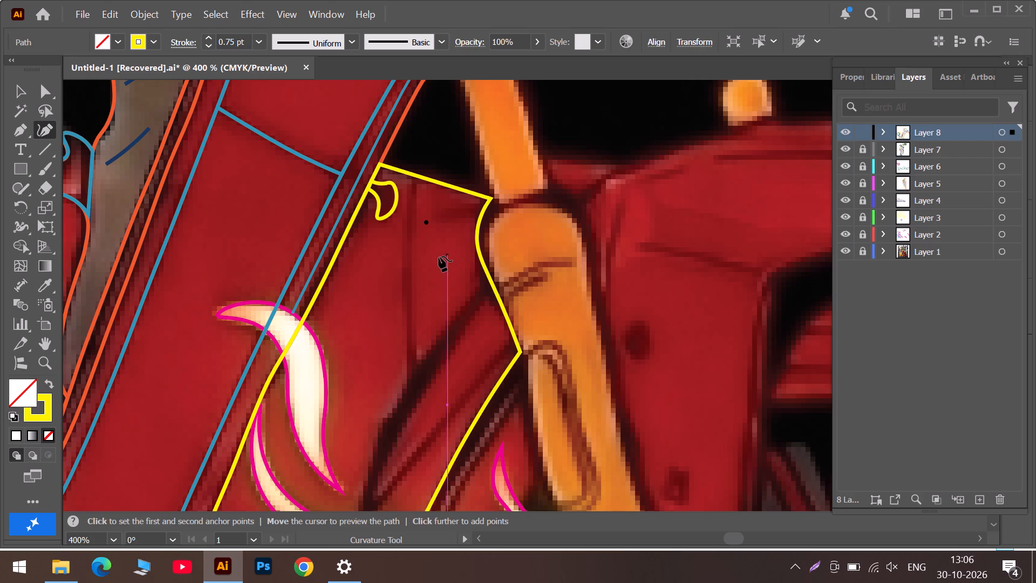
pyautogui.scroll(4, 439, 256)
pyautogui.scroll(-6, 438, 257)
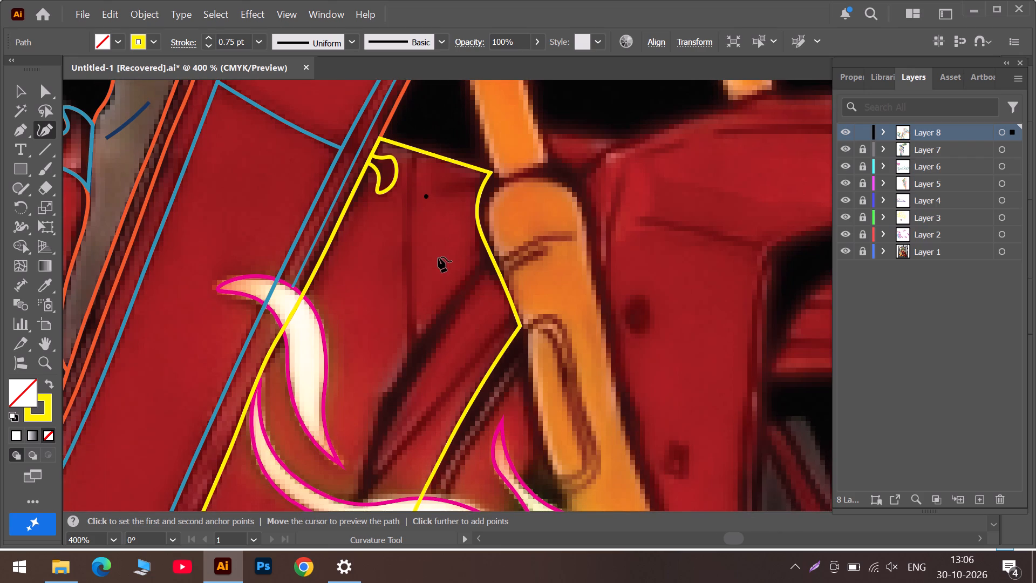
pyautogui.scroll(5, 424, 284)
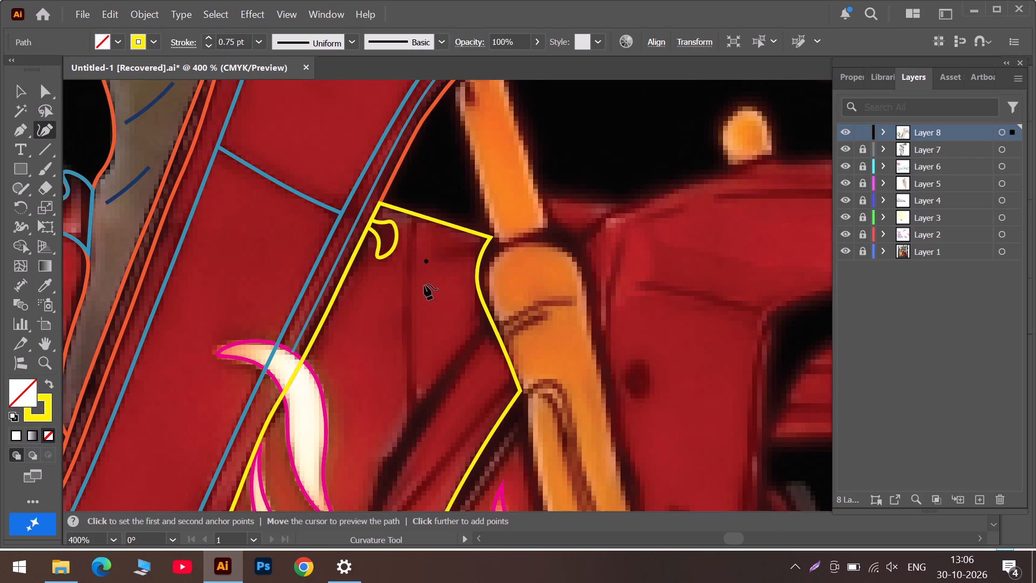
pyautogui.scroll(10, 424, 284)
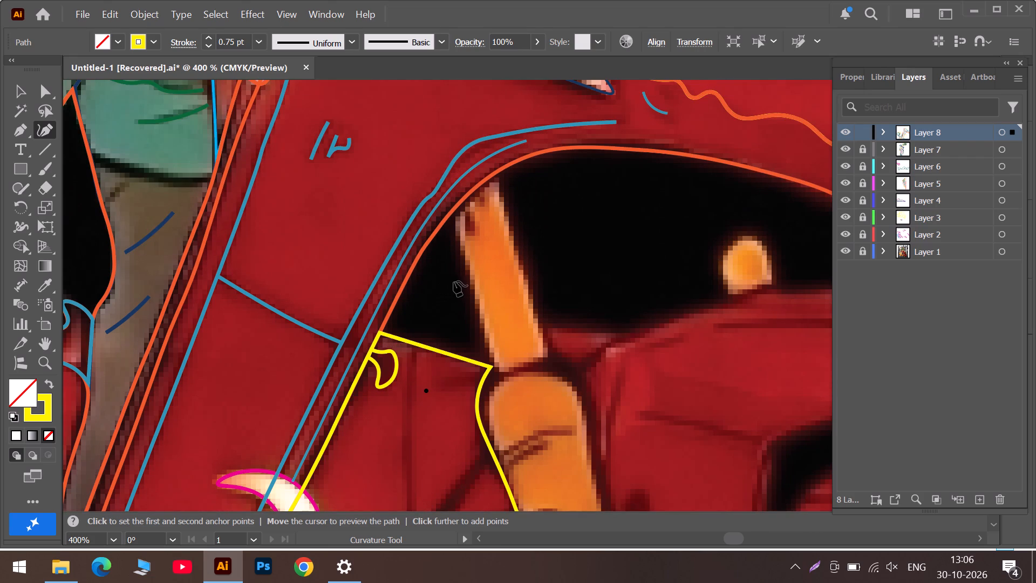
pyautogui.scroll(-17, 476, 285)
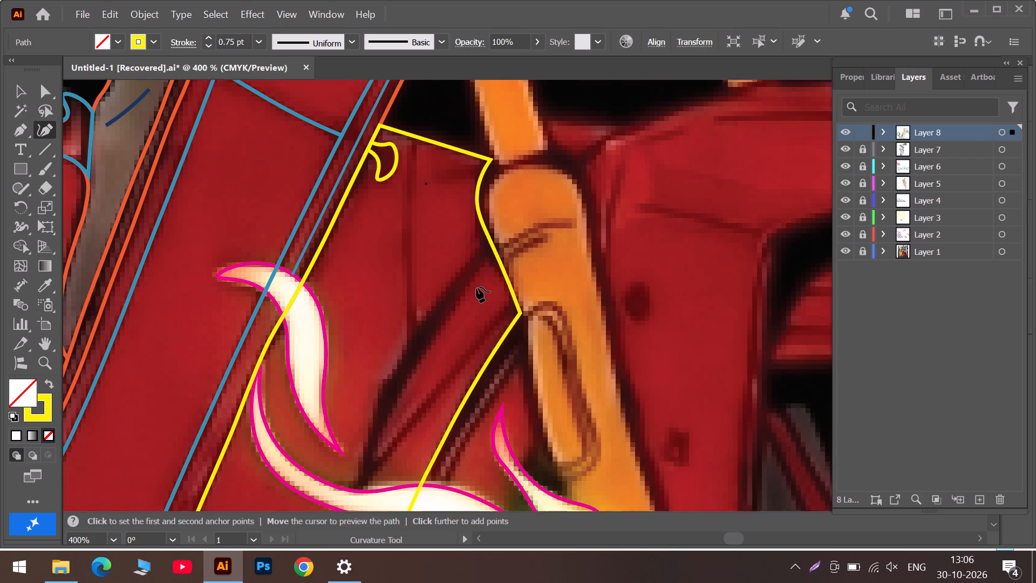
pyautogui.scroll(-7, 476, 287)
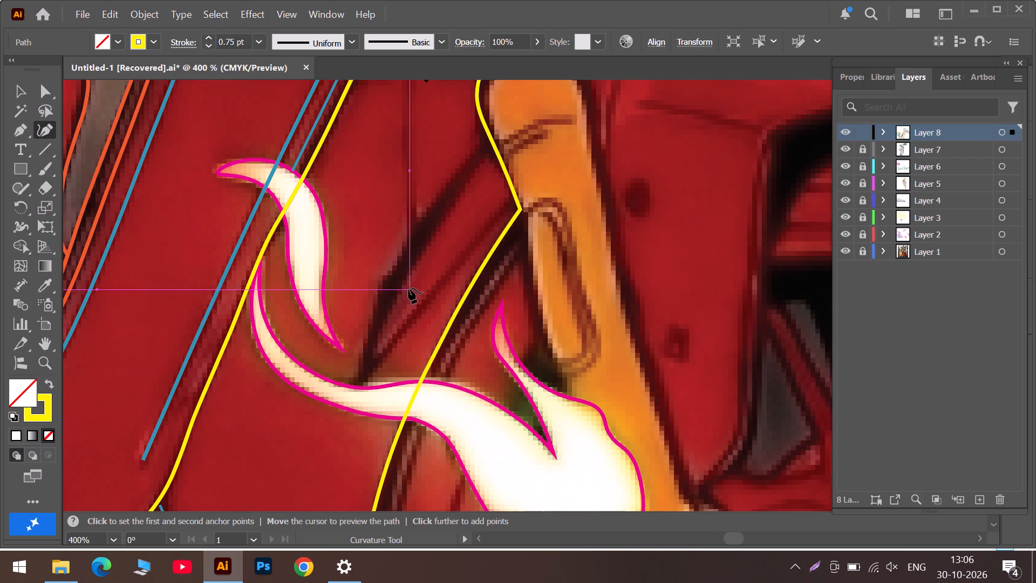
pyautogui.keyDown('alt'); pyautogui.scroll(-5, 408, 288); pyautogui.keyUp('alt')
pyautogui.scroll(-6, 418, 334)
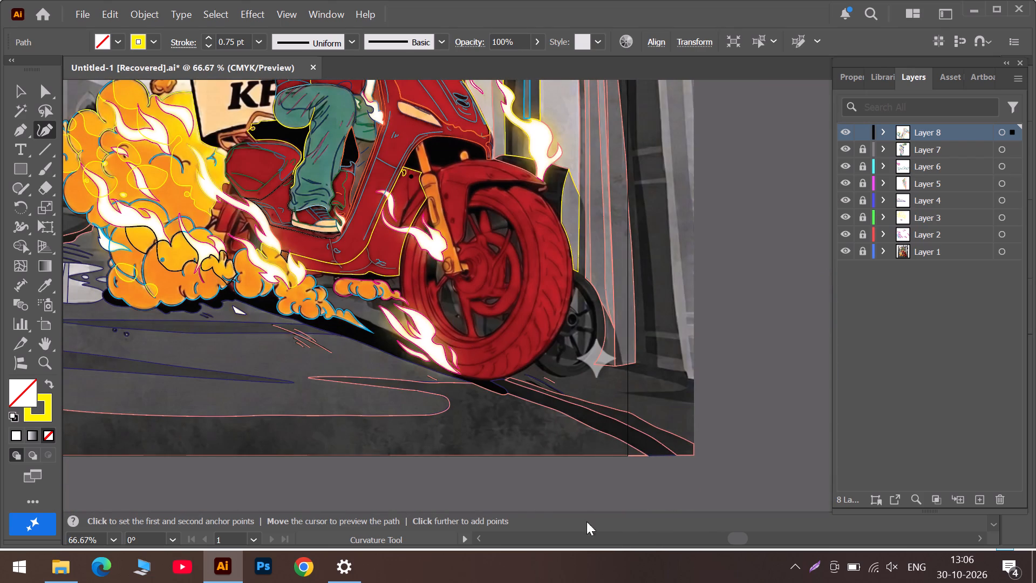
# Review the tracing across the fire cloud, chicken bucket and background buildings at the rear of the scooter.
pyautogui.click(710, 538)
pyautogui.scroll(3, 553, 349)
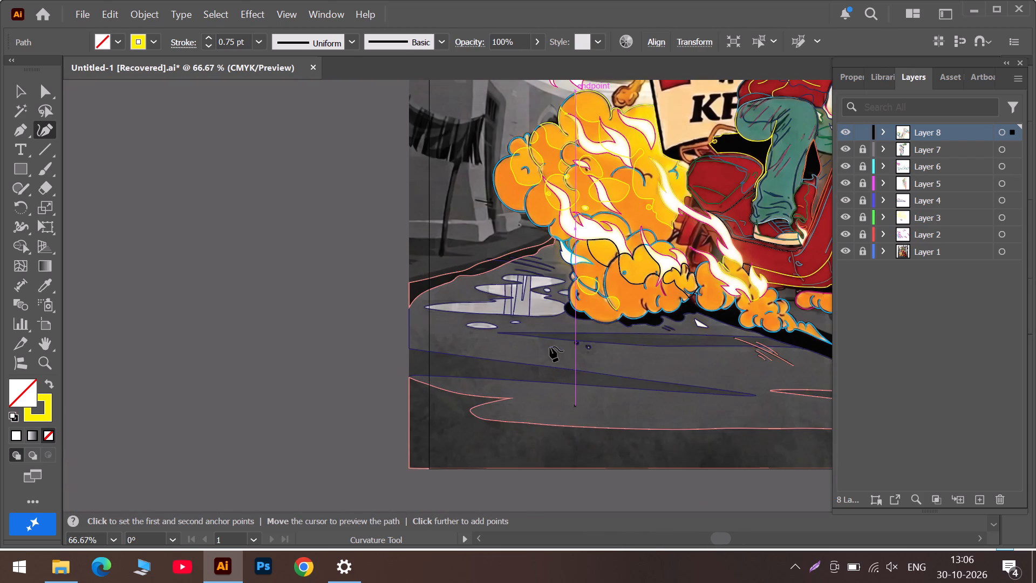
pyautogui.scroll(10, 550, 347)
pyautogui.scroll(5, 430, 309)
pyautogui.scroll(6, 502, 326)
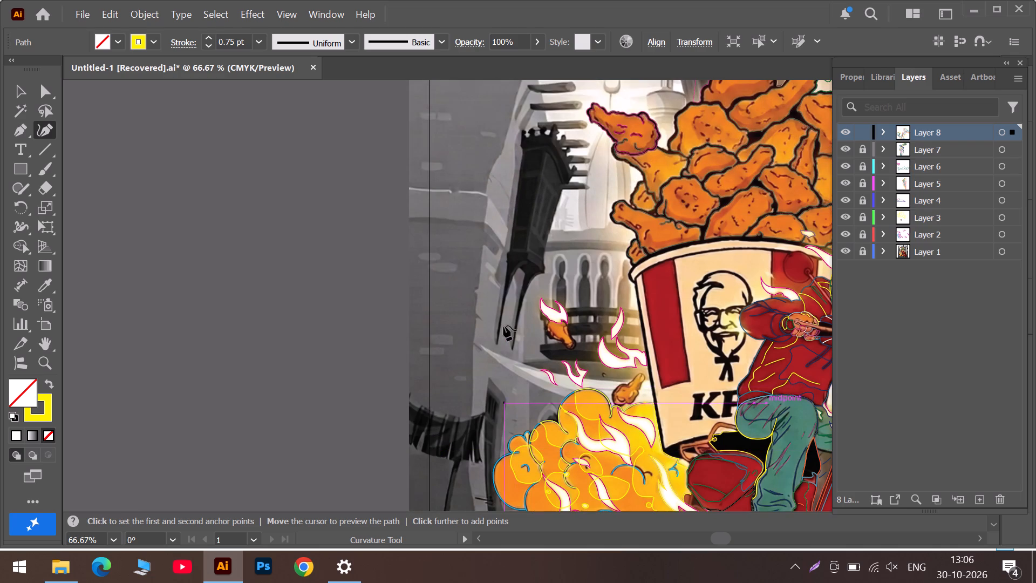
pyautogui.scroll(13, 509, 324)
pyautogui.scroll(-5, 511, 324)
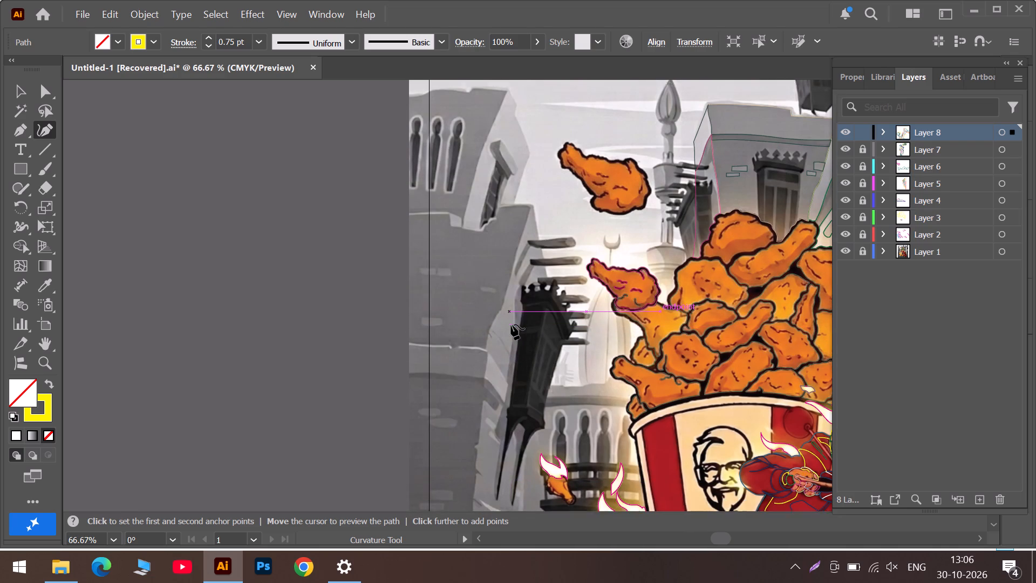
pyautogui.scroll(-6, 511, 324)
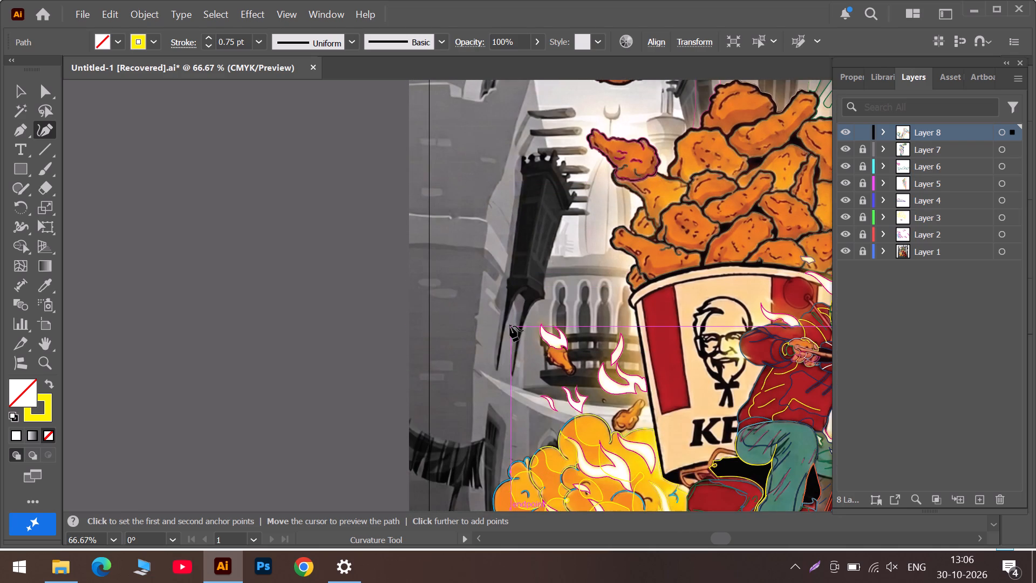
pyautogui.scroll(-6, 510, 326)
pyautogui.scroll(-14, 571, 351)
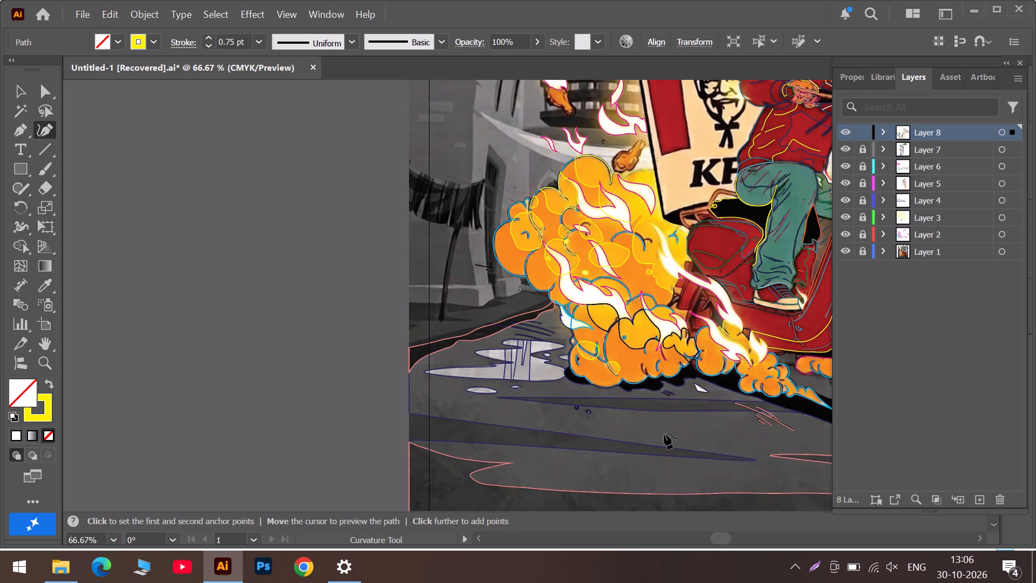
# Inspect the front fork, front wheel and the flames below the wheel for areas still untraced.
pyautogui.click(750, 538)
pyautogui.keyDown('alt'); pyautogui.scroll(4, 422, 371); pyautogui.keyUp('alt')
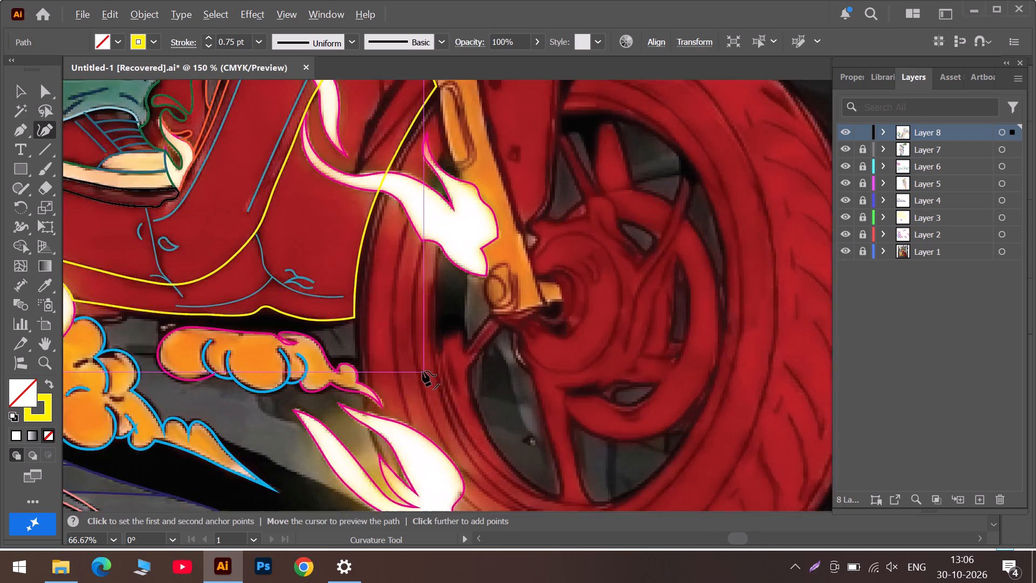
pyautogui.scroll(13, 424, 363)
pyautogui.scroll(2, 473, 285)
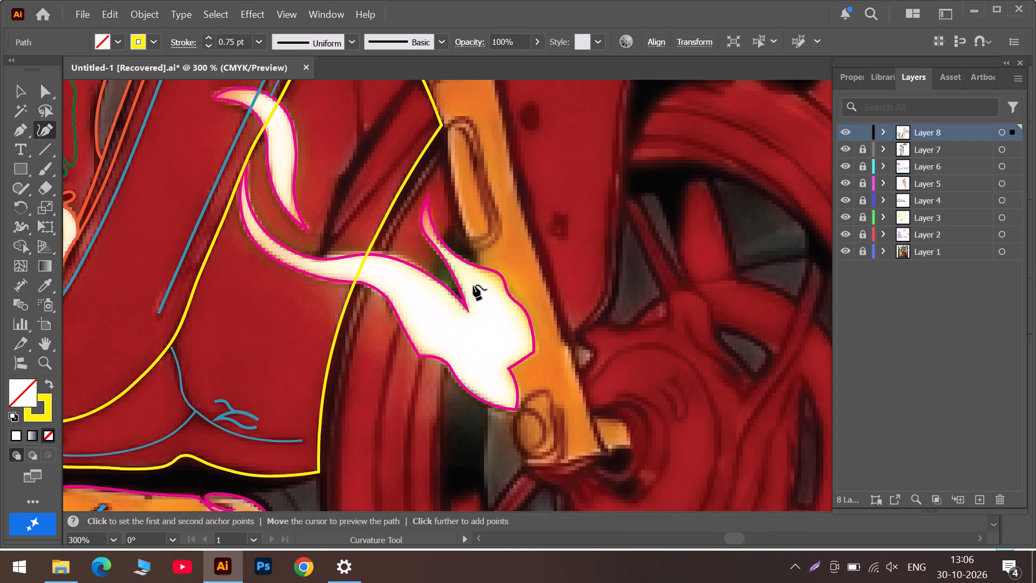
pyautogui.scroll(4, 473, 285)
pyautogui.scroll(-16, 382, 313)
pyautogui.scroll(-20, 380, 313)
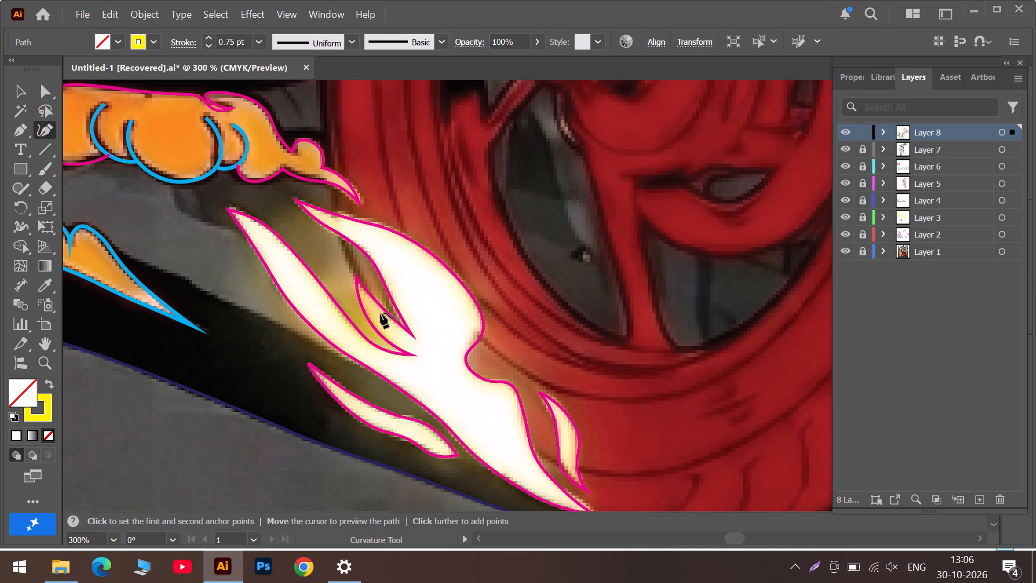
# Examine the front wheel, its tyre and the fork for areas still untraced.
pyautogui.scroll(-7, 380, 313)
pyautogui.click(751, 543)
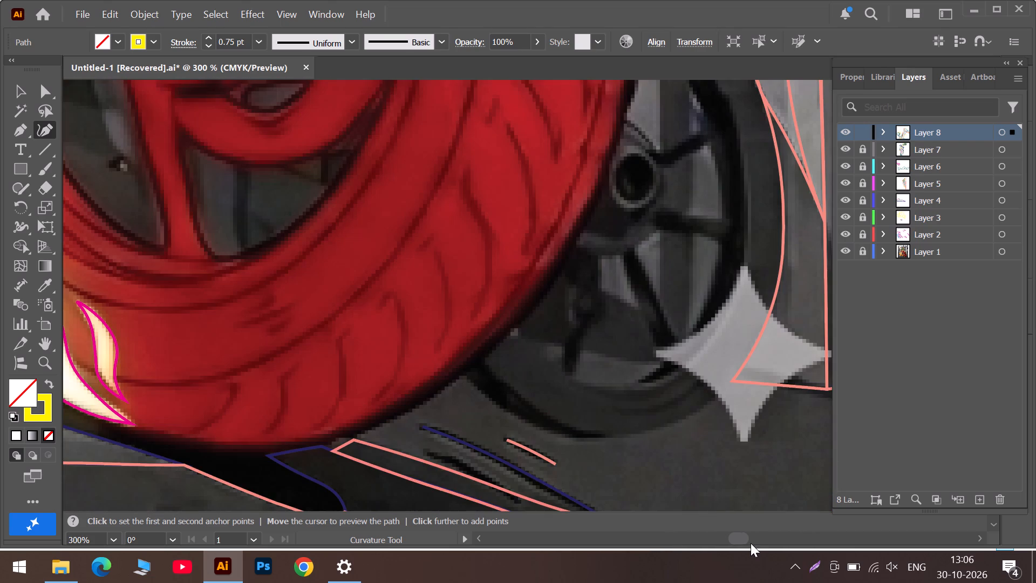
pyautogui.scroll(6, 421, 390)
pyautogui.scroll(7, 394, 343)
pyautogui.scroll(7, 324, 240)
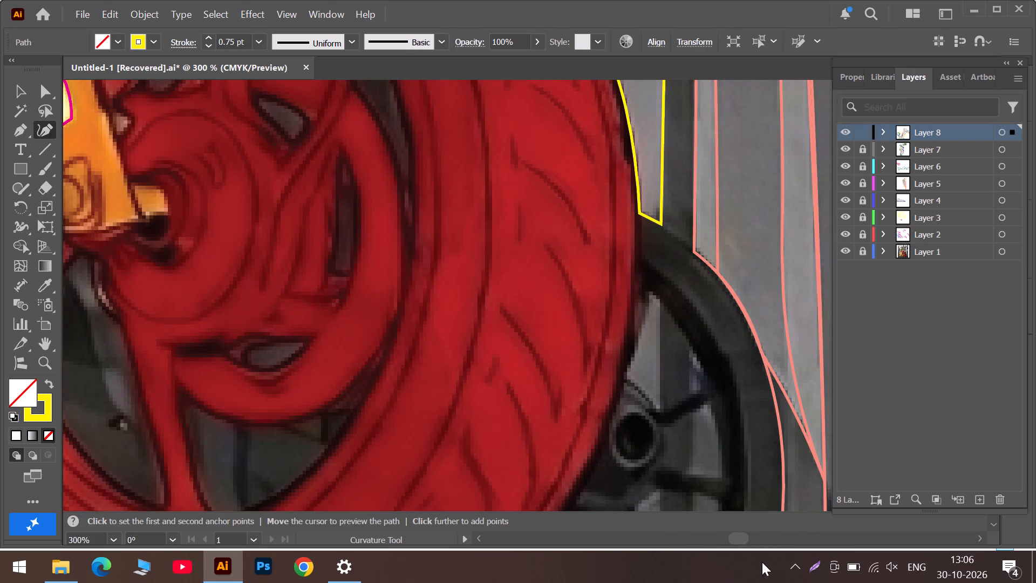
pyautogui.click(713, 534)
pyautogui.scroll(7, 526, 319)
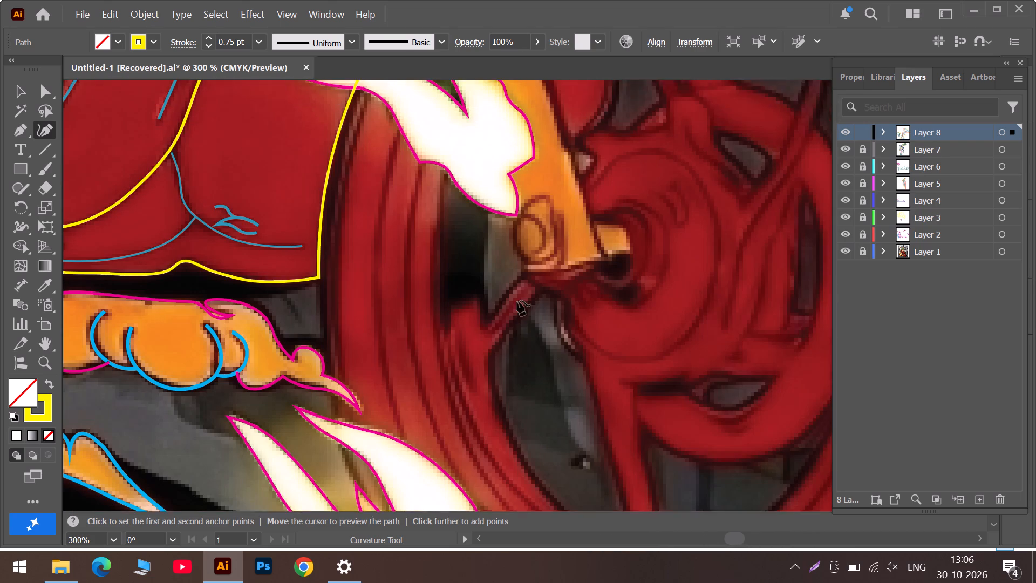
pyautogui.scroll(1, 517, 301)
pyautogui.scroll(20, 391, 196)
pyautogui.scroll(5, 365, 195)
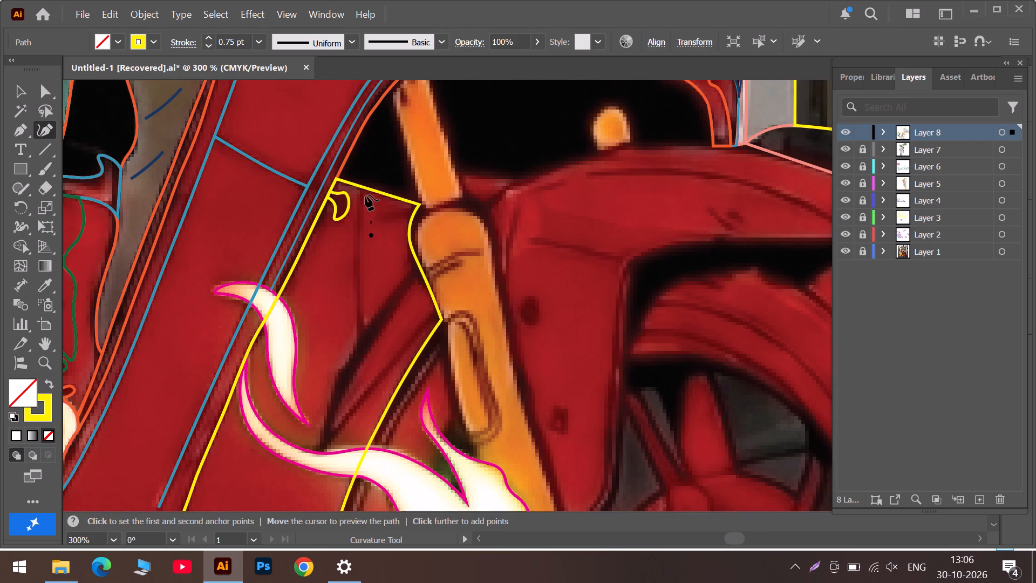
# Trace the thin, near-vertical seam inside the yellow body outline beside the small crescent with the Curvature tool, ending at the dark diagonal line.
pyautogui.keyDown('alt'); pyautogui.scroll(4, 360, 207); pyautogui.keyUp('alt')
pyautogui.click(373, 142)
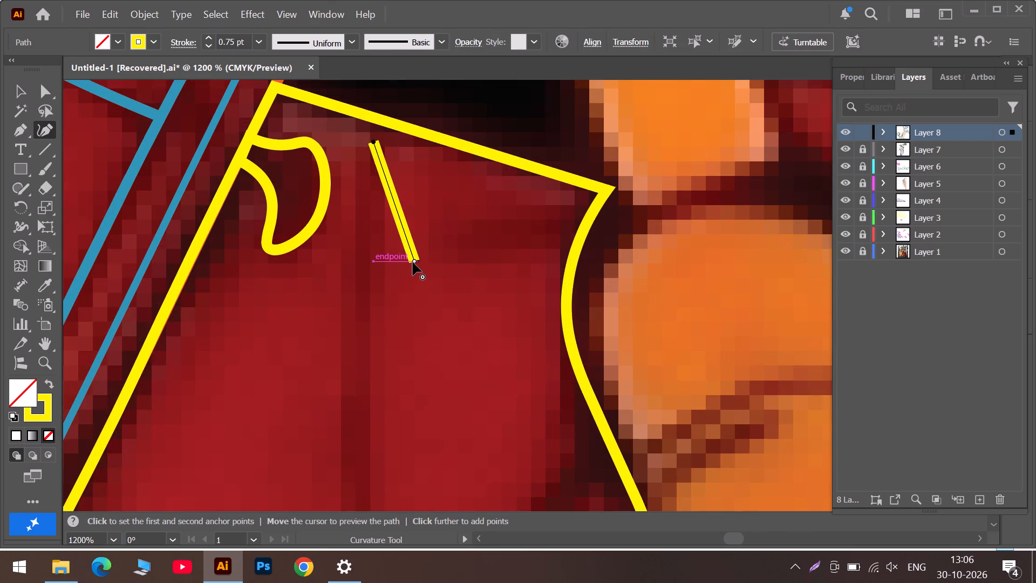
pyautogui.moveTo(413, 261); pyautogui.dragTo(359, 295)
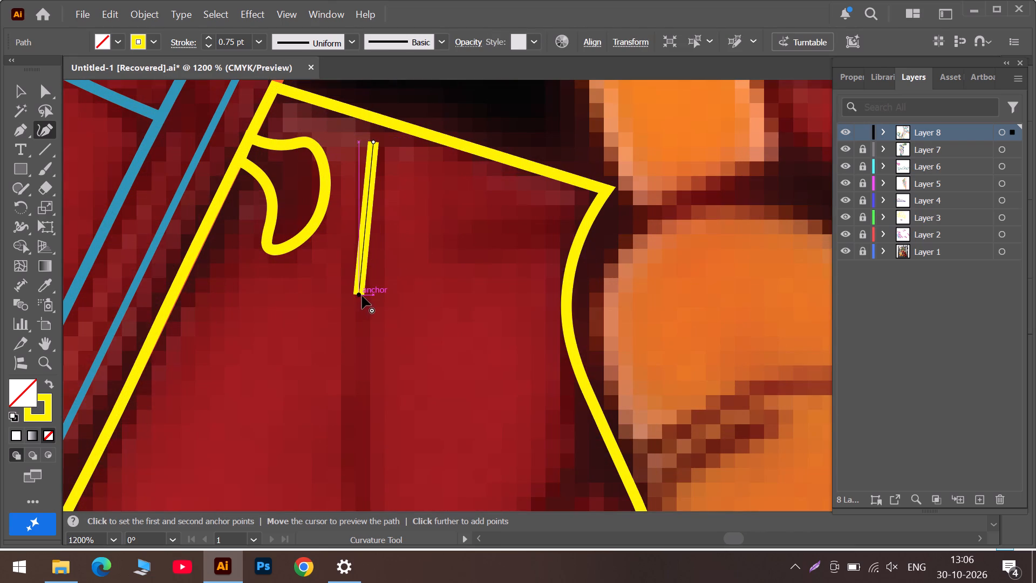
pyautogui.scroll(-7, 362, 296)
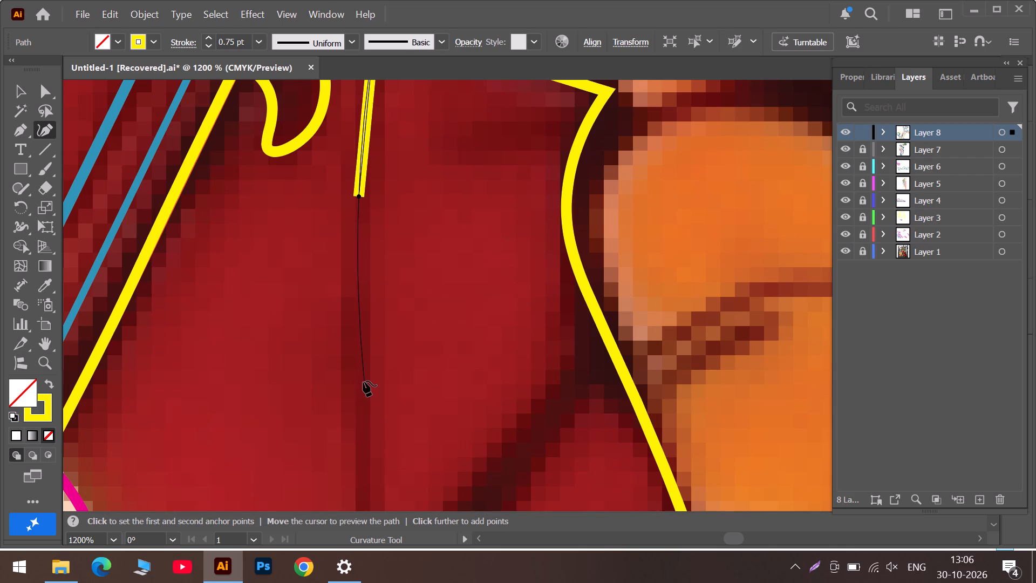
pyautogui.click(363, 381)
pyautogui.scroll(-14, 363, 382)
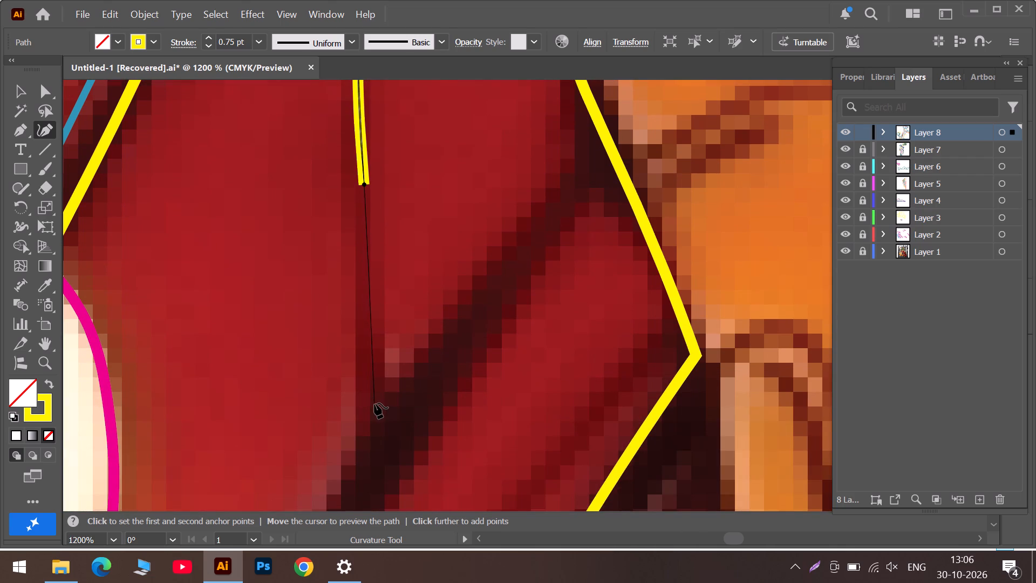
pyautogui.click(374, 403)
pyautogui.click(370, 438)
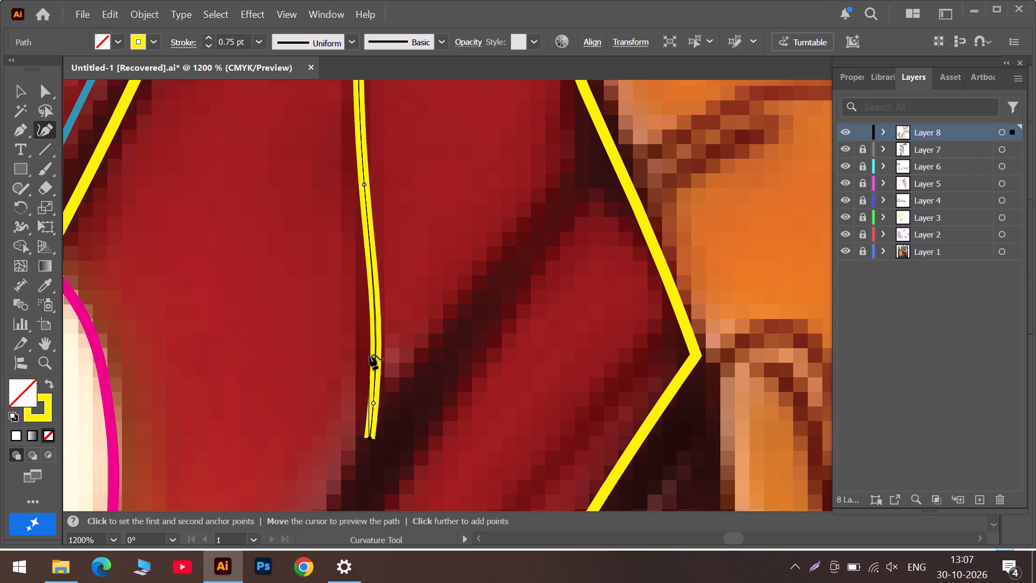
# Move the seam path's upper end onto the body outline's top edge and adjust its lower anchors to follow the dark seam.
pyautogui.scroll(-3, 370, 355)
pyautogui.keyDown('alt'); pyautogui.scroll(-2, 370, 355); pyautogui.keyUp('alt')
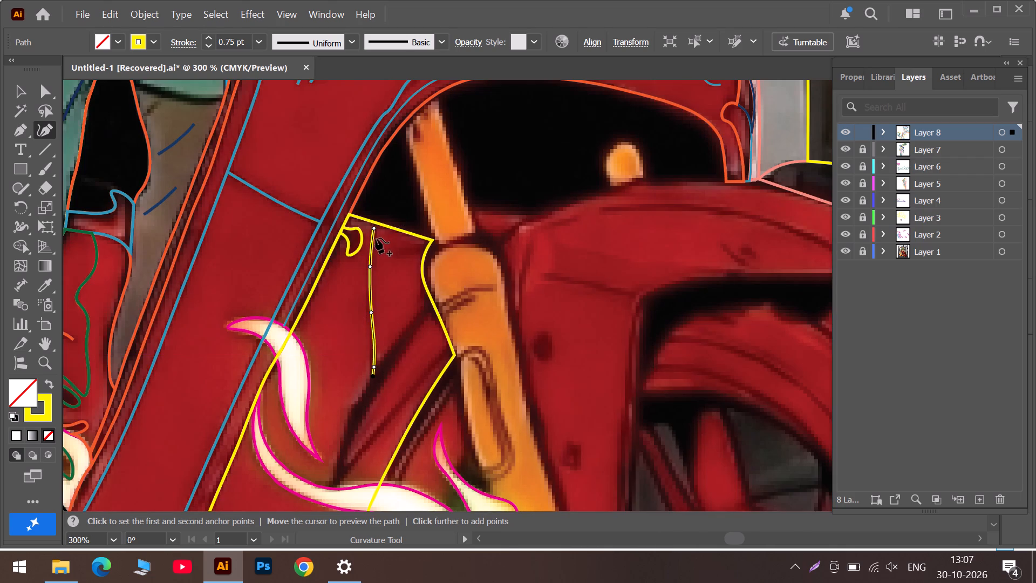
pyautogui.keyDown('alt'); pyautogui.scroll(3, 376, 235); pyautogui.keyUp('alt')
pyautogui.moveTo(373, 216); pyautogui.dragTo(373, 216)
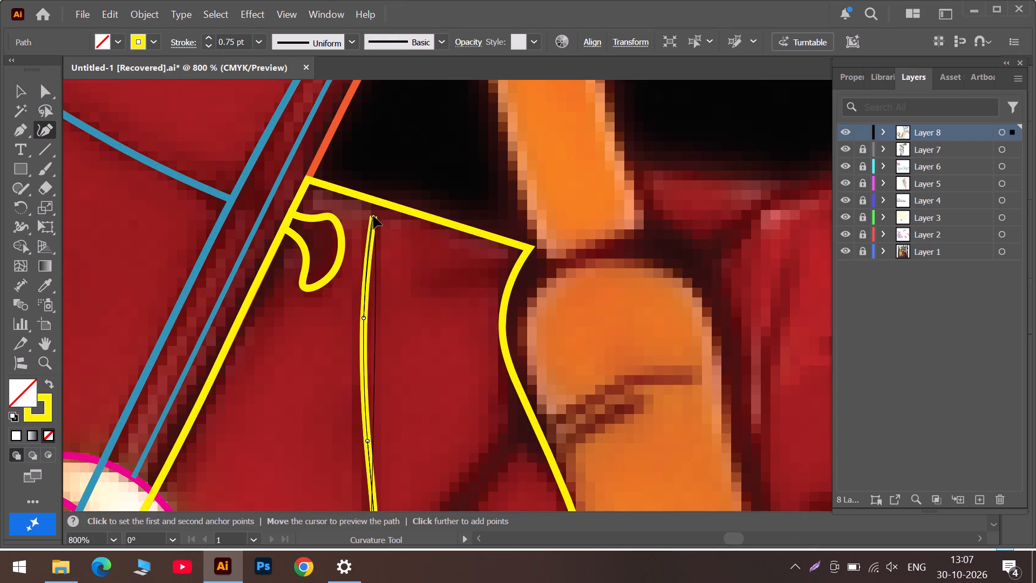
pyautogui.moveTo(373, 216); pyautogui.dragTo(374, 199)
pyautogui.scroll(-7, 360, 362)
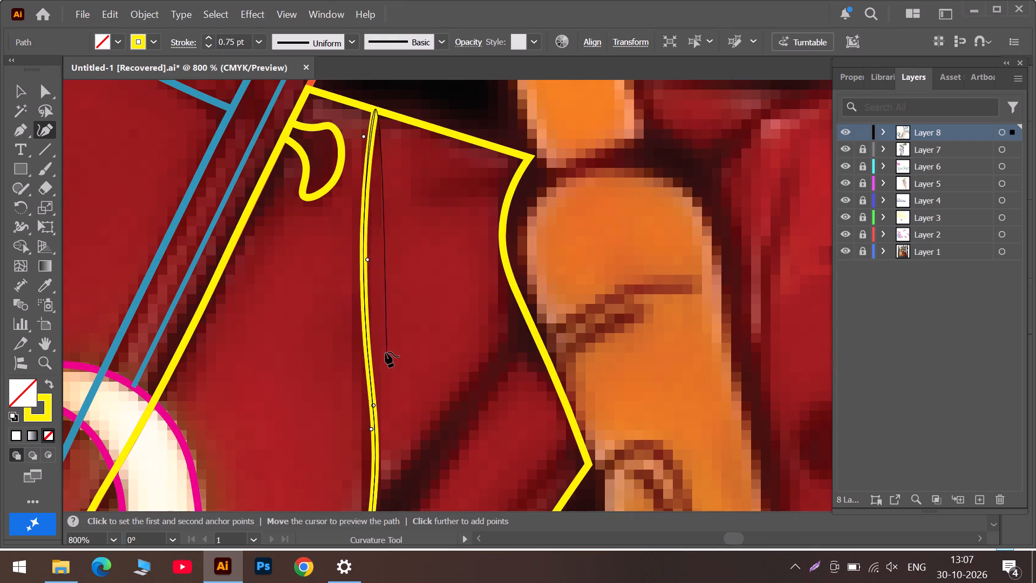
pyautogui.scroll(-7, 396, 476)
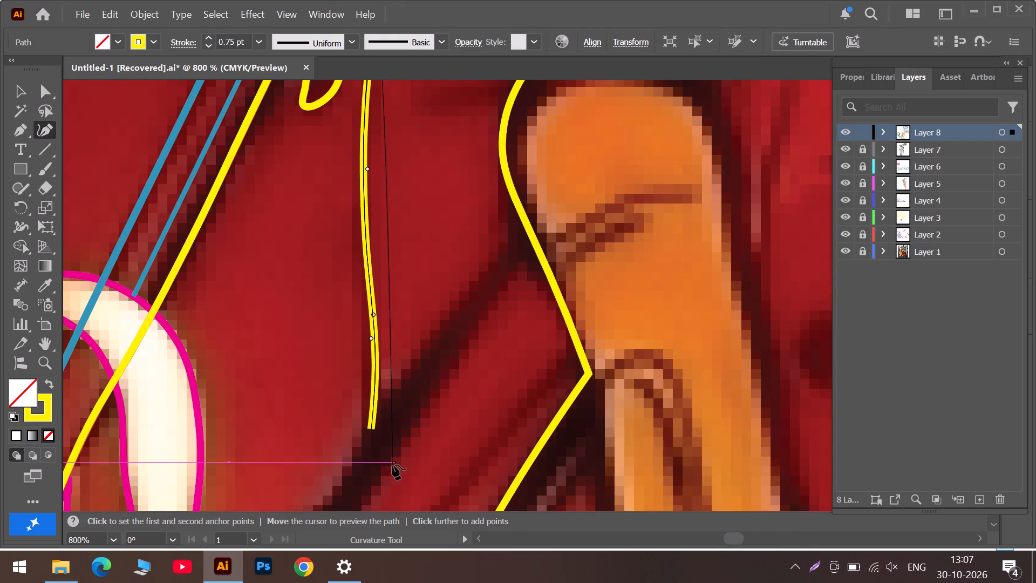
pyautogui.moveTo(371, 428); pyautogui.dragTo(370, 436)
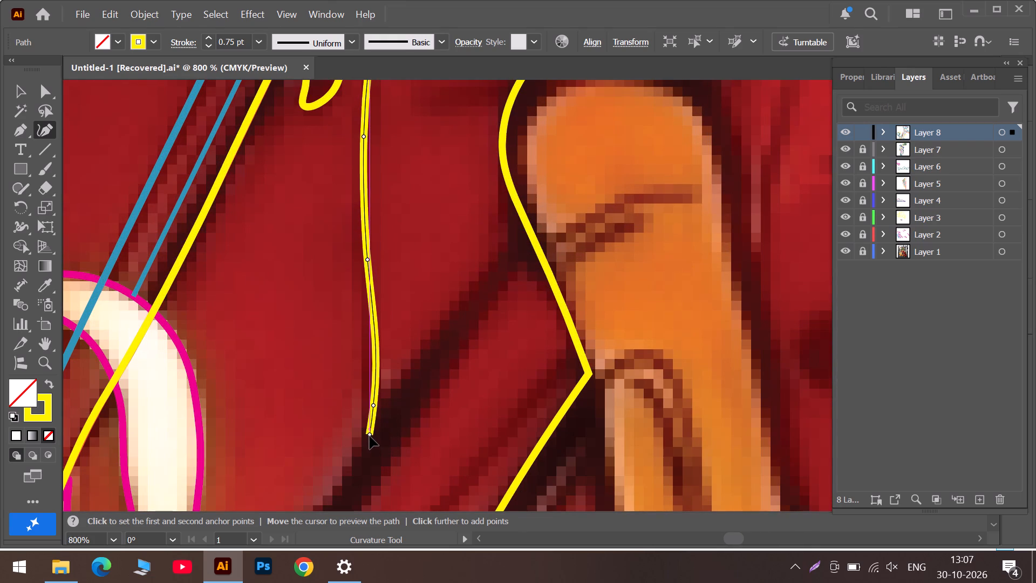
pyautogui.moveTo(370, 436); pyautogui.dragTo(369, 438)
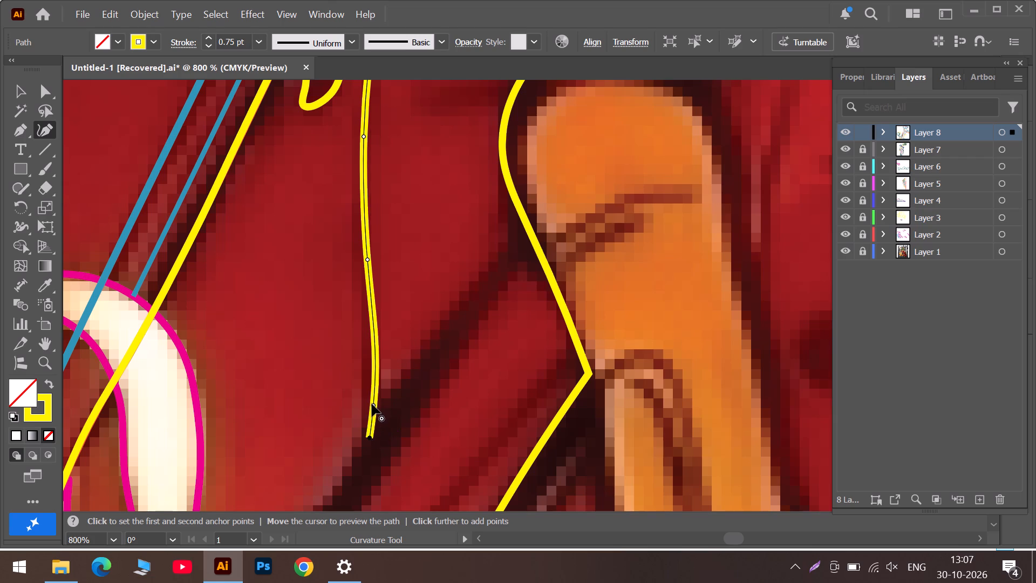
pyautogui.moveTo(372, 404); pyautogui.dragTo(372, 382)
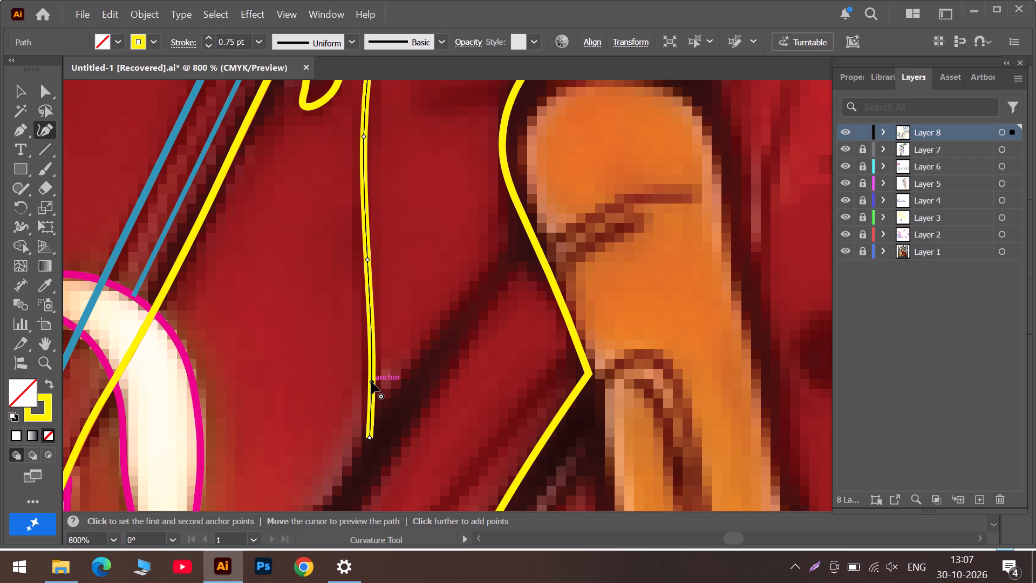
pyautogui.press('Escape')
# Trace the short end and lower edge of the tapering red panel beside the fork, down to a corner point just above the white flame.
pyautogui.click(506, 246)
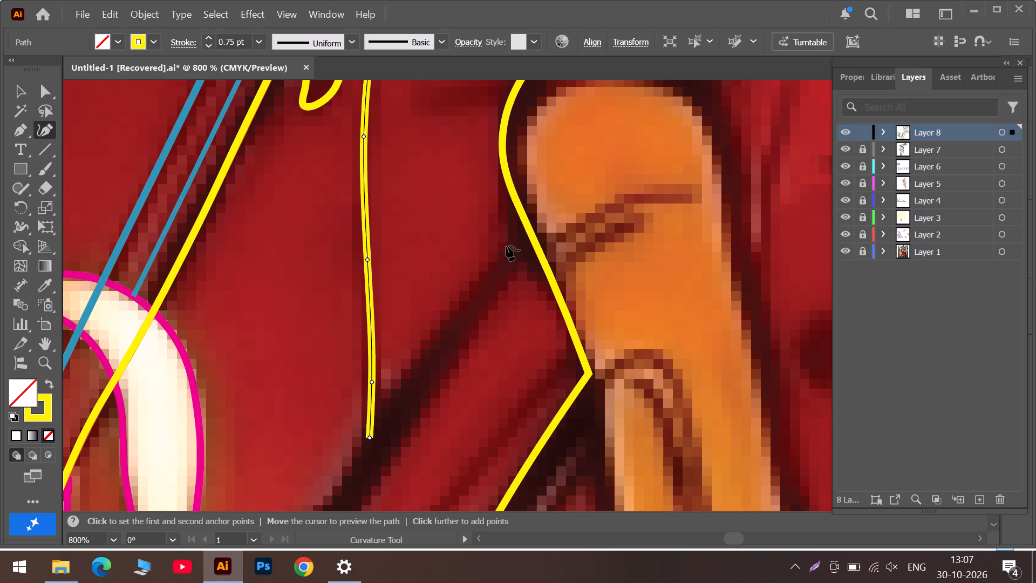
pyautogui.scroll(-8, 435, 350)
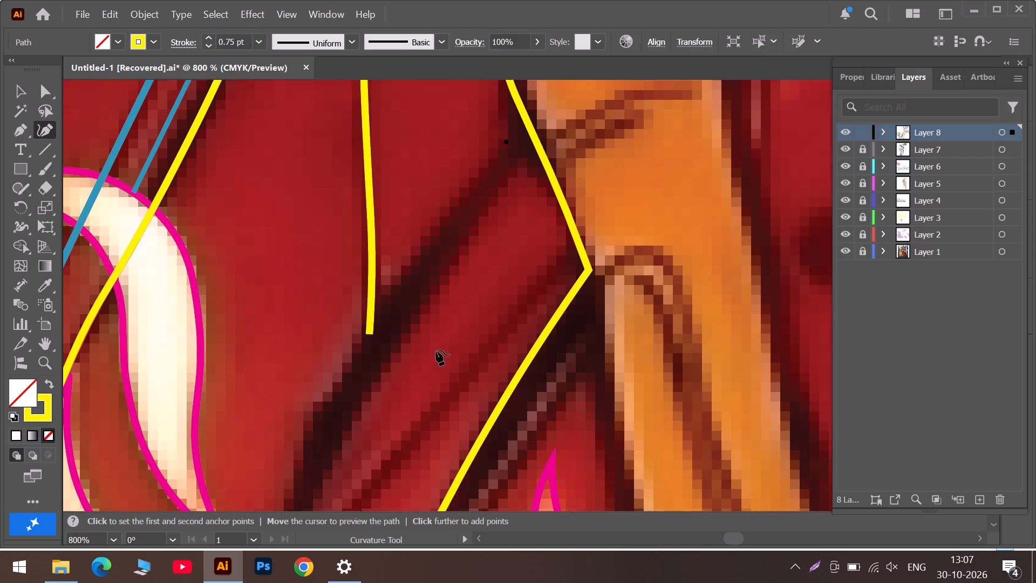
pyautogui.scroll(-7, 442, 349)
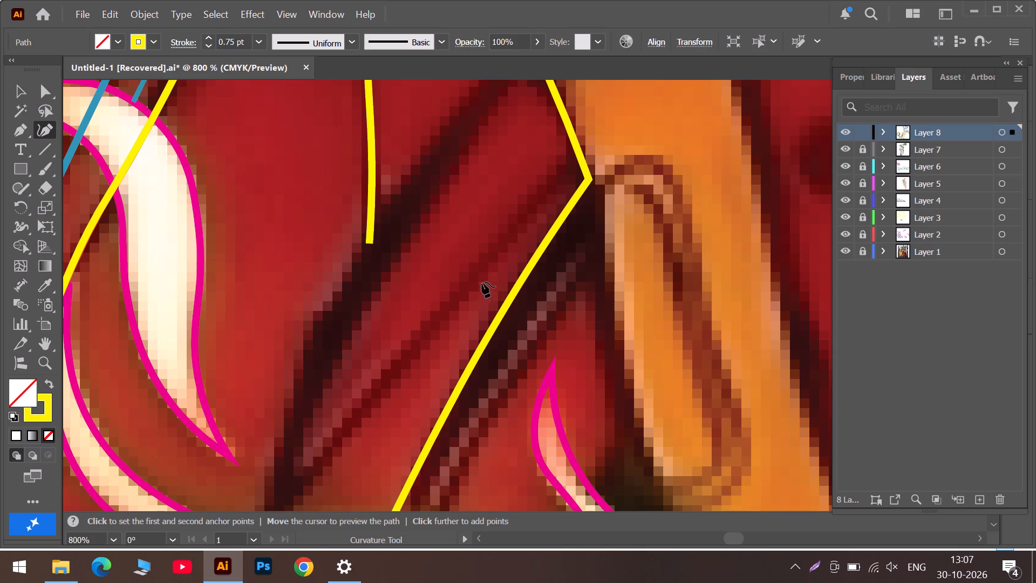
pyautogui.click(571, 172)
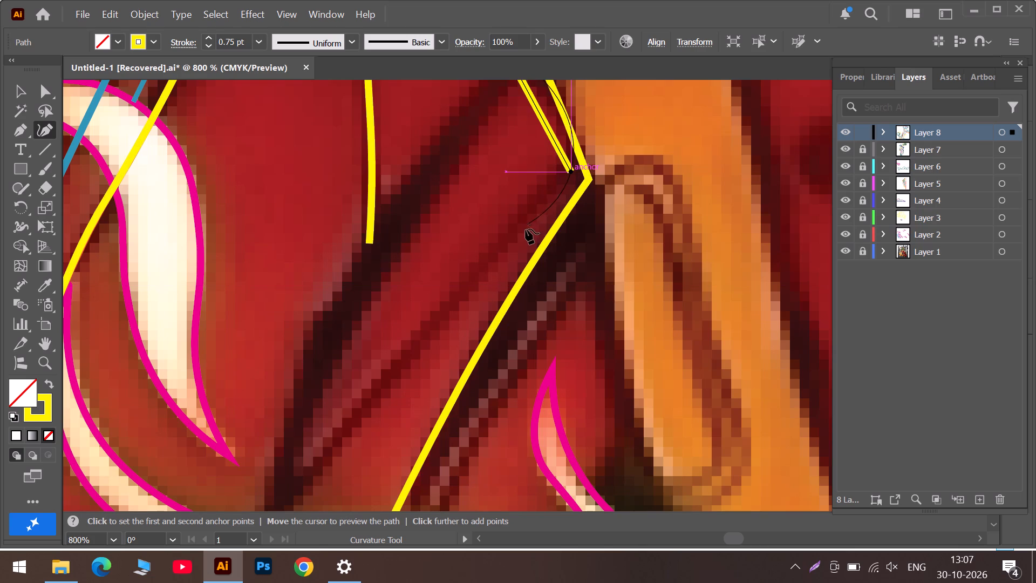
pyautogui.doubleClick(572, 168)
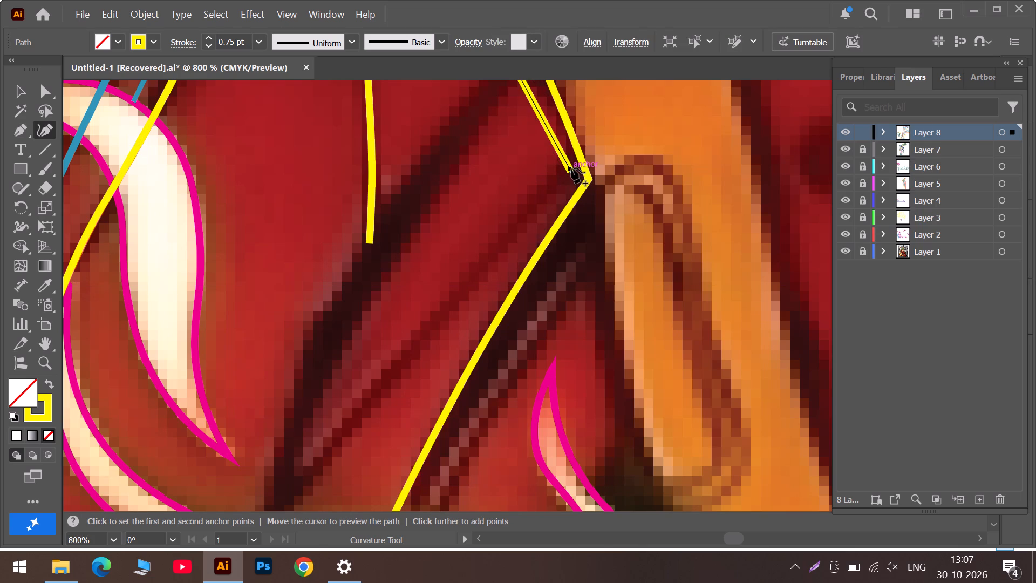
pyautogui.click(510, 229)
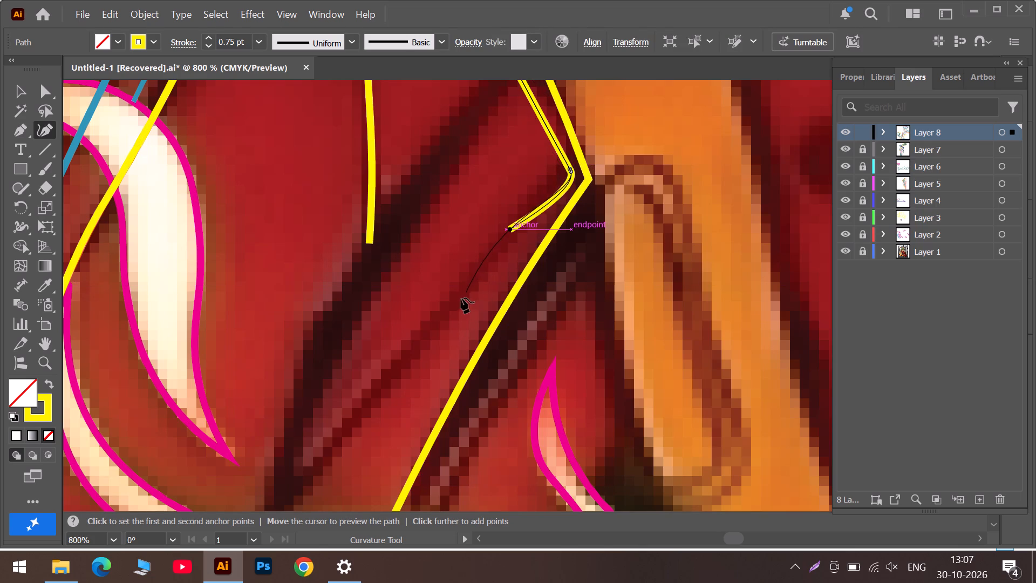
pyautogui.click(454, 304)
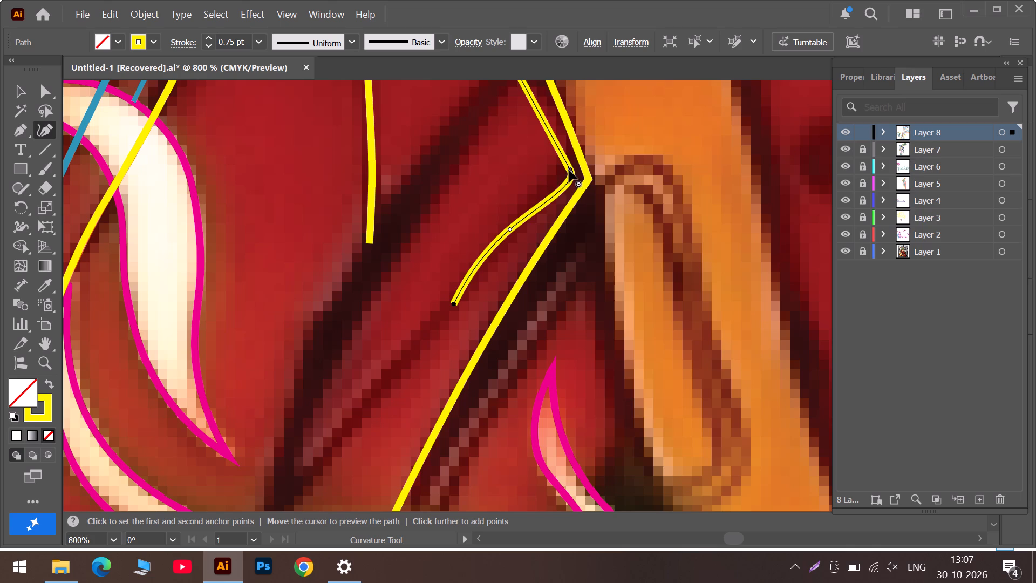
pyautogui.click(570, 168)
pyautogui.press('Delete')
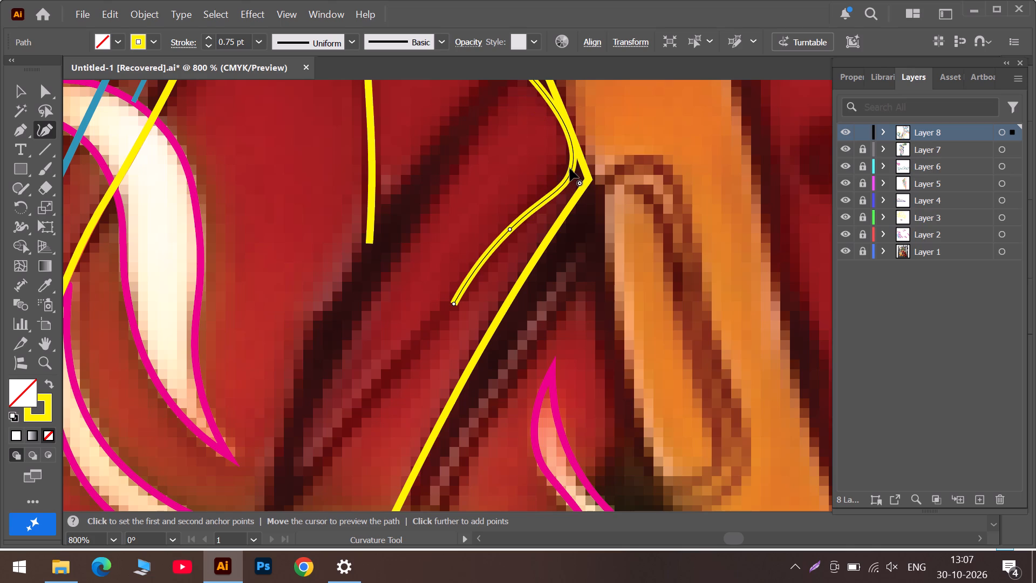
pyautogui.doubleClick(571, 171)
pyautogui.click(365, 404)
pyautogui.scroll(-6, 366, 401)
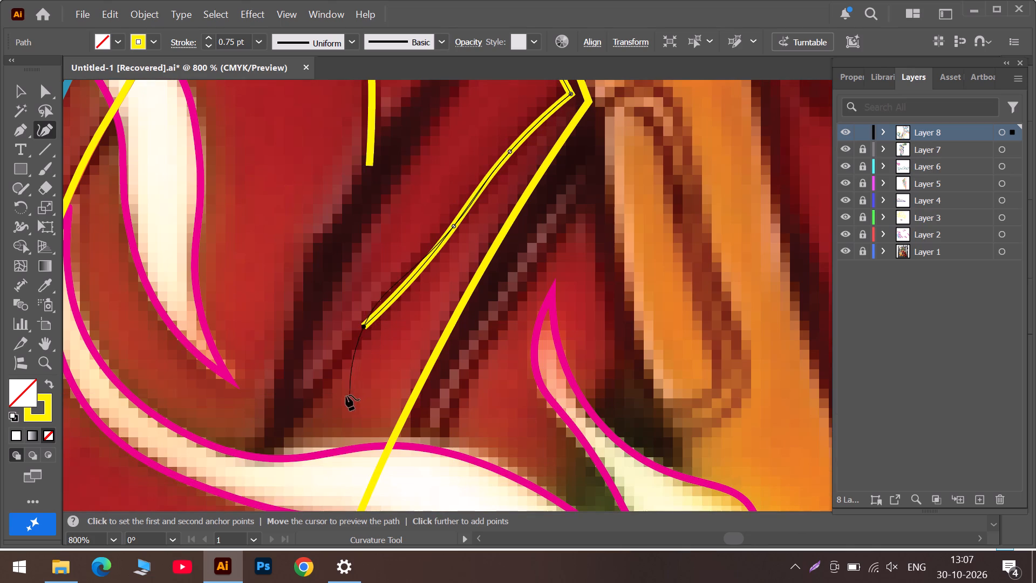
pyautogui.doubleClick(276, 444)
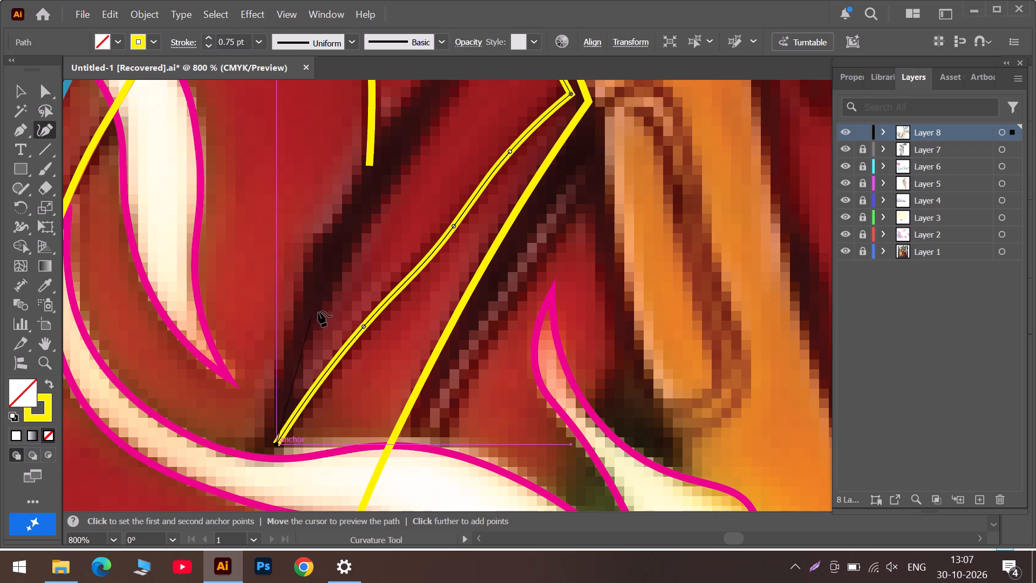
# Trace the tapering panel's upper edge from the flame back to its starting anchor, closing the path with a corner there.
pyautogui.click(325, 295)
pyautogui.scroll(7, 345, 264)
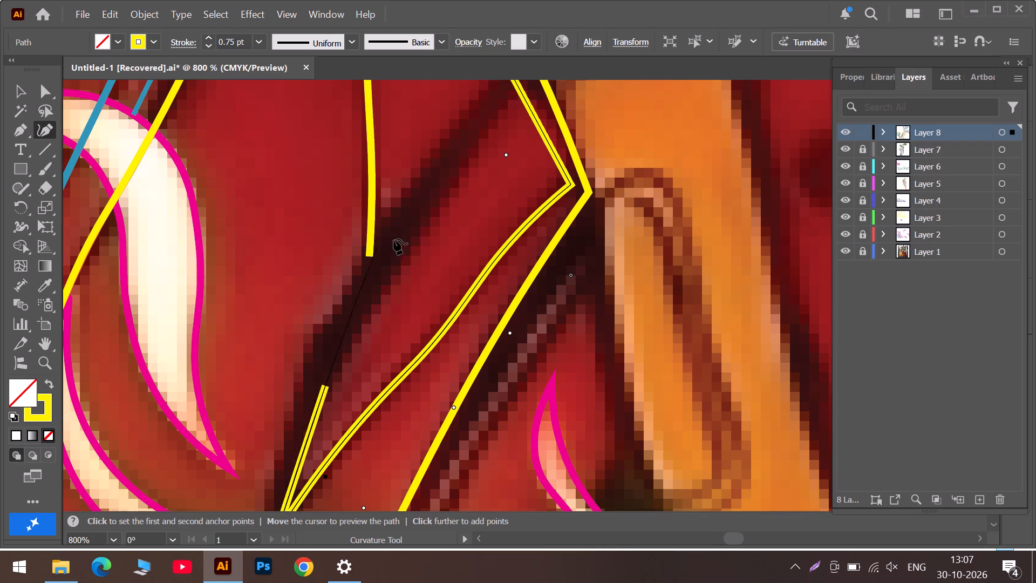
pyautogui.click(421, 226)
pyautogui.scroll(6, 539, 106)
pyautogui.doubleClick(508, 141)
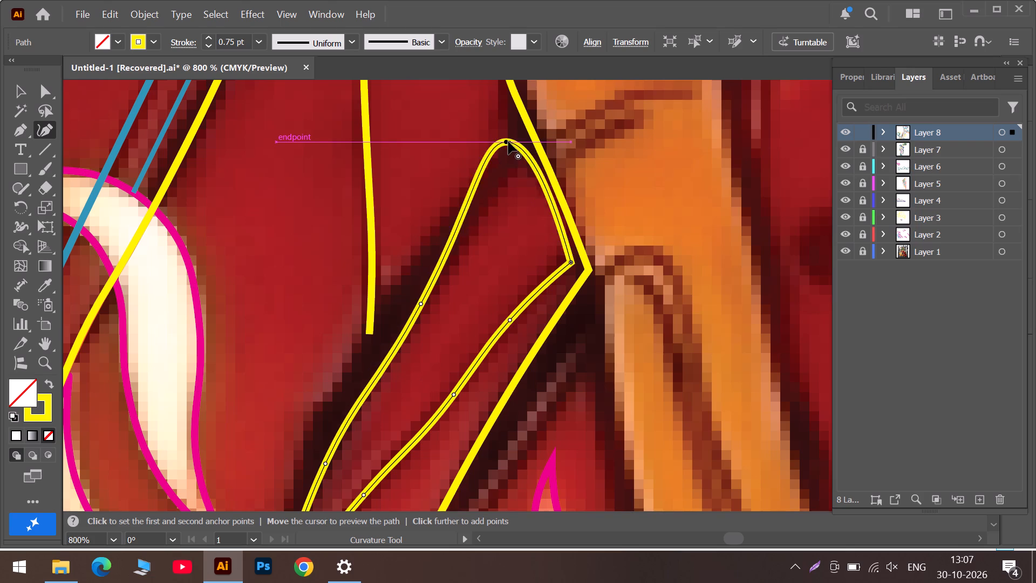
# Reposition the closed panel's two fork-side corners onto the yellow body outline, sharpen the lower one and adjust its neighbouring anchor.
pyautogui.moveTo(508, 141); pyautogui.dragTo(531, 160)
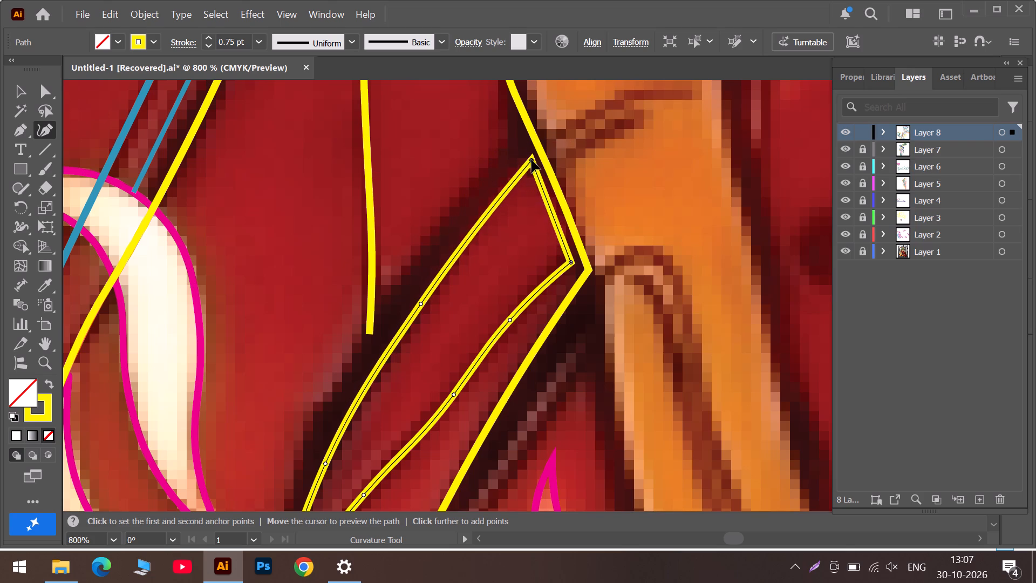
pyautogui.moveTo(531, 160); pyautogui.dragTo(535, 145)
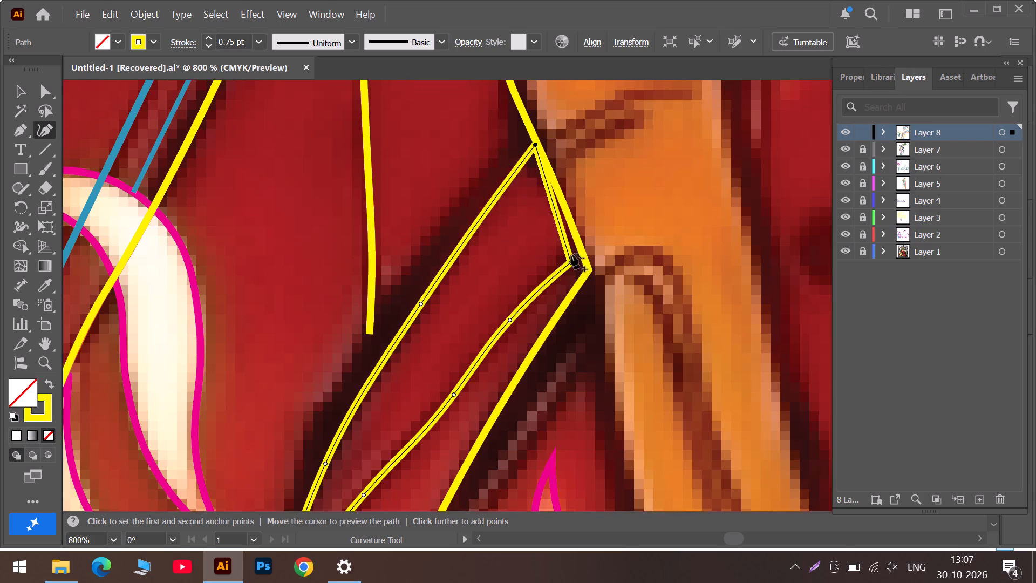
pyautogui.moveTo(574, 259); pyautogui.dragTo(582, 249)
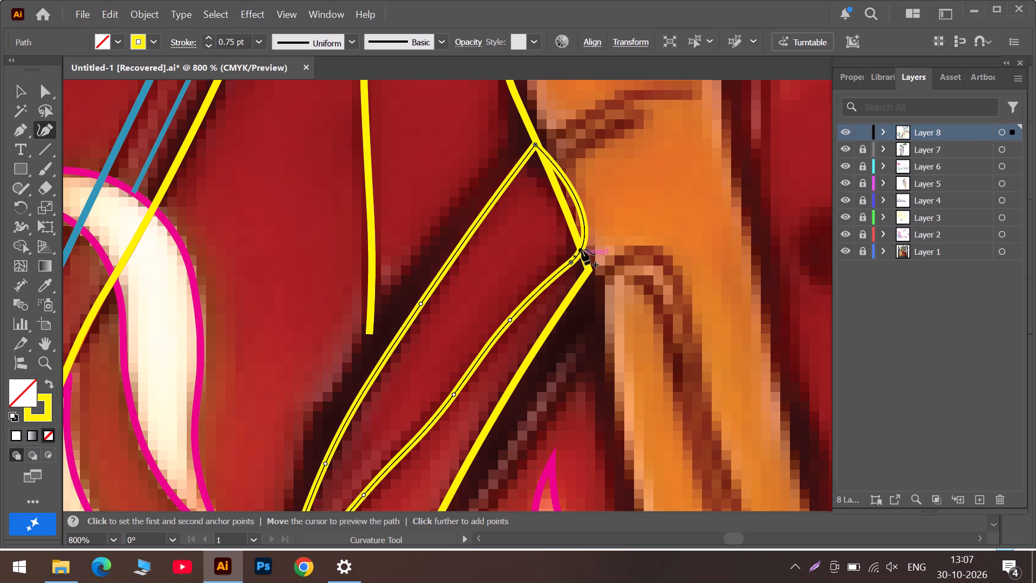
pyautogui.doubleClick(582, 249)
pyautogui.click(582, 249)
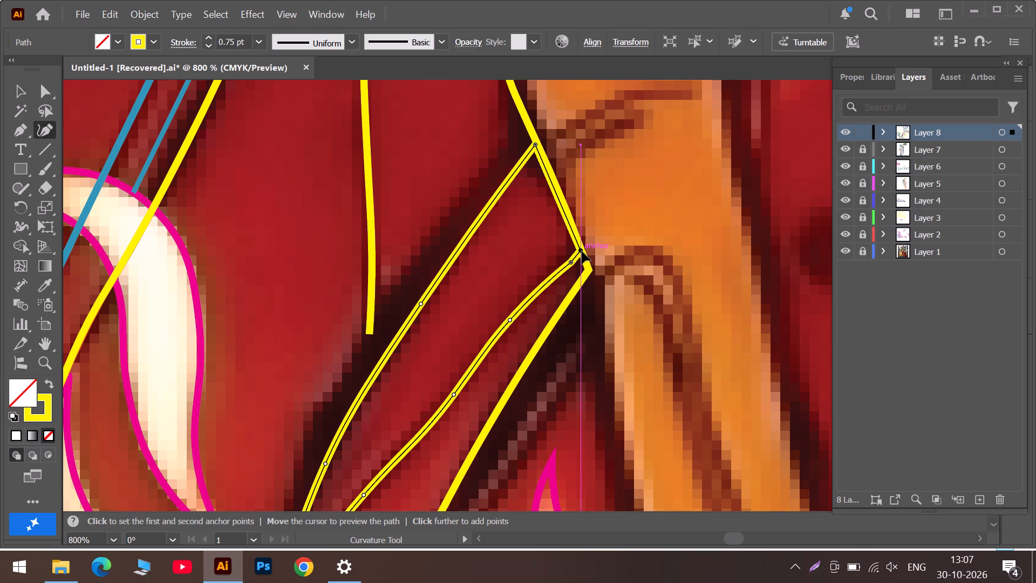
pyautogui.moveTo(570, 261); pyautogui.dragTo(556, 267)
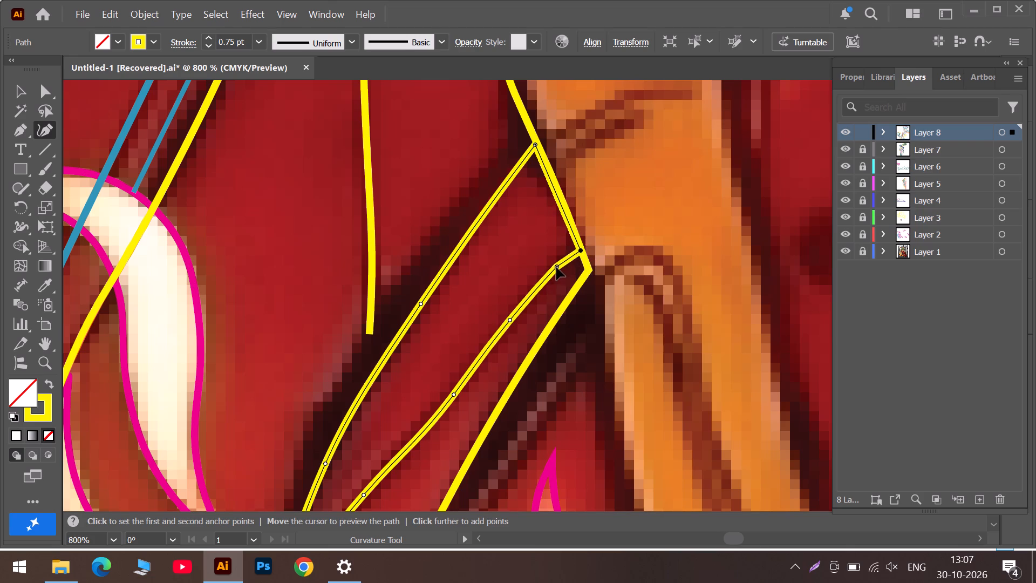
# Smooth the tapering panel's lower edge by nudging the anchor near its fork-side corner and shifting the middle anchor toward the flame.
pyautogui.moveTo(556, 267); pyautogui.dragTo(554, 273)
pyautogui.scroll(-4, 509, 331)
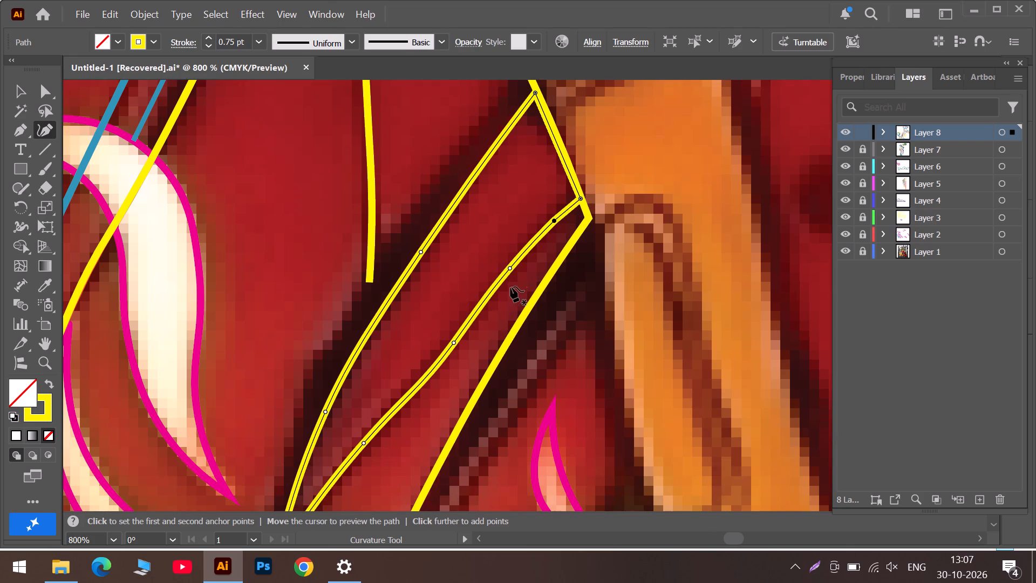
pyautogui.moveTo(453, 342); pyautogui.dragTo(448, 348)
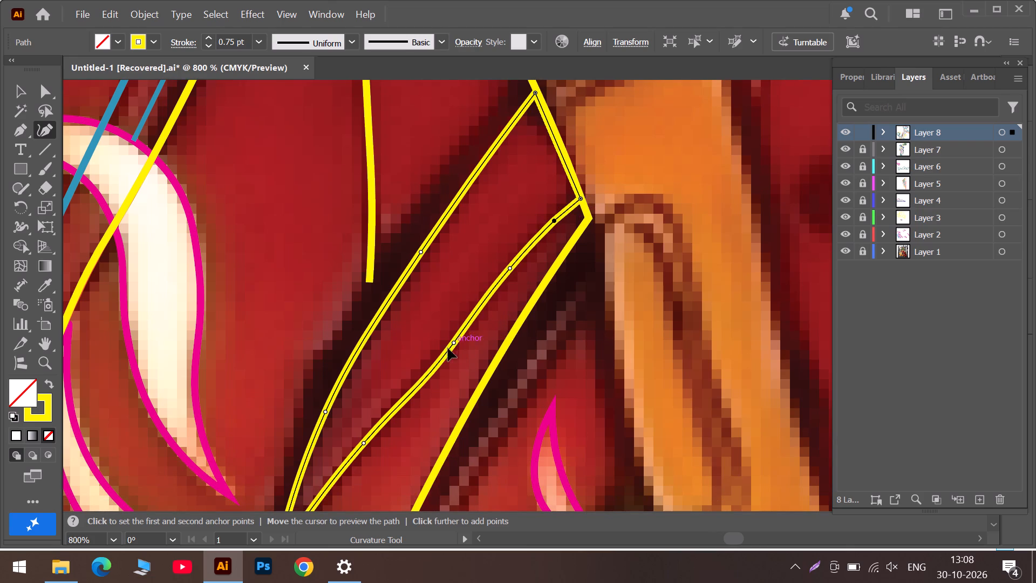
pyautogui.moveTo(448, 348); pyautogui.dragTo(418, 378)
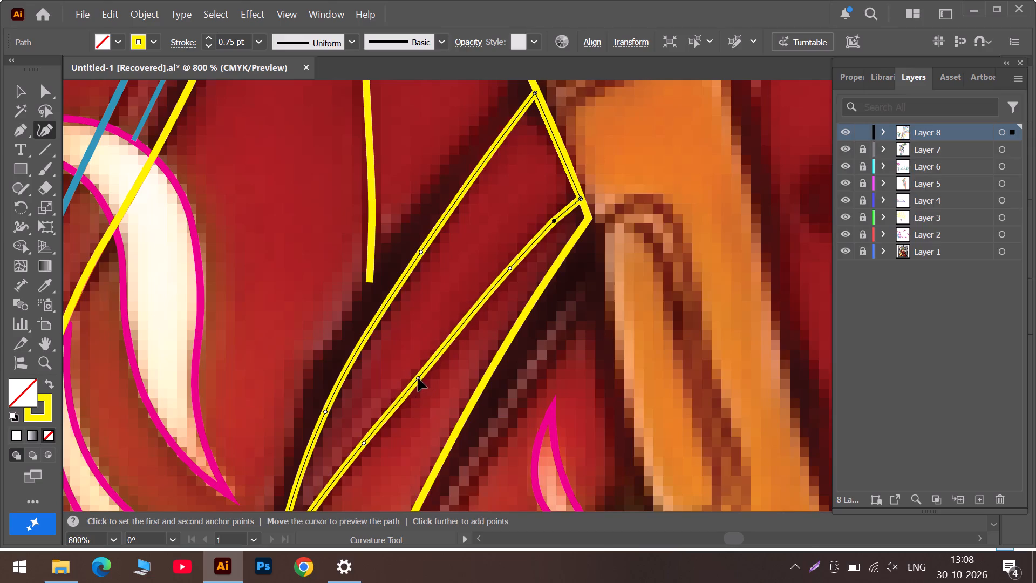
pyautogui.moveTo(418, 378); pyautogui.dragTo(419, 378)
pyautogui.scroll(-10, 474, 304)
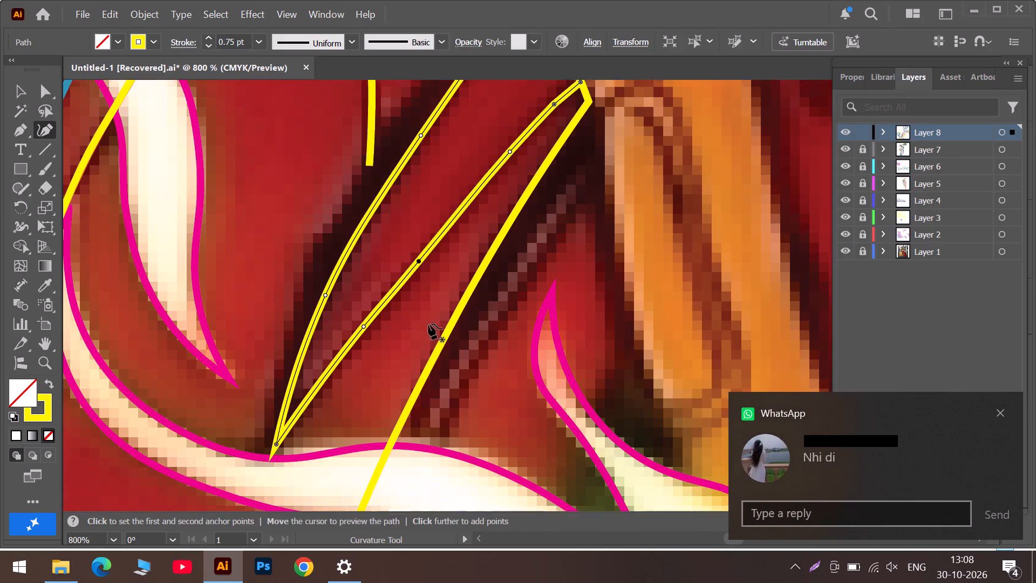
pyautogui.click(277, 428)
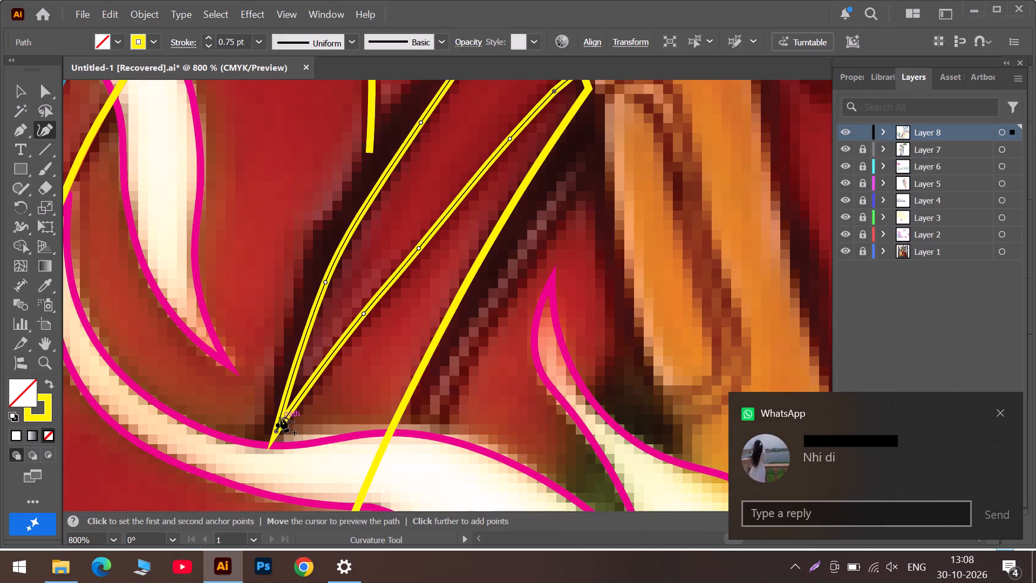
pyautogui.hotkey('ctrl', 'z')
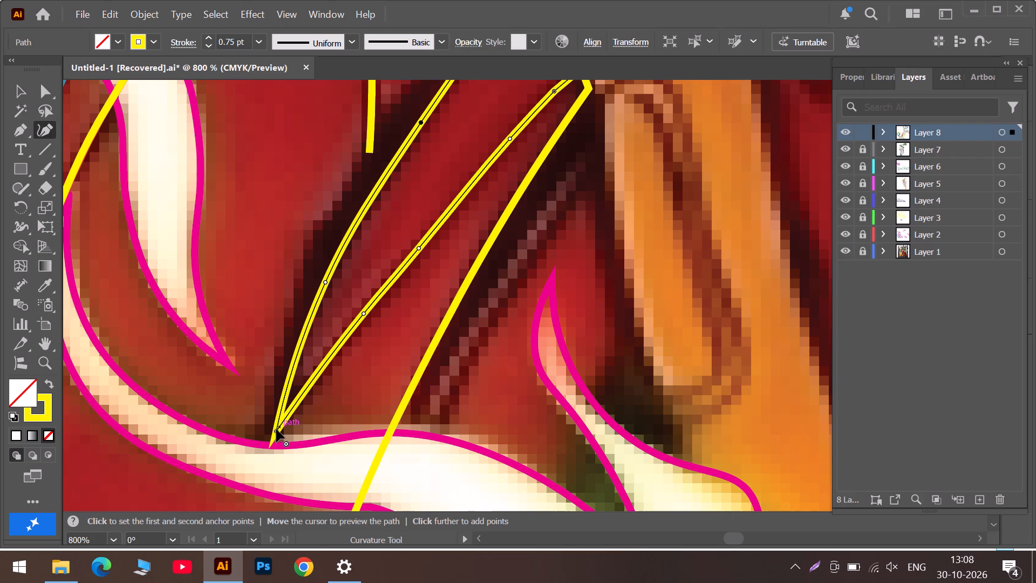
pyautogui.click(276, 429)
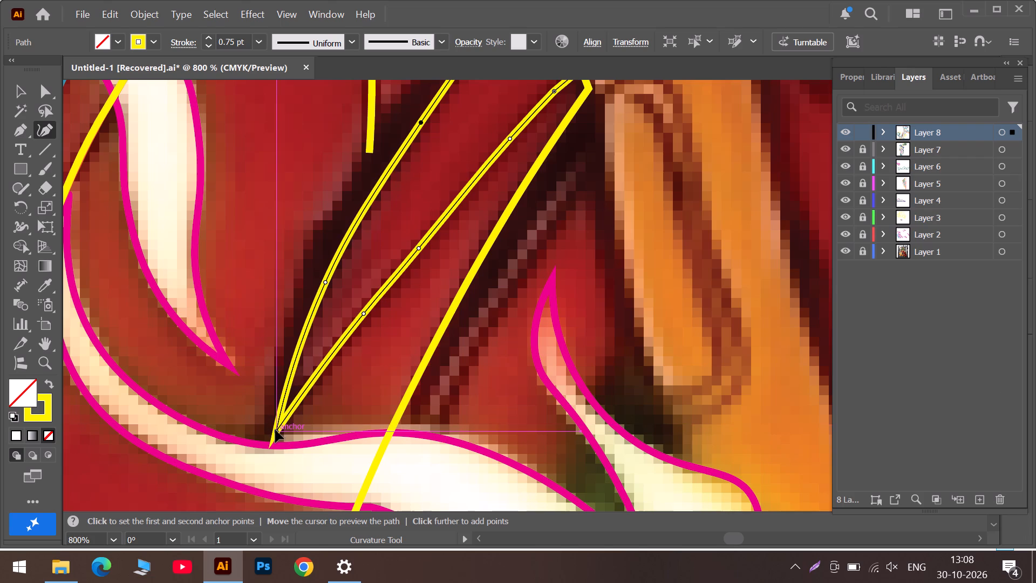
# Start a new yellow path at the orange fork's edge and trace the top of the small red patch toward the larger red shape.
pyautogui.scroll(12, 337, 362)
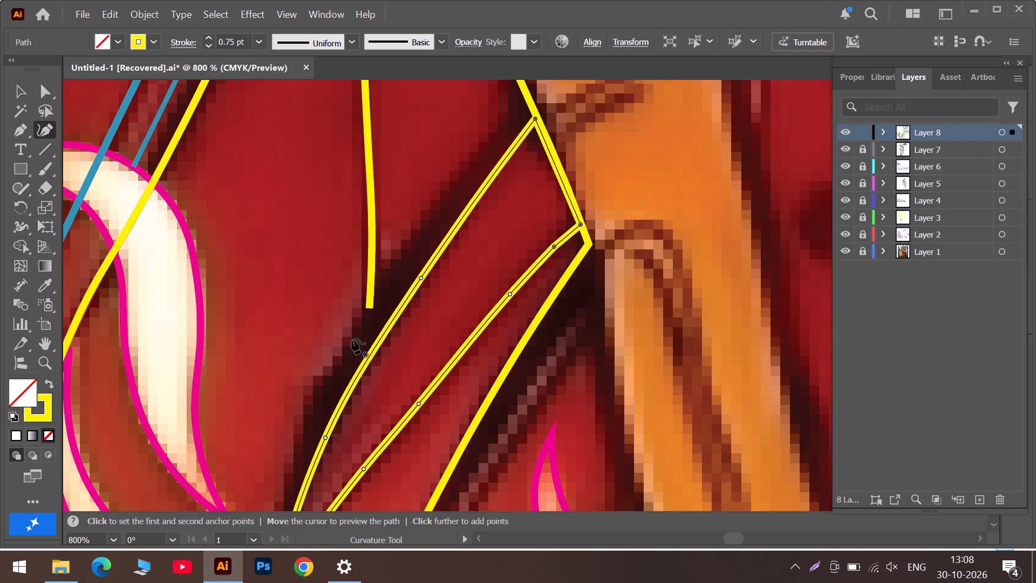
pyautogui.scroll(12, 412, 321)
pyautogui.scroll(6, 480, 281)
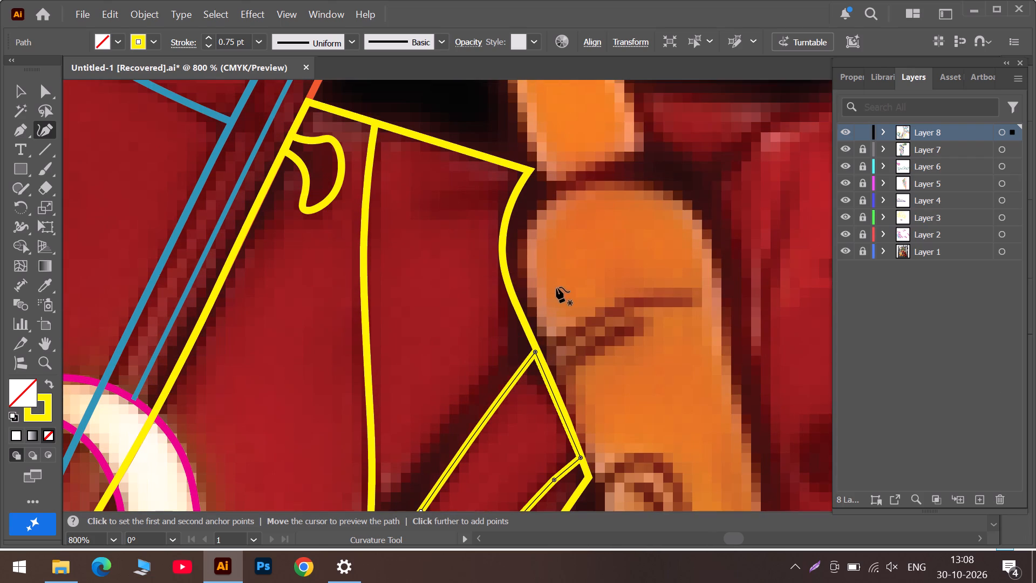
pyautogui.scroll(13, 580, 287)
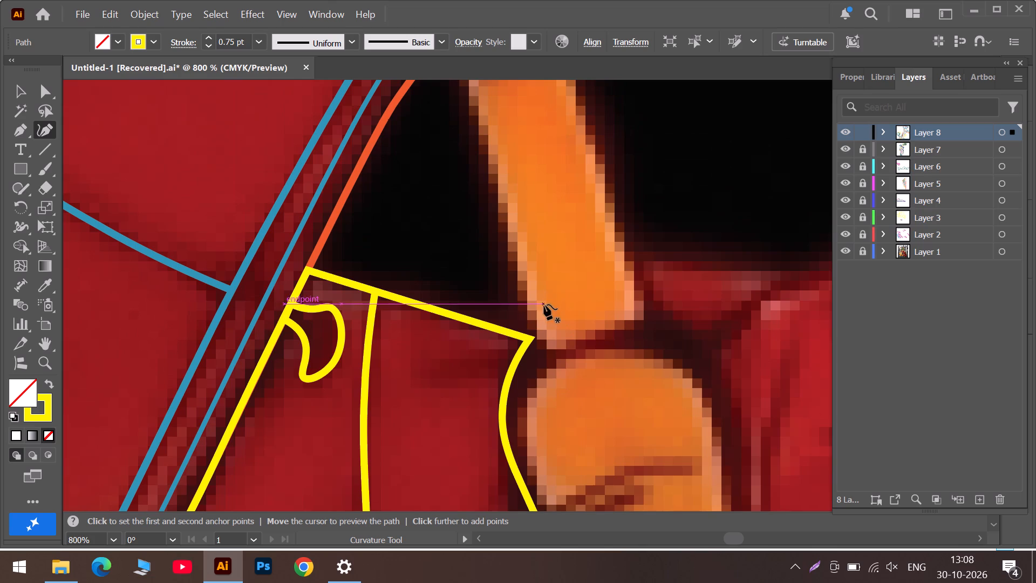
pyautogui.click(789, 540)
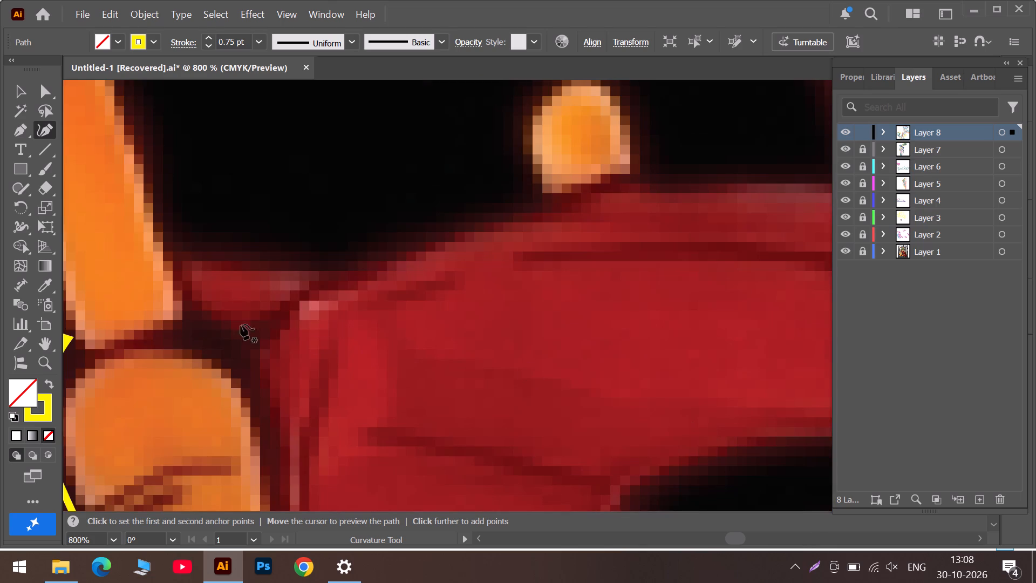
pyautogui.click(173, 253)
pyautogui.click(229, 253)
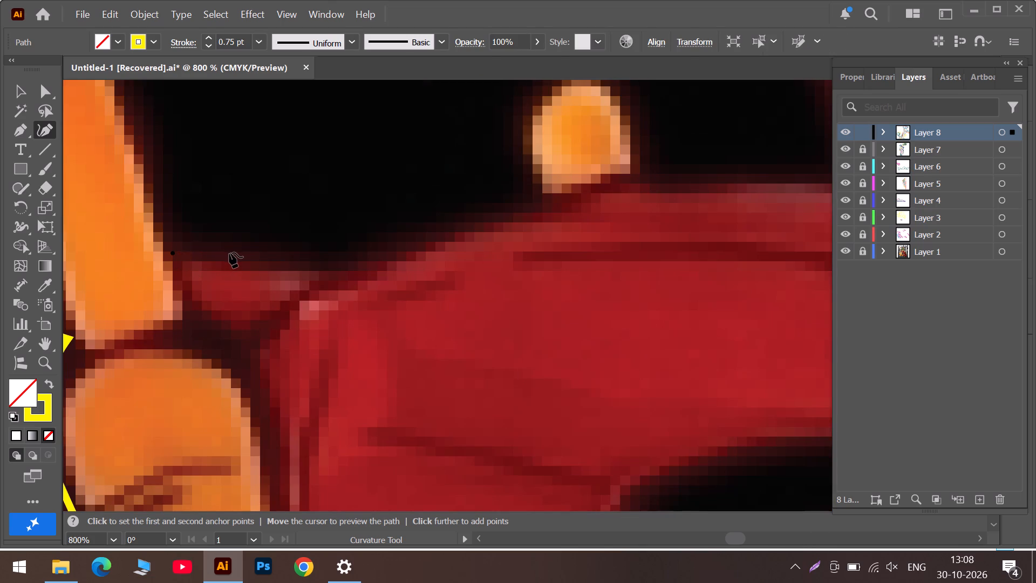
pyautogui.click(344, 266)
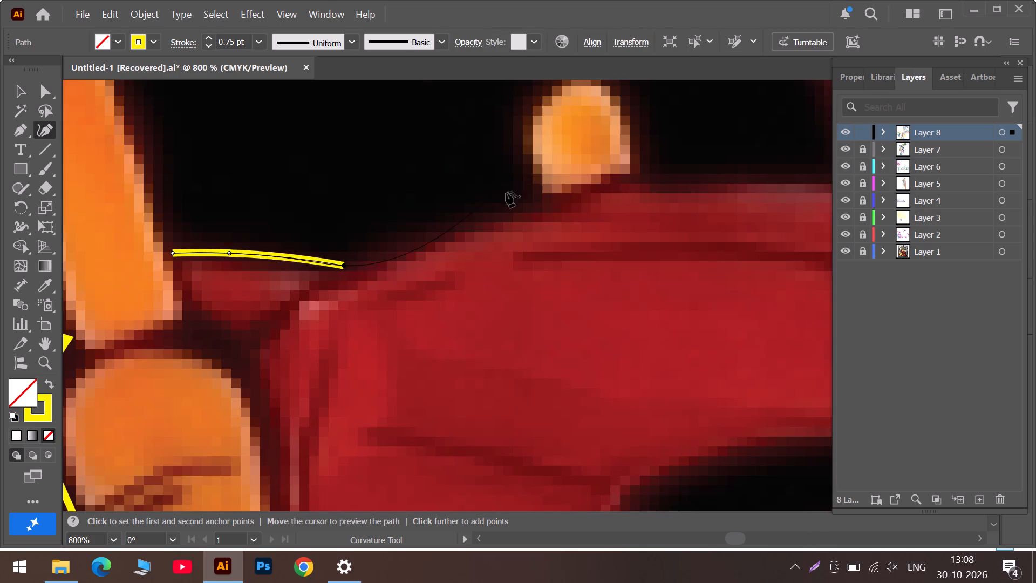
# Trace the black opening's lower edge along the red fender to a corner beside the narrow red post, refining the anchor at the dip.
pyautogui.click(533, 193)
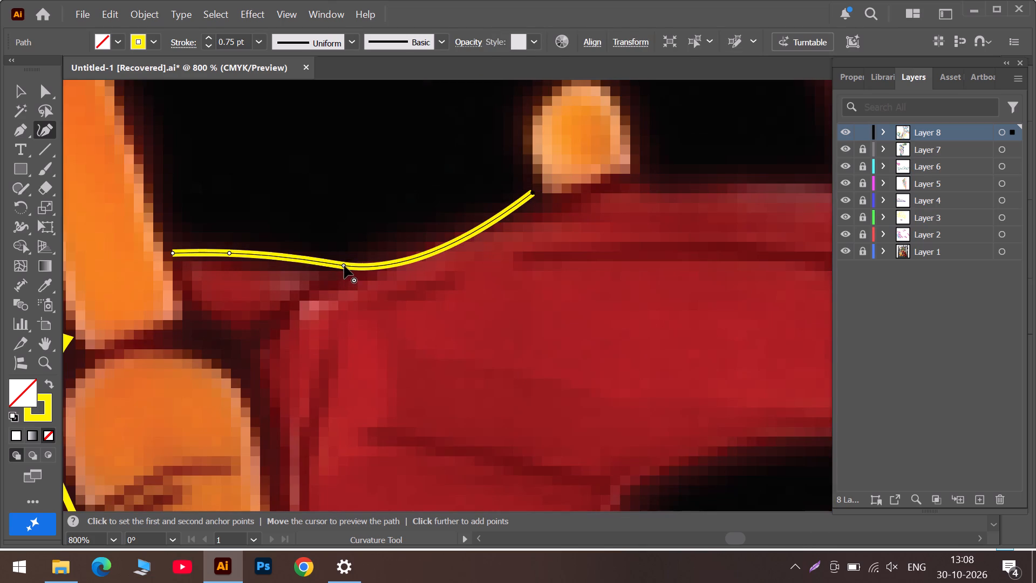
pyautogui.moveTo(343, 266); pyautogui.dragTo(325, 261)
pyautogui.click(733, 183)
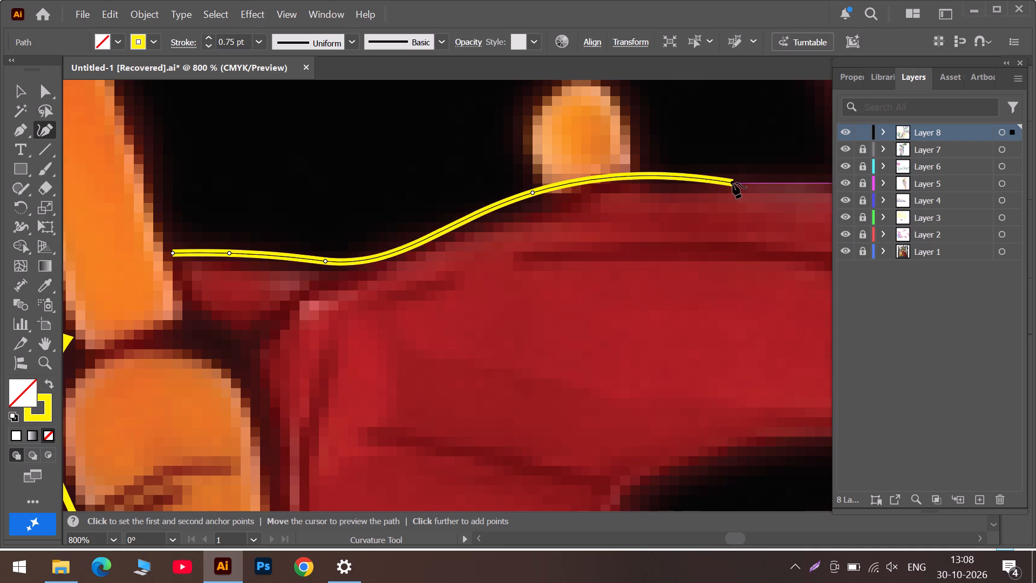
pyautogui.click(769, 543)
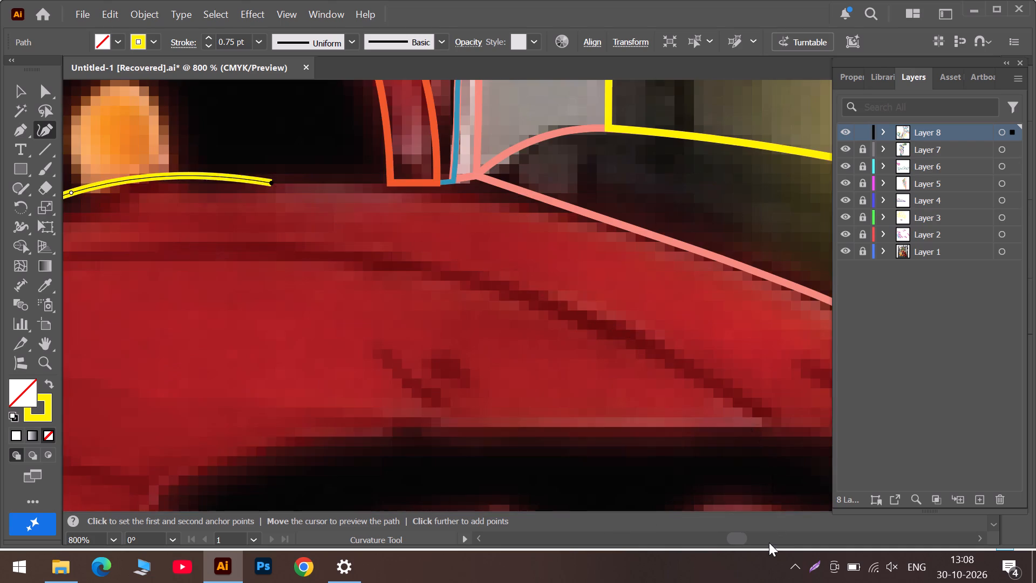
pyautogui.tripleClick(377, 183)
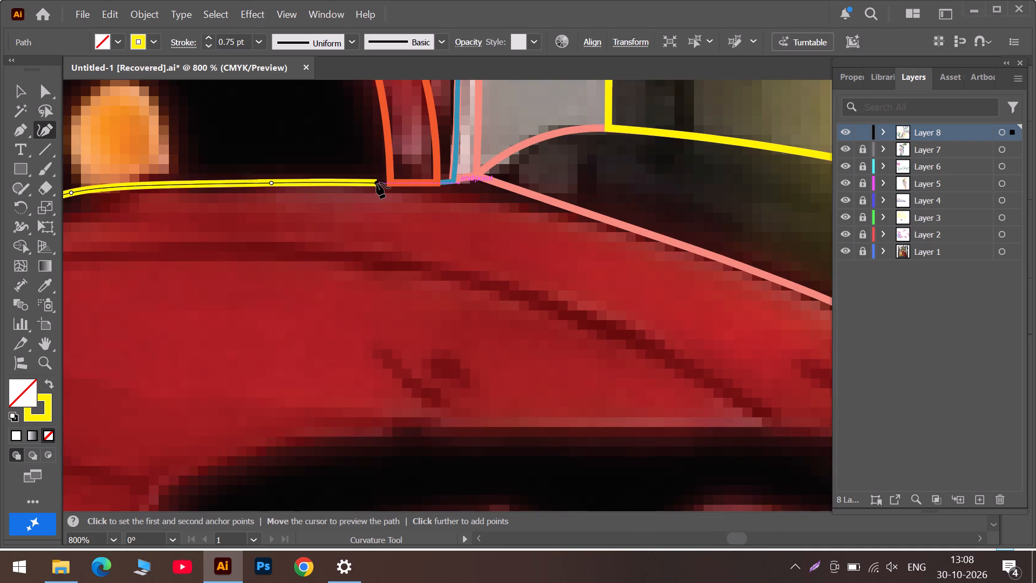
# Trace the black opening's arched upper edge inside the orange outline, ending at a corner just above the yellow panel outline's top corner.
pyautogui.scroll(13, 365, 149)
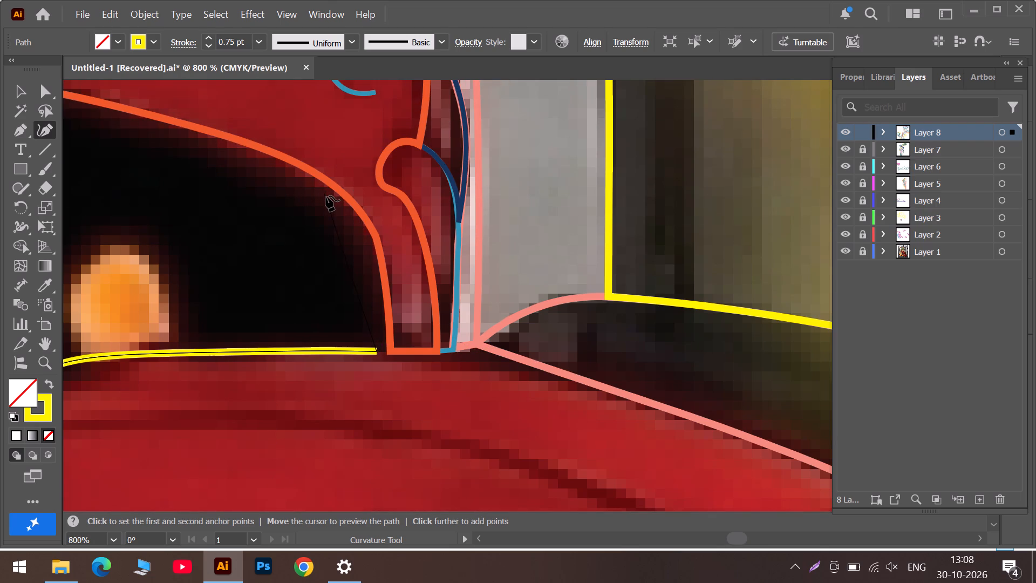
pyautogui.click(326, 196)
pyautogui.click(231, 148)
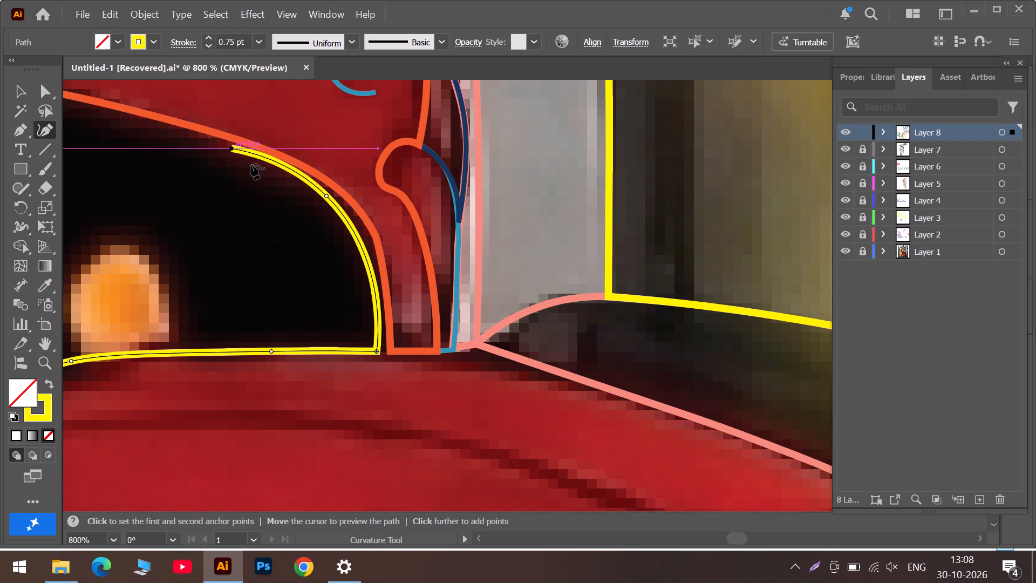
pyautogui.click(695, 535)
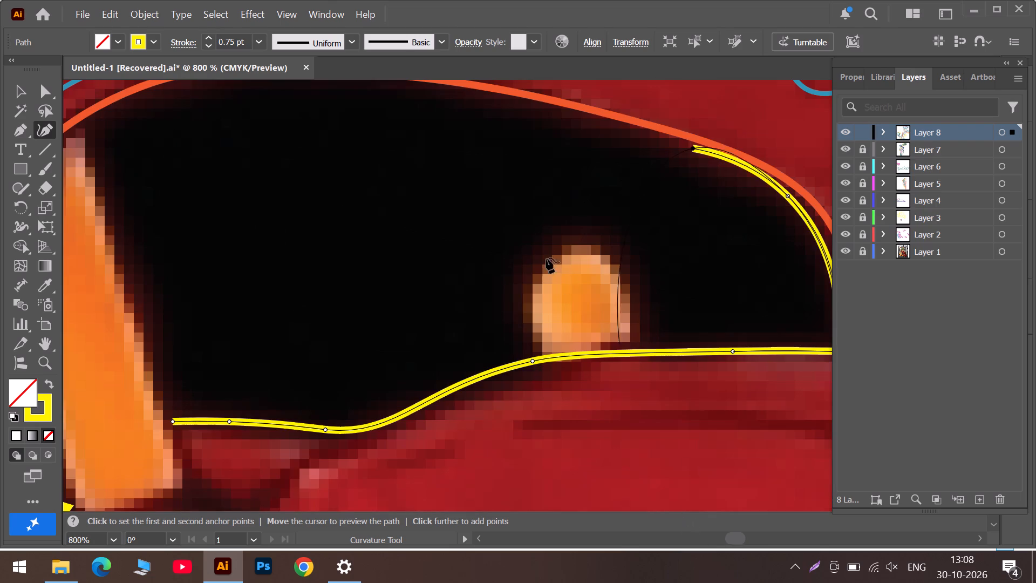
pyautogui.scroll(5, 486, 131)
pyautogui.click(453, 159)
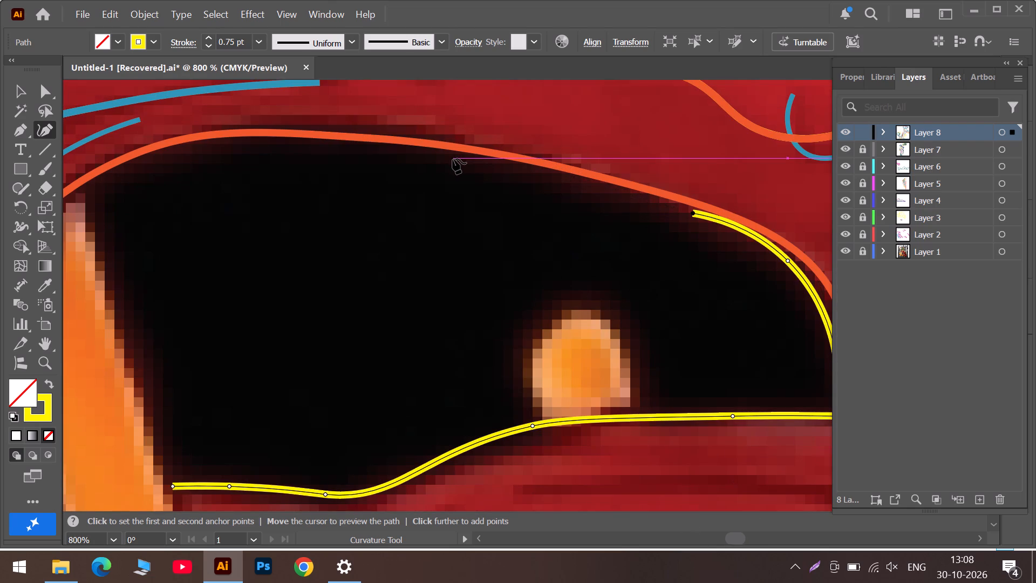
pyautogui.click(256, 150)
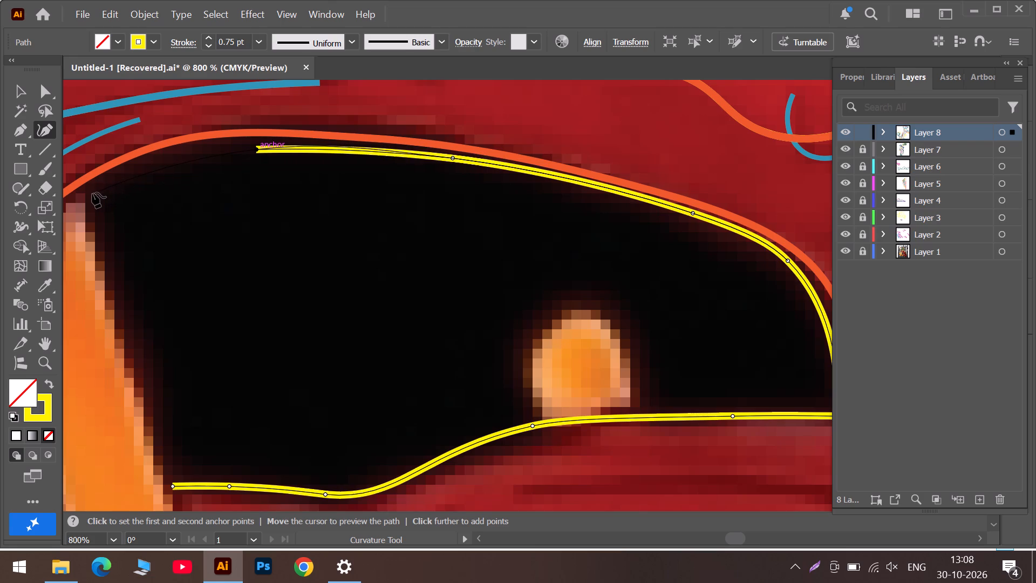
pyautogui.click(90, 194)
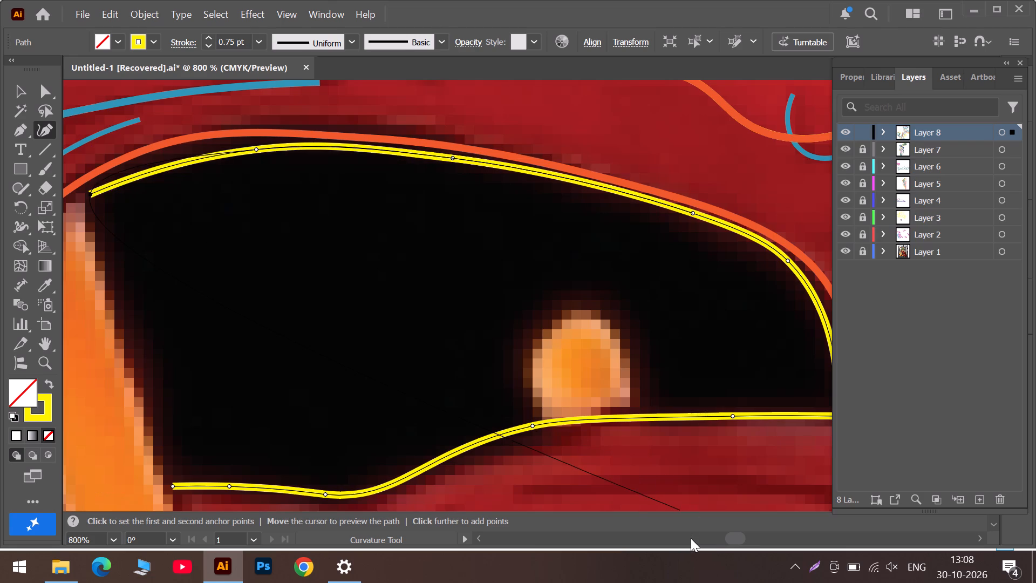
pyautogui.click(691, 538)
pyautogui.click(437, 309)
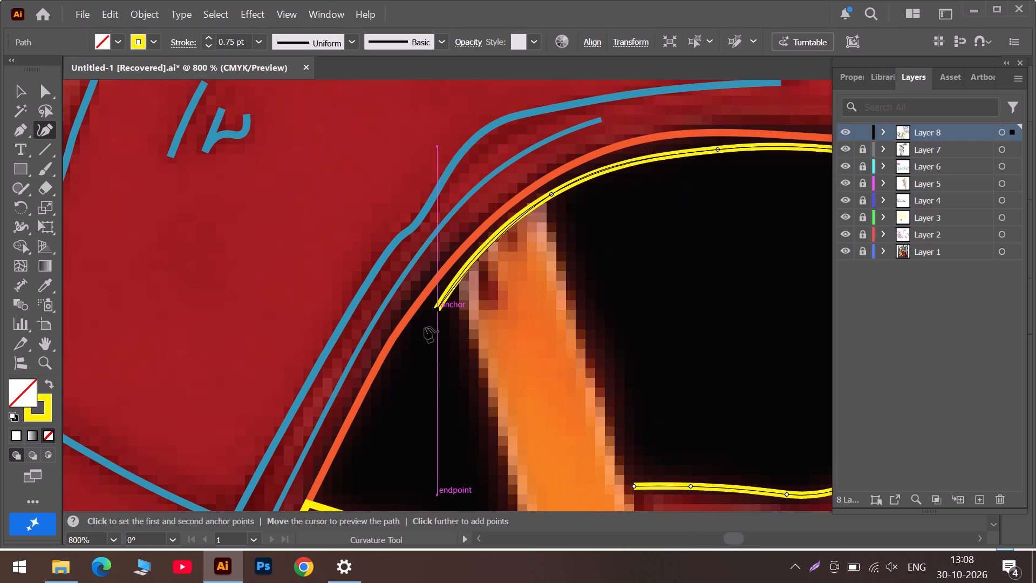
pyautogui.scroll(-5, 424, 329)
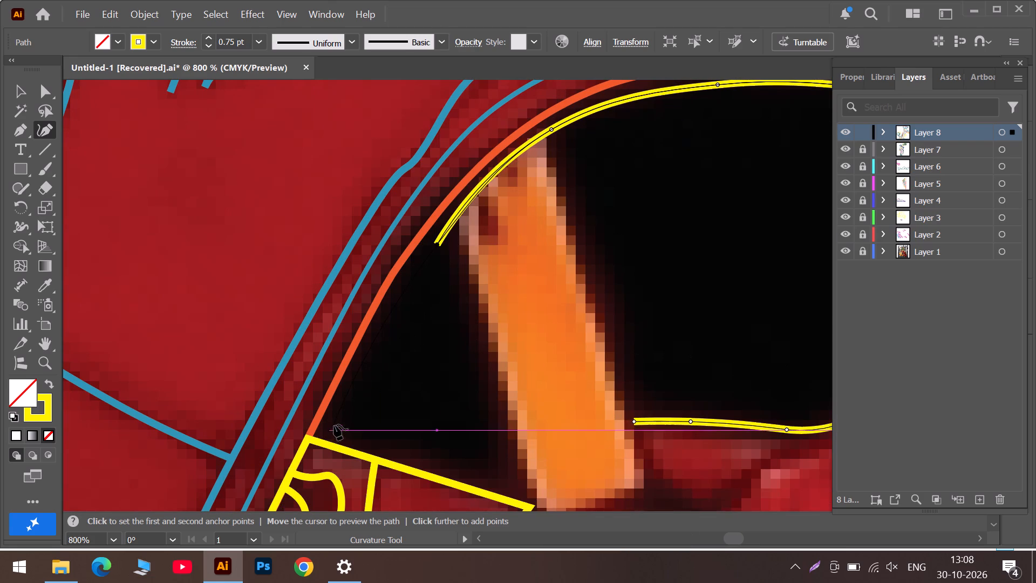
pyautogui.click(337, 426)
pyautogui.doubleClick(337, 426)
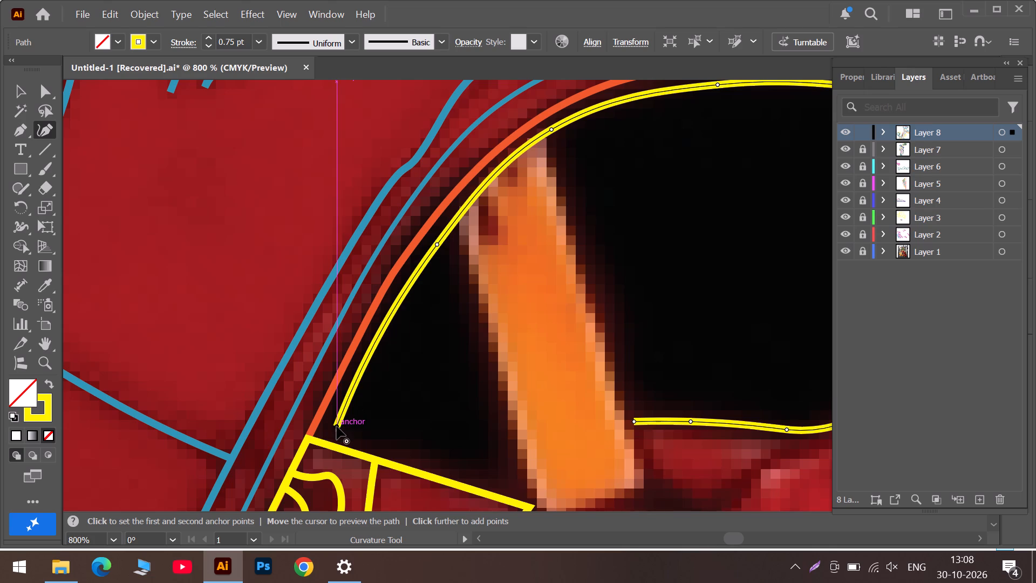
# Extend the black opening's outline just above the yellow panel's top edge to a corner beside the orange bar, repositioning the middle anchor.
pyautogui.scroll(-5, 336, 426)
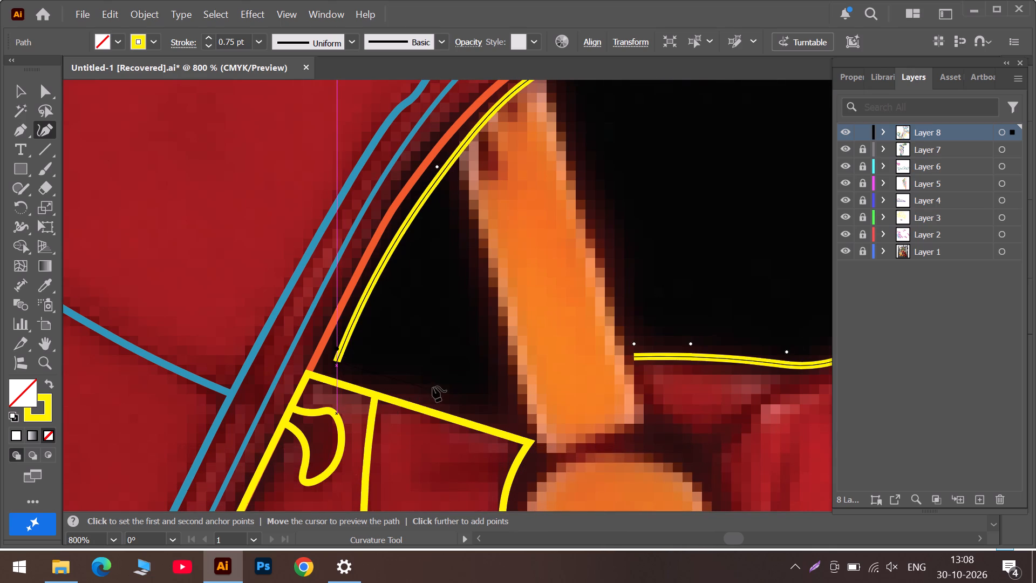
pyautogui.click(458, 401)
pyautogui.doubleClick(458, 401)
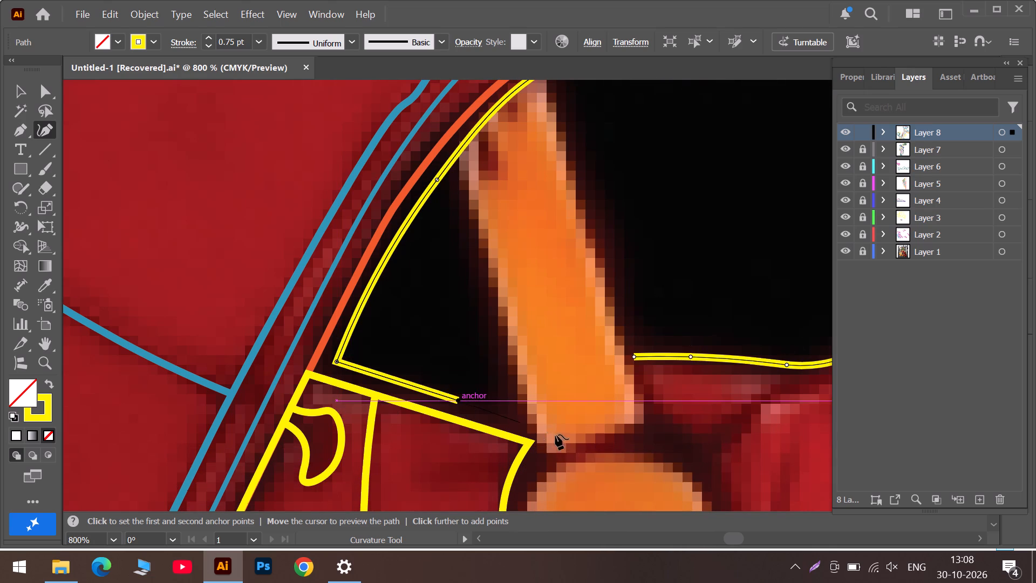
pyautogui.doubleClick(527, 431)
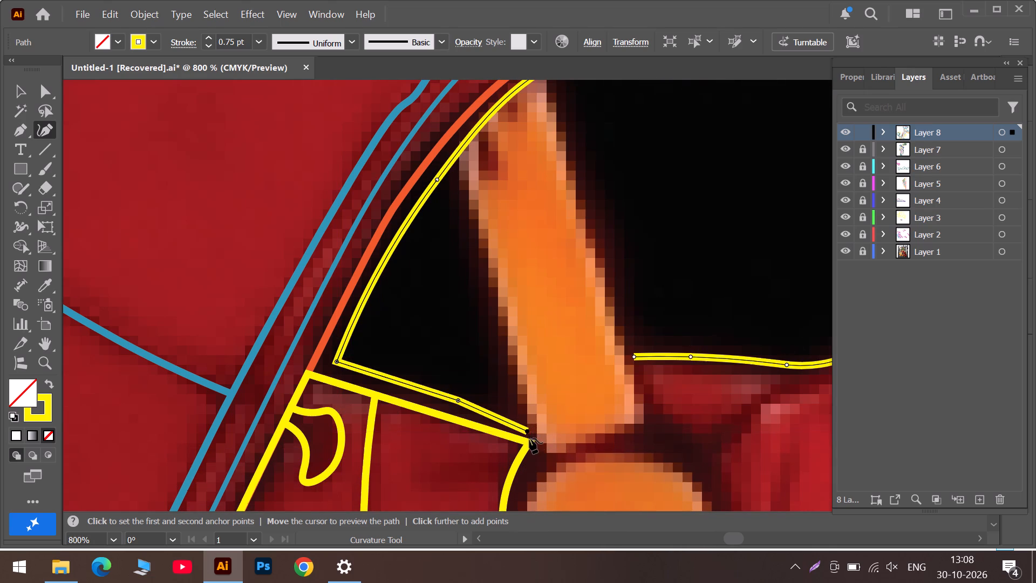
pyautogui.moveTo(459, 401); pyautogui.dragTo(453, 402)
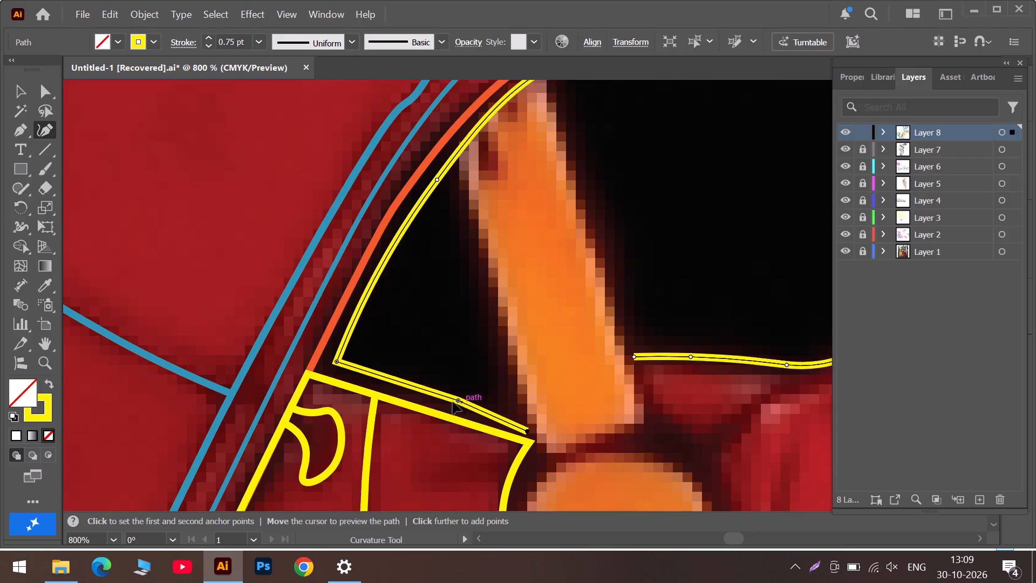
pyautogui.moveTo(453, 402); pyautogui.dragTo(447, 402)
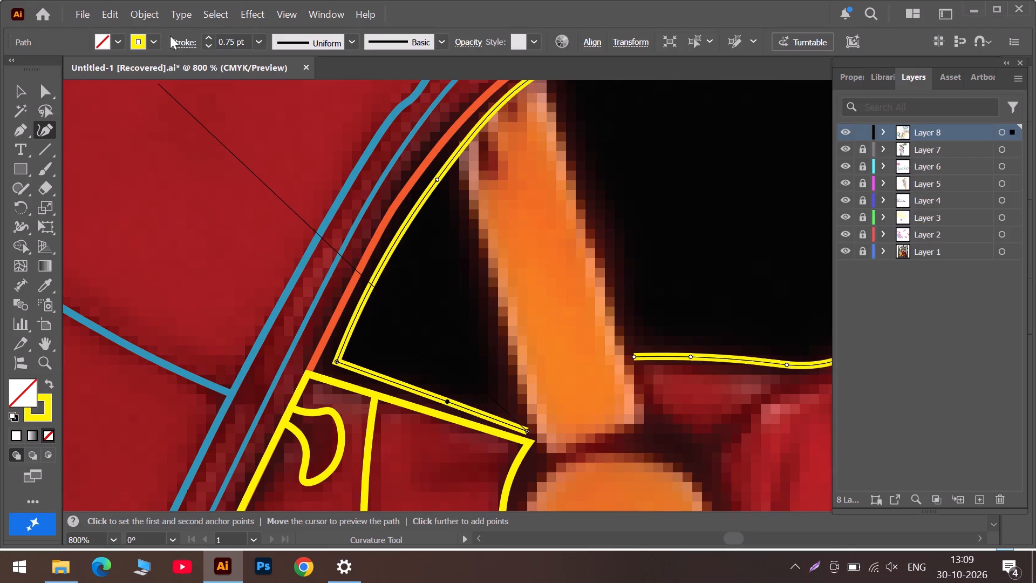
# Change the black opening path's stroke colour to green.
pyautogui.click(156, 44)
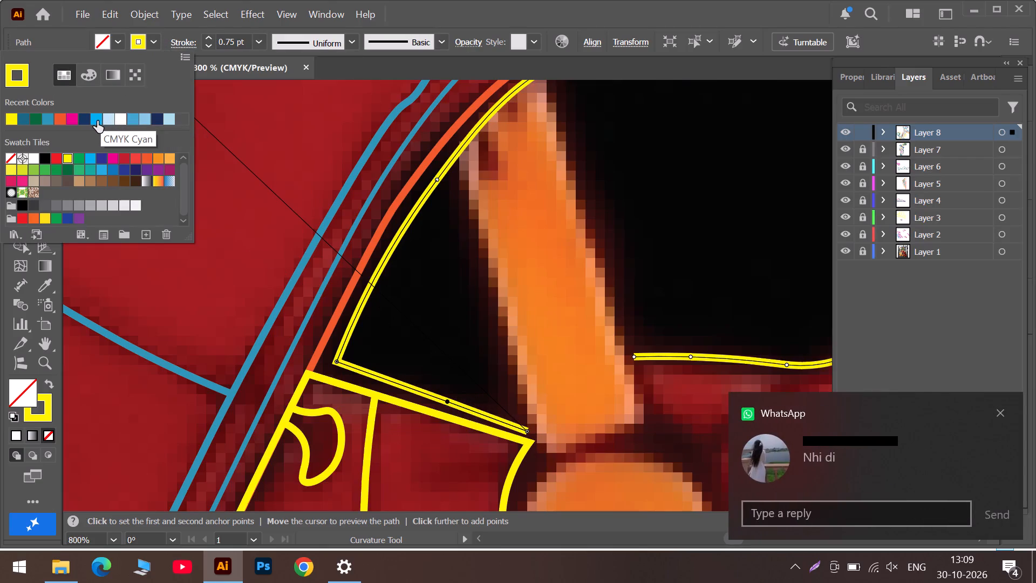
pyautogui.click(80, 157)
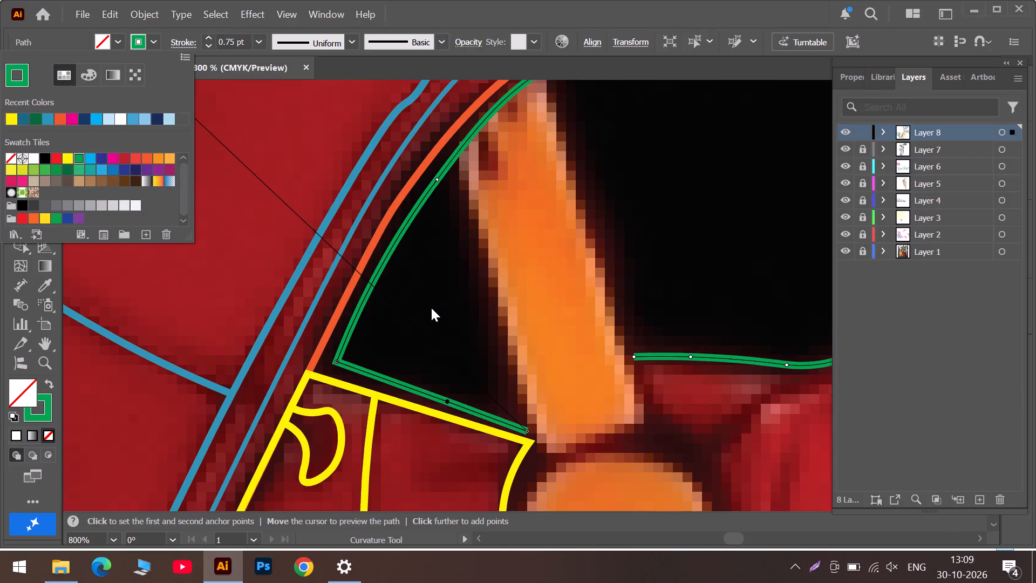
pyautogui.scroll(-10, 428, 308)
pyautogui.scroll(-6, 493, 342)
pyautogui.click(525, 429)
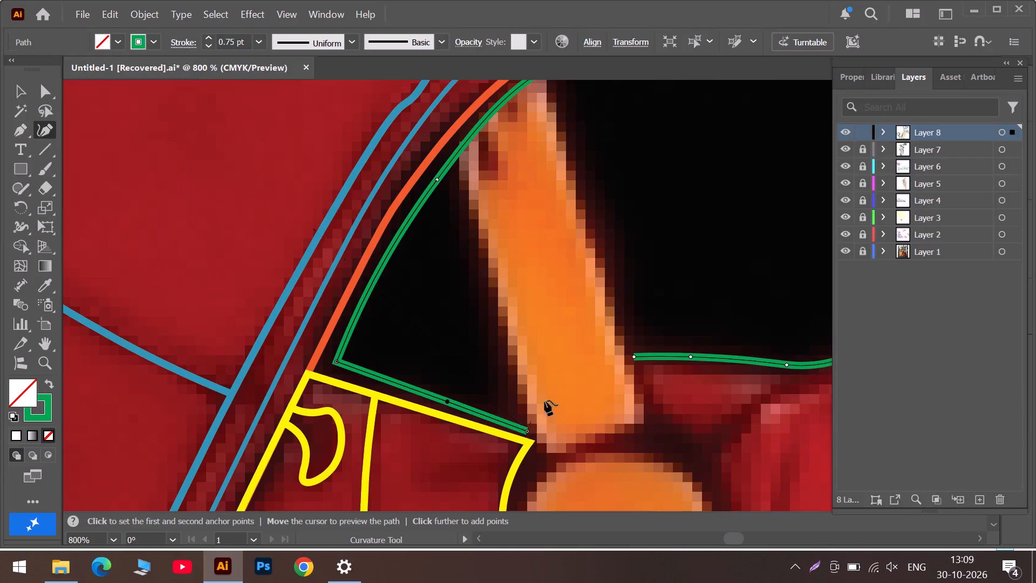
# Trace the green path down beside the rounded orange shape to a corner near the yellow outlines' junction, moving the upper corner against the orange bar.
pyautogui.scroll(-7, 549, 395)
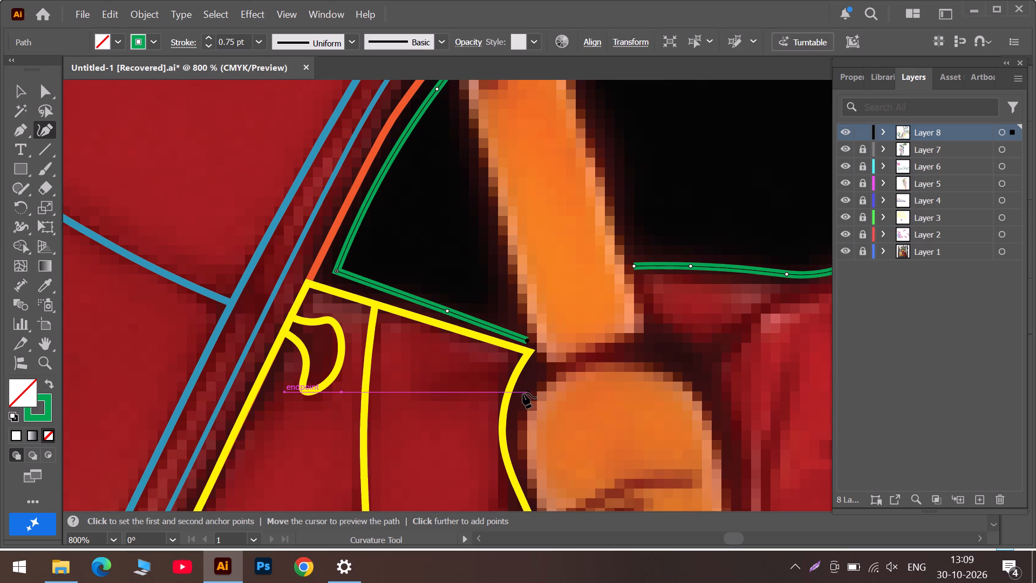
pyautogui.click(523, 393)
pyautogui.moveTo(527, 340); pyautogui.dragTo(537, 353)
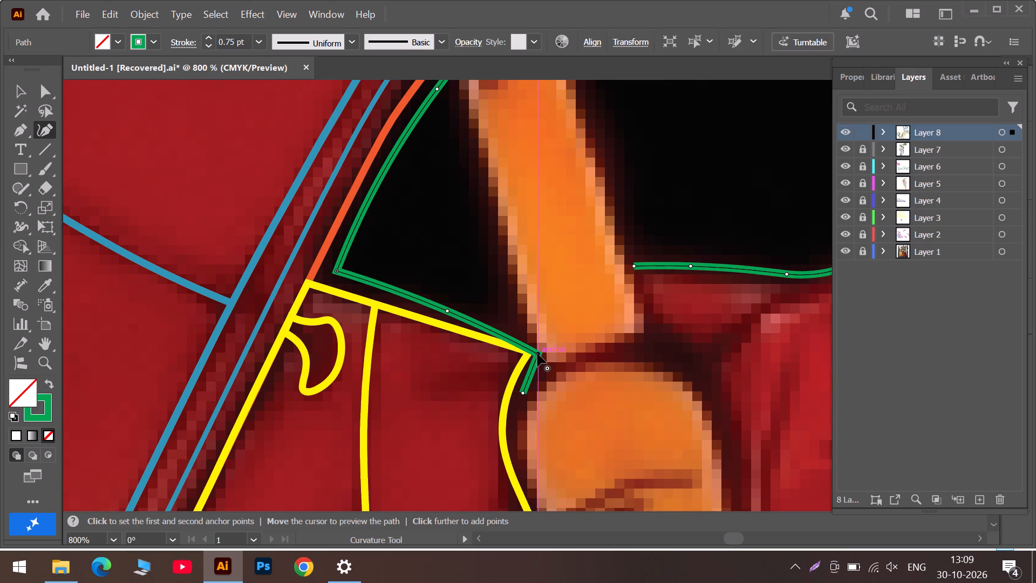
pyautogui.scroll(-6, 537, 357)
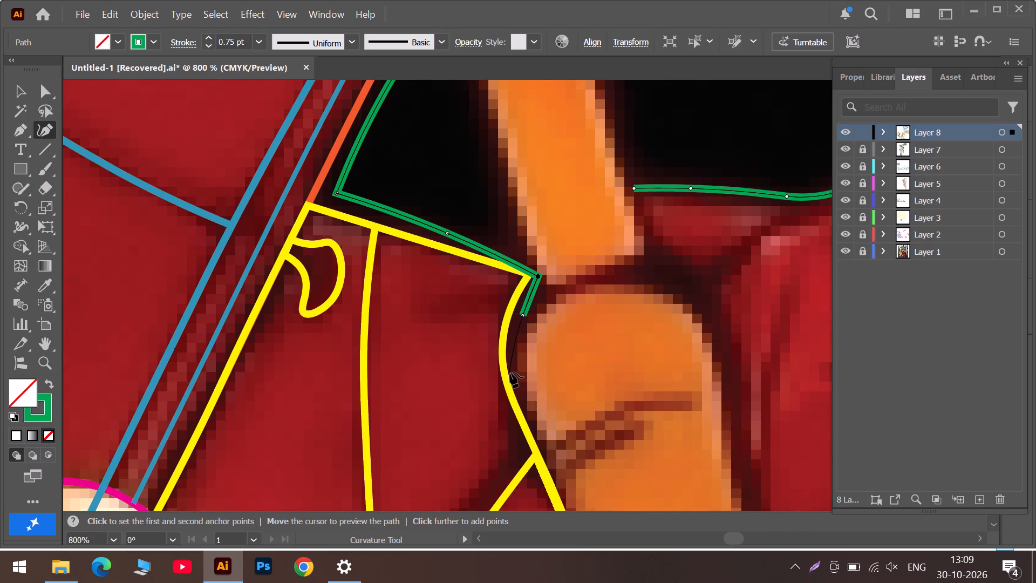
pyautogui.click(514, 371)
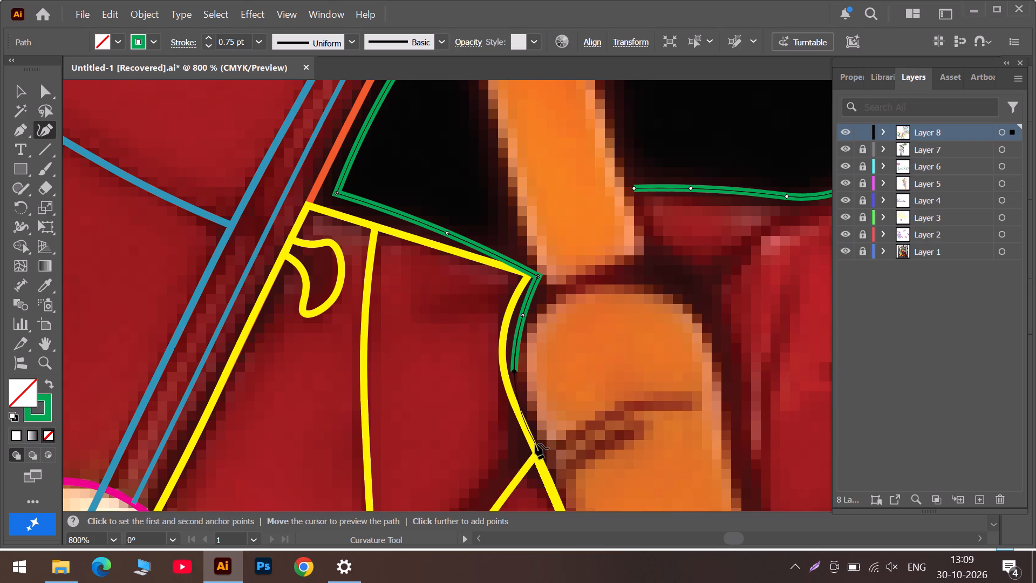
pyautogui.tripleClick(519, 449)
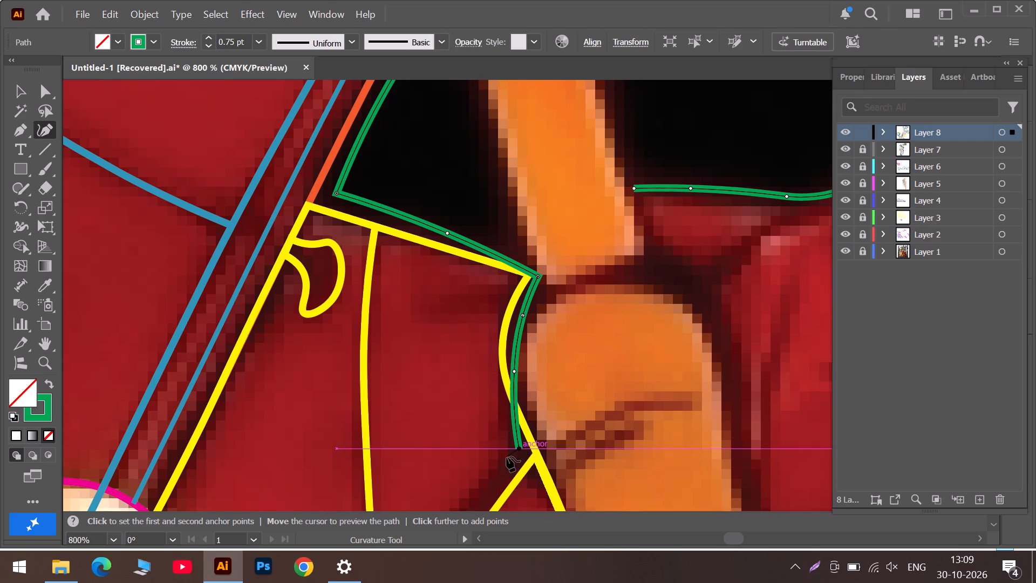
# Trace the green path down the dark gap's outer edge, alongside the yellow sliver outline, to just above the magenta flame outline.
pyautogui.scroll(-7, 507, 457)
pyautogui.scroll(-6, 469, 412)
pyautogui.click(421, 394)
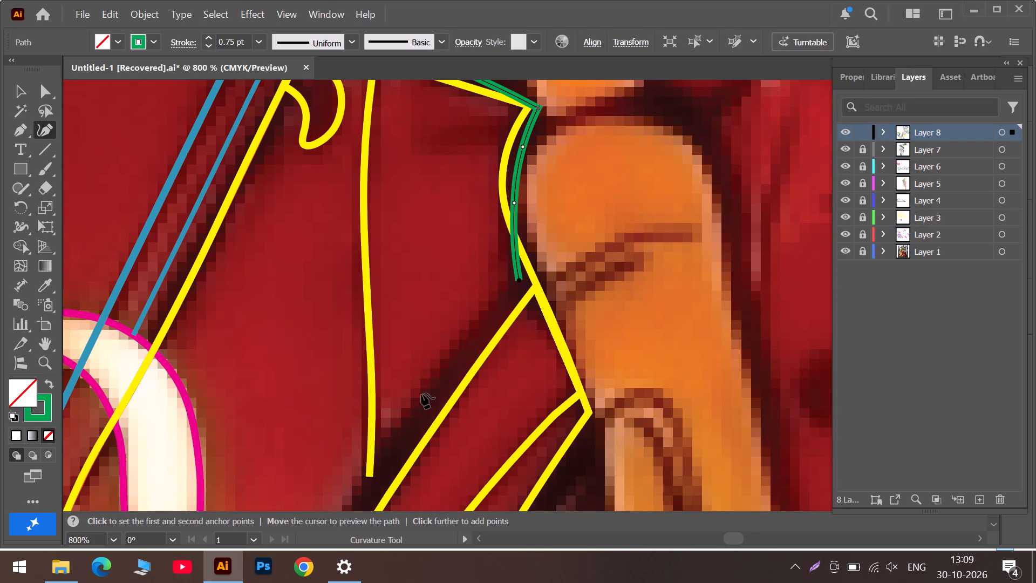
pyautogui.scroll(-7, 421, 393)
pyautogui.scroll(-5, 366, 387)
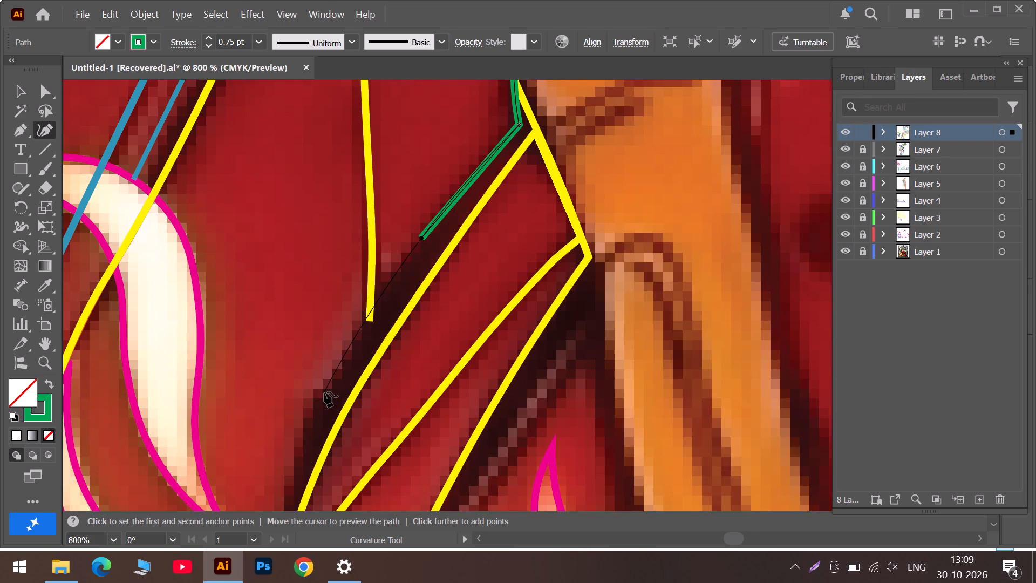
pyautogui.click(322, 399)
pyautogui.scroll(-12, 322, 399)
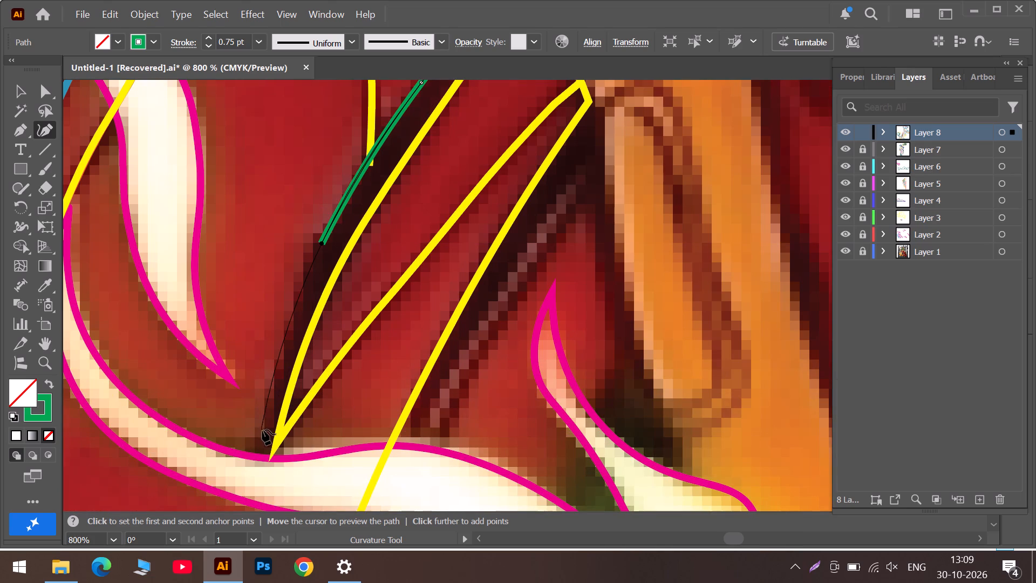
pyautogui.click(266, 433)
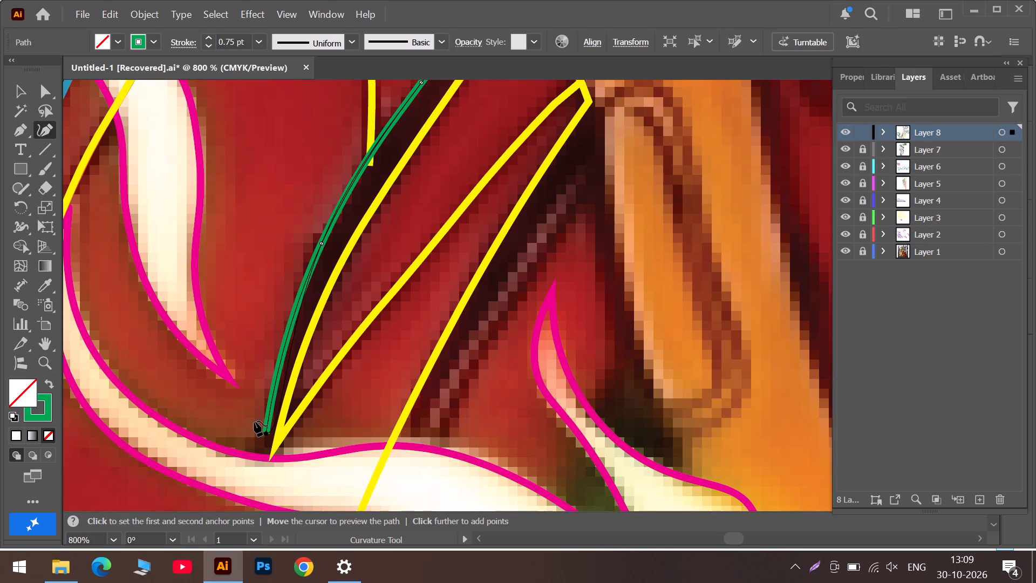
# Trace the dark gap's inner edge back up to a corner near the fork, and across to a corner at the tapering panel's fork-side tip.
pyautogui.click(303, 375)
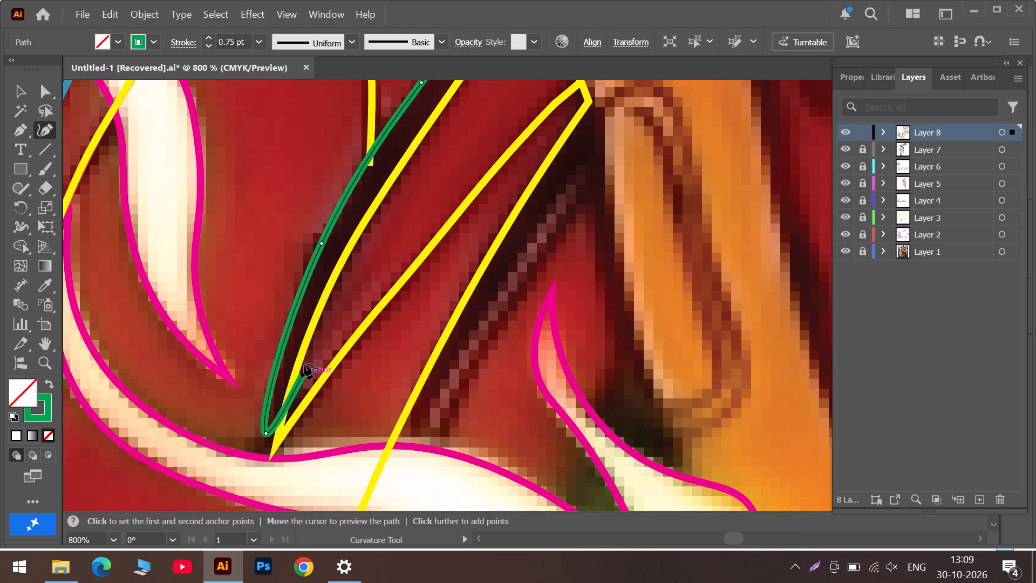
pyautogui.scroll(6, 308, 349)
pyautogui.scroll(6, 360, 276)
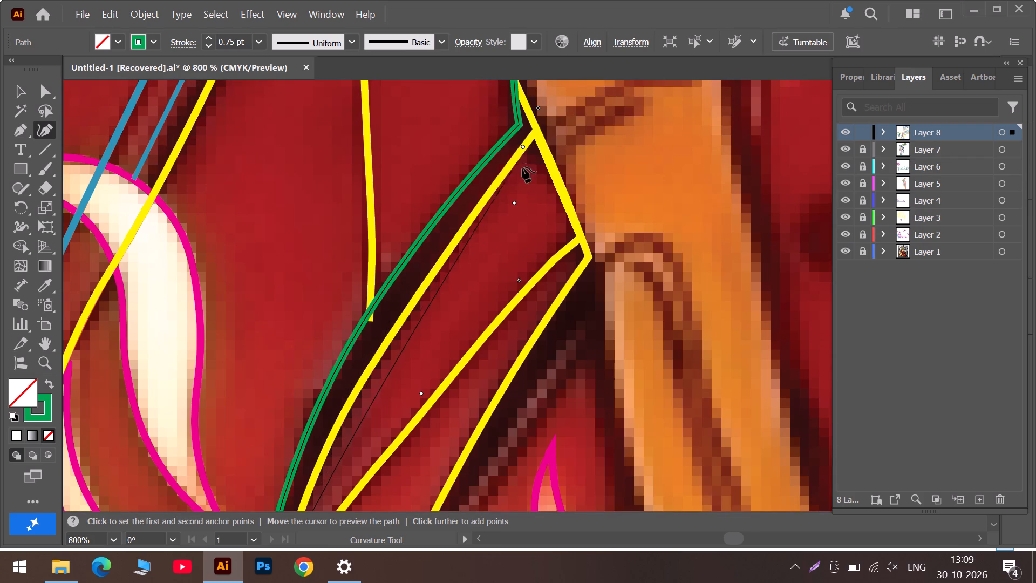
pyautogui.tripleClick(530, 152)
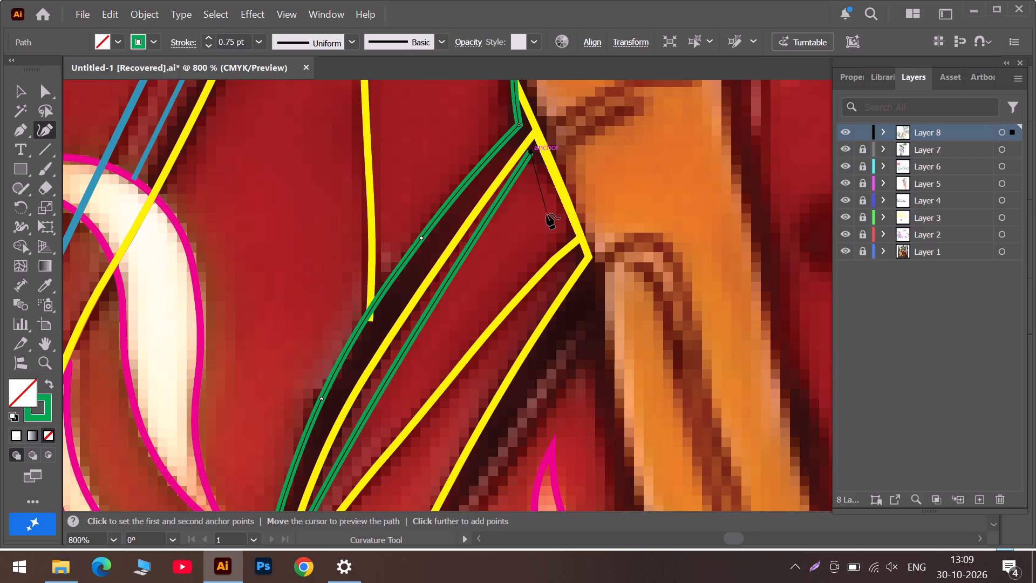
pyautogui.doubleClick(581, 282)
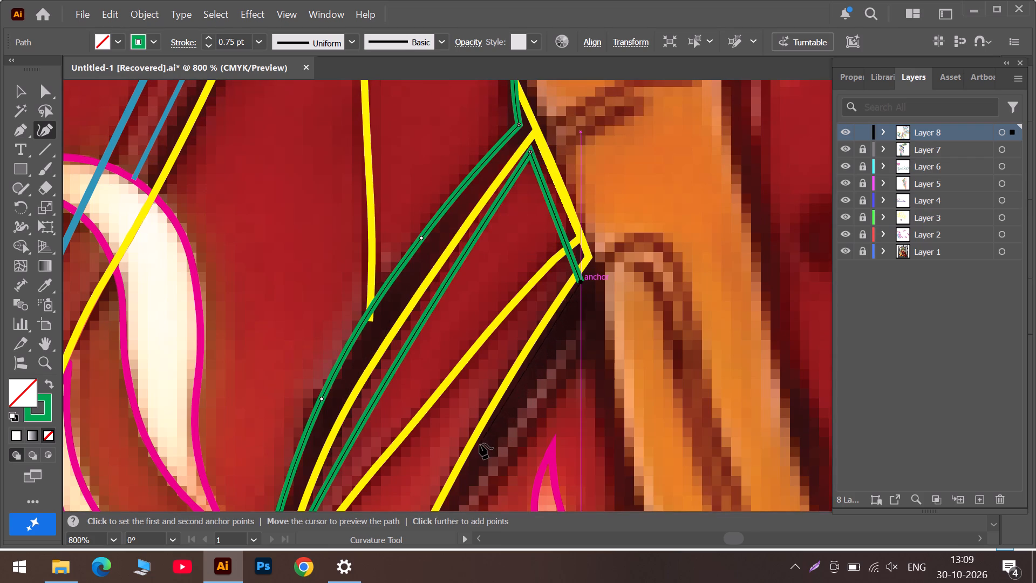
# Trace the tapering panel's lower edge down to the white flame and shape the dark strip's short end there with two sharp corners.
pyautogui.click(480, 444)
pyautogui.scroll(-13, 480, 444)
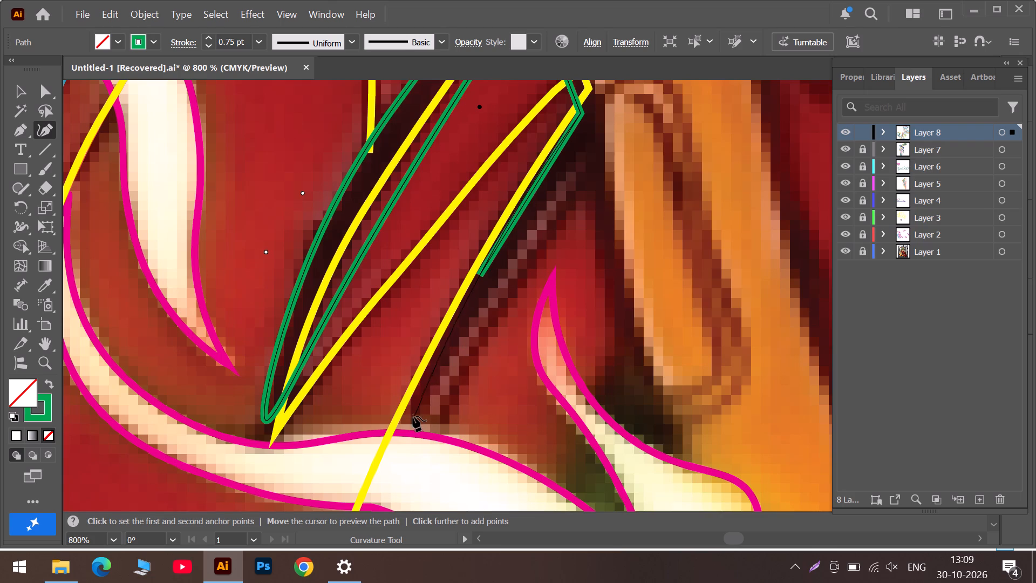
pyautogui.tripleClick(411, 420)
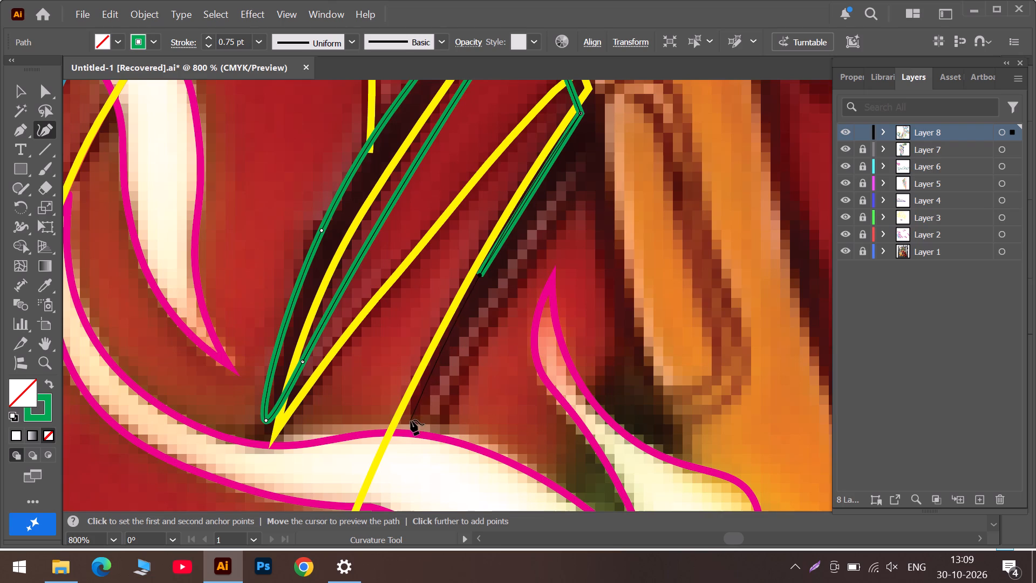
pyautogui.click(452, 396)
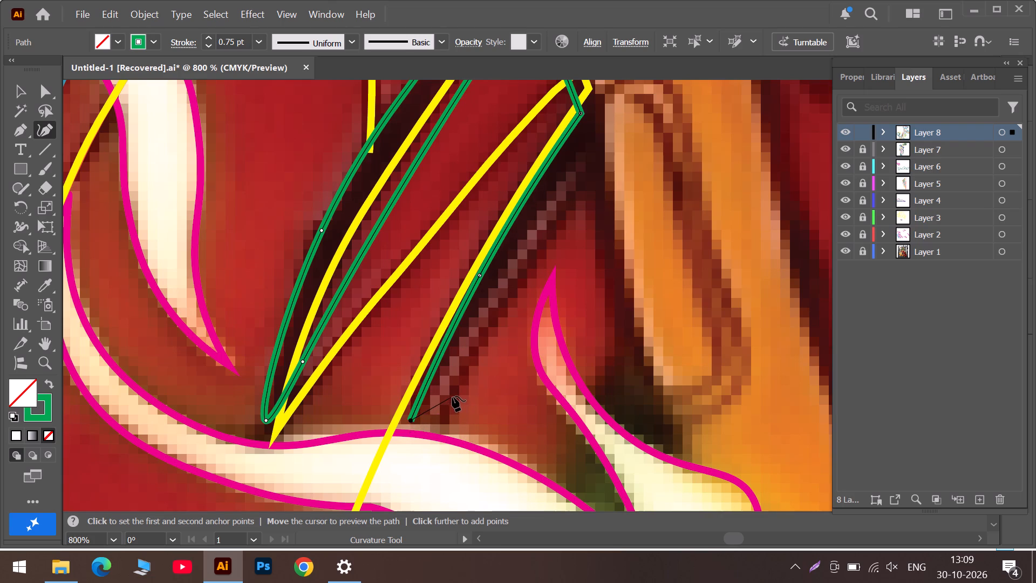
pyautogui.moveTo(411, 418); pyautogui.dragTo(417, 421)
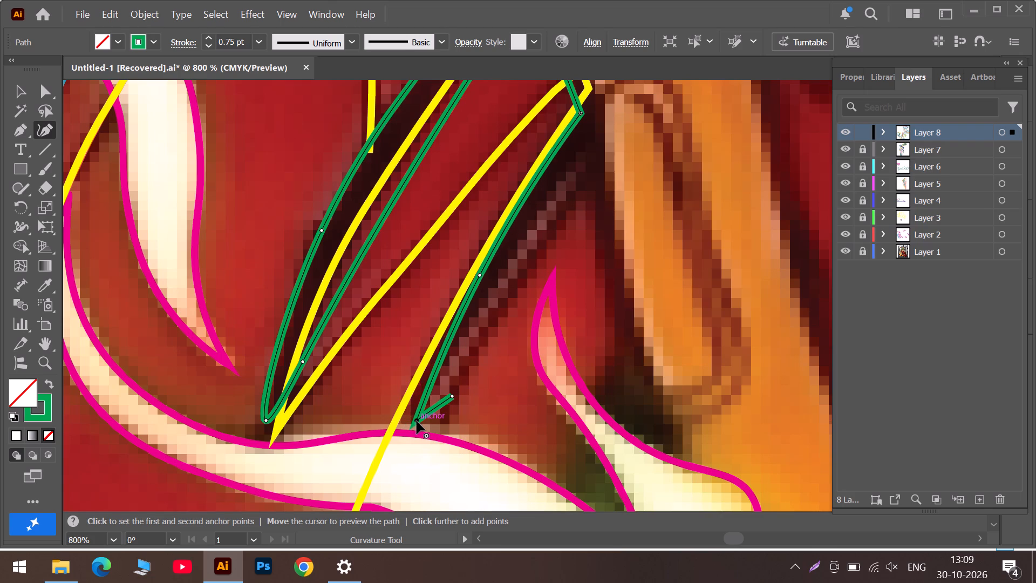
pyautogui.doubleClick(417, 421)
pyautogui.doubleClick(435, 409)
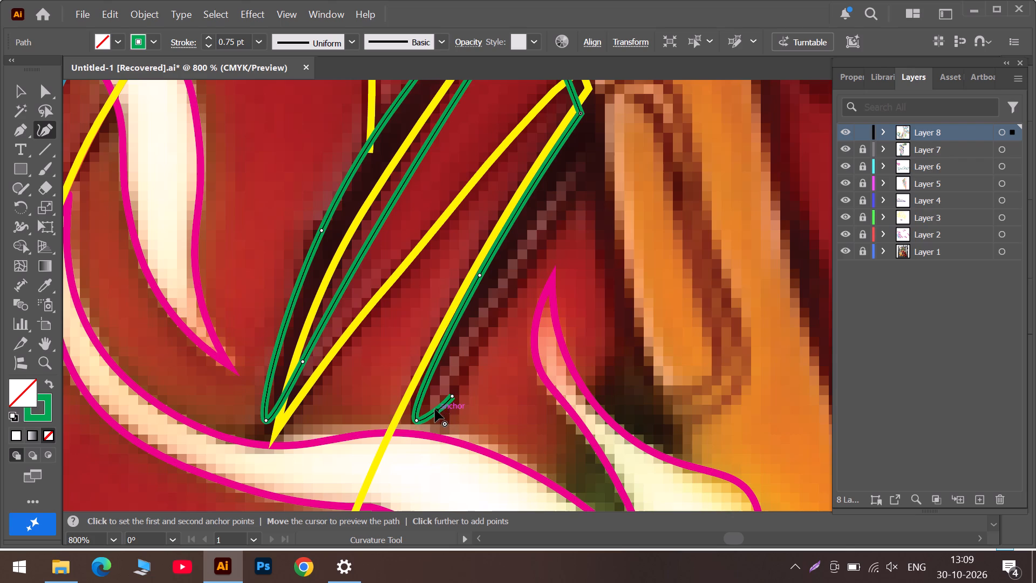
pyautogui.moveTo(435, 409); pyautogui.dragTo(439, 428)
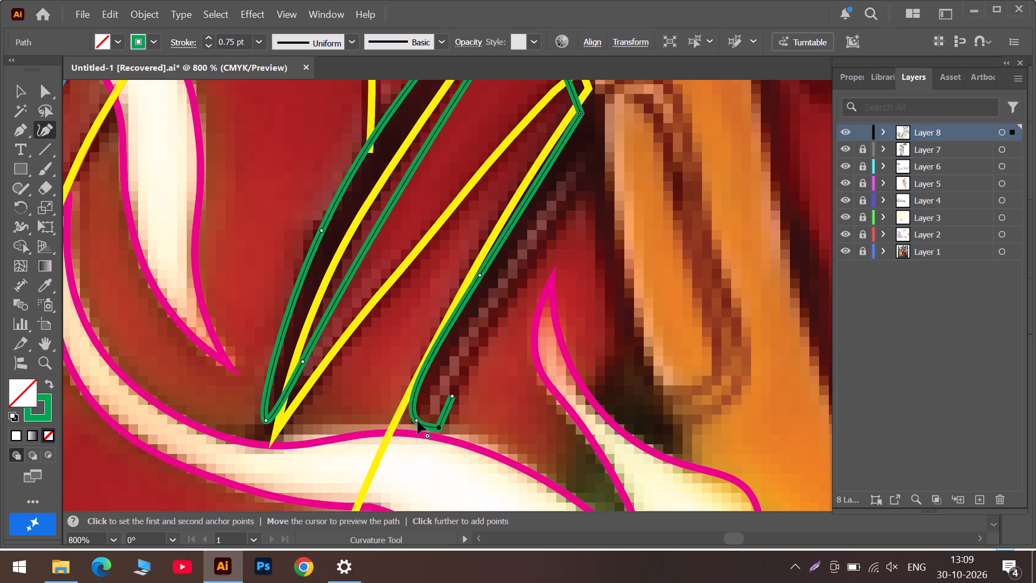
pyautogui.doubleClick(417, 421)
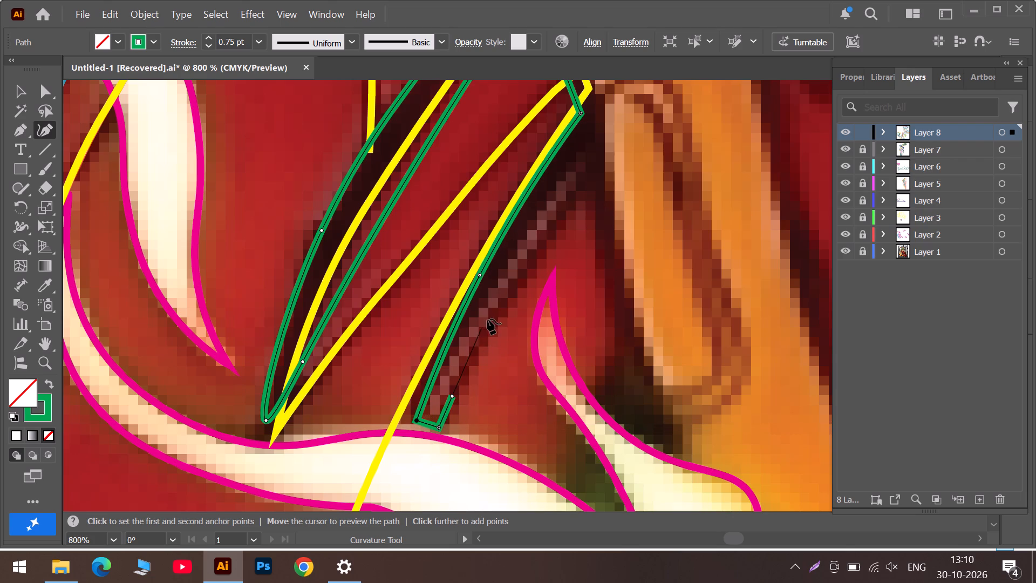
# Trace the dark strip's lower edge up to a corner near the fork, and straight down to a corner beside the small pink-outlined flame.
pyautogui.click(506, 298)
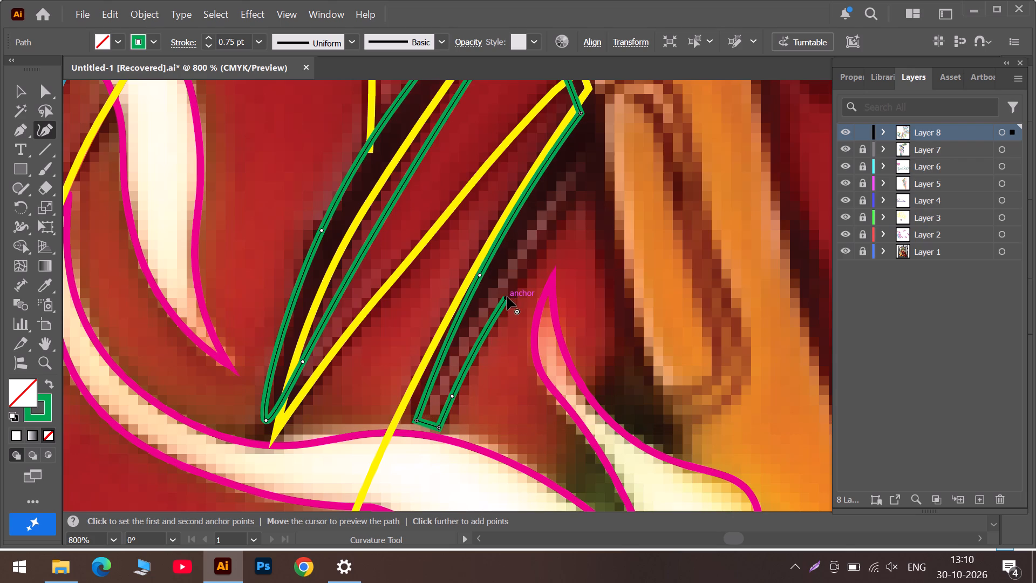
pyautogui.scroll(6, 508, 296)
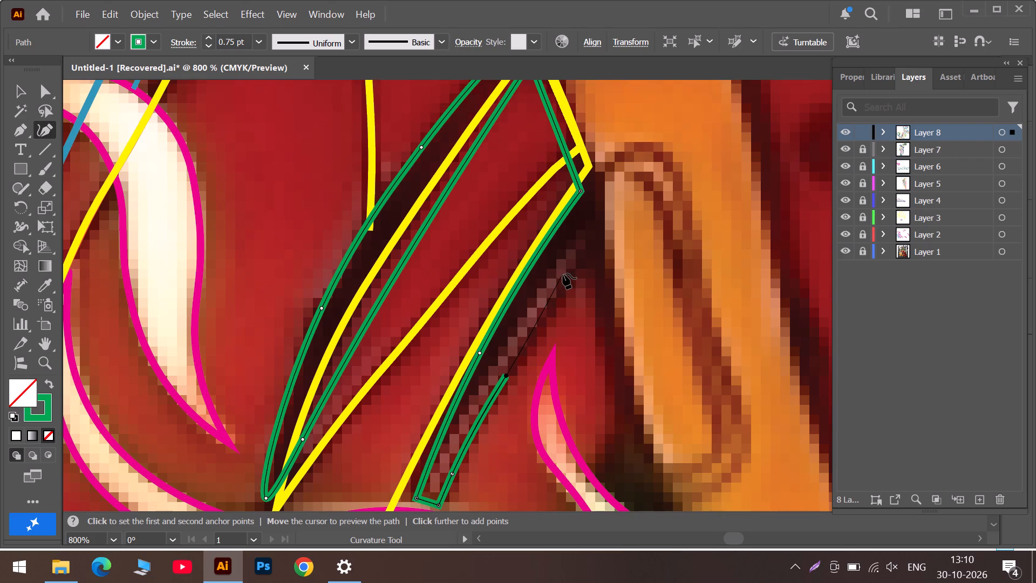
pyautogui.doubleClick(584, 261)
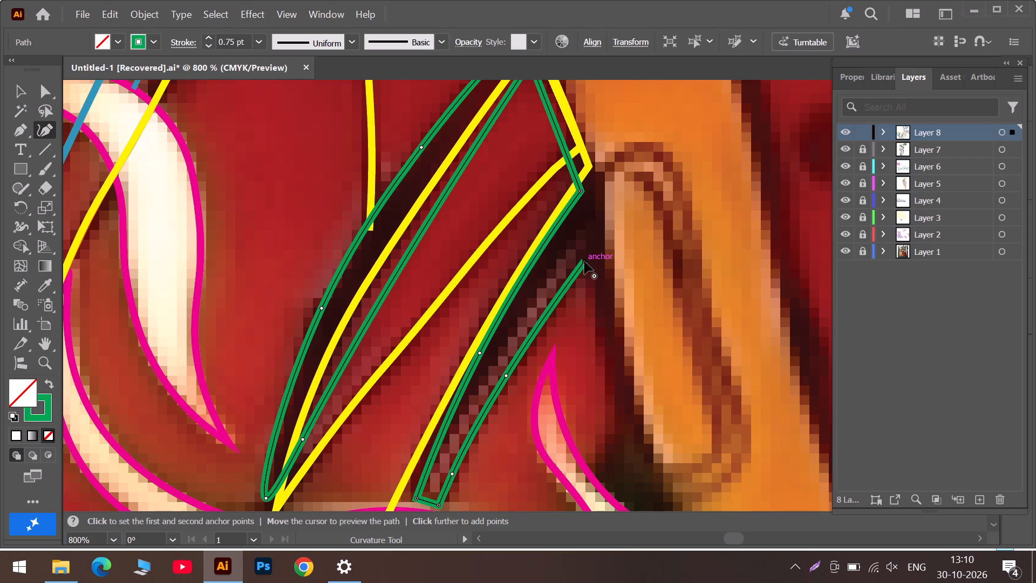
pyautogui.doubleClick(619, 428)
# Curve the path across the small flame, around the dark gap to a corner at its pointed end, and back up to the fork's edge.
pyautogui.click(595, 465)
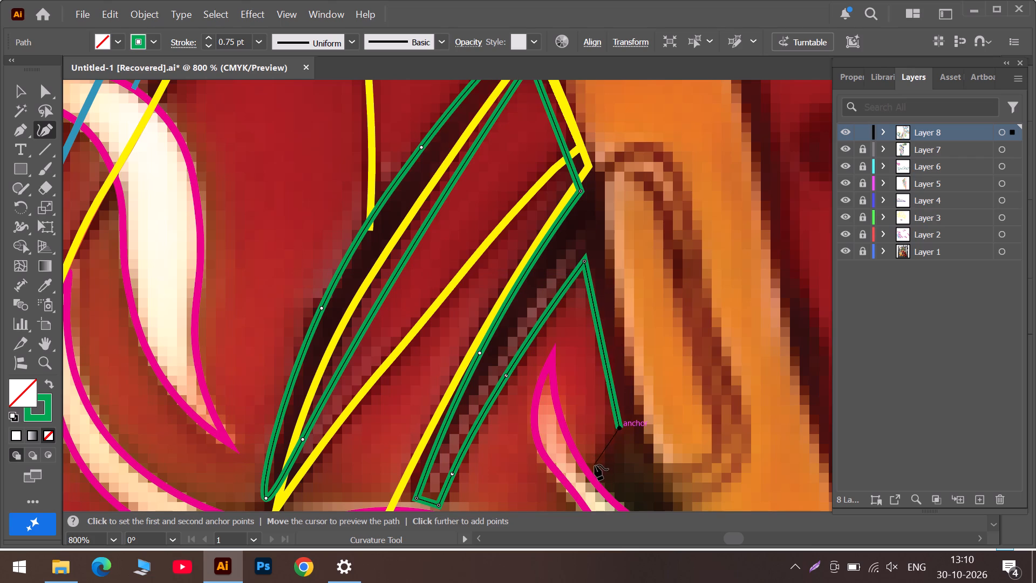
pyautogui.scroll(-7, 598, 460)
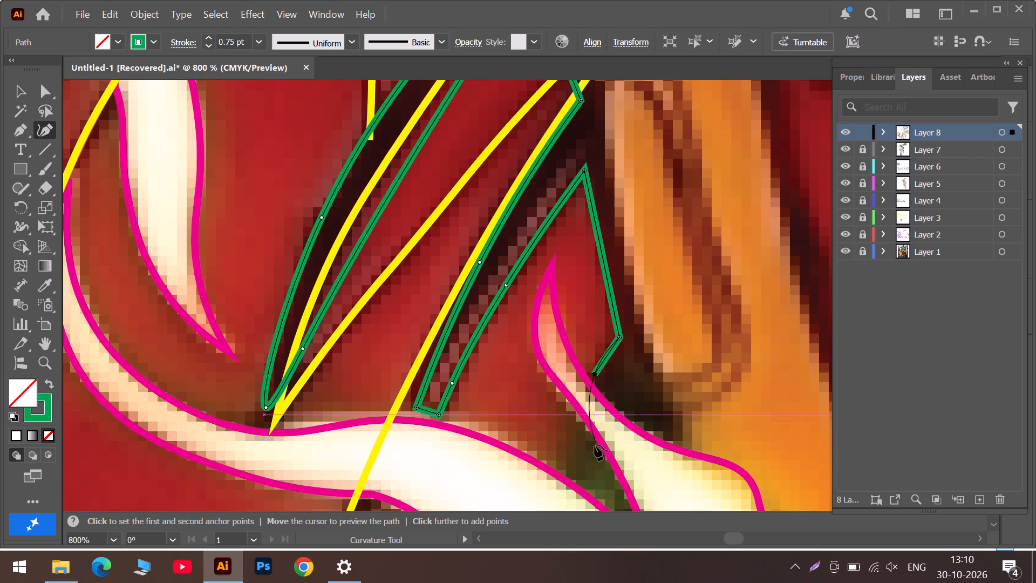
pyautogui.scroll(-7, 595, 445)
pyautogui.click(574, 389)
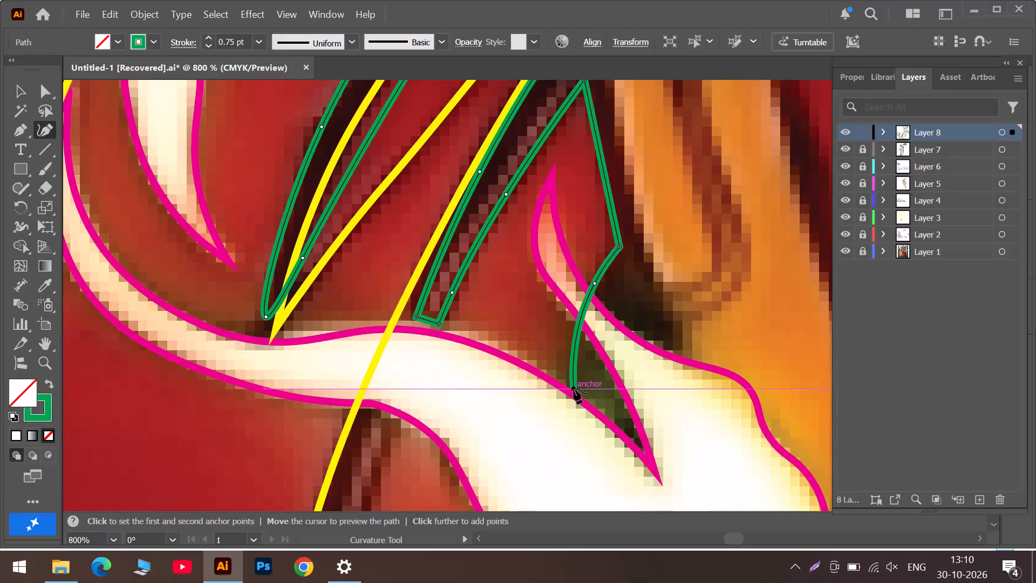
pyautogui.tripleClick(636, 442)
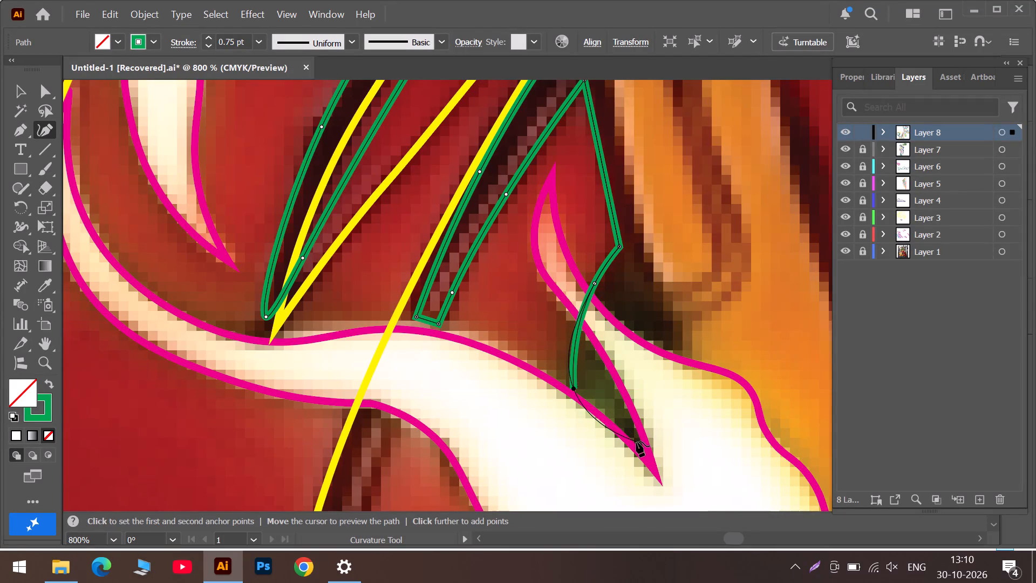
pyautogui.click(675, 340)
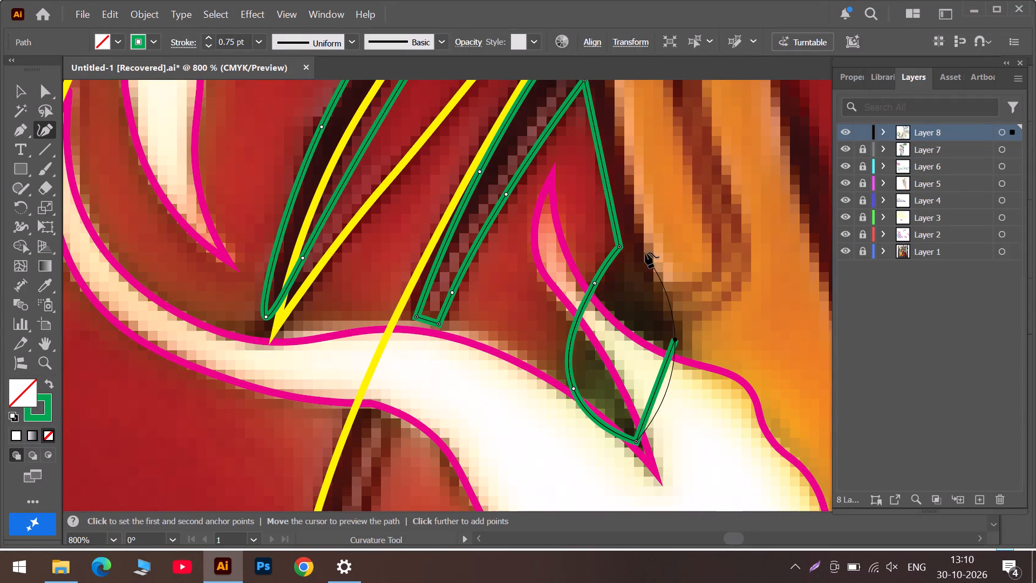
pyautogui.click(645, 252)
# Extend the path up along the orange fork's inner edge and close it with a corner at its starting anchor beside the fork's top.
pyautogui.keyDown('alt'); pyautogui.scroll(-3, 644, 248); pyautogui.keyUp('alt')
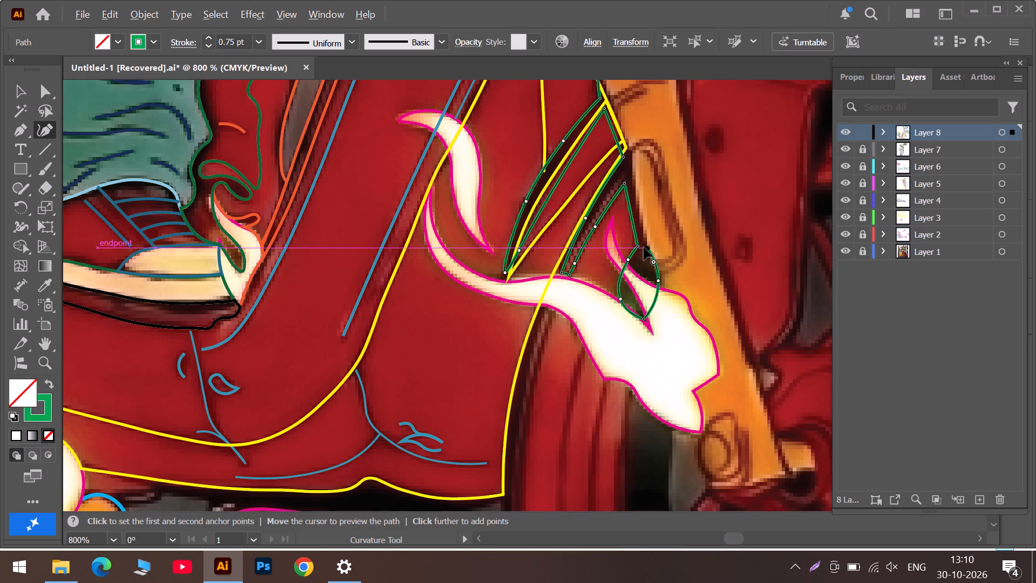
pyautogui.scroll(-11, 653, 273)
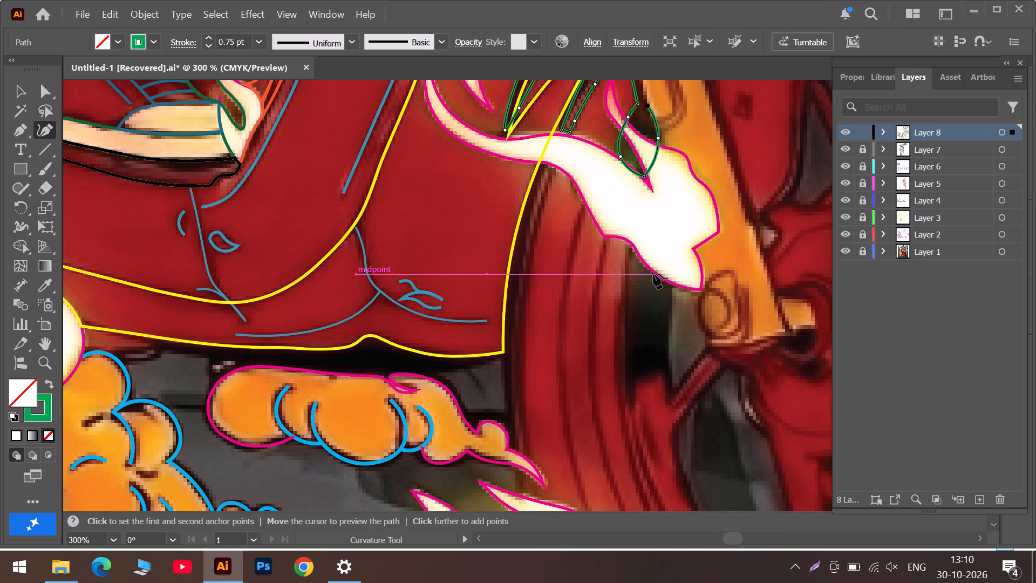
pyautogui.scroll(9, 653, 272)
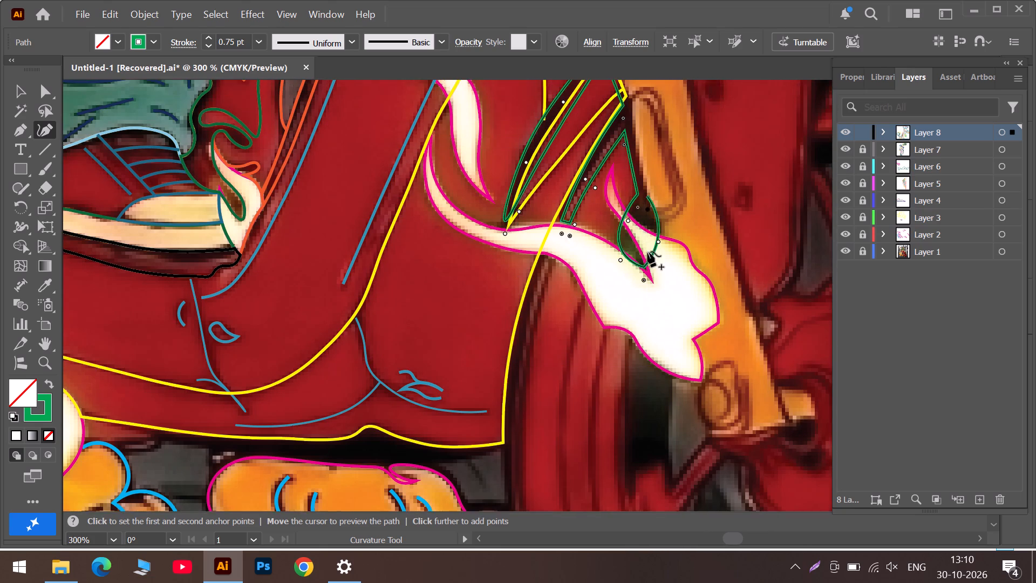
pyautogui.scroll(10, 647, 252)
pyautogui.scroll(12, 629, 196)
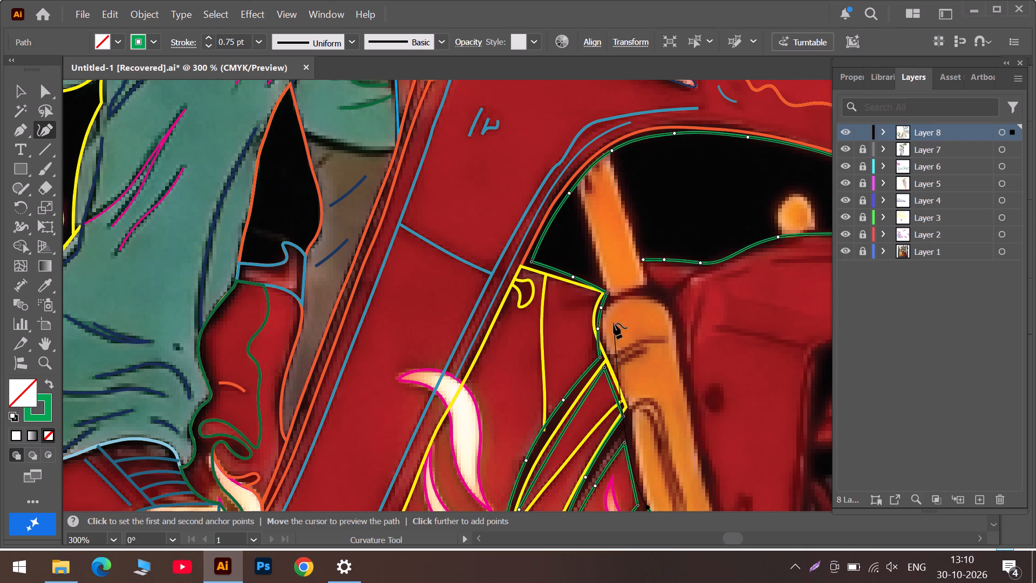
pyautogui.scroll(-16, 614, 324)
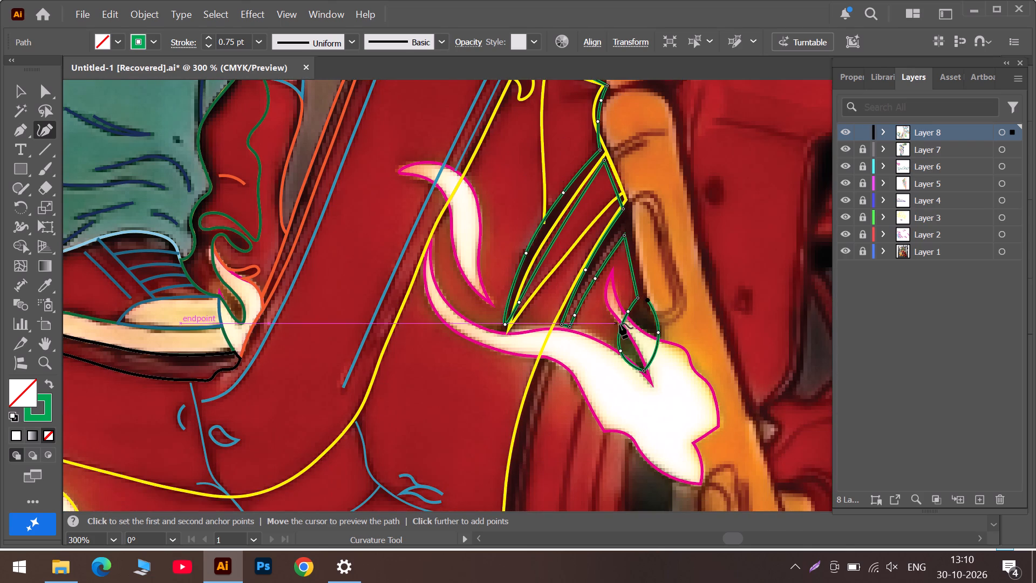
pyautogui.scroll(5, 621, 323)
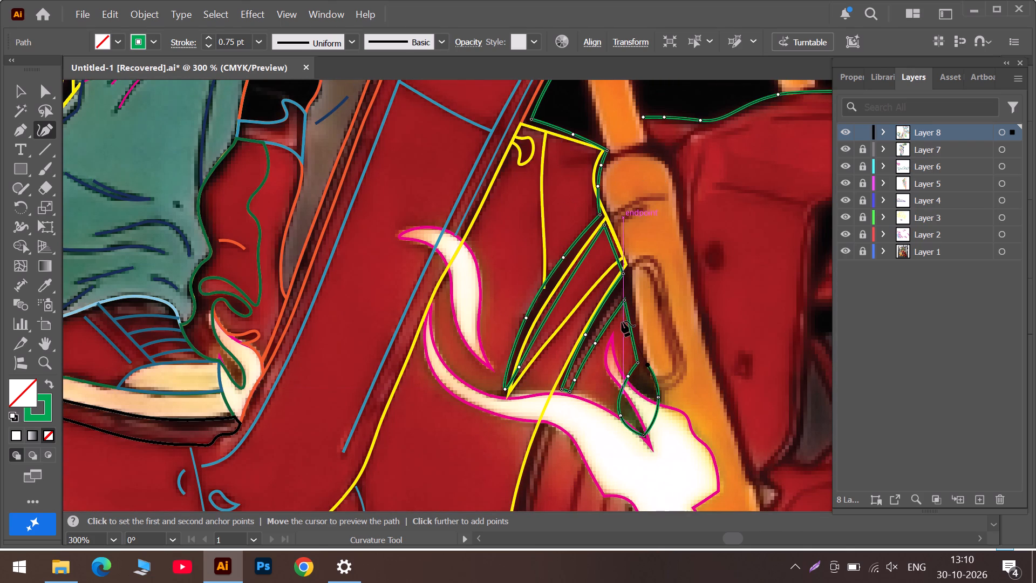
pyautogui.click(633, 295)
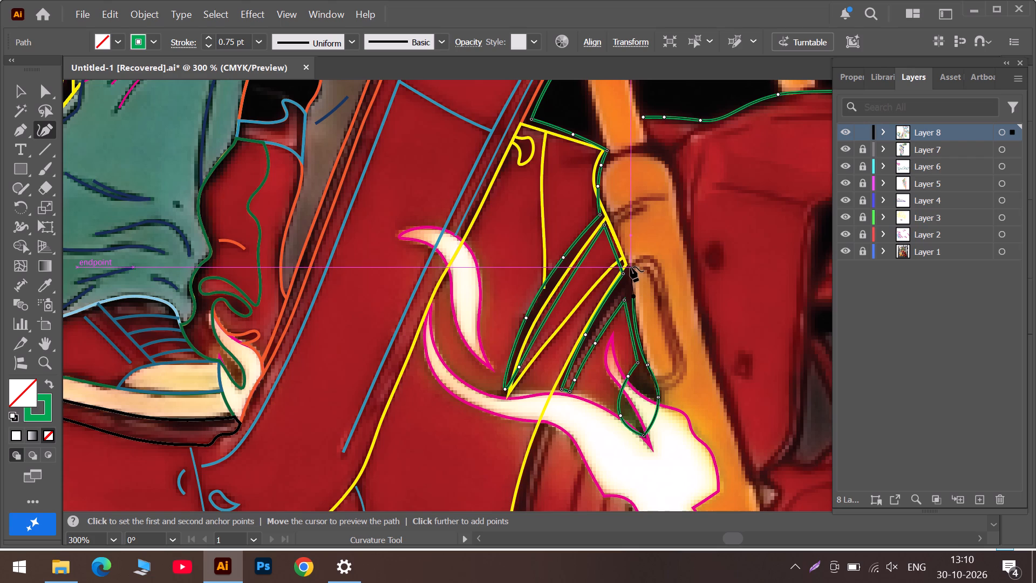
pyautogui.doubleClick(641, 116)
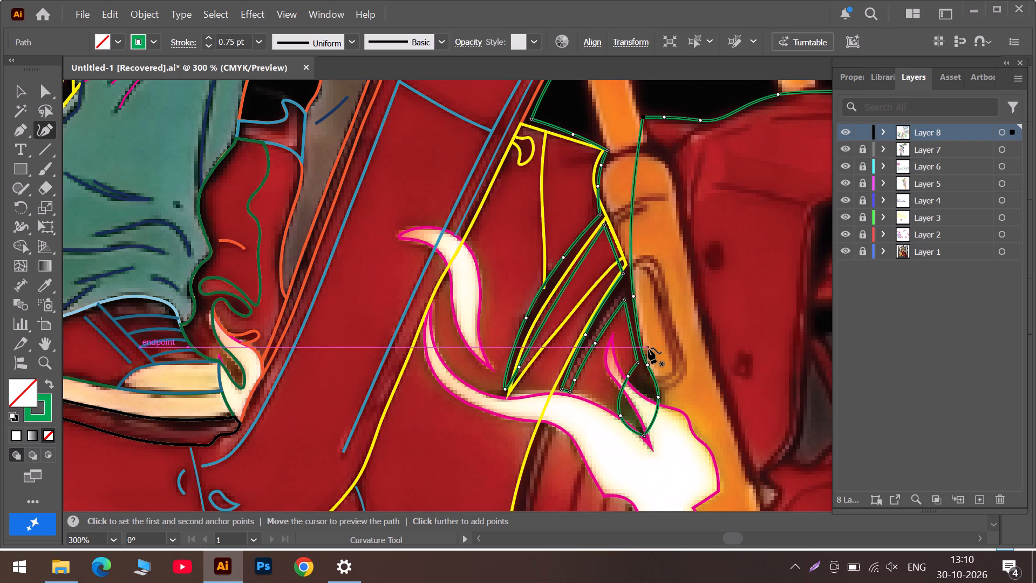
# Reshape the closing side by moving its lower anchors outward over the orange fork, and nudge the anchor beside the white flame.
pyautogui.keyDown('alt'); pyautogui.scroll(1, 648, 347); pyautogui.keyUp('alt')
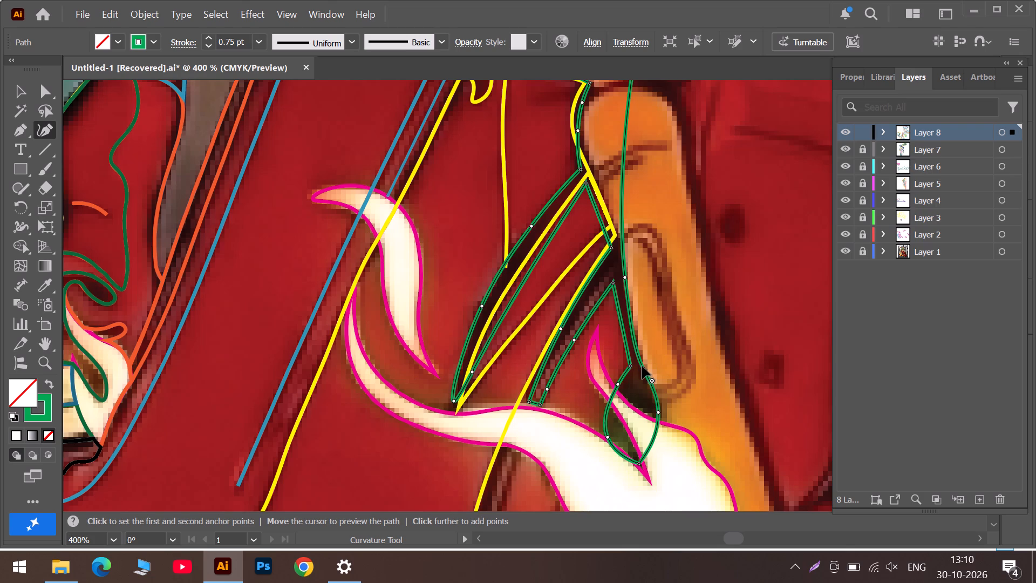
pyautogui.moveTo(643, 367); pyautogui.dragTo(700, 392)
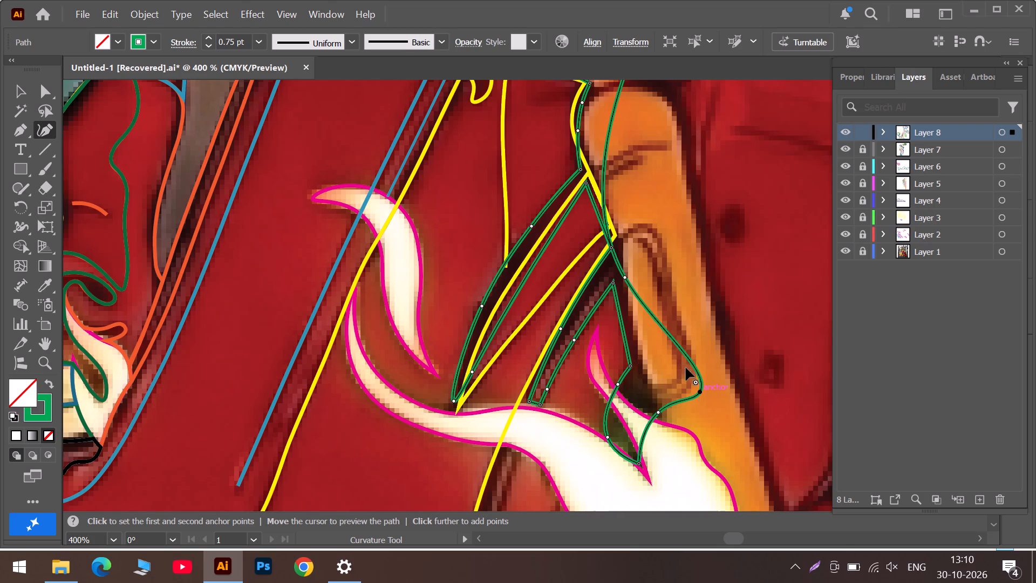
pyautogui.moveTo(624, 278); pyautogui.dragTo(706, 309)
pyautogui.moveTo(660, 412); pyautogui.dragTo(660, 415)
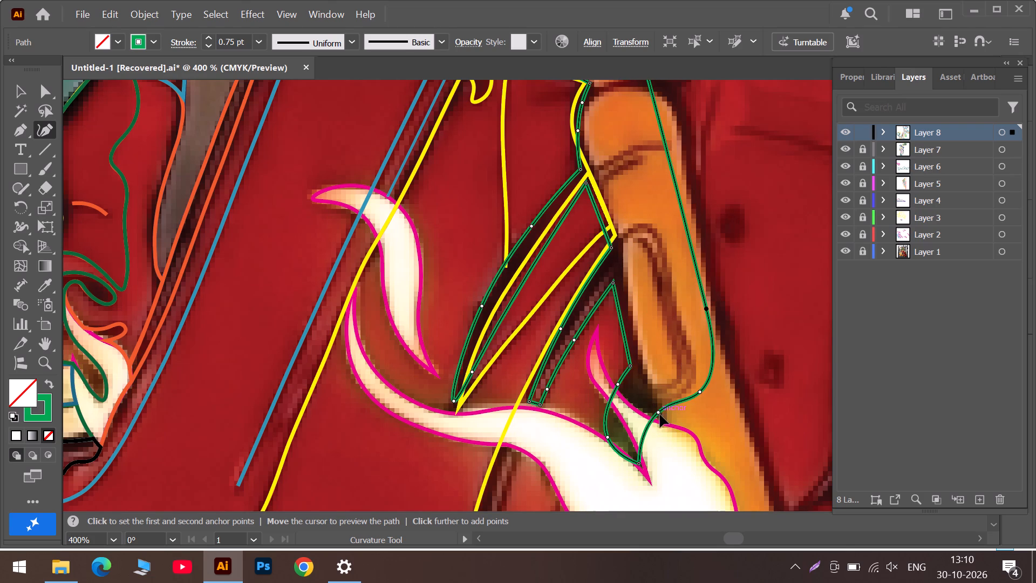
pyautogui.moveTo(660, 415); pyautogui.dragTo(662, 422)
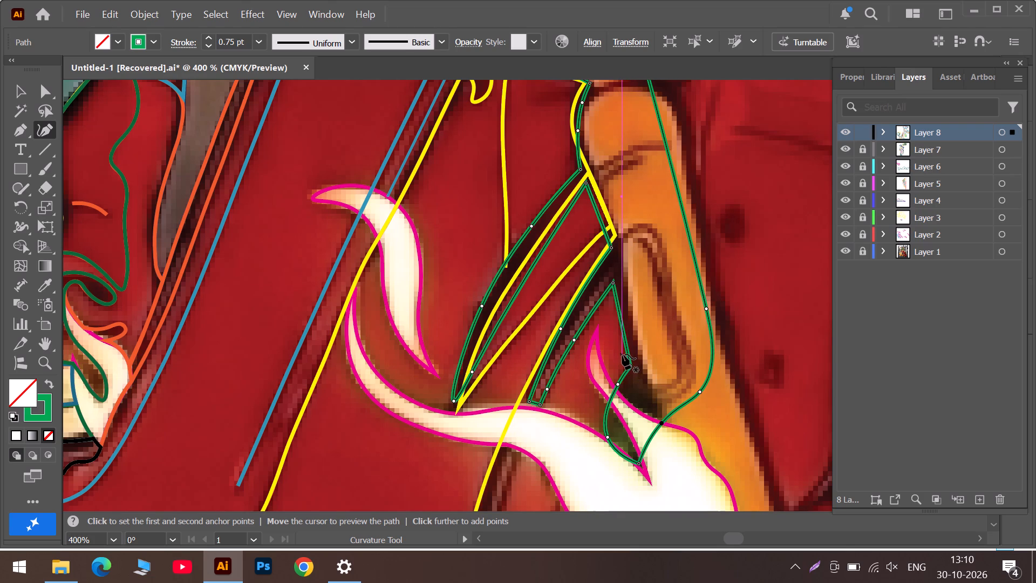
# Move the two corners at the dark strip's lower end onto the pink flame outline, with the outer one at the yellow line.
pyautogui.keyDown('alt'); pyautogui.scroll(2, 622, 354); pyautogui.keyUp('alt')
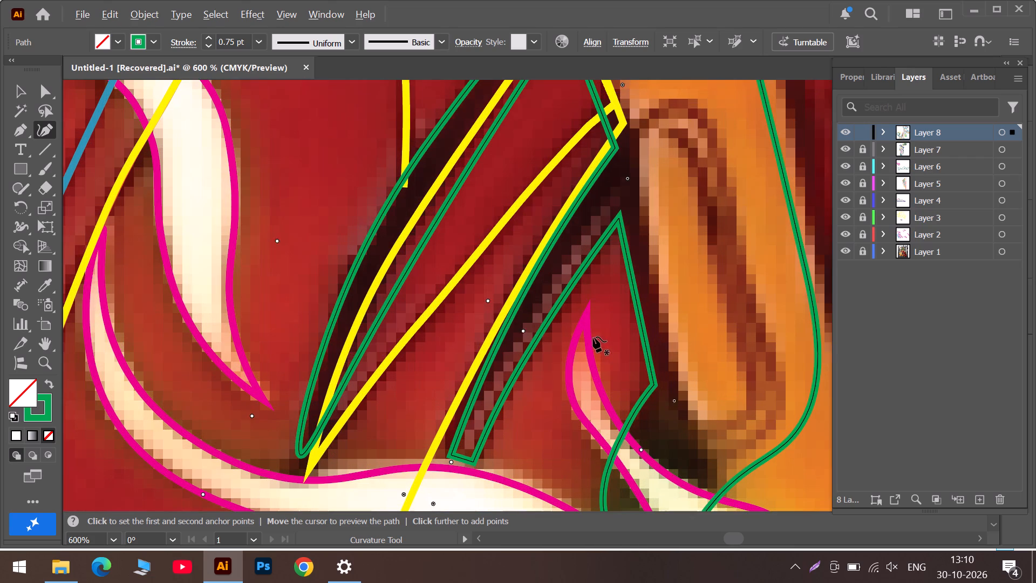
pyautogui.moveTo(450, 455); pyautogui.dragTo(440, 466)
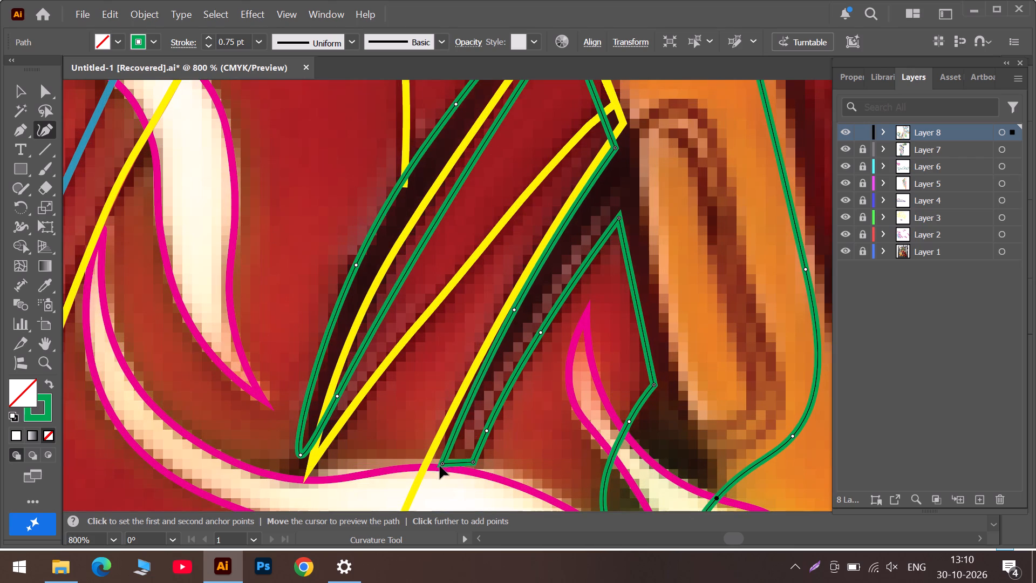
pyautogui.moveTo(440, 466); pyautogui.dragTo(431, 467)
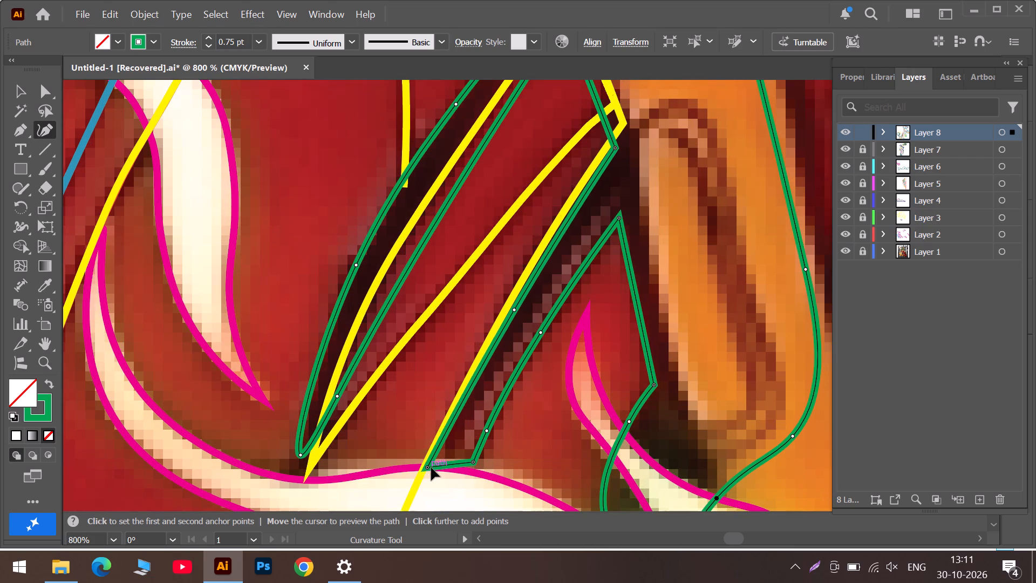
pyautogui.moveTo(431, 467); pyautogui.dragTo(427, 468)
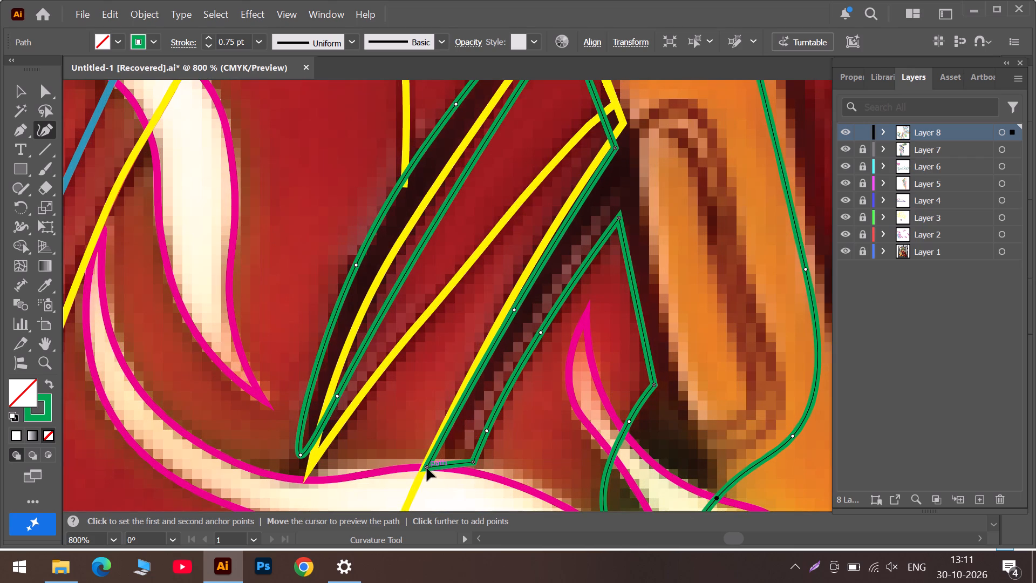
pyautogui.moveTo(427, 468); pyautogui.dragTo(425, 467)
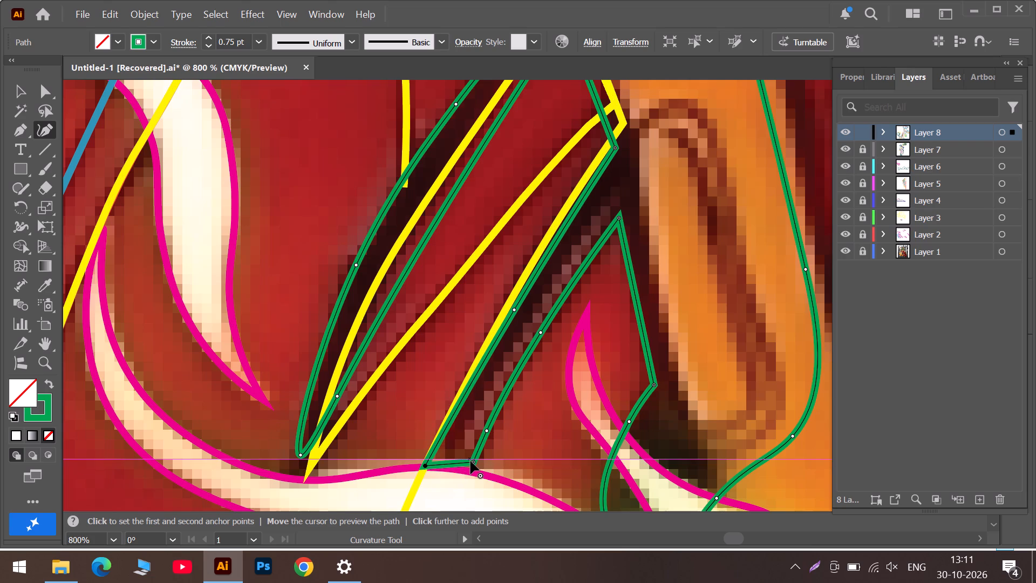
pyautogui.moveTo(473, 462); pyautogui.dragTo(469, 470)
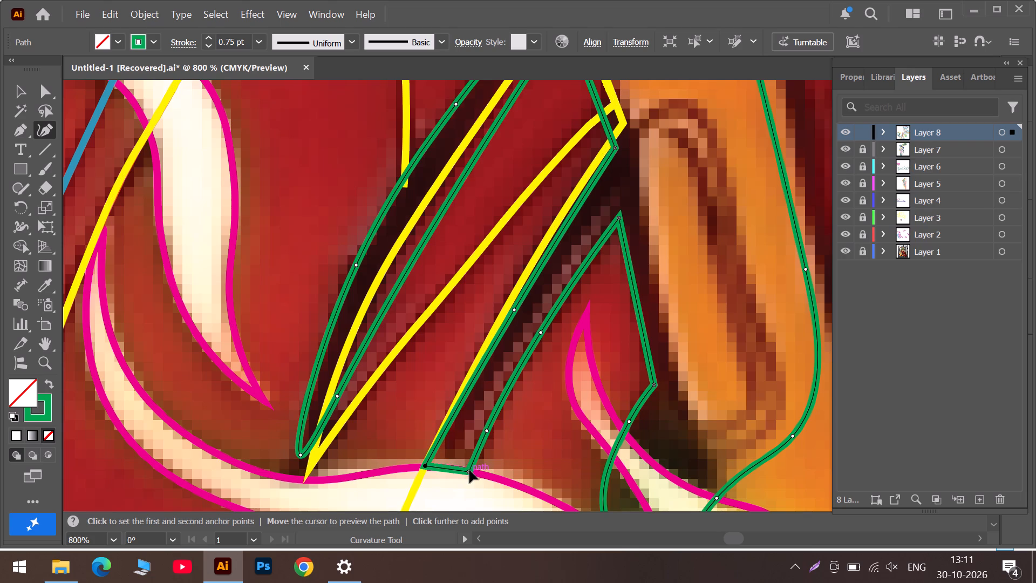
pyautogui.moveTo(469, 470); pyautogui.dragTo(469, 470)
# Fit the strip's upper edge to the yellow line by lowering its middle anchor and moving its top corner onto the yellow corner beside the fork.
pyautogui.scroll(1, 491, 322)
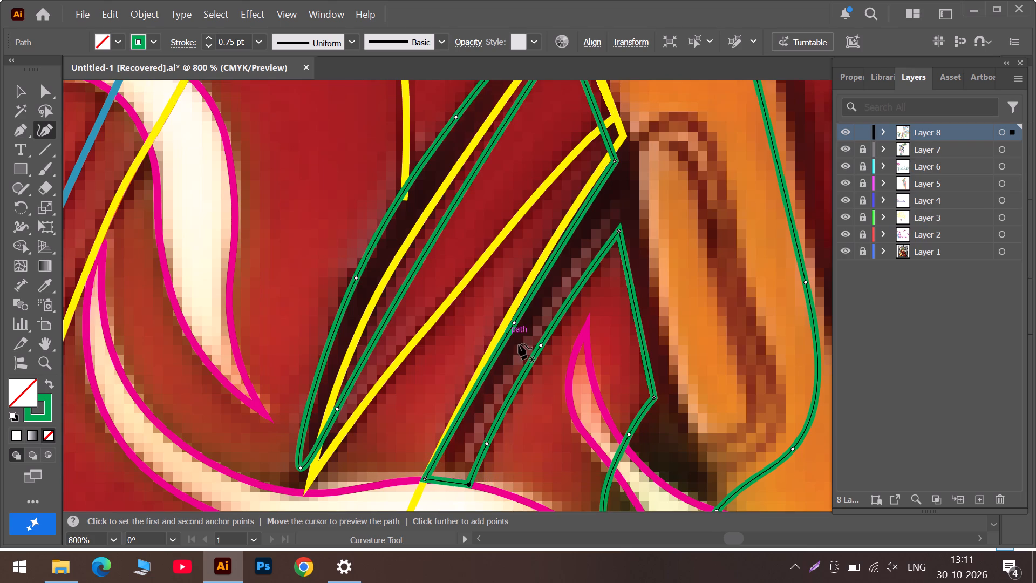
pyautogui.moveTo(513, 321); pyautogui.dragTo(500, 338)
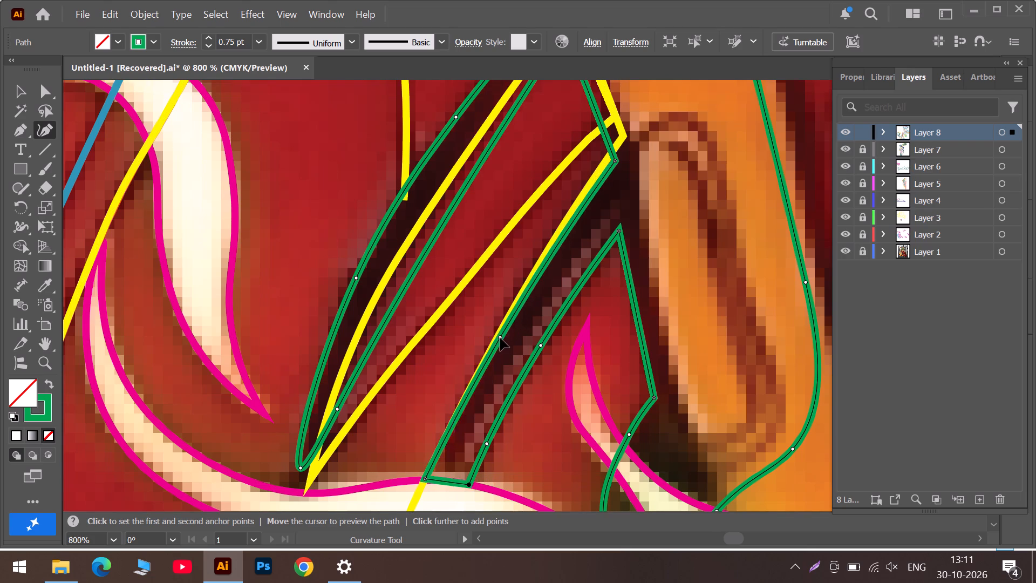
pyautogui.moveTo(500, 338); pyautogui.dragTo(489, 355)
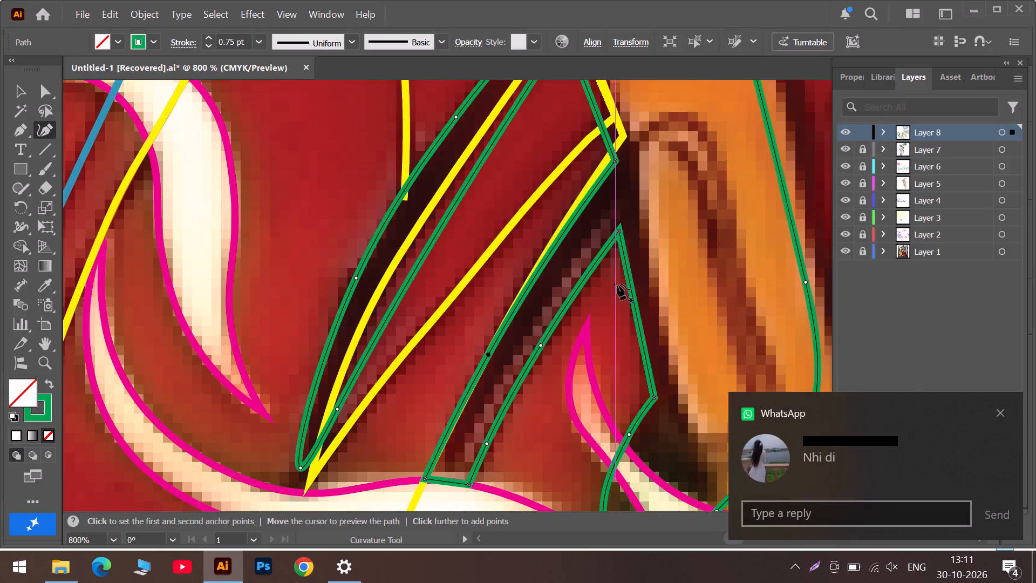
pyautogui.scroll(-2, 731, 279)
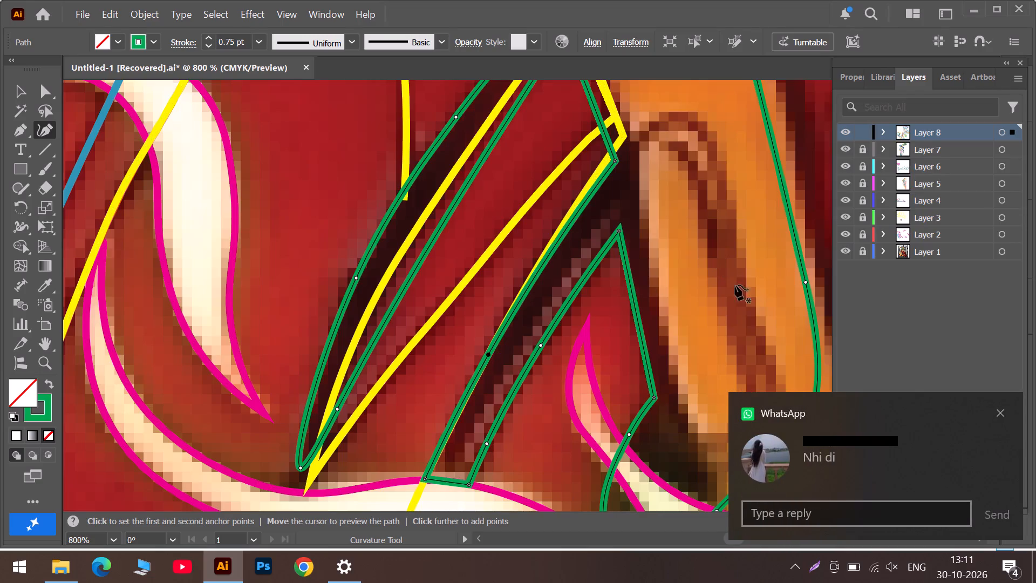
pyautogui.scroll(-9, 735, 285)
pyautogui.scroll(6, 644, 256)
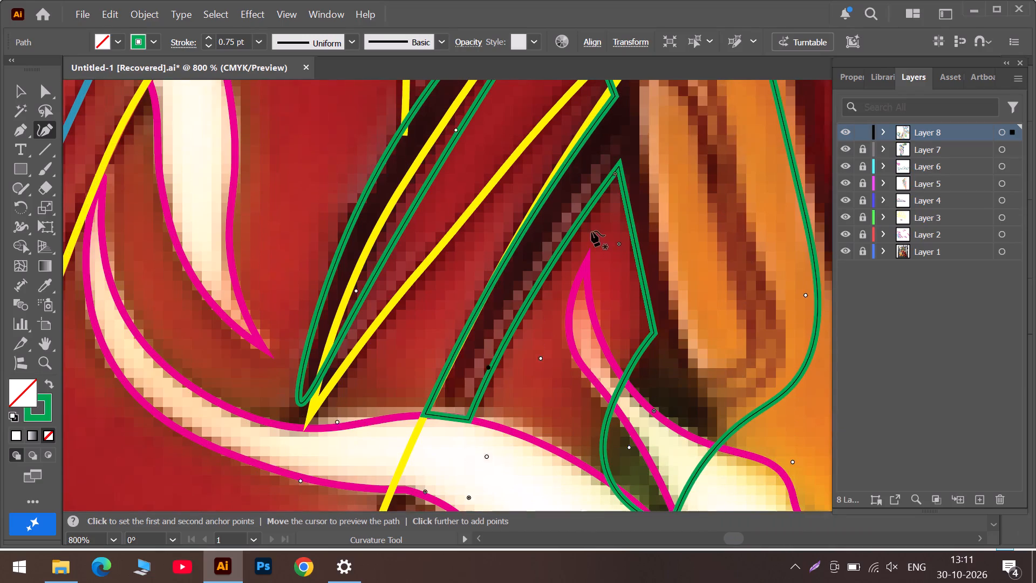
pyautogui.scroll(6, 588, 213)
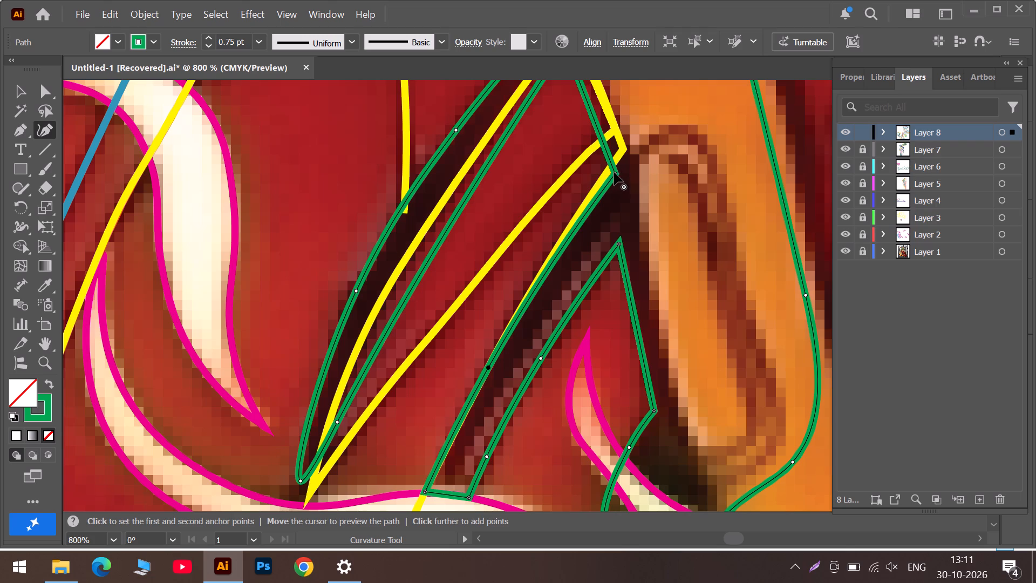
pyautogui.moveTo(616, 175); pyautogui.dragTo(622, 152)
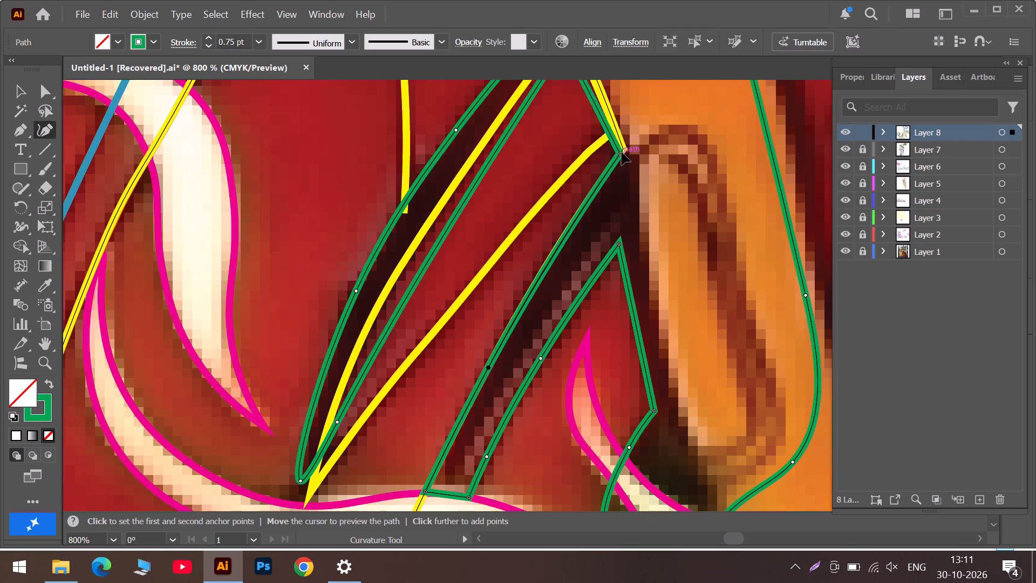
pyautogui.moveTo(622, 152); pyautogui.dragTo(624, 150)
# Move the green corner at the red wedge's top up onto the peak where the yellow lines meet.
pyautogui.scroll(6, 613, 149)
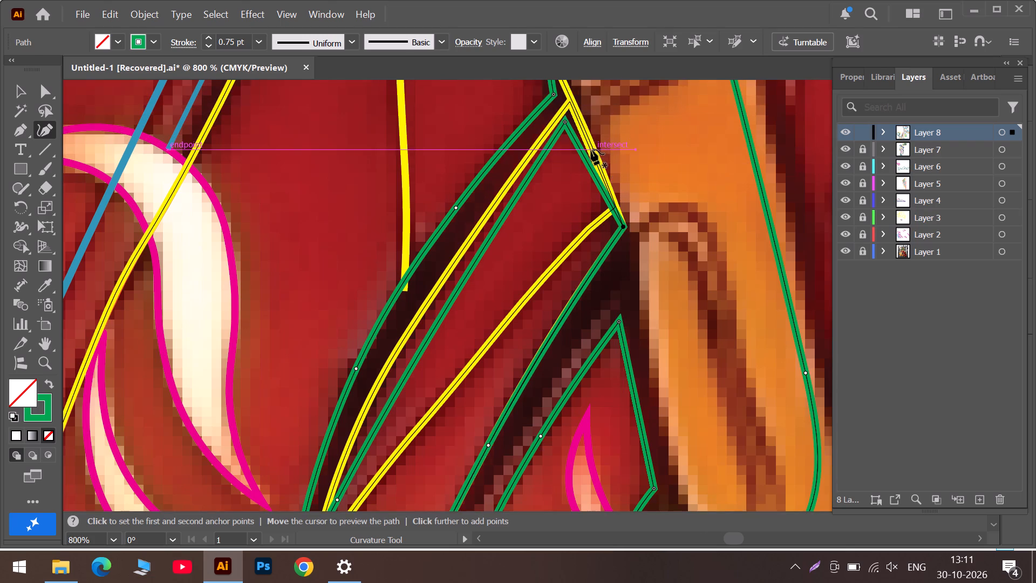
pyautogui.scroll(6, 591, 150)
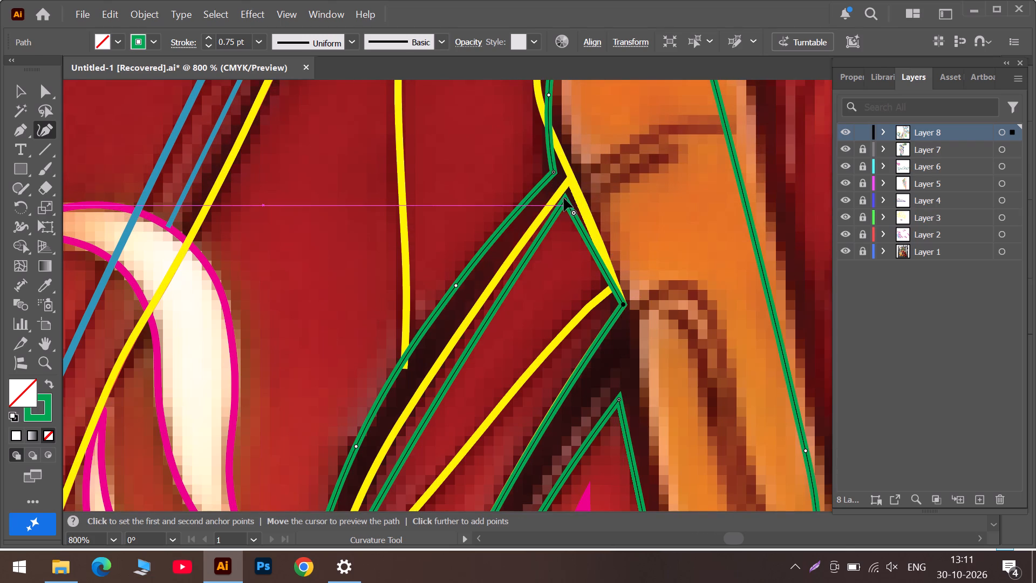
pyautogui.moveTo(567, 201); pyautogui.dragTo(569, 186)
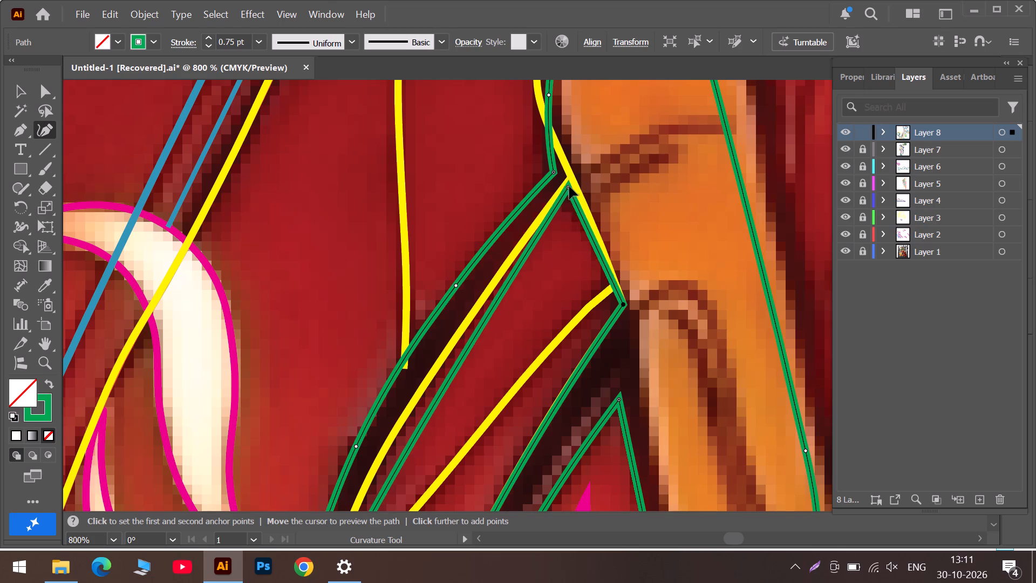
pyautogui.moveTo(569, 186); pyautogui.dragTo(570, 178)
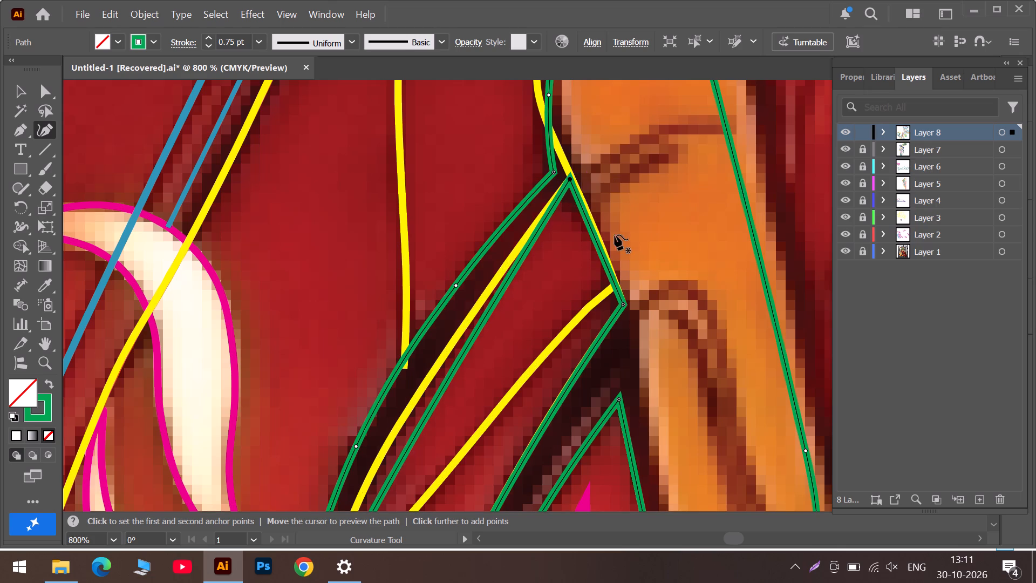
# Add an anchor on the wedge's short side along the orange fork and adjust it so the side follows the yellow line.
pyautogui.moveTo(595, 239); pyautogui.dragTo(597, 232)
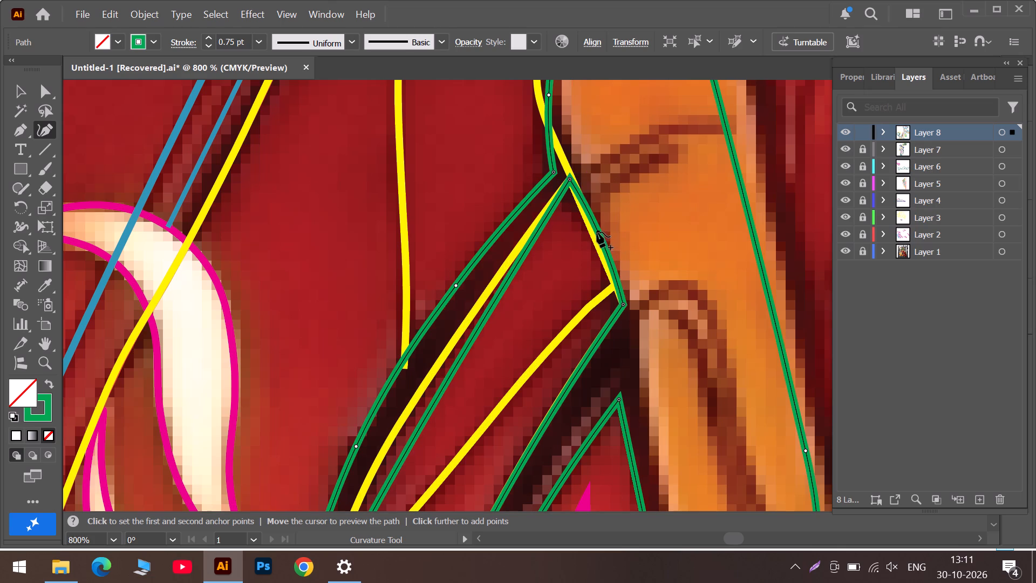
pyautogui.moveTo(597, 232); pyautogui.dragTo(591, 233)
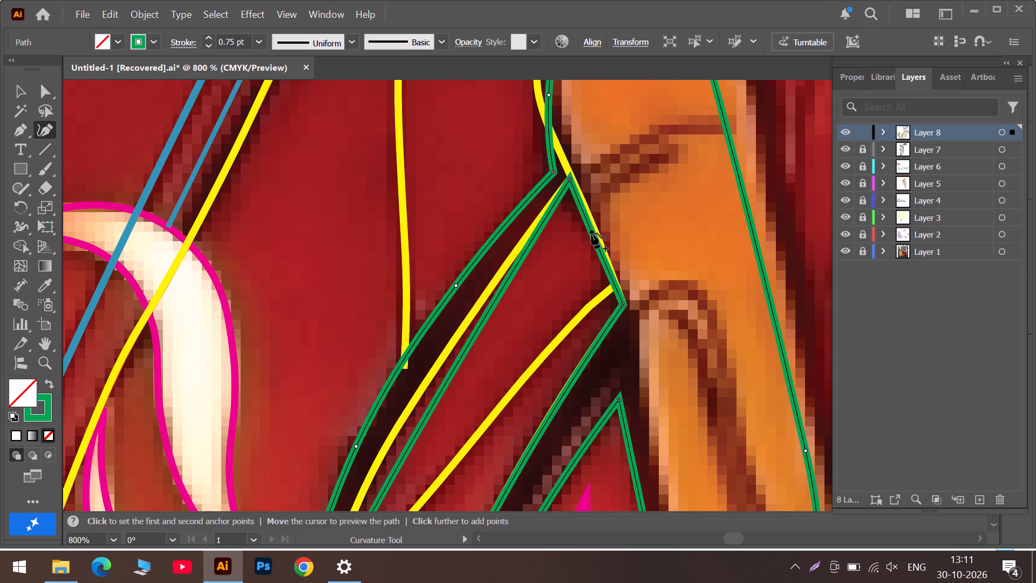
pyautogui.moveTo(591, 233); pyautogui.dragTo(594, 228)
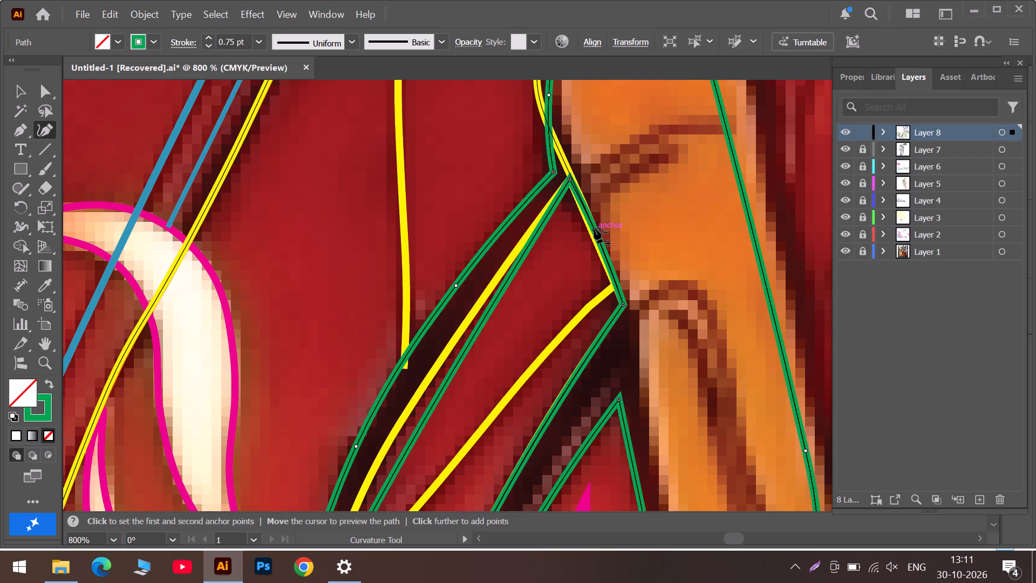
pyautogui.moveTo(594, 228); pyautogui.dragTo(593, 231)
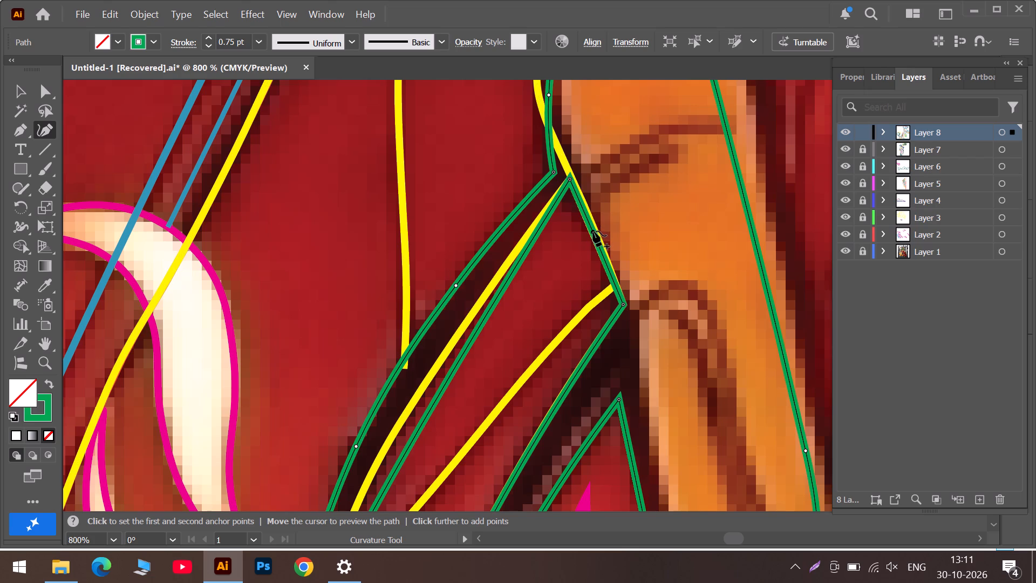
pyautogui.moveTo(593, 231); pyautogui.dragTo(591, 231)
pyautogui.moveTo(591, 231); pyautogui.dragTo(590, 227)
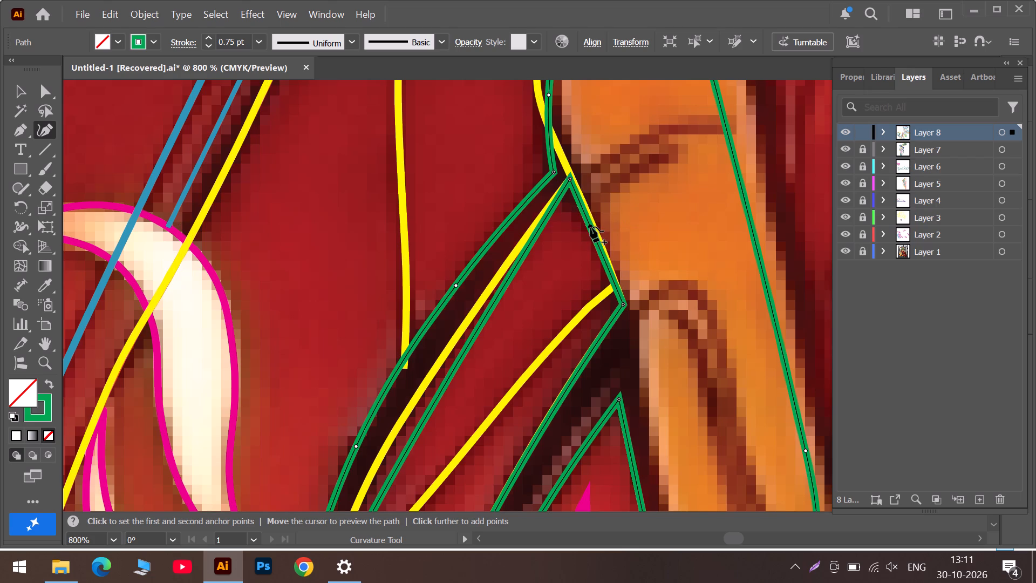
pyautogui.moveTo(590, 227); pyautogui.dragTo(590, 222)
# Add an anchor on the dark gap's inner edge and position it along the yellow outline near the panel's top corner.
pyautogui.scroll(-7, 533, 269)
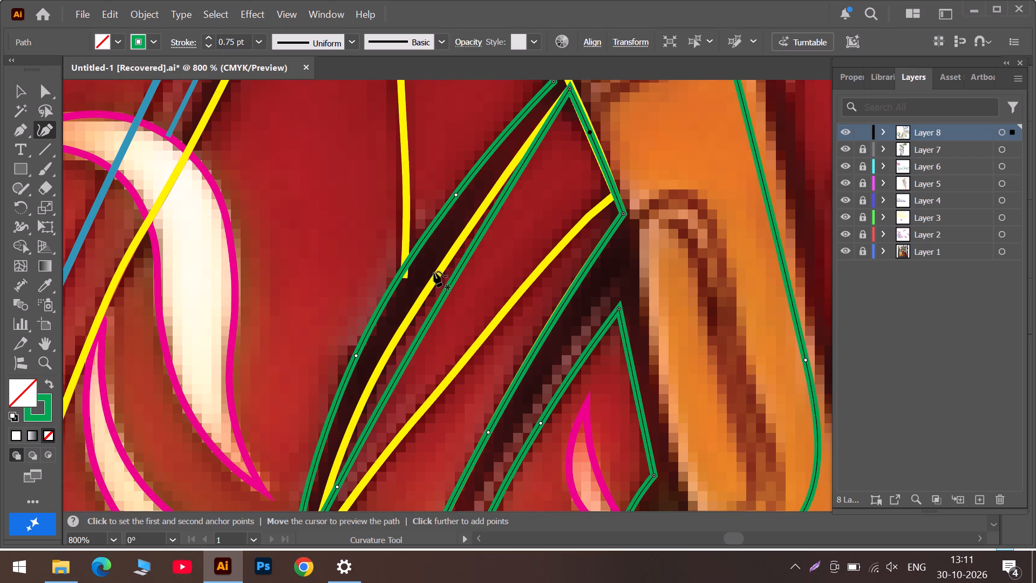
pyautogui.moveTo(466, 257); pyautogui.dragTo(457, 255)
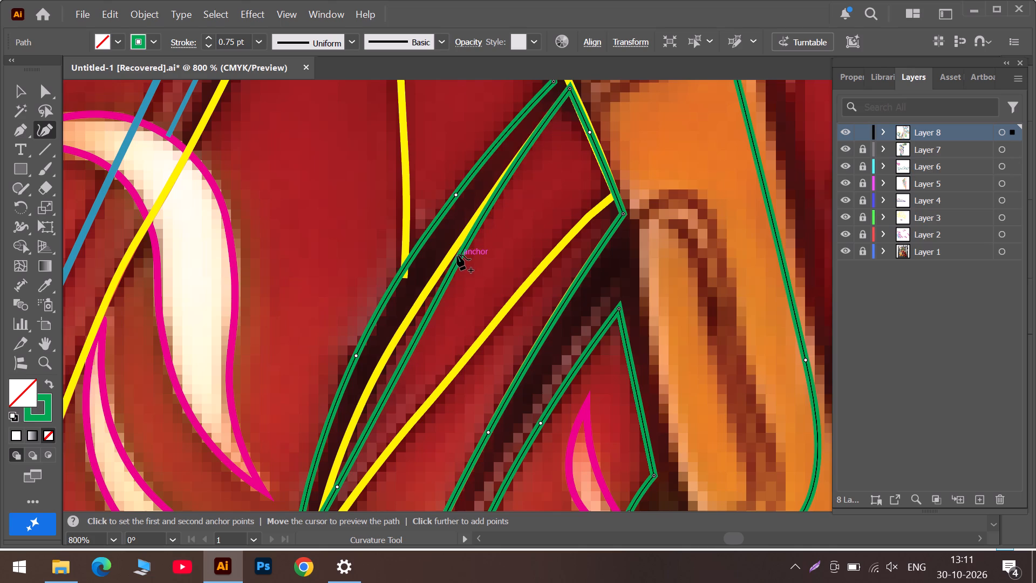
pyautogui.moveTo(457, 255); pyautogui.dragTo(508, 176)
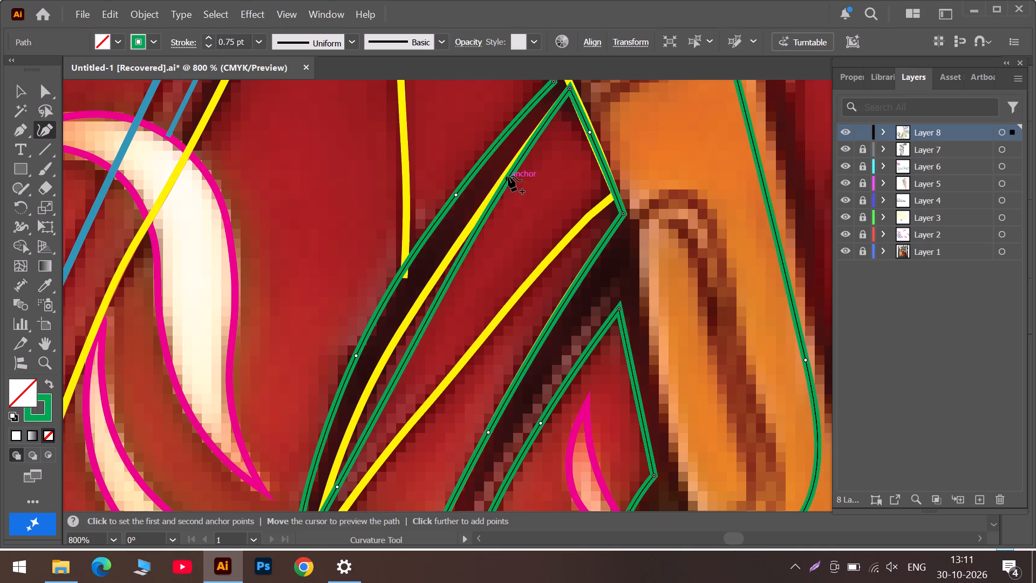
pyautogui.moveTo(508, 176); pyautogui.dragTo(509, 172)
# Convert the dark gap's lower tip to a sharp corner and move it to the yellow outline's point at the white flame.
pyautogui.scroll(-5, 460, 257)
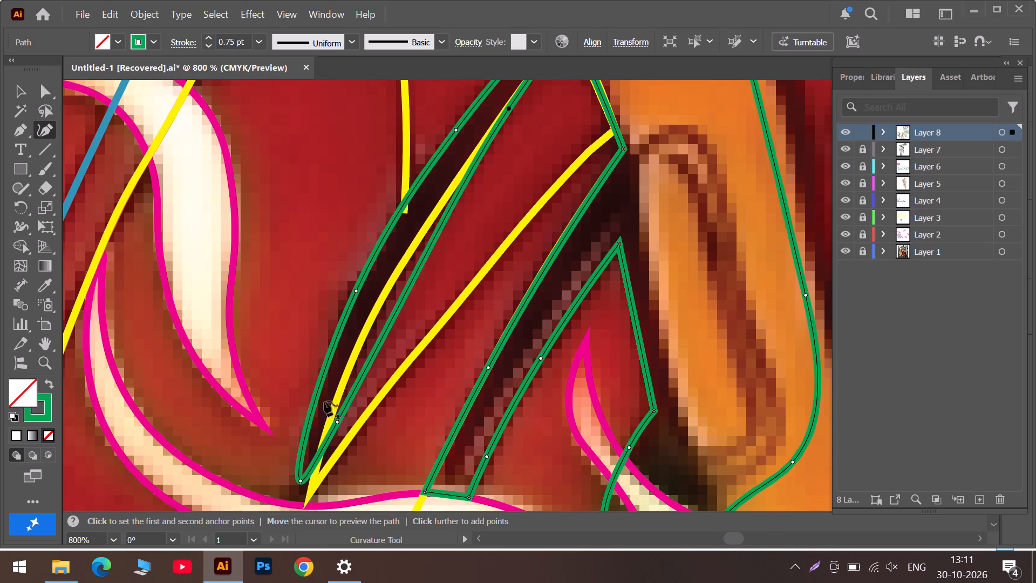
pyautogui.doubleClick(299, 479)
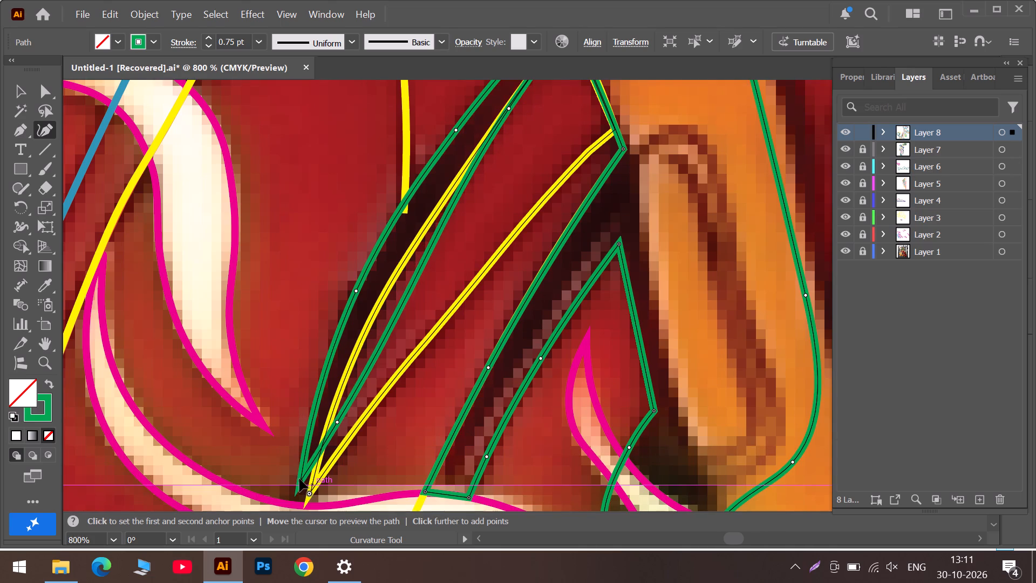
pyautogui.moveTo(299, 479); pyautogui.dragTo(306, 492)
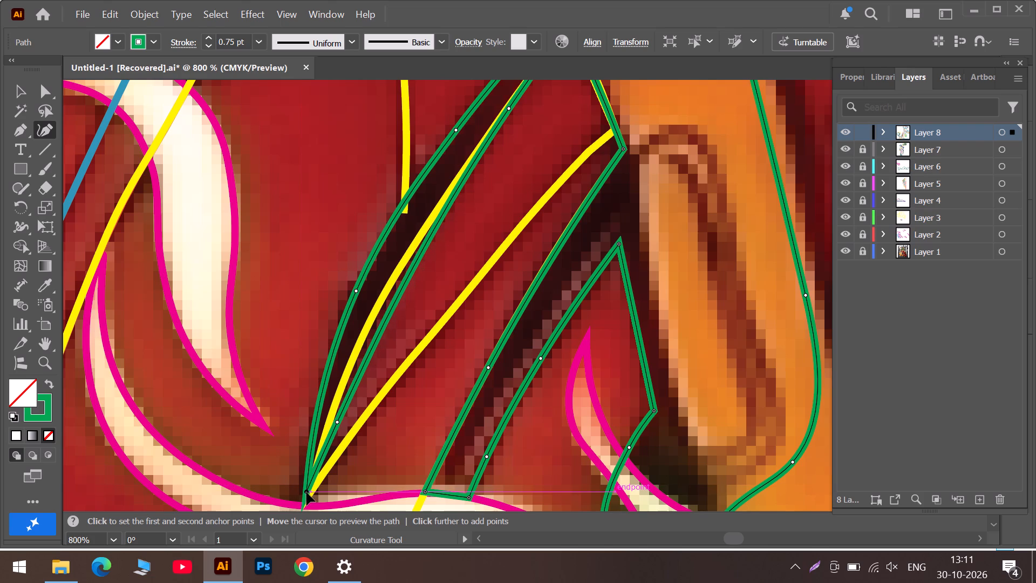
pyautogui.moveTo(306, 492); pyautogui.dragTo(306, 486)
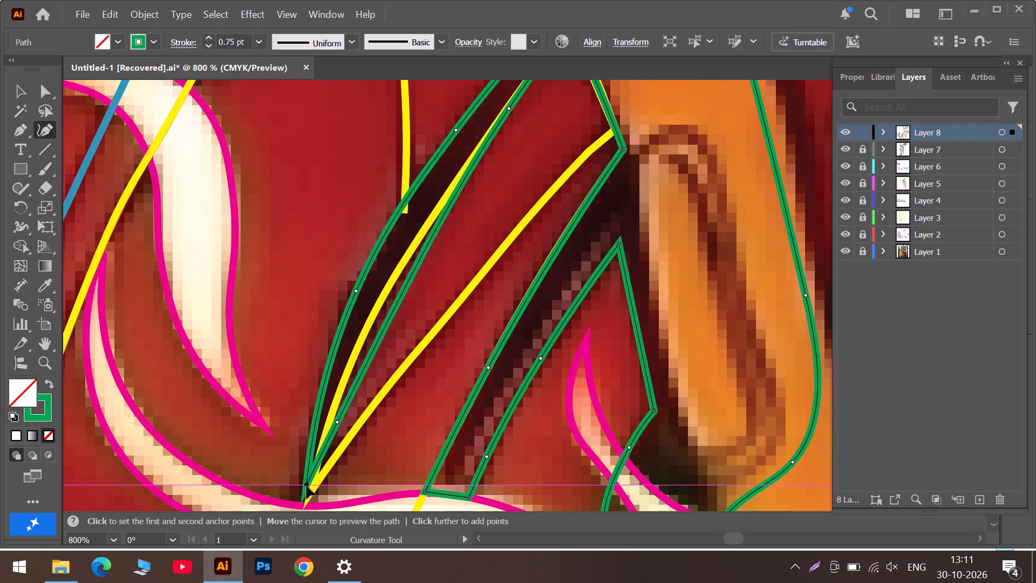
# Move the dark gap's lower tip down to the point where the yellow lines meet the pink flame outline.
pyautogui.moveTo(306, 486); pyautogui.dragTo(301, 490)
pyautogui.doubleClick(301, 490)
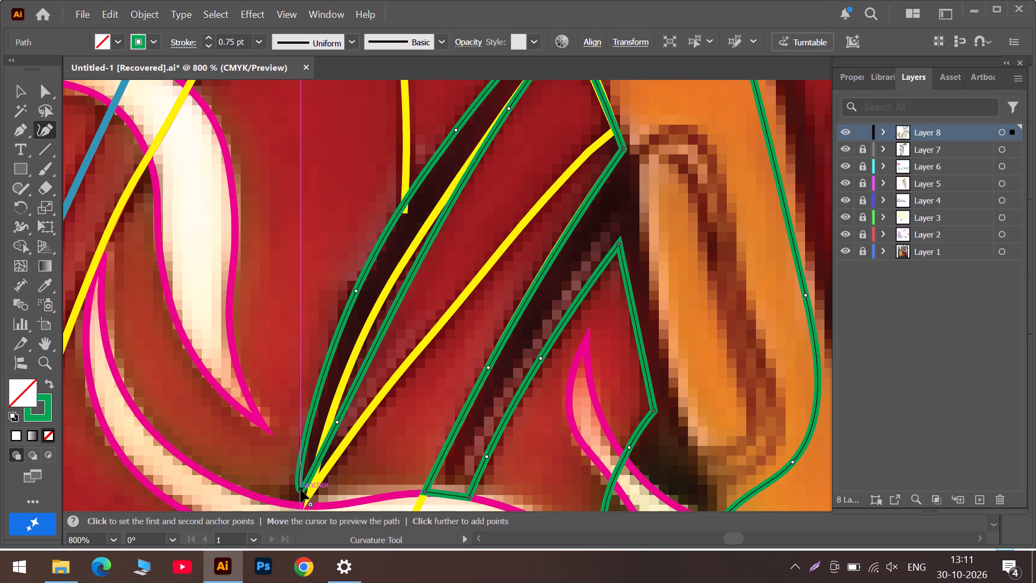
pyautogui.moveTo(301, 490); pyautogui.dragTo(297, 503)
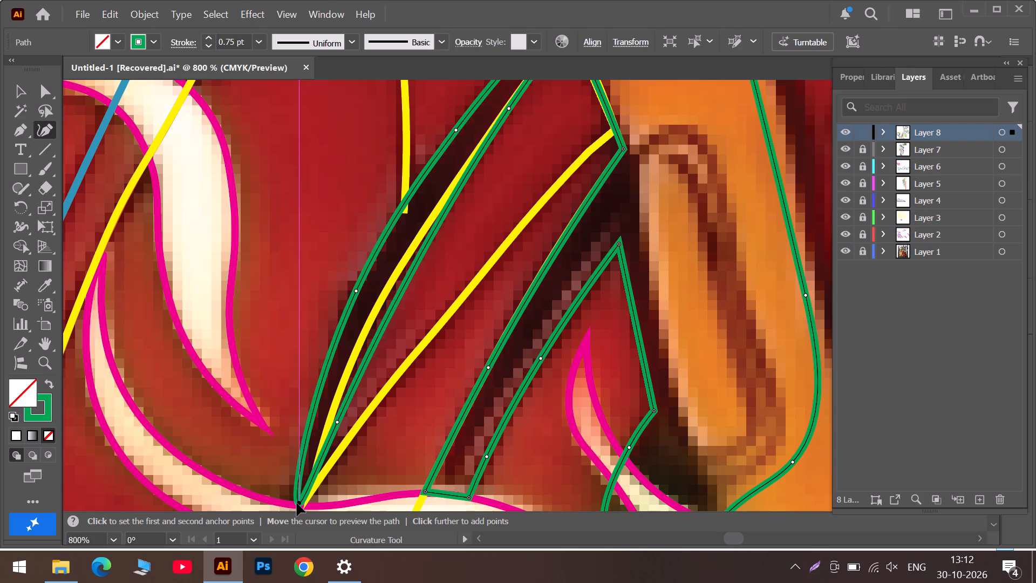
pyautogui.moveTo(297, 503); pyautogui.dragTo(297, 506)
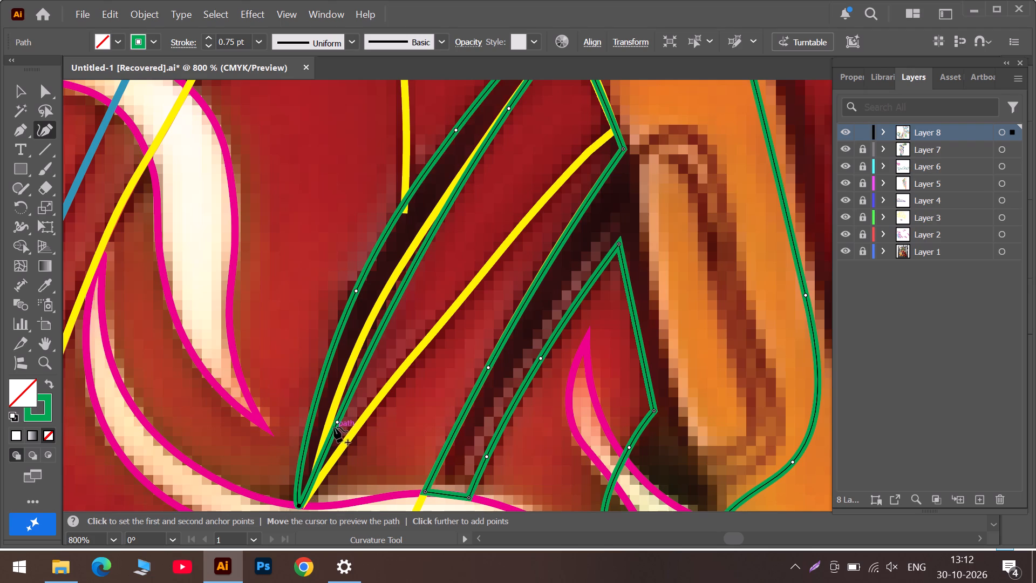
# Refit the lower part of the dark gap's inner edge to the yellow line, repositioning its lowest anchor and adding two more above it.
pyautogui.moveTo(338, 423); pyautogui.dragTo(319, 457)
pyautogui.moveTo(360, 362); pyautogui.dragTo(358, 362)
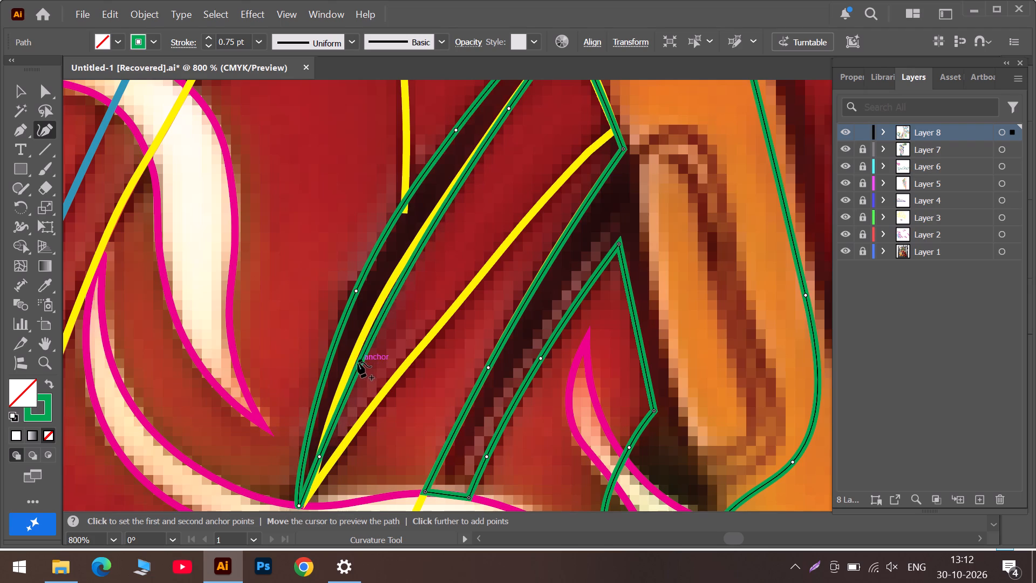
pyautogui.moveTo(358, 362); pyautogui.dragTo(327, 425)
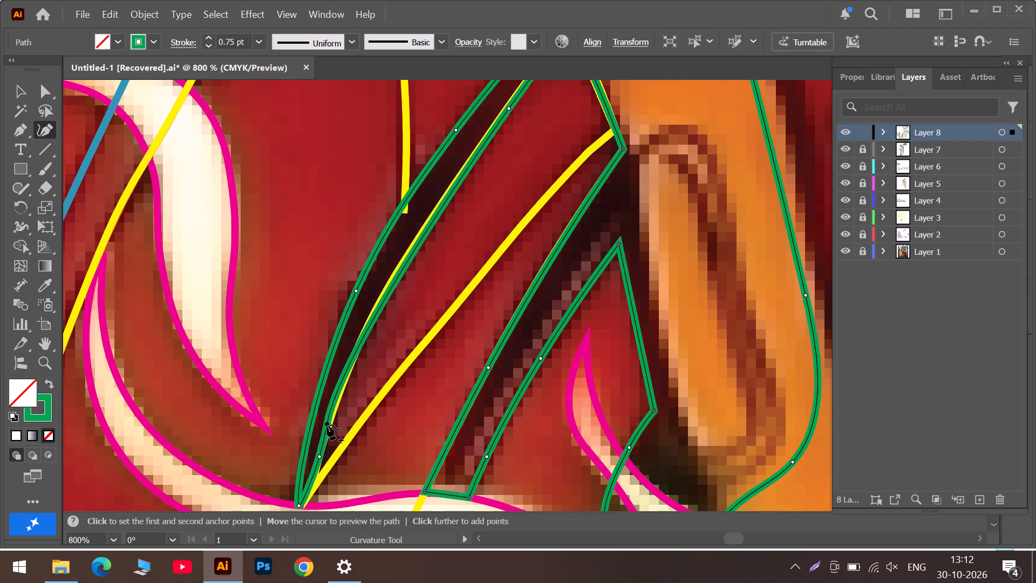
pyautogui.moveTo(327, 425); pyautogui.dragTo(330, 422)
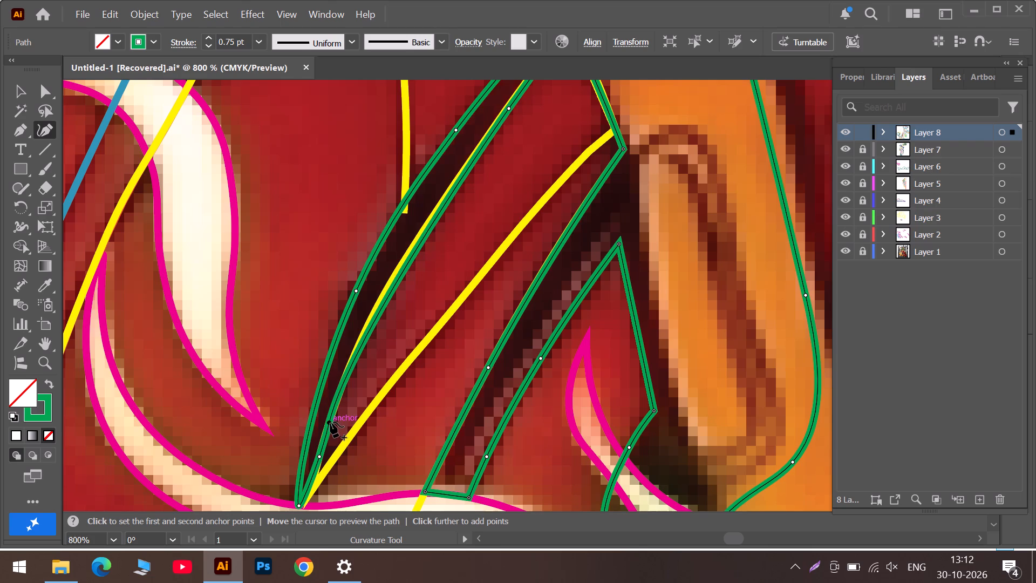
pyautogui.moveTo(330, 422); pyautogui.dragTo(331, 419)
pyautogui.moveTo(385, 299); pyautogui.dragTo(384, 300)
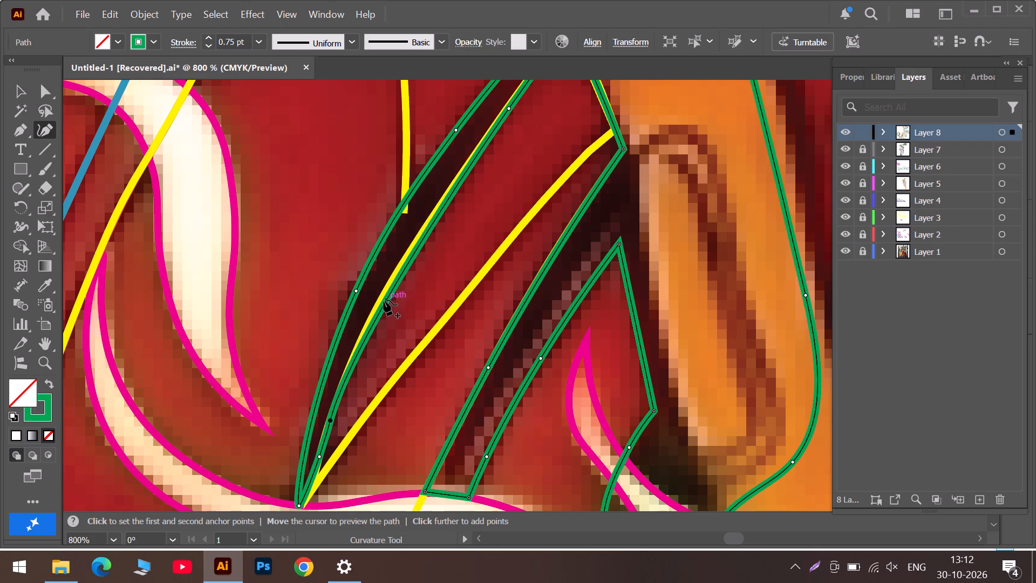
pyautogui.moveTo(384, 300); pyautogui.dragTo(378, 311)
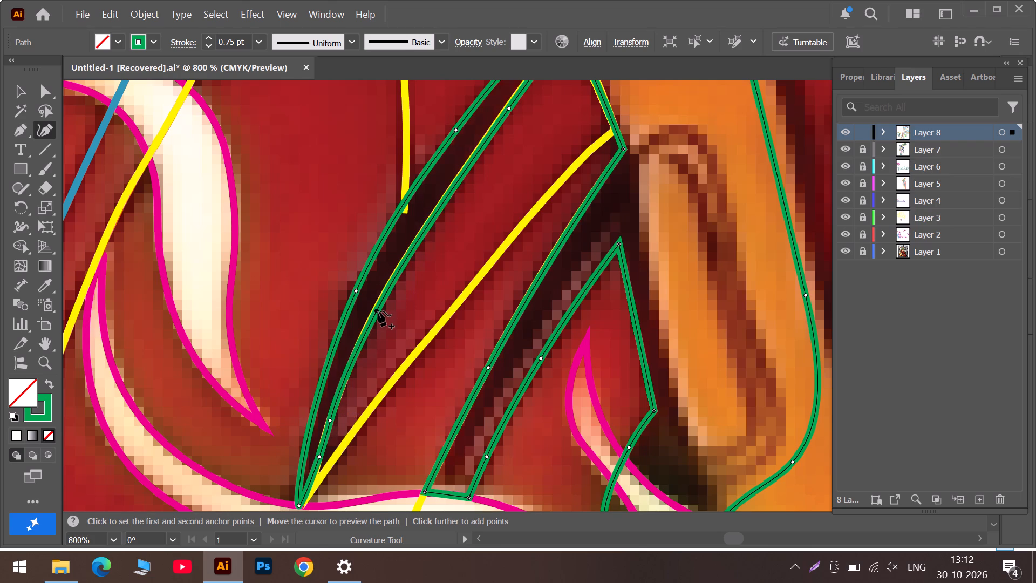
pyautogui.moveTo(378, 311); pyautogui.dragTo(374, 311)
# Shift the upper anchor of the dark gap's inner edge onto the yellow line and add another anchor midway along that edge.
pyautogui.scroll(5, 392, 291)
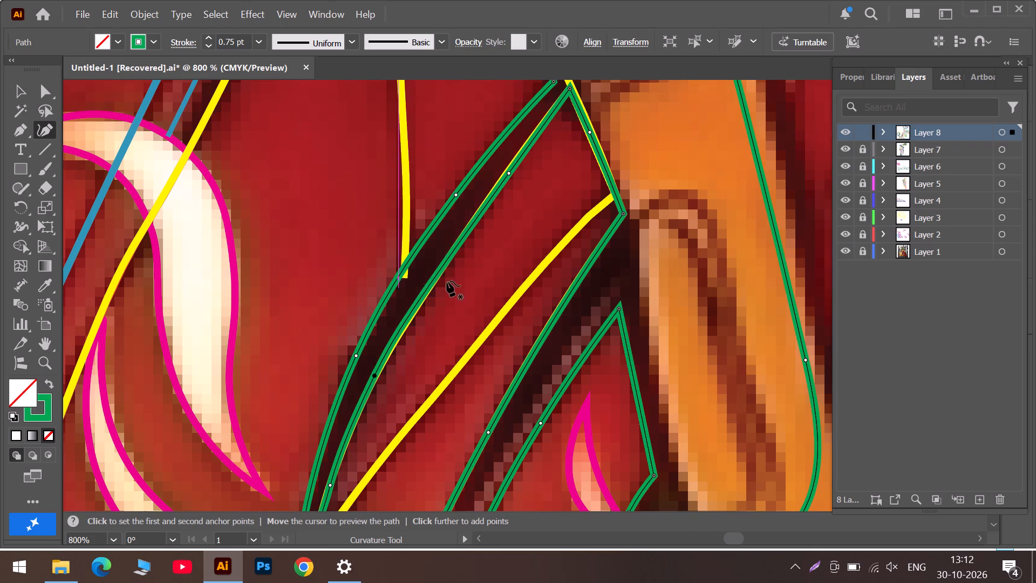
pyautogui.scroll(2, 520, 160)
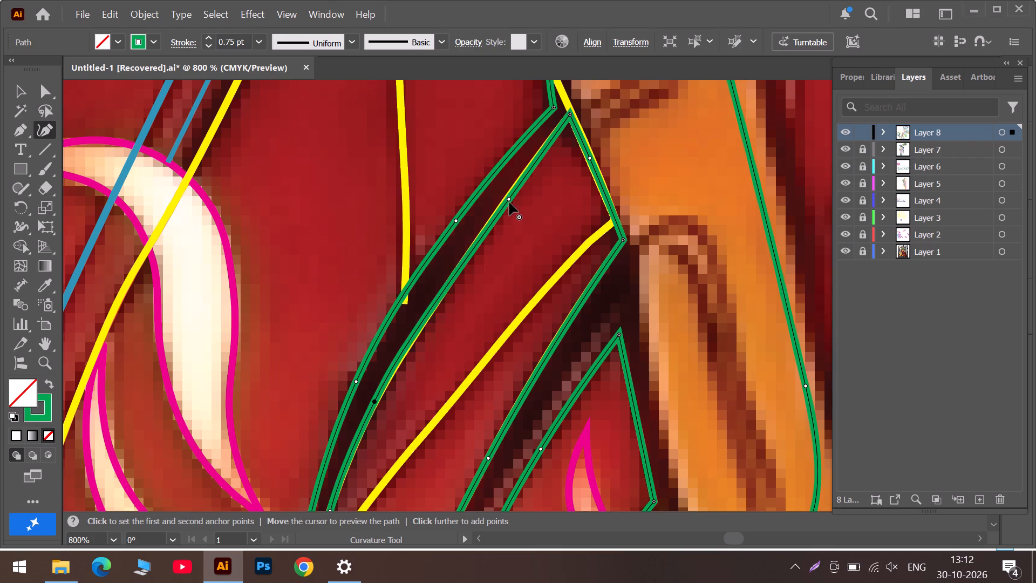
pyautogui.click(509, 200)
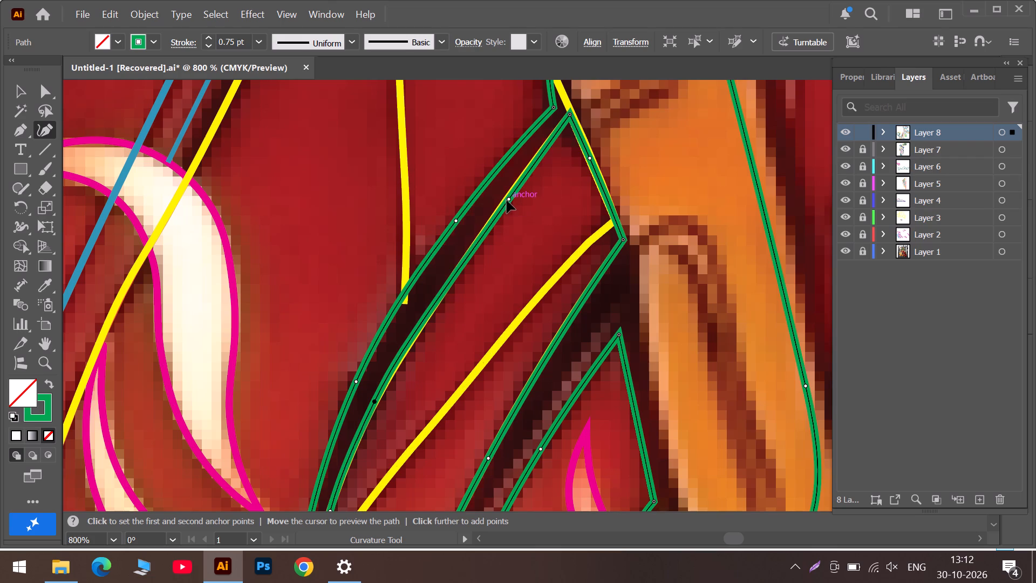
pyautogui.moveTo(510, 200); pyautogui.dragTo(509, 200)
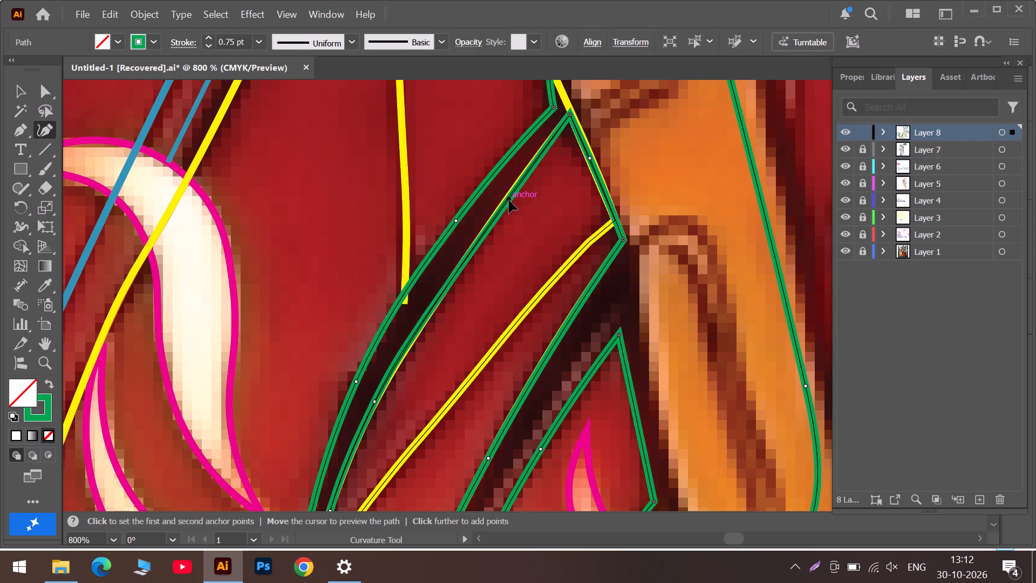
pyautogui.moveTo(509, 200); pyautogui.dragTo(503, 203)
pyautogui.moveTo(417, 326); pyautogui.dragTo(425, 321)
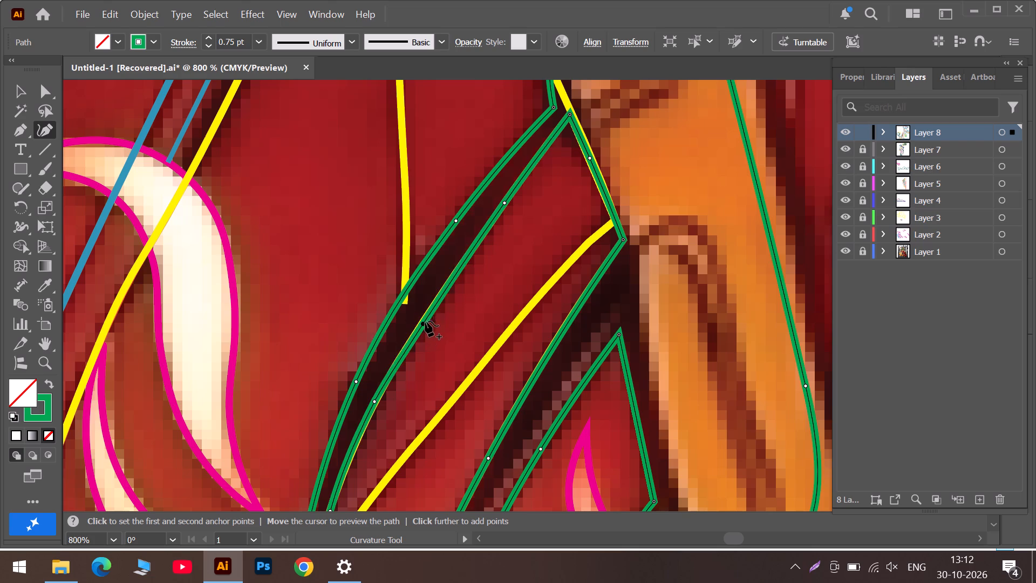
pyautogui.moveTo(425, 321); pyautogui.dragTo(427, 317)
# Move the corner at the top of the dark gap's outer edge onto the yellow outline beside the orange fork.
pyautogui.scroll(-6, 413, 325)
pyautogui.scroll(7, 406, 317)
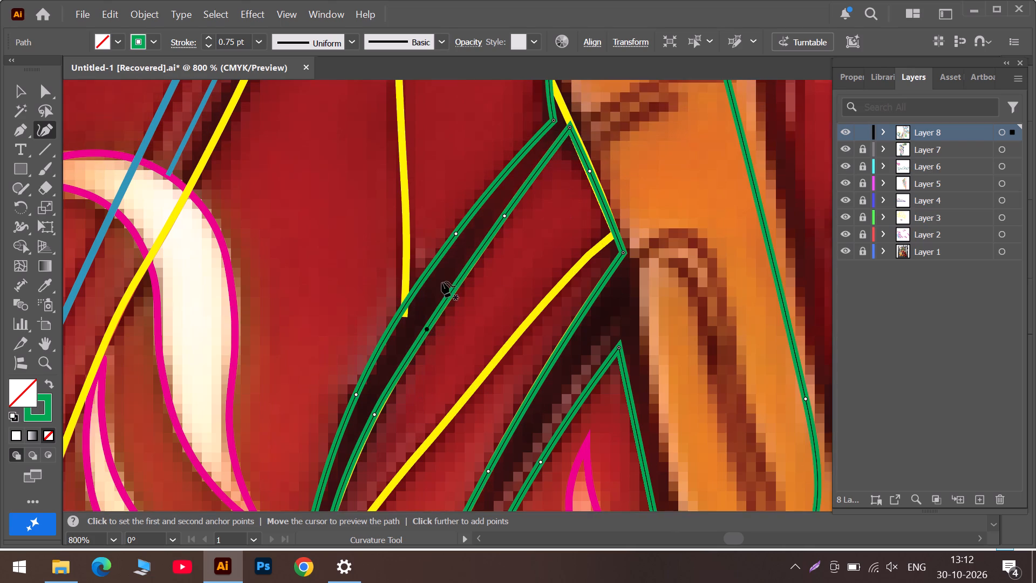
pyautogui.scroll(6, 442, 281)
pyautogui.scroll(6, 480, 261)
pyautogui.scroll(4, 551, 267)
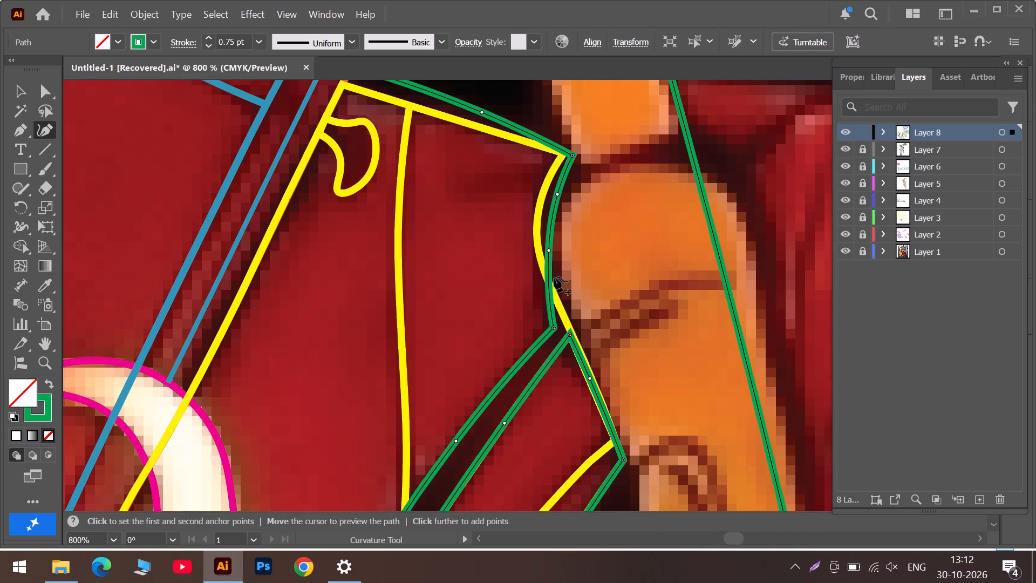
pyautogui.moveTo(554, 328); pyautogui.dragTo(561, 317)
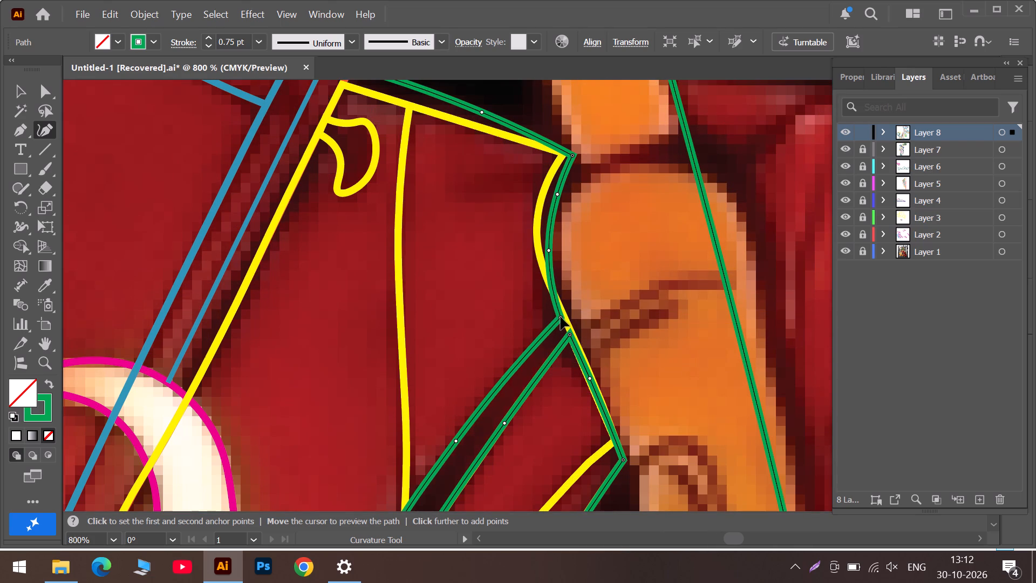
pyautogui.moveTo(561, 317); pyautogui.dragTo(561, 313)
# Fit the curved edge beside the orange fork to the yellow outline by moving its anchors and upper corner and adding an anchor between them.
pyautogui.scroll(4, 537, 252)
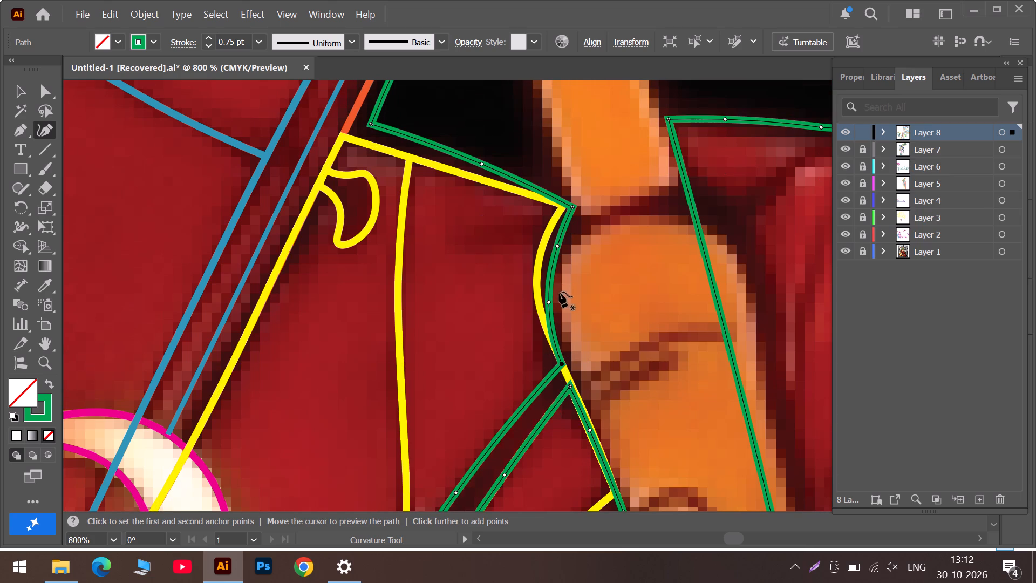
pyautogui.moveTo(548, 300); pyautogui.dragTo(545, 310)
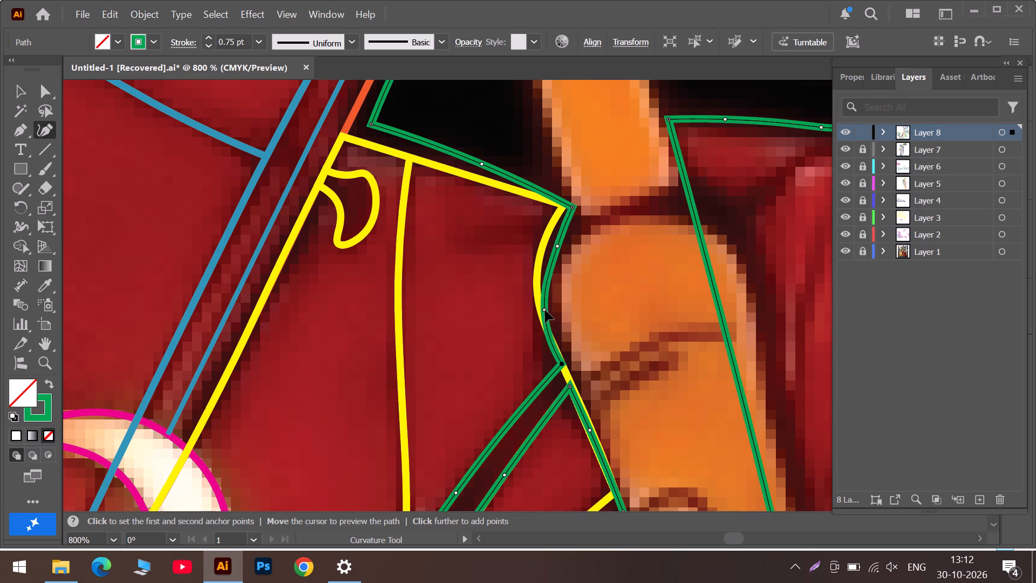
pyautogui.moveTo(545, 310); pyautogui.dragTo(546, 310)
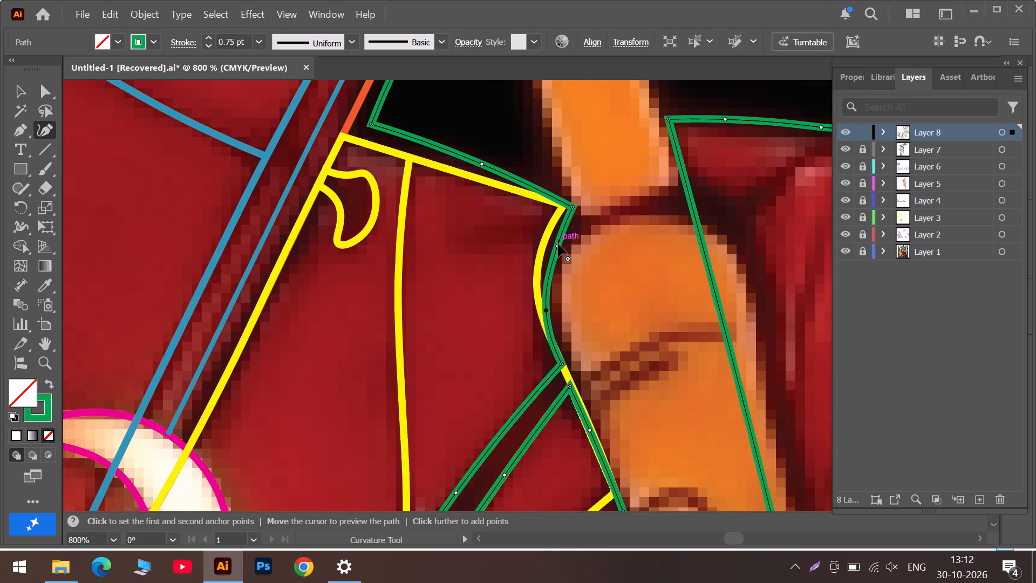
pyautogui.moveTo(557, 245); pyautogui.dragTo(540, 254)
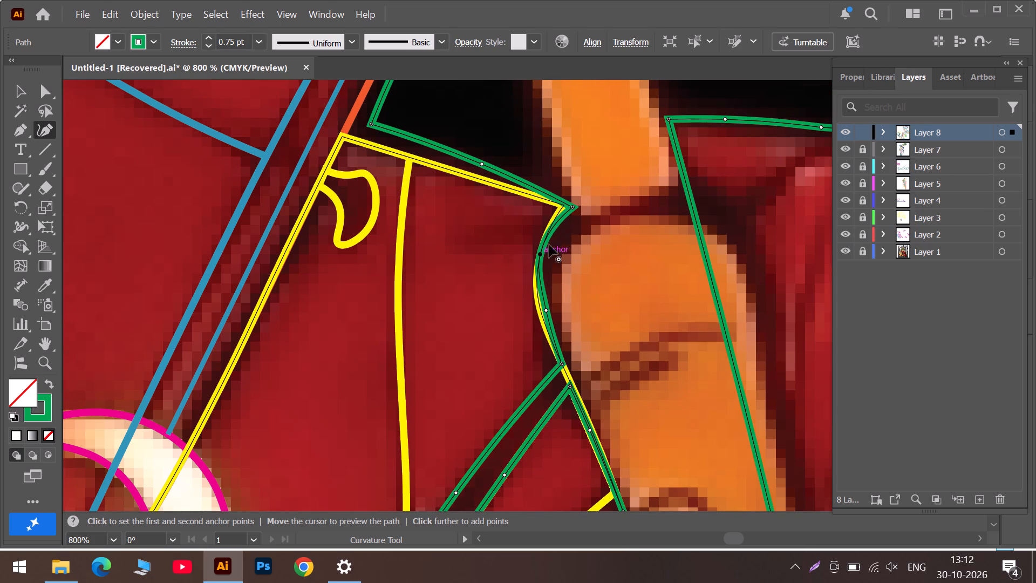
pyautogui.moveTo(572, 208); pyautogui.dragTo(562, 205)
pyautogui.moveTo(546, 310); pyautogui.dragTo(543, 318)
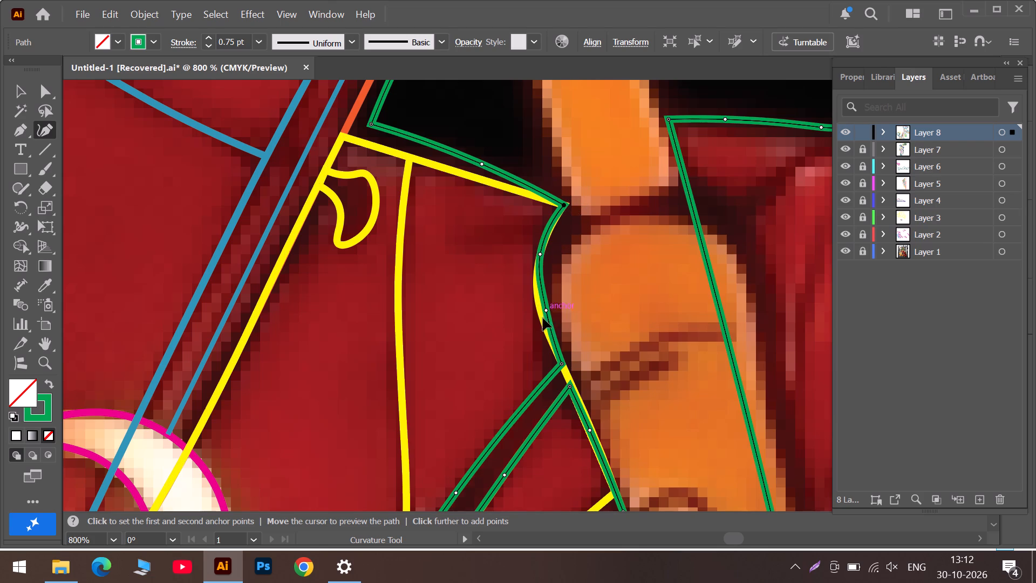
pyautogui.moveTo(543, 318); pyautogui.dragTo(550, 333)
pyautogui.click(539, 294)
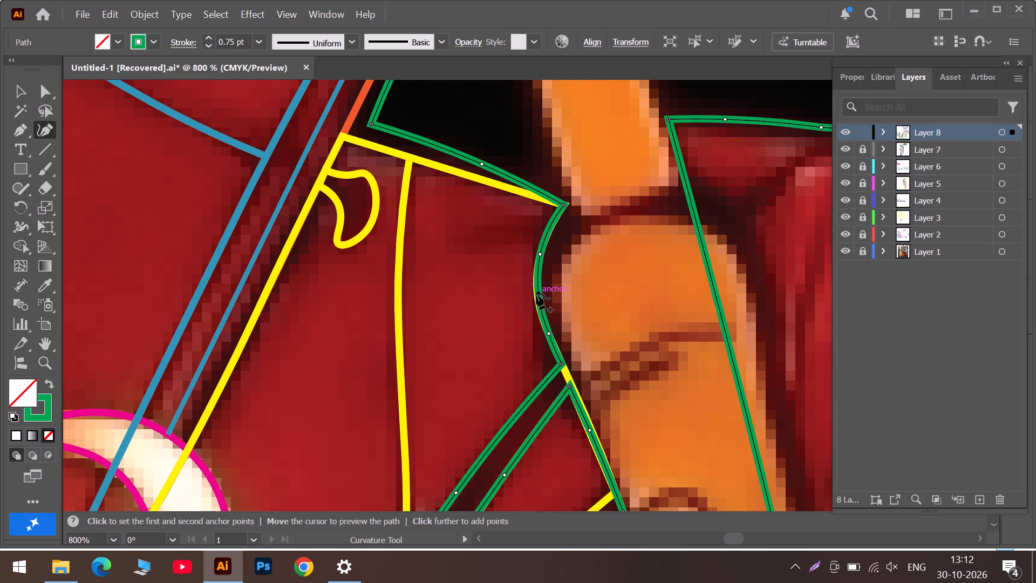
# Move the black opening's lower corner to where the orange and yellow outlines meet, and align the adjoining edge's middle anchor with the yellow line.
pyautogui.scroll(6, 492, 230)
pyautogui.scroll(4, 387, 213)
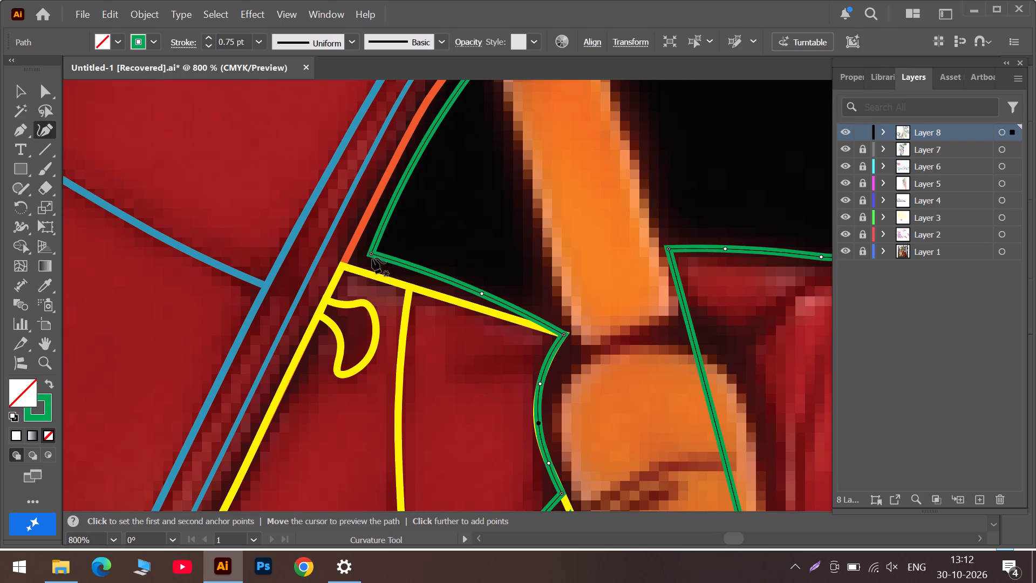
pyautogui.moveTo(372, 254); pyautogui.dragTo(355, 267)
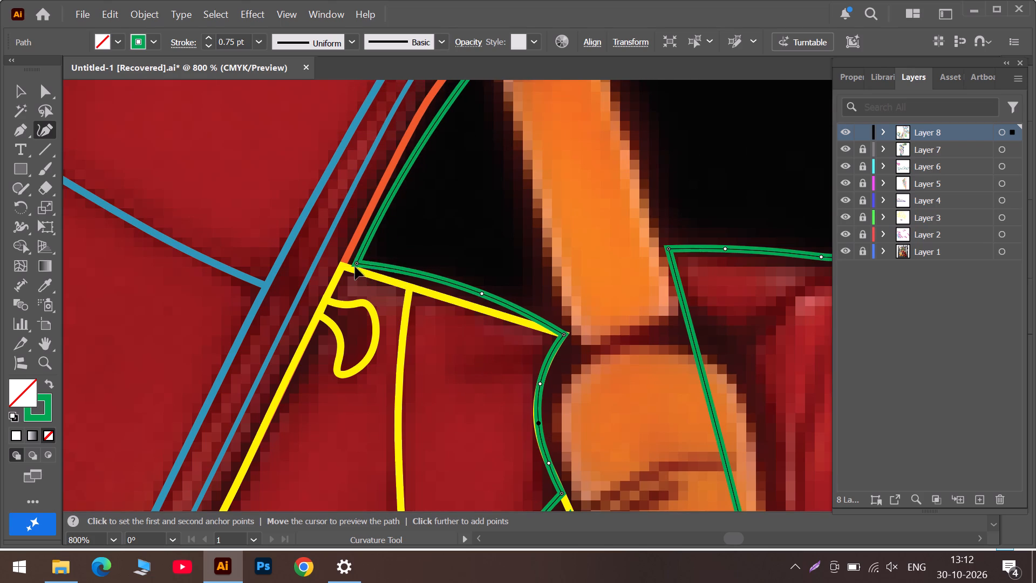
pyautogui.moveTo(355, 267); pyautogui.dragTo(343, 266)
pyautogui.moveTo(482, 293); pyautogui.dragTo(457, 302)
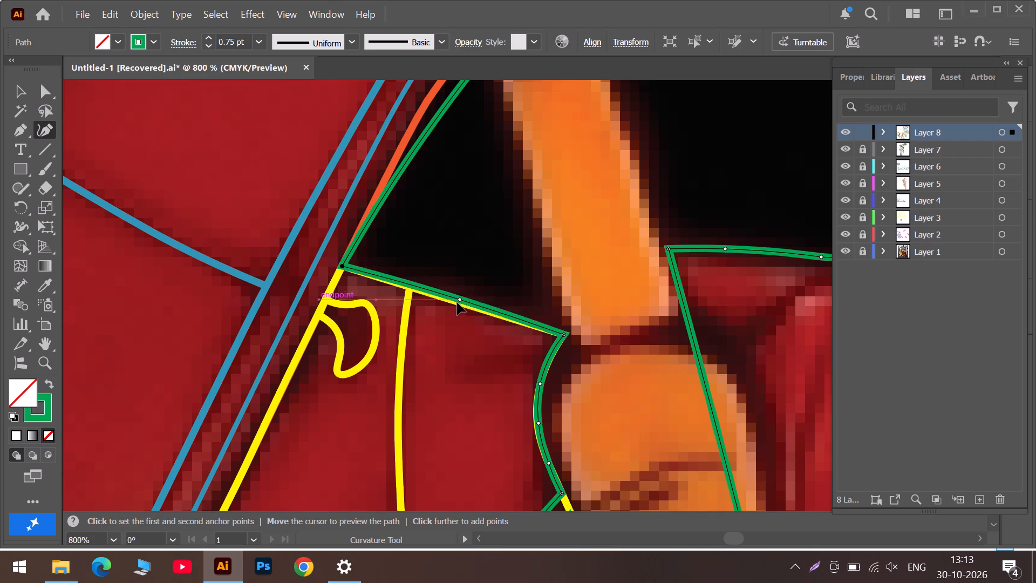
pyautogui.moveTo(457, 302); pyautogui.dragTo(455, 301)
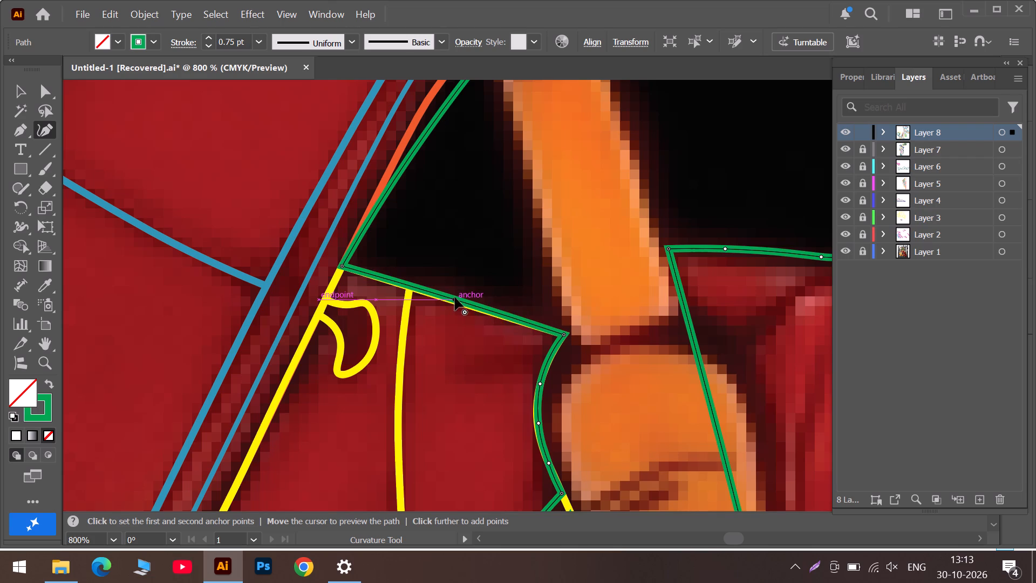
# Slide two anchors of the black opening's arched side down along the orange outline toward its lower corner.
pyautogui.scroll(6, 455, 290)
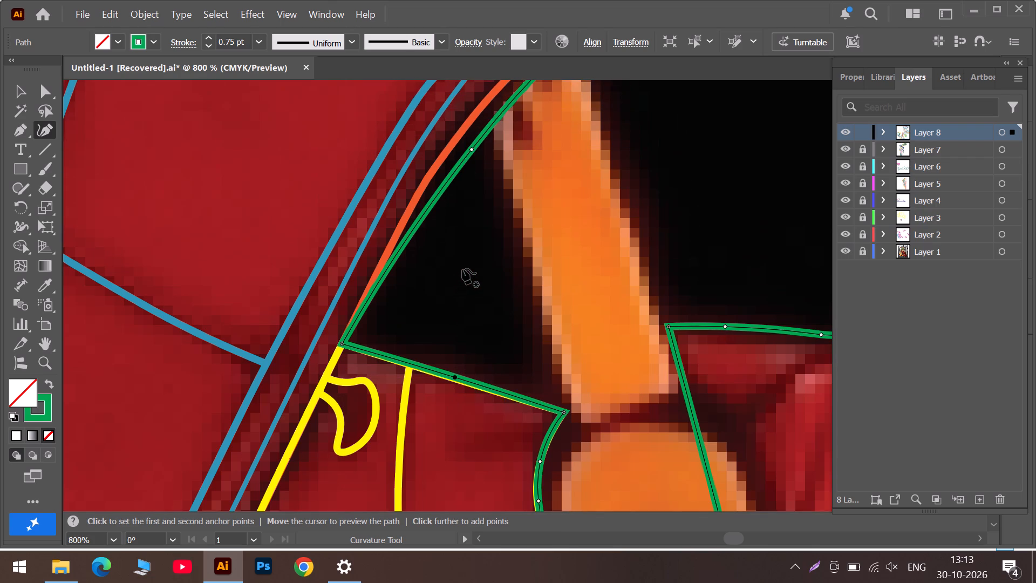
pyautogui.scroll(6, 465, 261)
pyautogui.moveTo(469, 226); pyautogui.dragTo(385, 333)
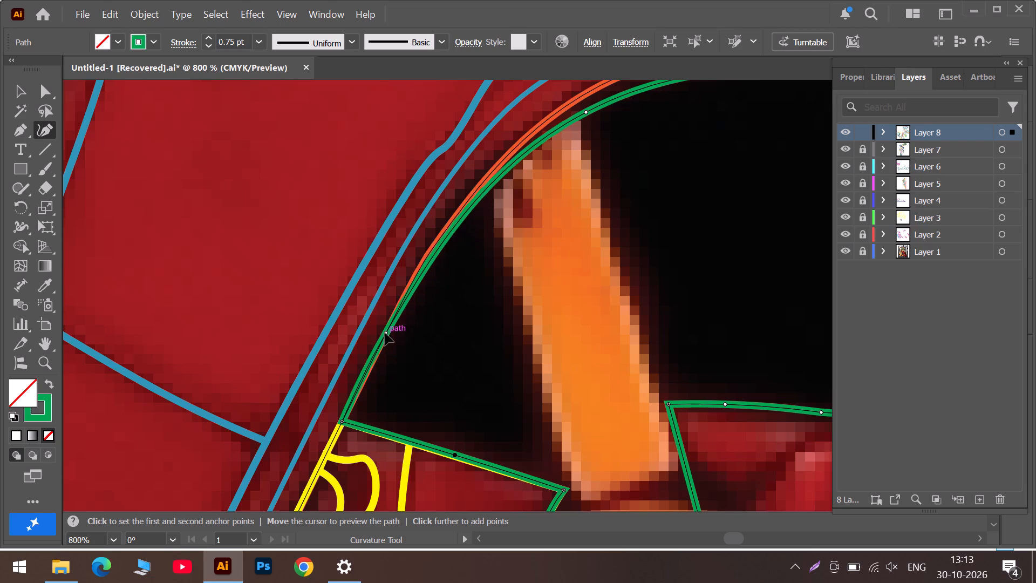
pyautogui.moveTo(385, 333); pyautogui.dragTo(377, 351)
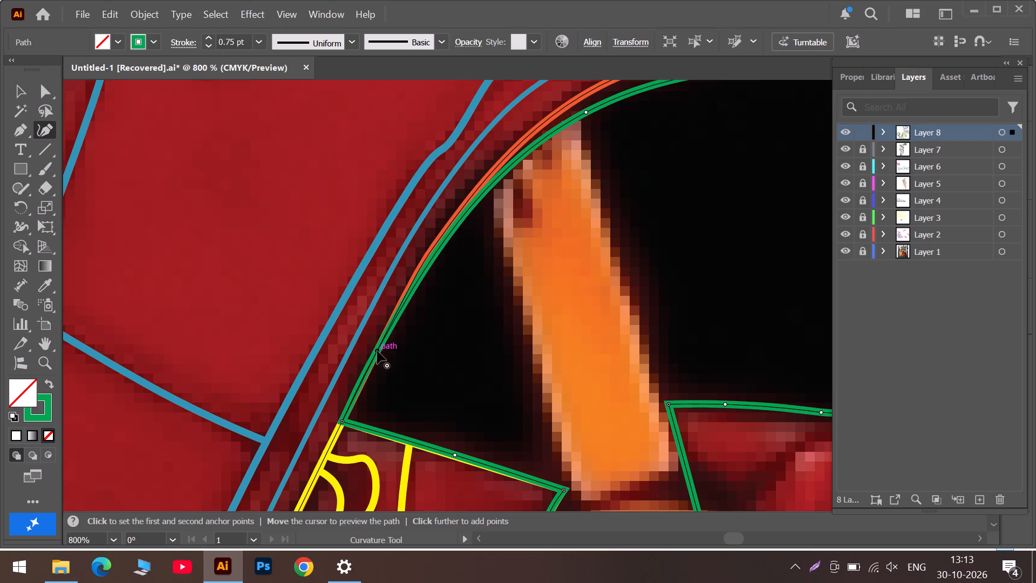
pyautogui.scroll(6, 456, 253)
pyautogui.moveTo(585, 190); pyautogui.dragTo(556, 205)
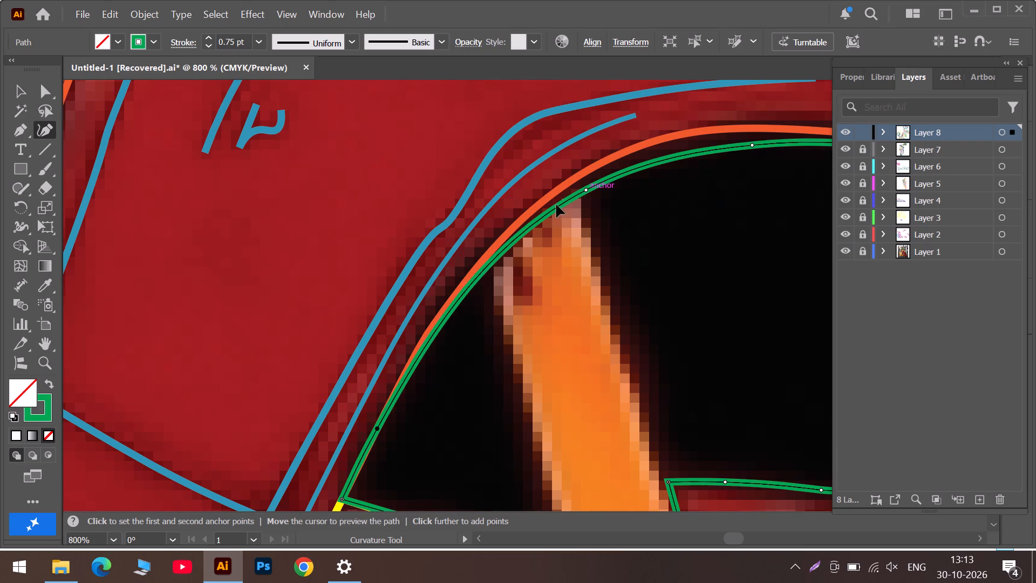
pyautogui.moveTo(556, 205); pyautogui.dragTo(420, 344)
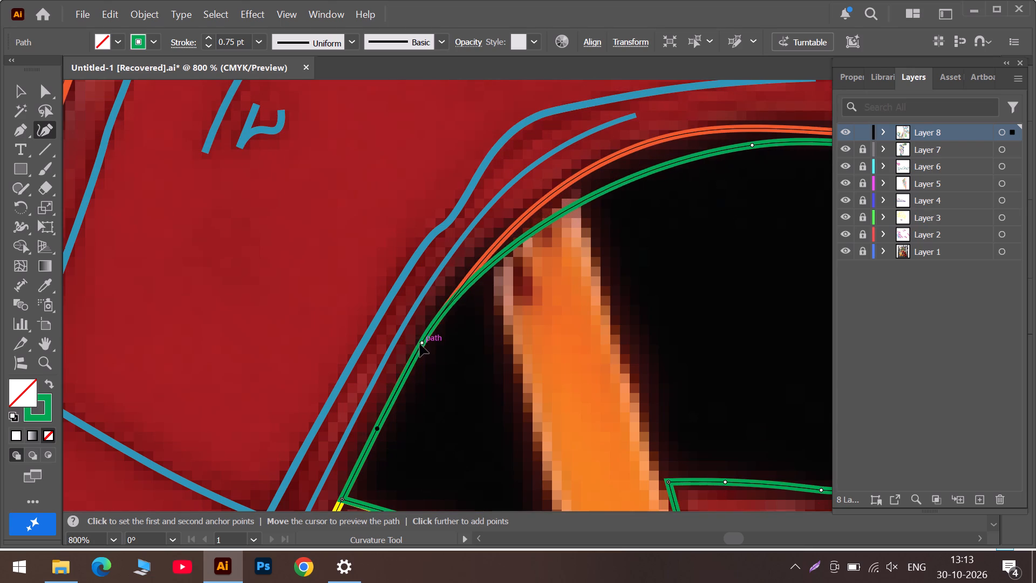
pyautogui.moveTo(420, 344); pyautogui.dragTo(419, 347)
# Fit the black opening's arched edge beside and above the orange fork to the orange outline by adding and moving anchors.
pyautogui.scroll(3, 626, 176)
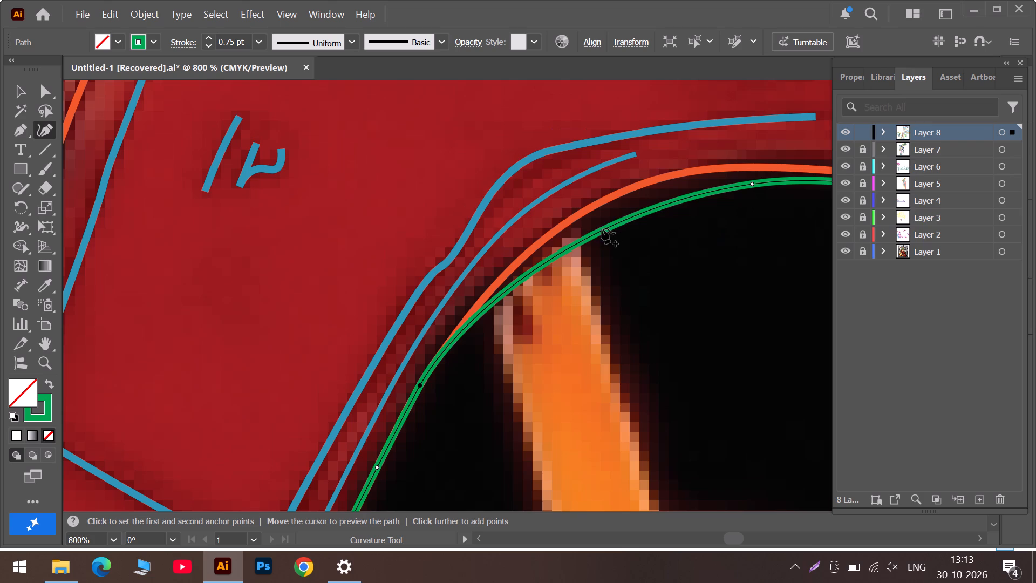
pyautogui.moveTo(601, 229); pyautogui.dragTo(557, 241)
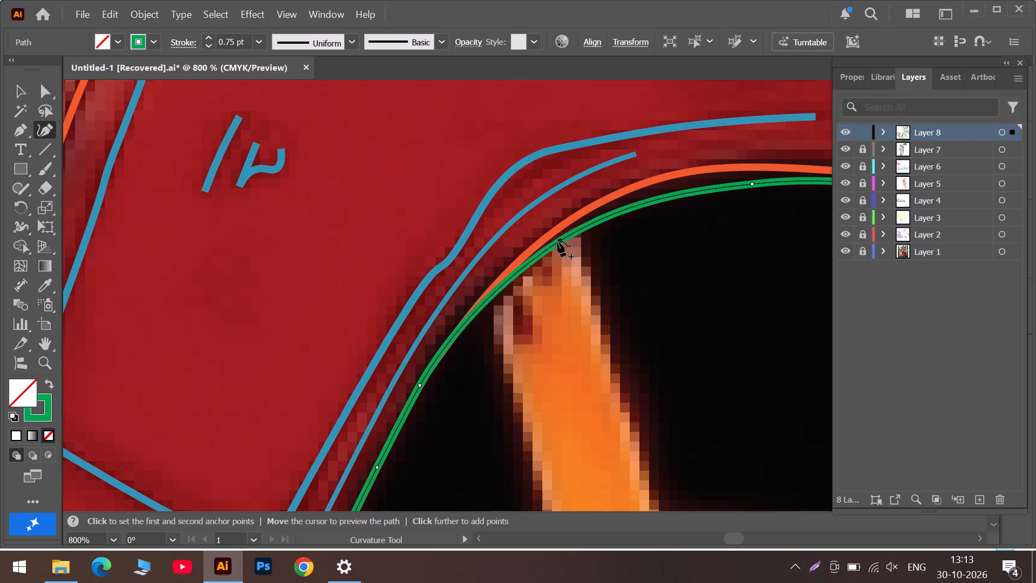
pyautogui.moveTo(557, 241); pyautogui.dragTo(467, 310)
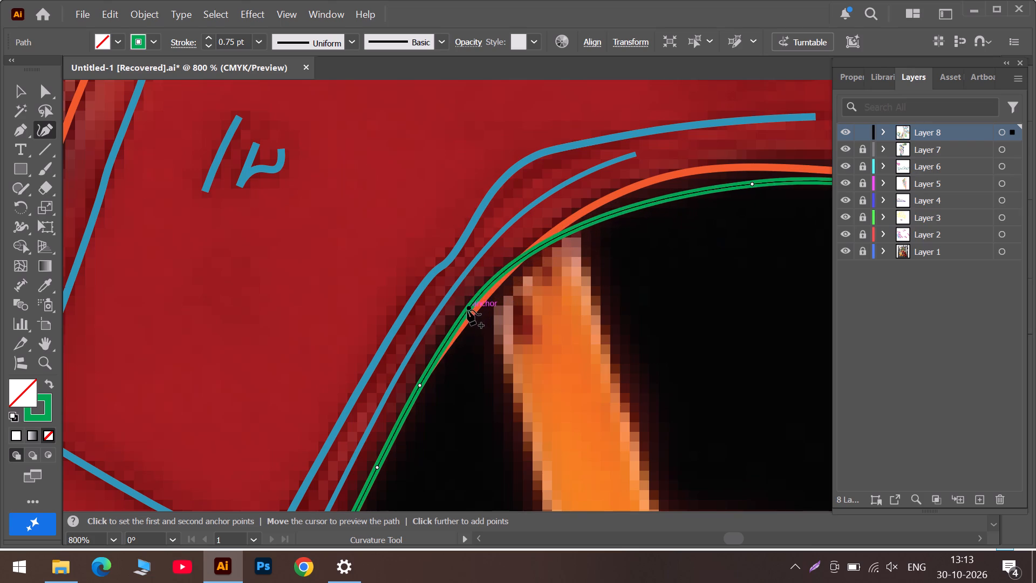
pyautogui.moveTo(467, 310); pyautogui.dragTo(475, 308)
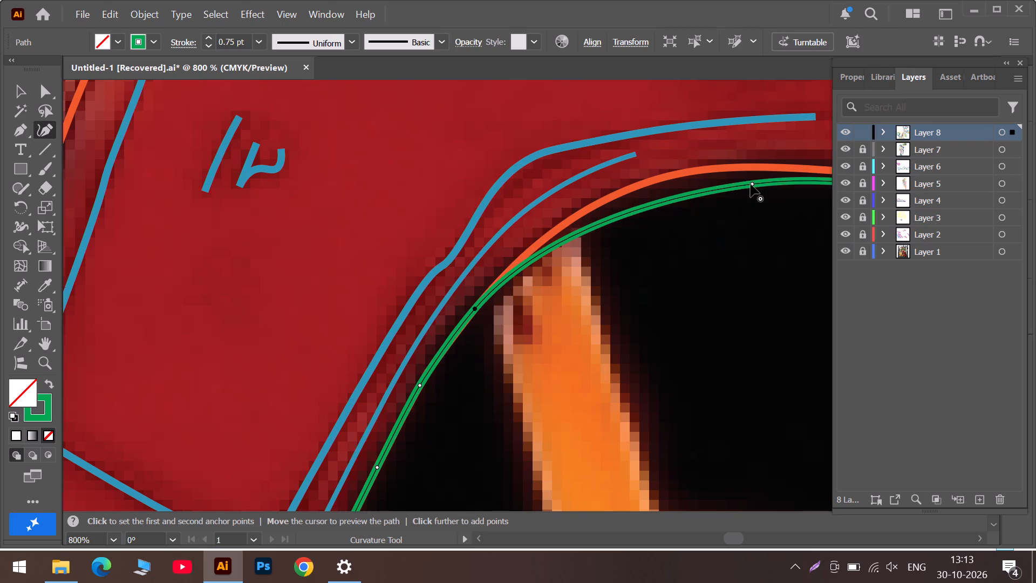
pyautogui.moveTo(754, 184); pyautogui.dragTo(754, 173)
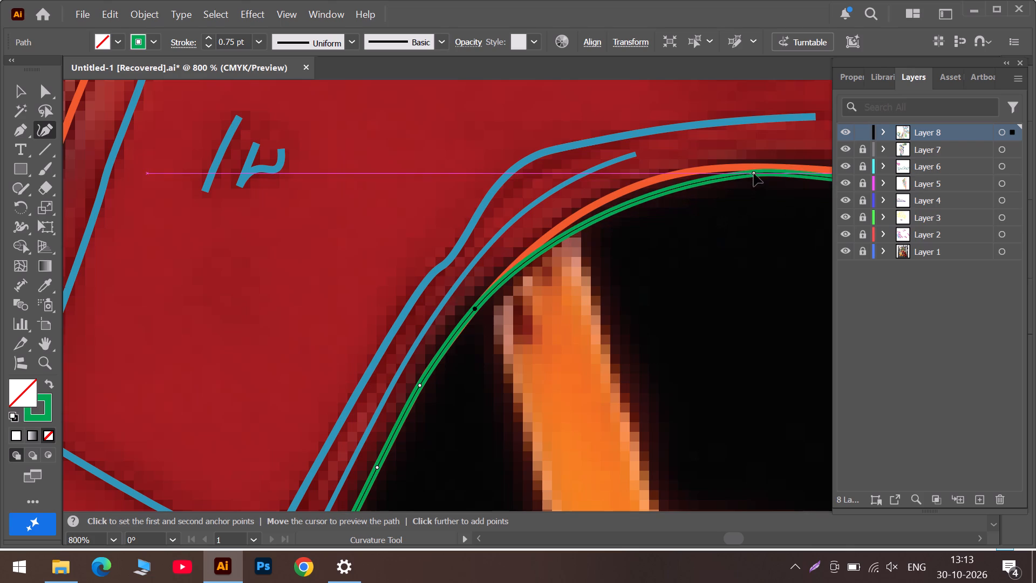
pyautogui.moveTo(754, 173); pyautogui.dragTo(753, 167)
pyautogui.moveTo(622, 202); pyautogui.dragTo(622, 200)
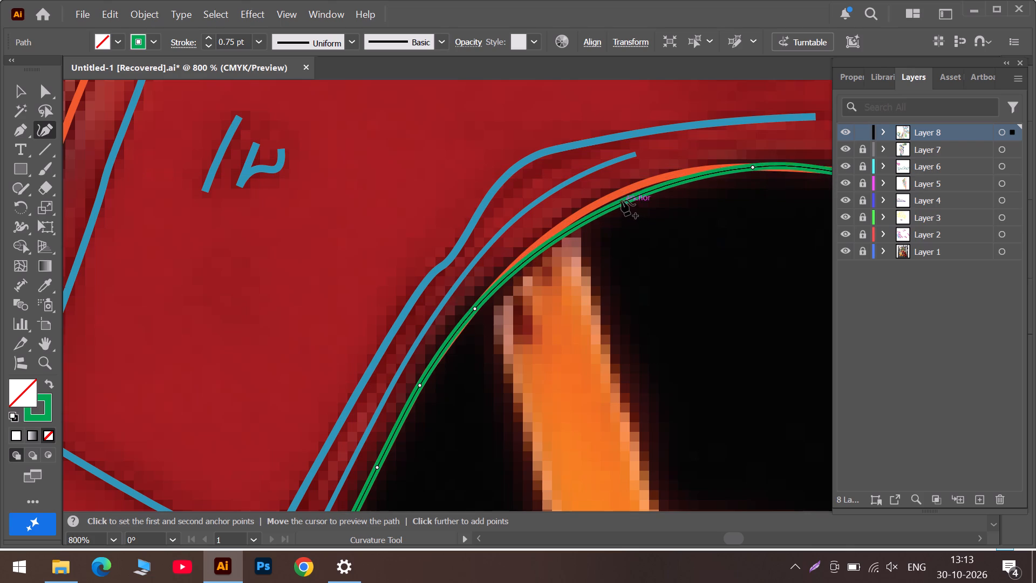
pyautogui.moveTo(622, 200); pyautogui.dragTo(607, 200)
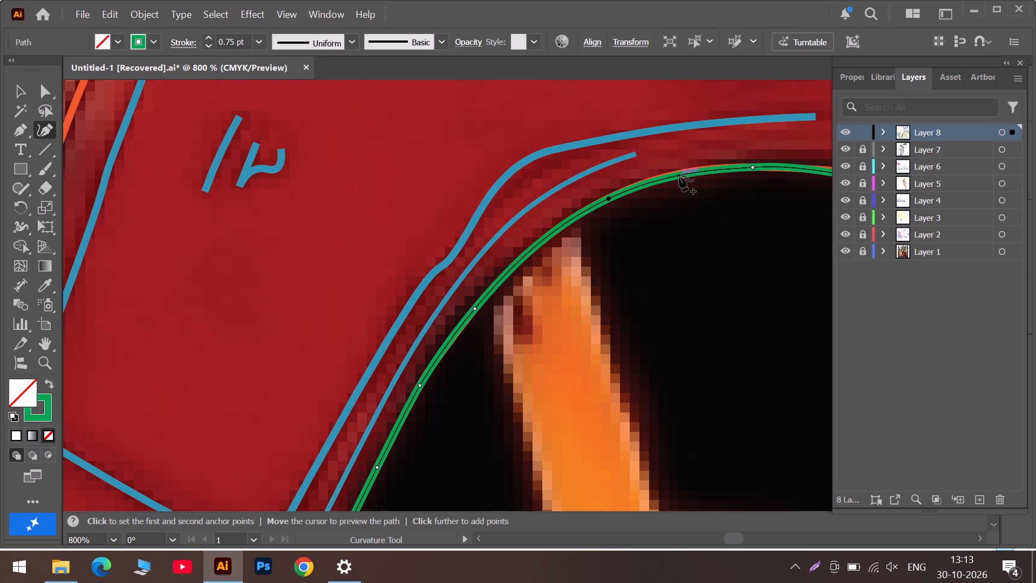
pyautogui.moveTo(679, 176); pyautogui.dragTo(680, 171)
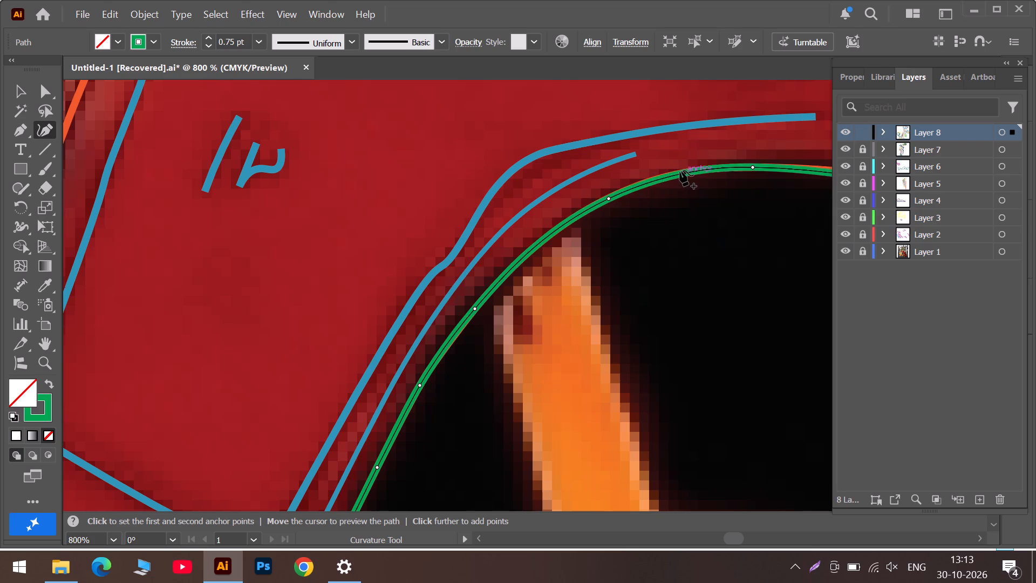
pyautogui.moveTo(680, 171); pyautogui.dragTo(685, 172)
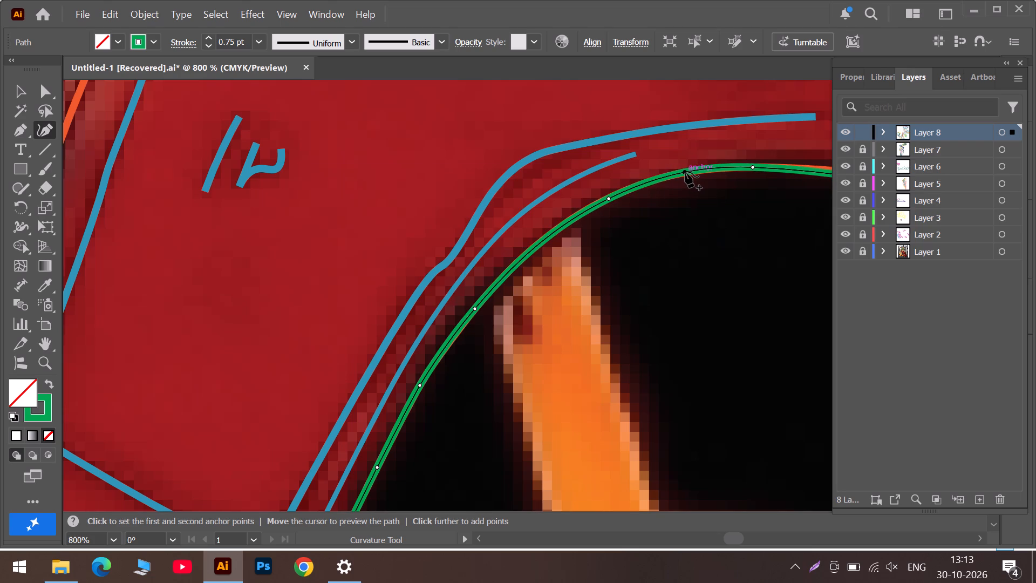
# Align the black opening's long upper edge above the small orange shape with the orange outline by sliding two anchors along it.
pyautogui.click(766, 536)
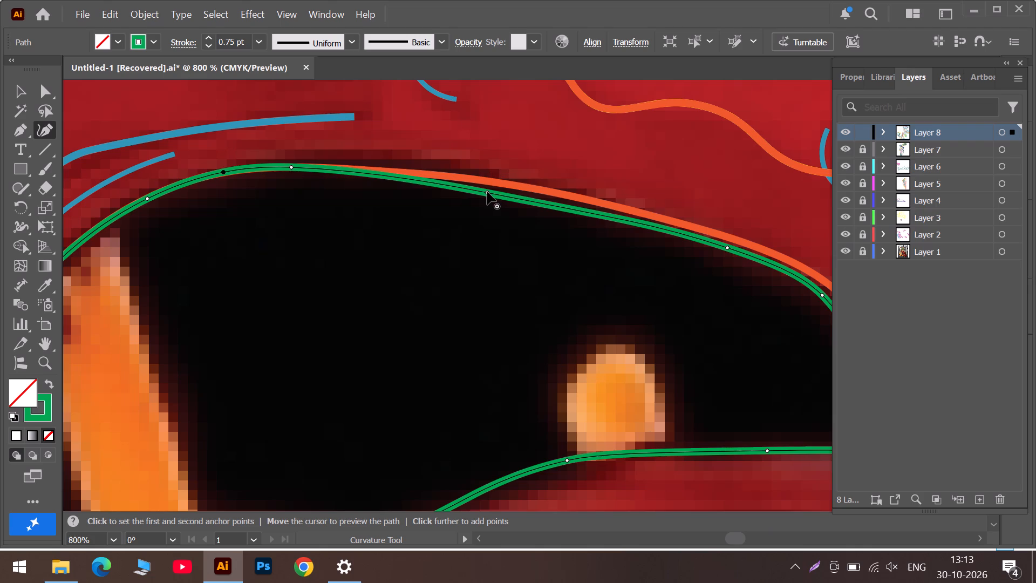
pyautogui.moveTo(487, 192); pyautogui.dragTo(426, 176)
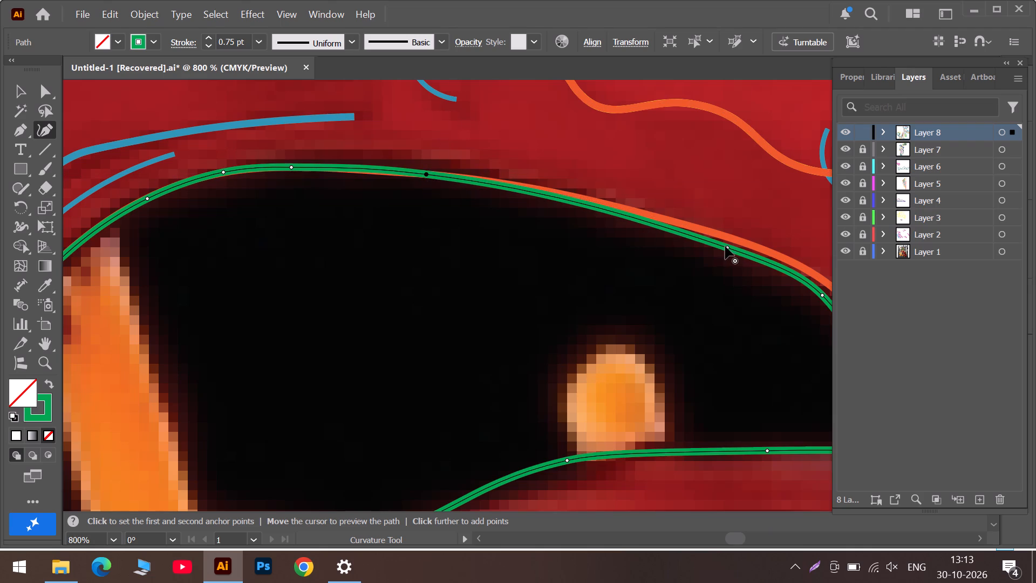
pyautogui.moveTo(726, 246); pyautogui.dragTo(697, 231)
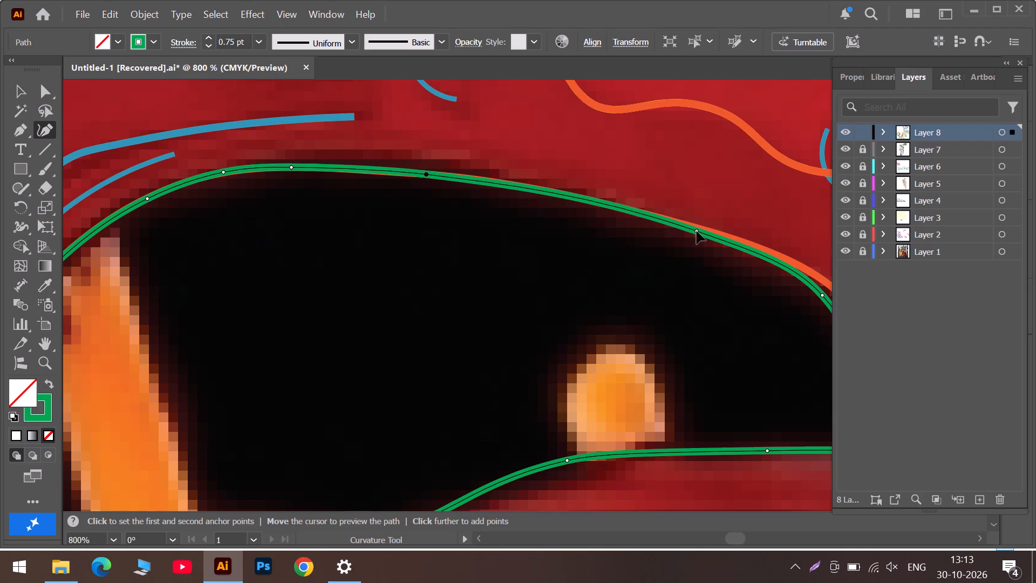
pyautogui.moveTo(697, 231); pyautogui.dragTo(642, 216)
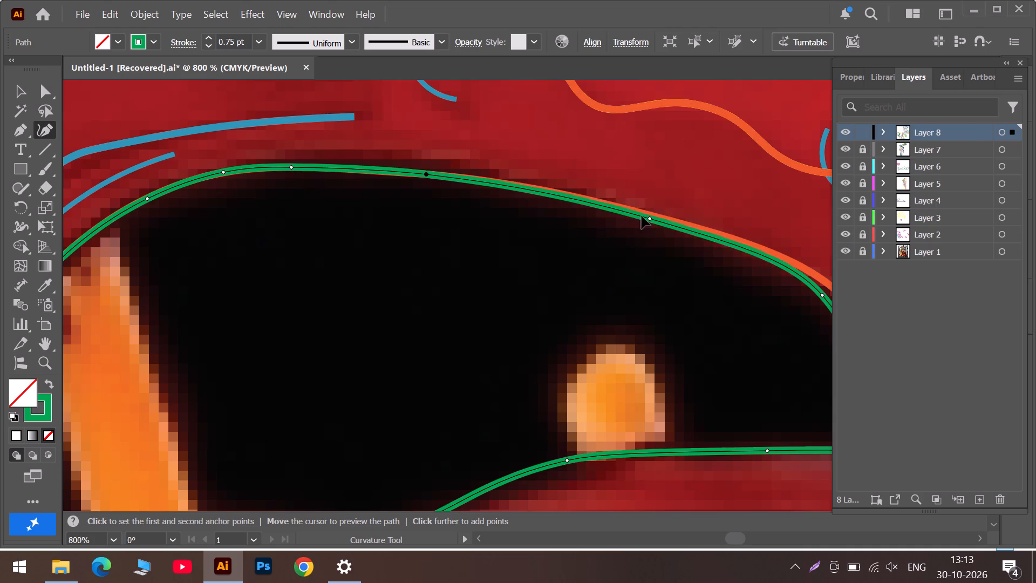
pyautogui.moveTo(642, 216); pyautogui.dragTo(615, 207)
# Move the black opening's lower corner farthest from the fork onto the corner of the orange outline.
pyautogui.scroll(-4, 728, 284)
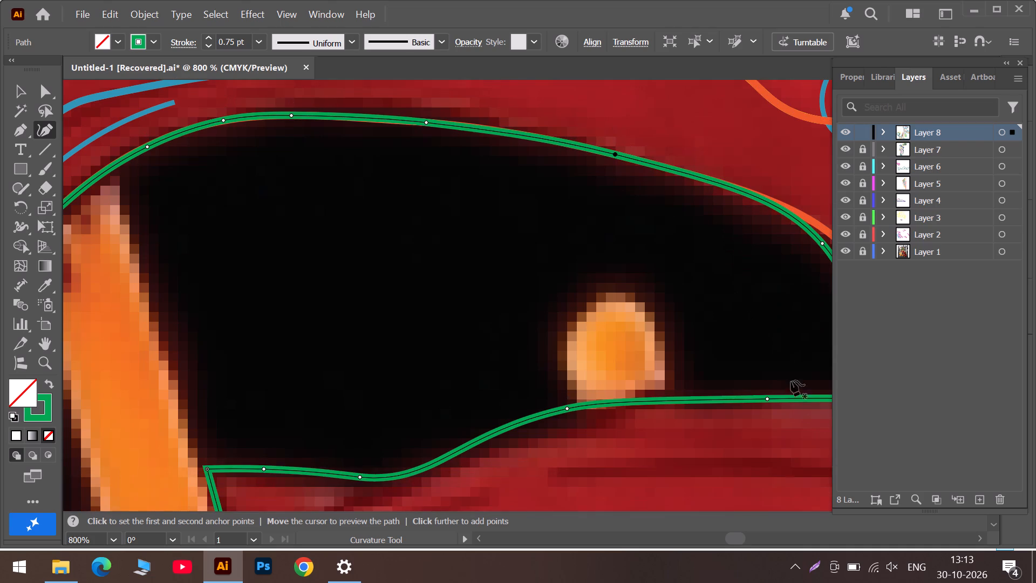
pyautogui.click(764, 541)
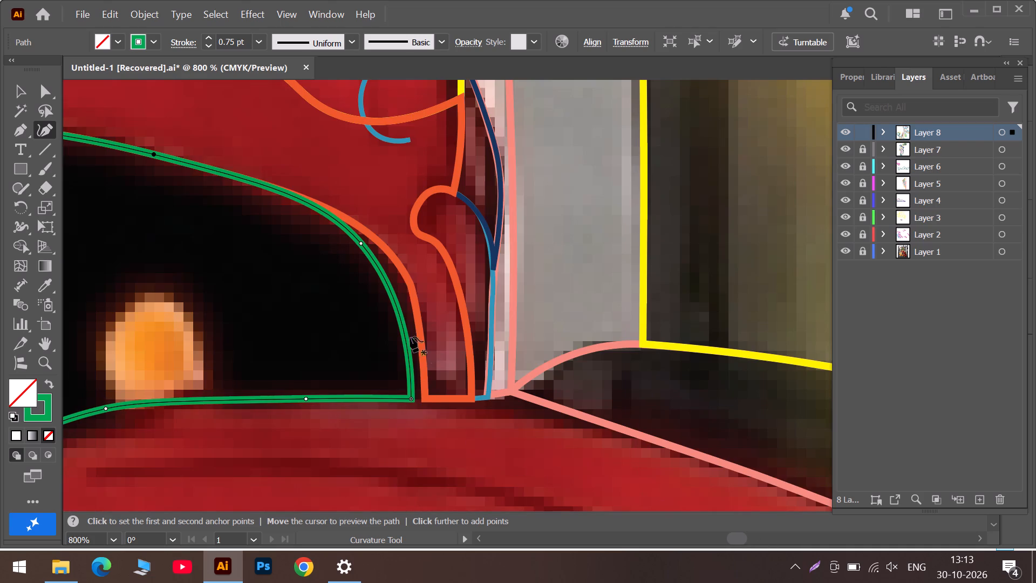
pyautogui.moveTo(411, 397); pyautogui.dragTo(421, 397)
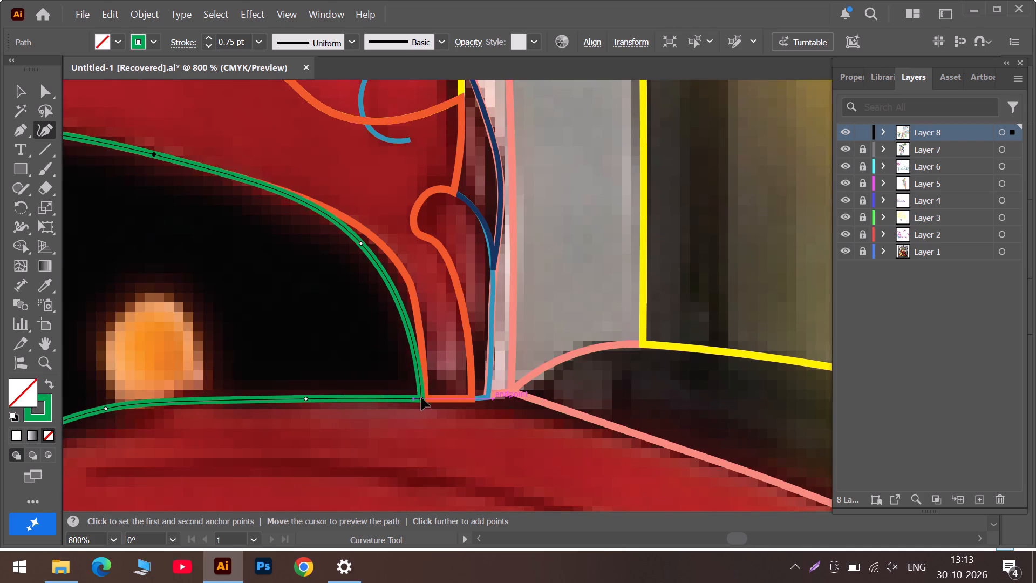
pyautogui.moveTo(421, 397); pyautogui.dragTo(426, 398)
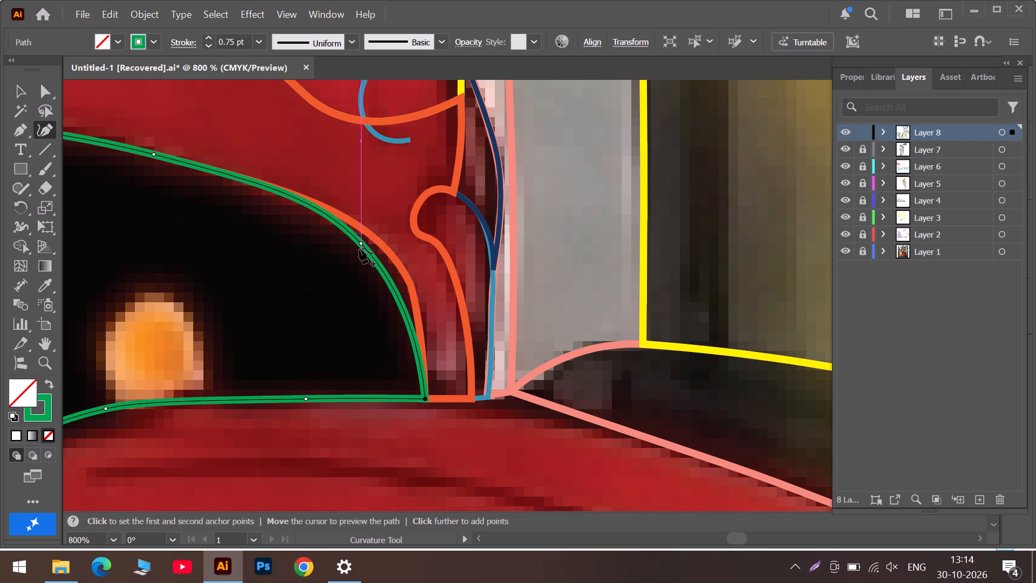
# Fit the black opening's curved end to the orange outline by moving its anchor and adding a corner anchor and two smooth anchors.
pyautogui.moveTo(360, 241); pyautogui.dragTo(417, 297)
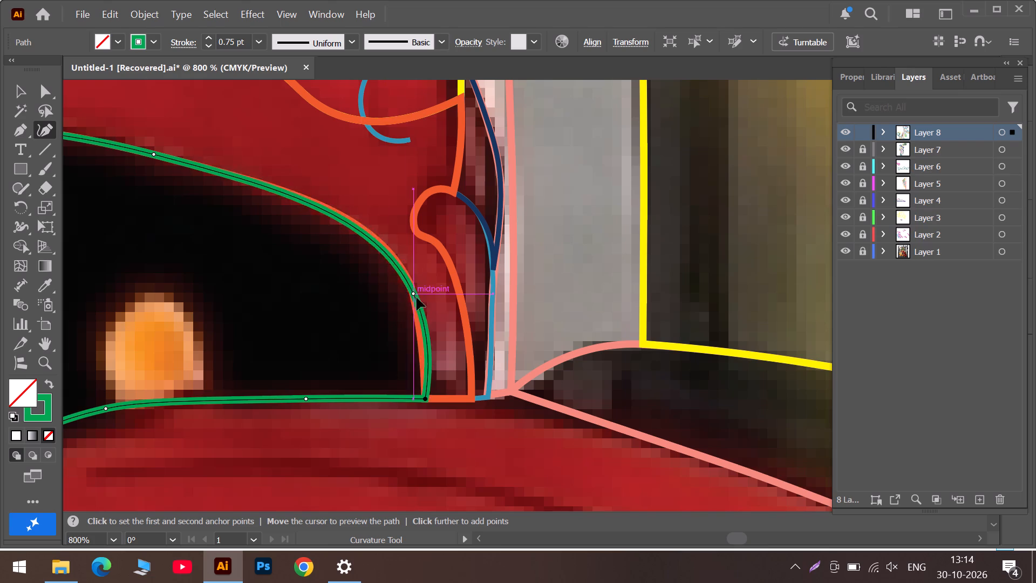
pyautogui.moveTo(417, 297); pyautogui.dragTo(421, 355)
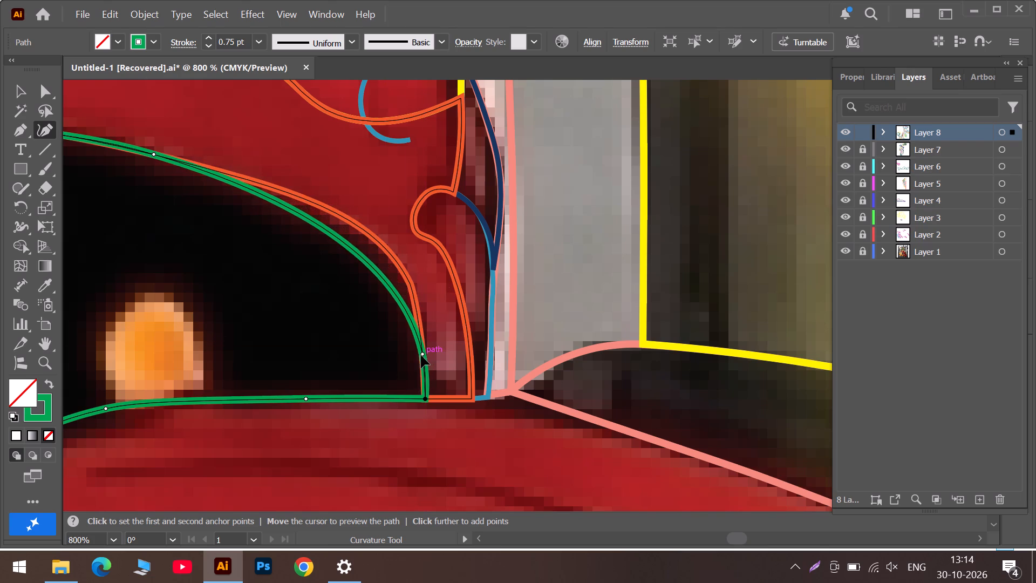
pyautogui.moveTo(421, 355); pyautogui.dragTo(422, 363)
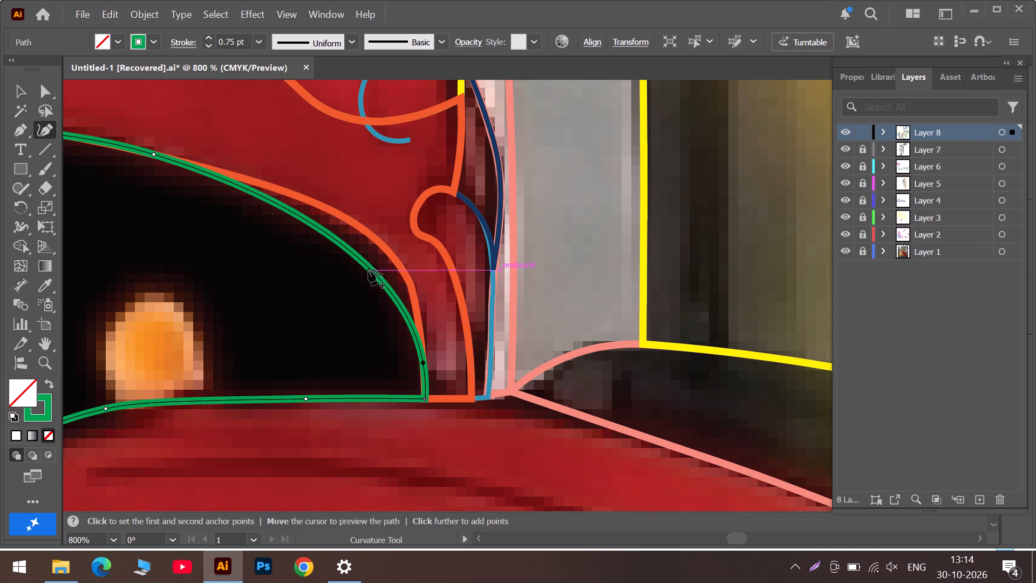
pyautogui.moveTo(369, 270); pyautogui.dragTo(403, 272)
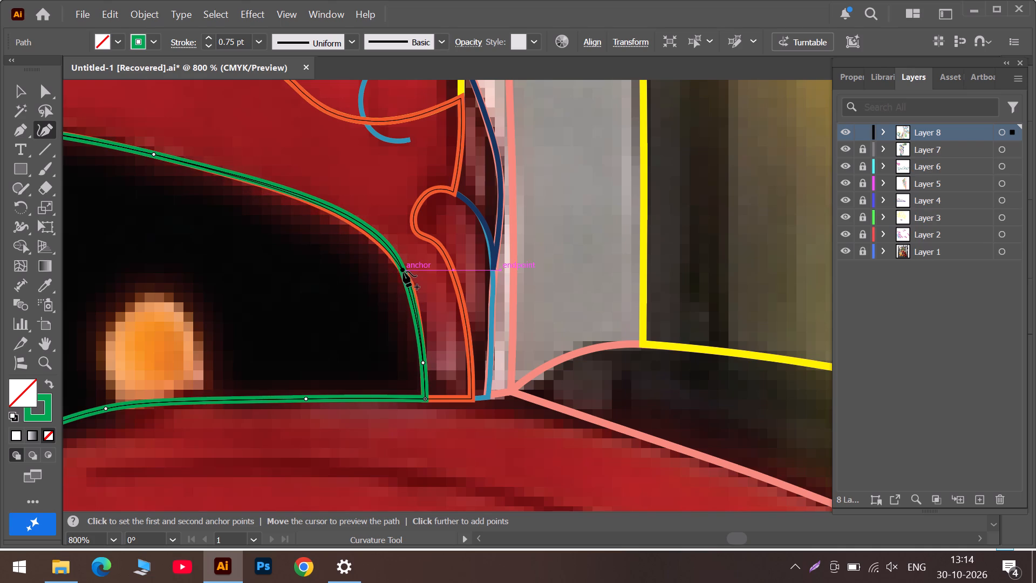
pyautogui.doubleClick(403, 272)
pyautogui.moveTo(403, 272); pyautogui.dragTo(414, 296)
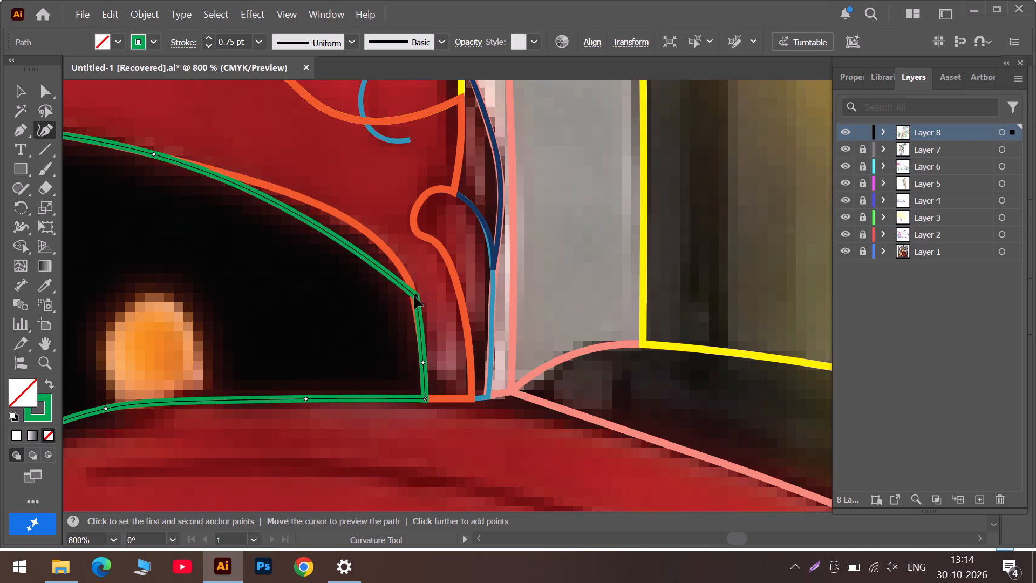
pyautogui.moveTo(414, 296); pyautogui.dragTo(413, 296)
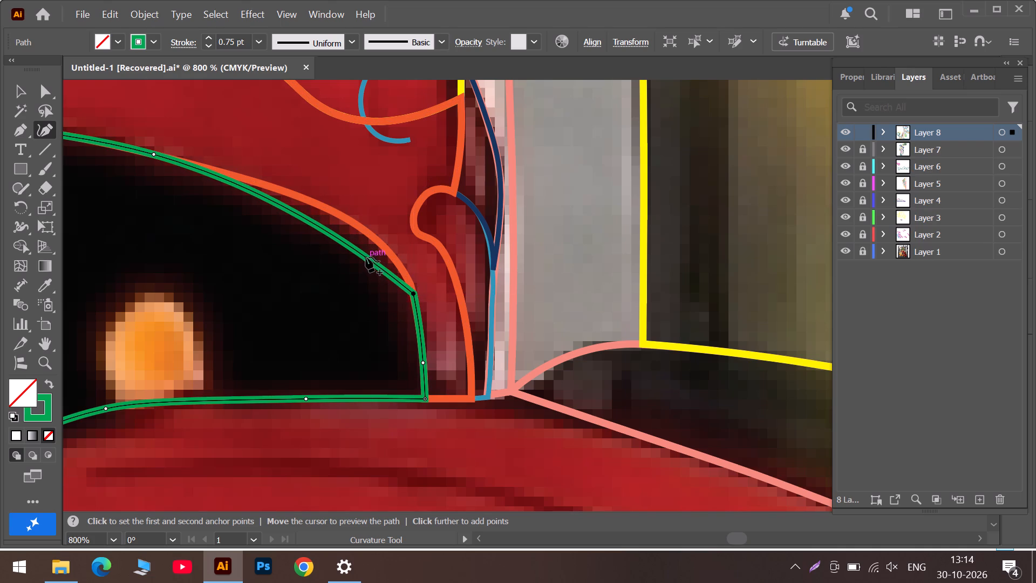
pyautogui.moveTo(366, 257); pyautogui.dragTo(385, 249)
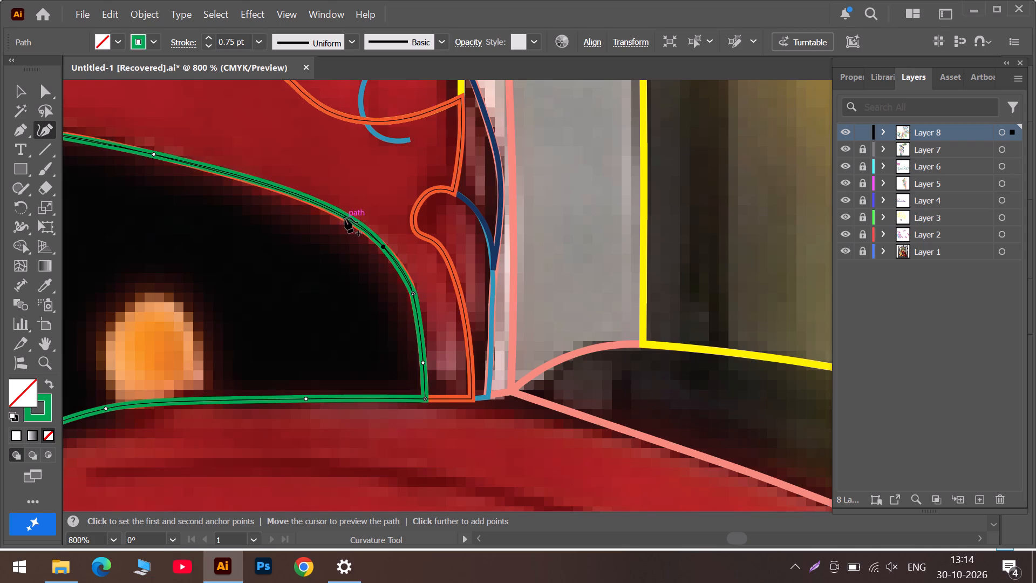
pyautogui.moveTo(345, 213); pyautogui.dragTo(337, 214)
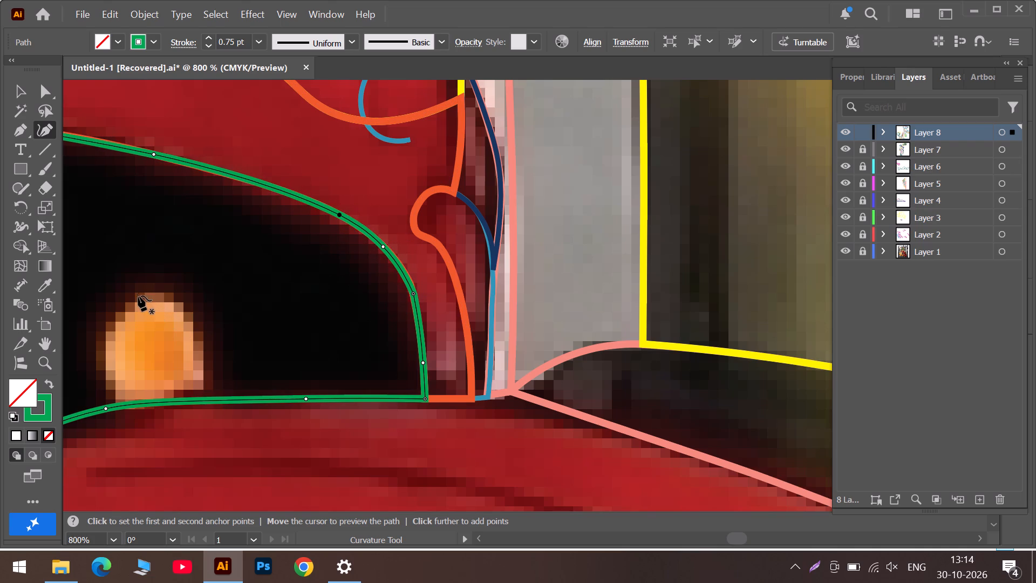
# Draw a closed curved path around the small rounded orange shape inside the black opening, with corner points along its flat base.
pyautogui.click(138, 296)
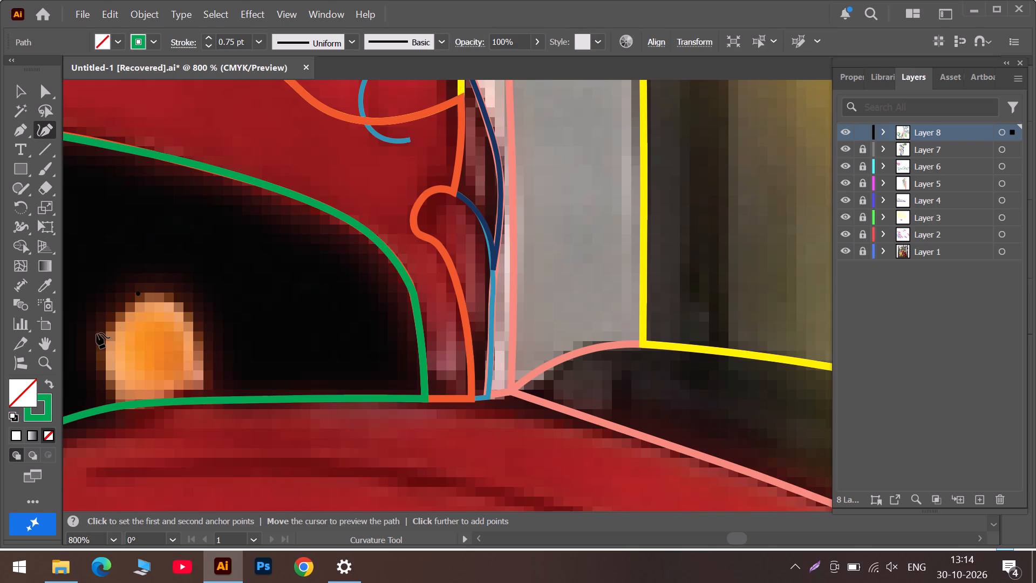
pyautogui.moveTo(97, 340); pyautogui.dragTo(97, 347)
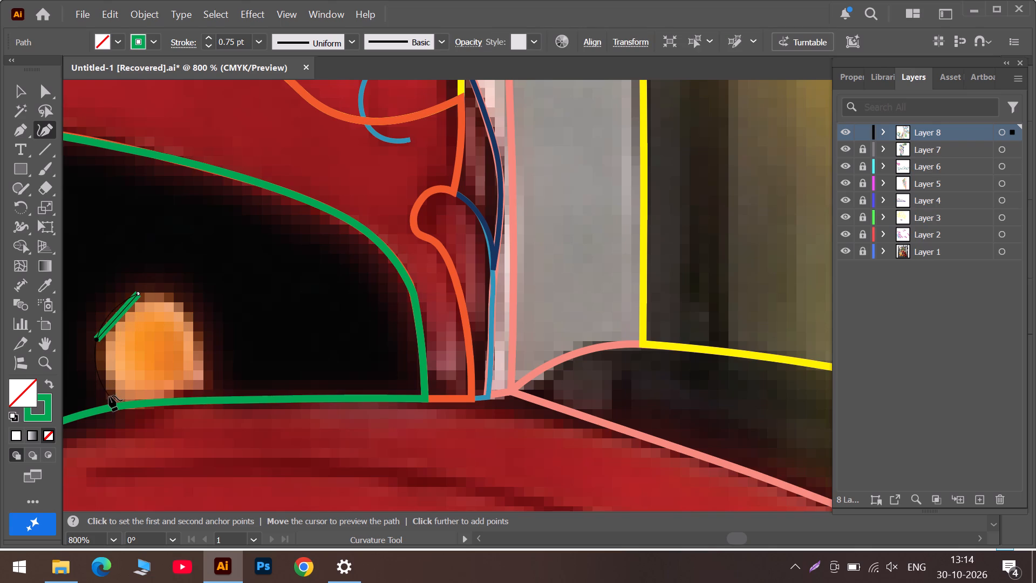
pyautogui.doubleClick(109, 396)
pyautogui.click(179, 391)
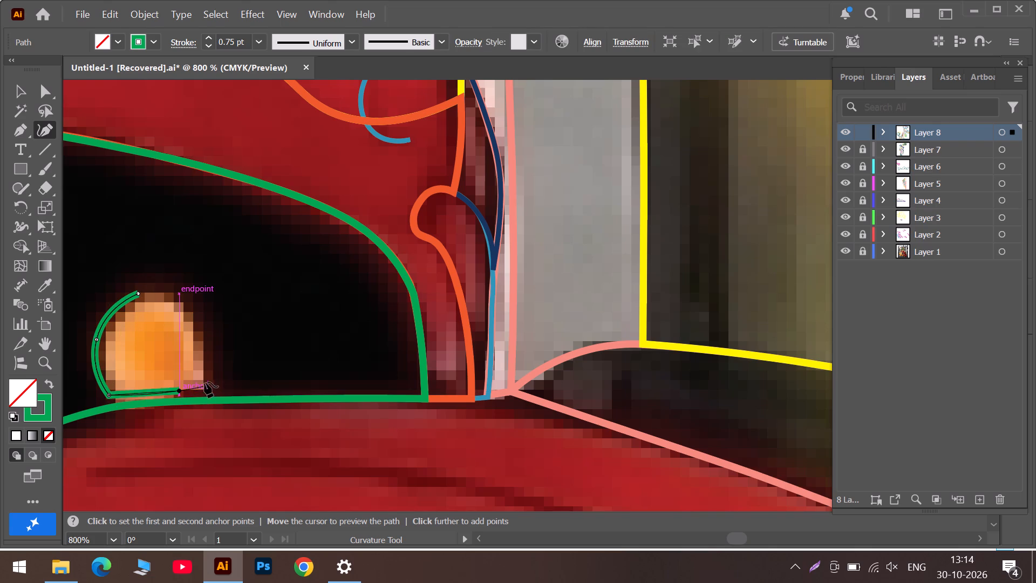
pyautogui.doubleClick(179, 390)
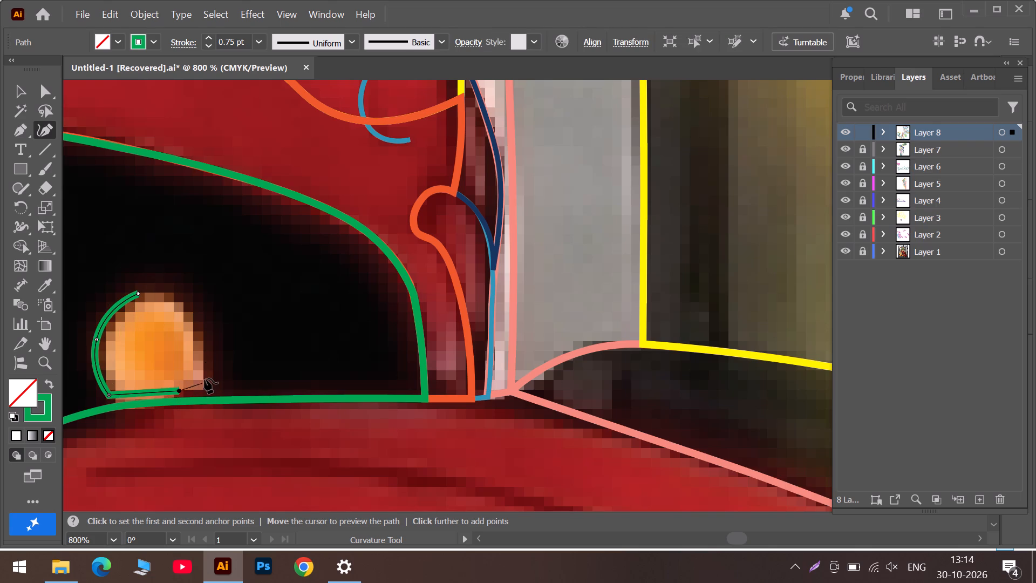
pyautogui.click(207, 375)
pyautogui.click(183, 304)
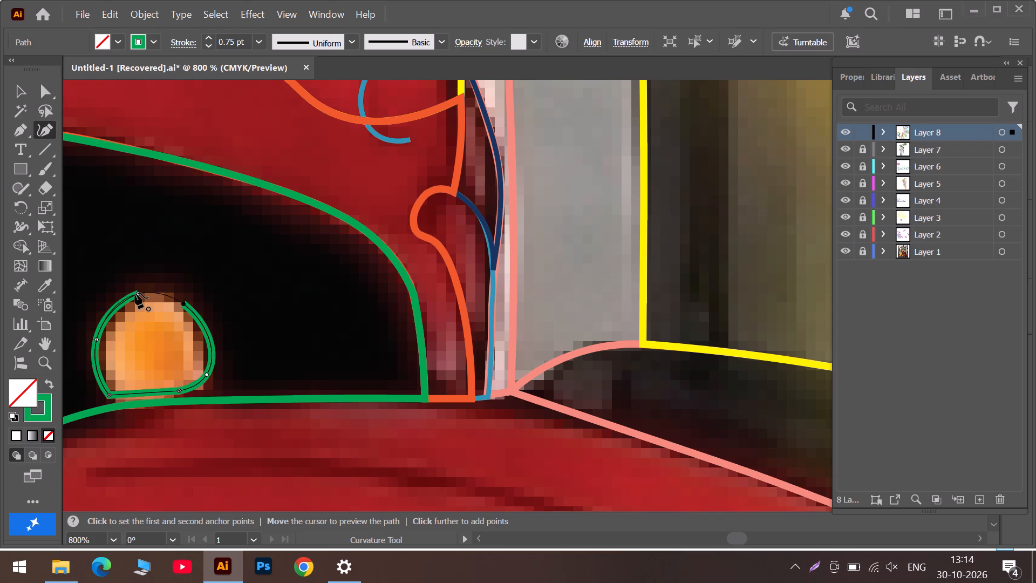
pyautogui.click(138, 292)
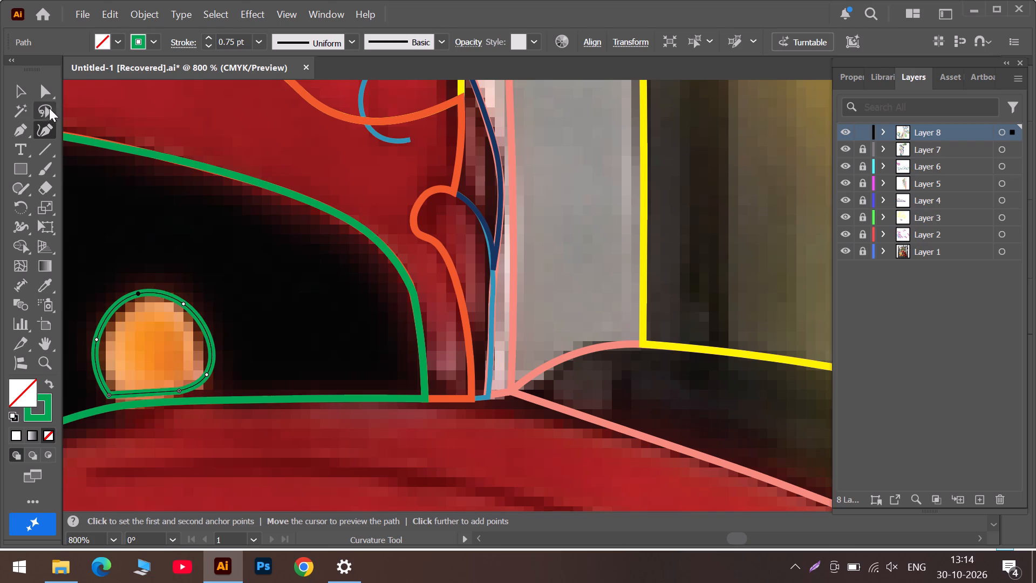
# Change the stroke colour of the path around the small orange shape to light blue.
pyautogui.click(148, 45)
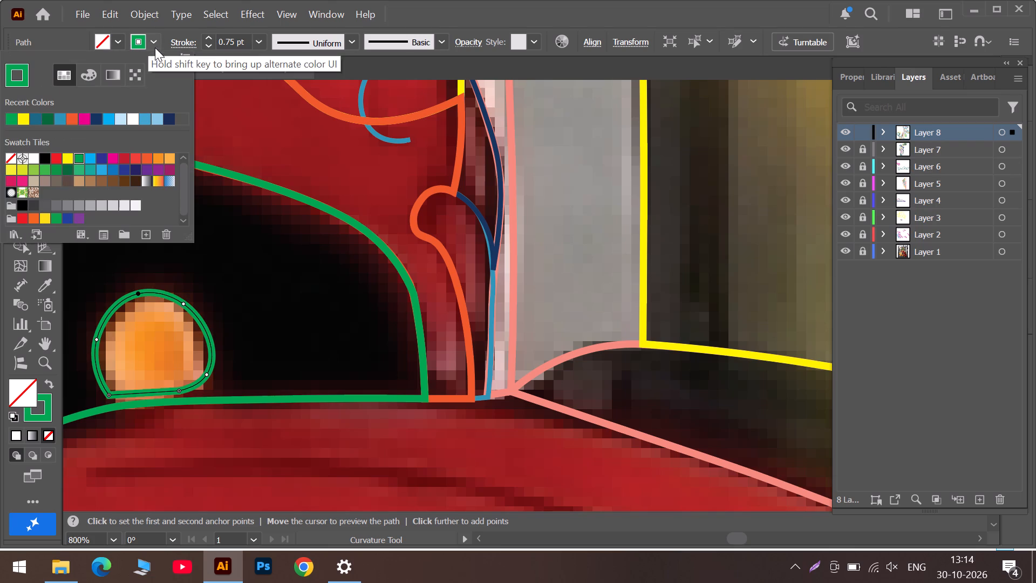
pyautogui.click(107, 119)
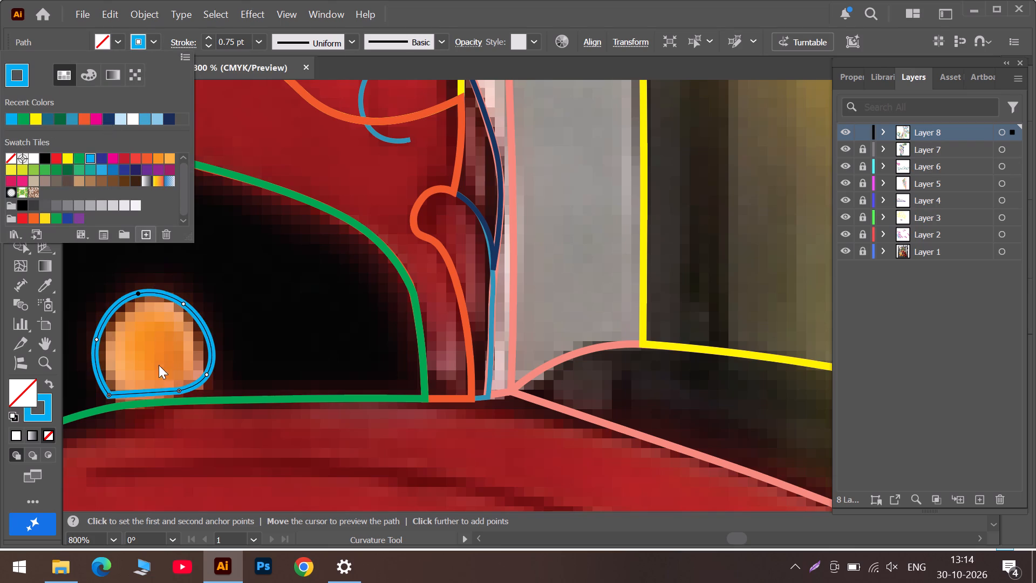
pyautogui.keyDown('alt'); pyautogui.scroll(2, 179, 425); pyautogui.keyUp('alt')
# Move both base corners of the light blue path around the small orange shape onto the black opening's green lower outline.
pyautogui.click(109, 397)
pyautogui.moveTo(109, 396); pyautogui.dragTo(108, 397)
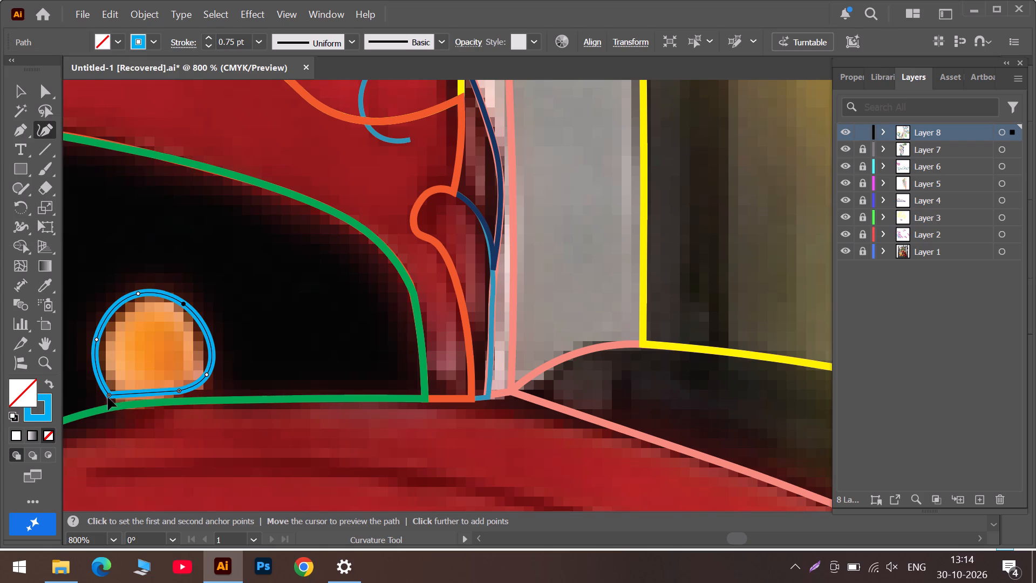
pyautogui.moveTo(108, 397); pyautogui.dragTo(105, 409)
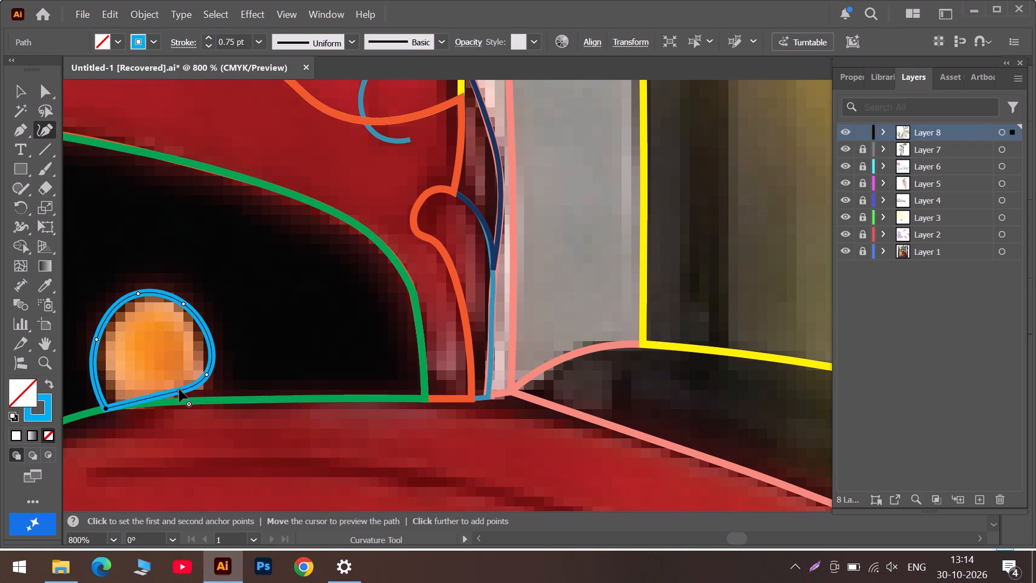
pyautogui.moveTo(179, 390); pyautogui.dragTo(185, 398)
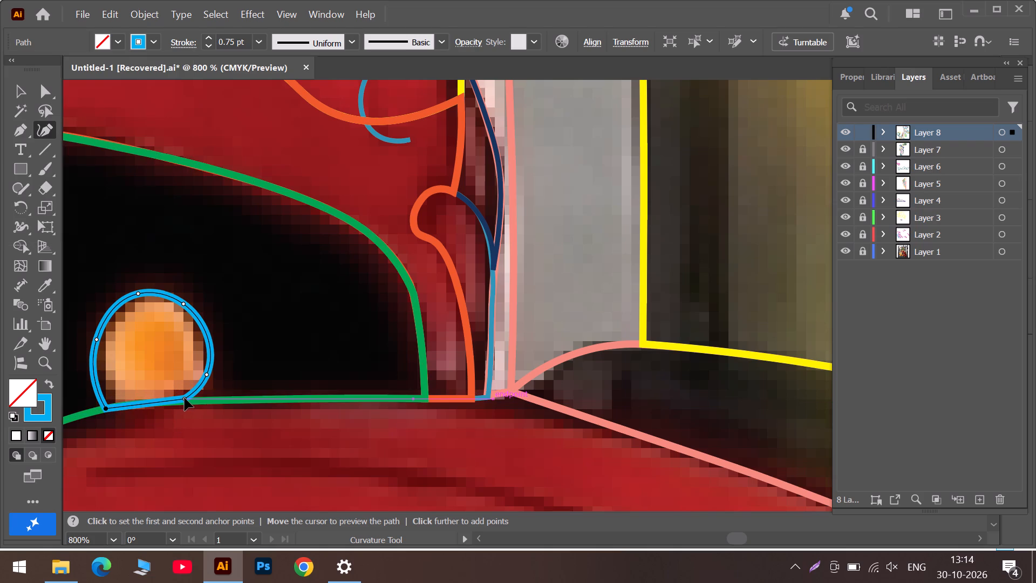
pyautogui.moveTo(185, 398); pyautogui.dragTo(185, 401)
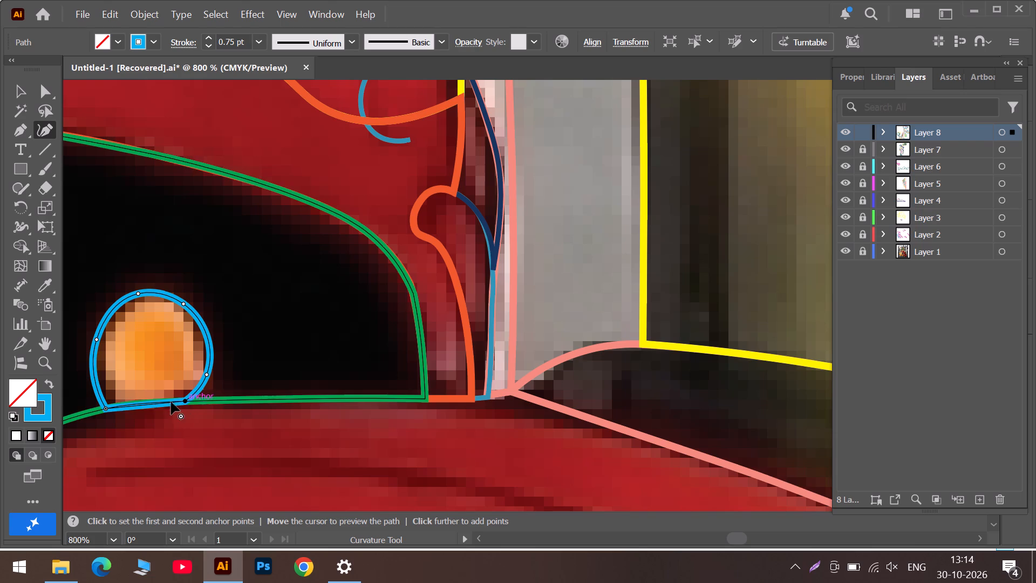
# Examine the orange fork, the flame across it and the front wheel for shapes still to trace.
pyautogui.keyDown('alt'); pyautogui.scroll(-2, 155, 387); pyautogui.keyUp('alt')
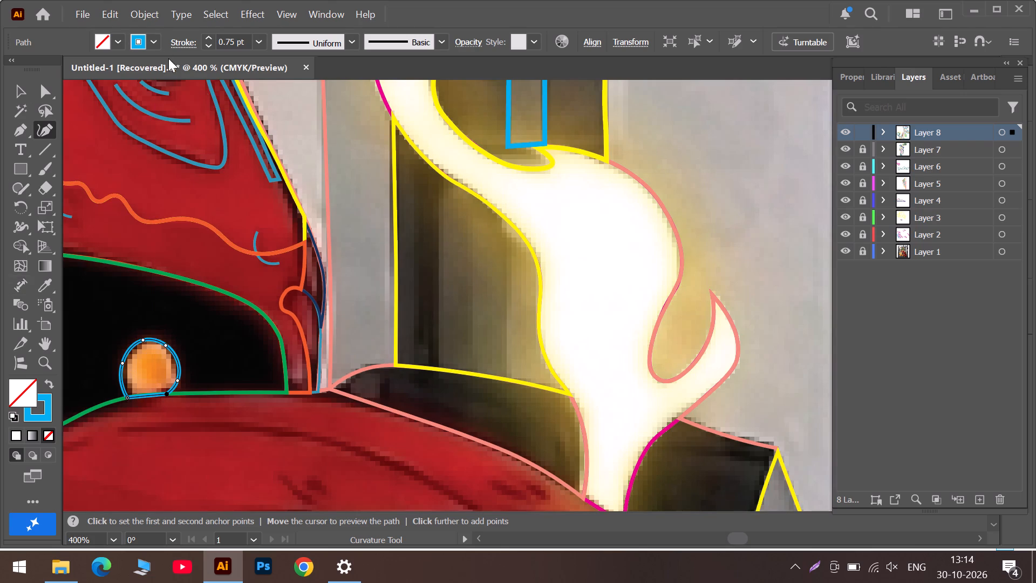
pyautogui.keyDown('alt'); pyautogui.scroll(-2, 242, 273); pyautogui.keyUp('alt')
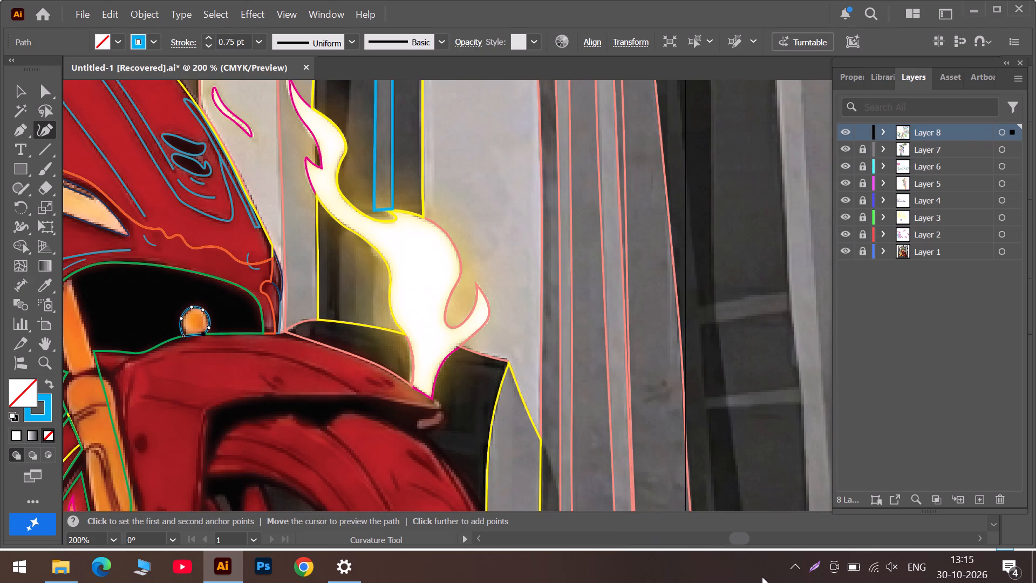
pyautogui.click(721, 540)
pyautogui.scroll(-7, 560, 416)
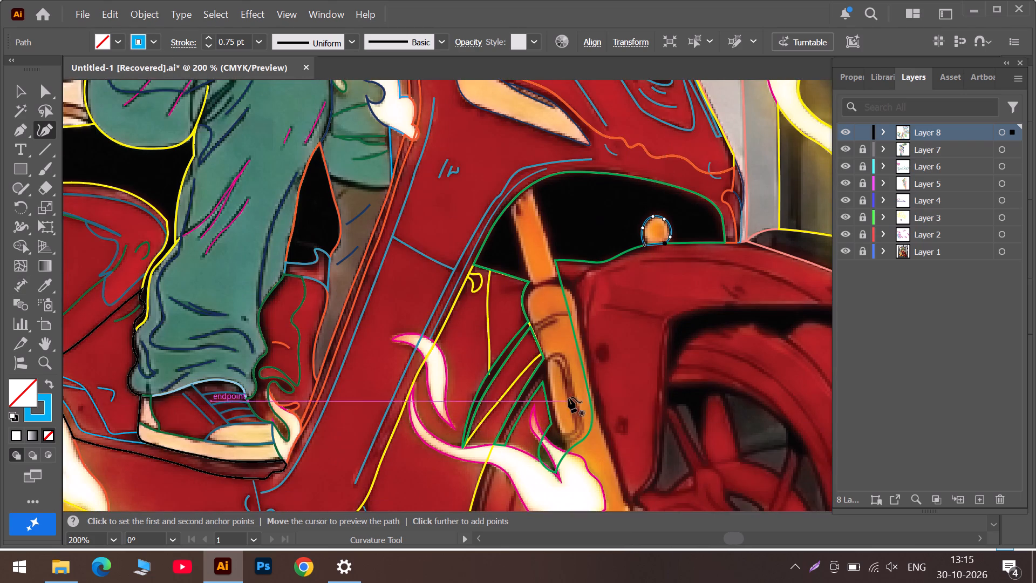
pyautogui.scroll(-4, 569, 391)
pyautogui.keyDown('alt'); pyautogui.scroll(2, 562, 347); pyautogui.keyUp('alt')
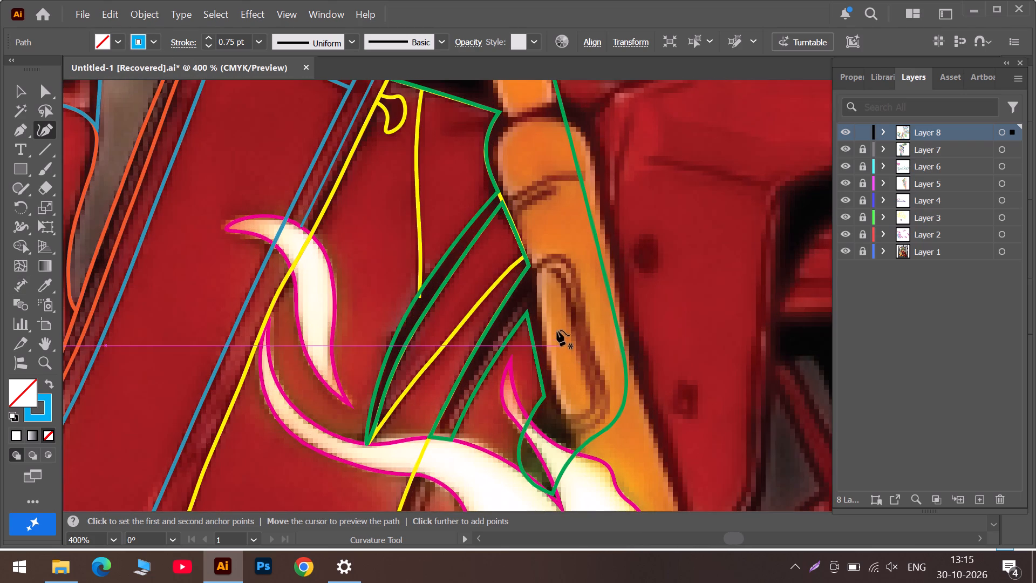
pyautogui.keyDown('alt'); pyautogui.scroll(3, 551, 299); pyautogui.keyUp('alt')
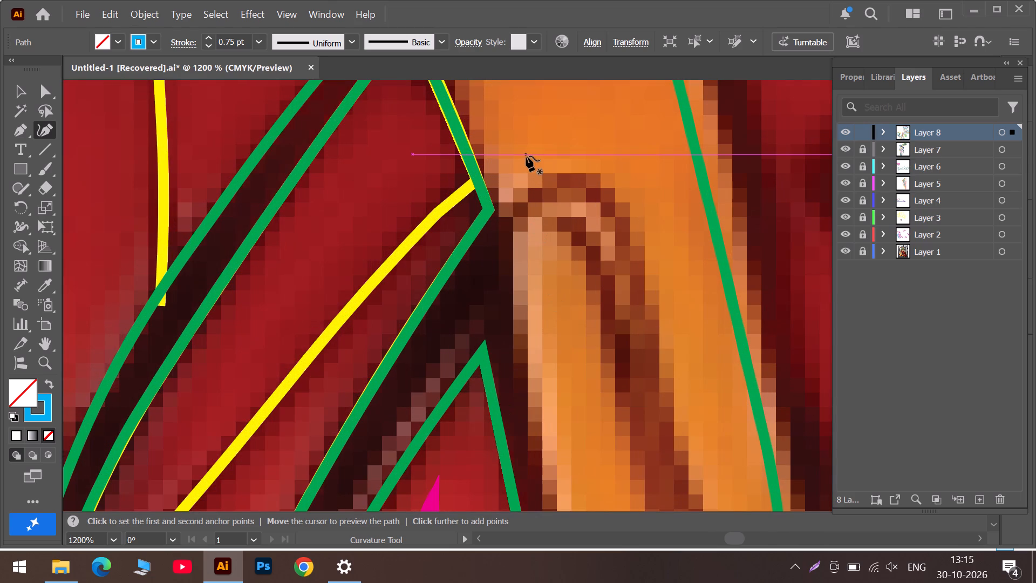
pyautogui.scroll(-1, 526, 156)
pyautogui.keyDown('alt'); pyautogui.scroll(-3, 526, 156); pyautogui.keyUp('alt')
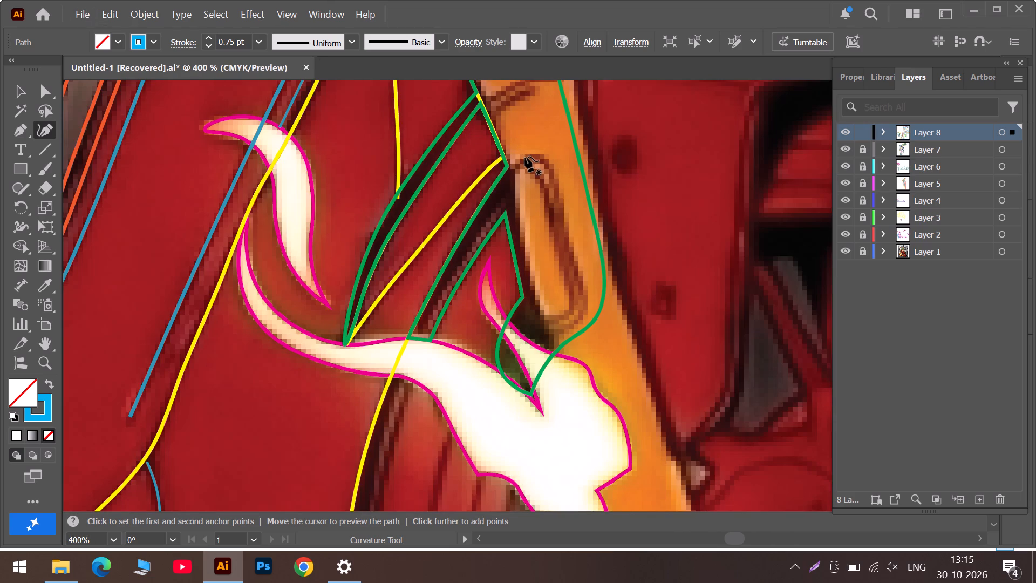
pyautogui.scroll(-10, 521, 162)
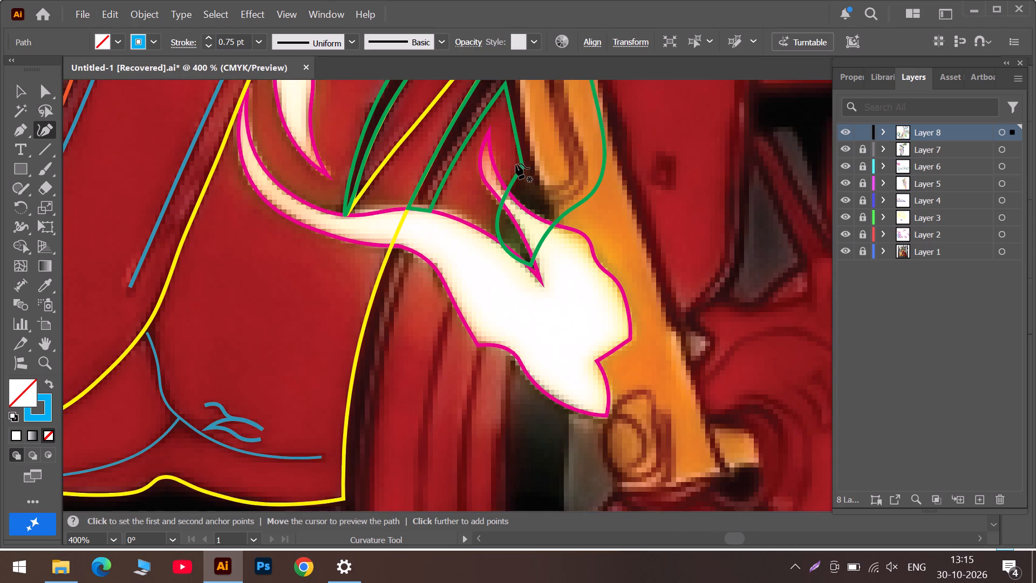
pyautogui.scroll(-7, 515, 164)
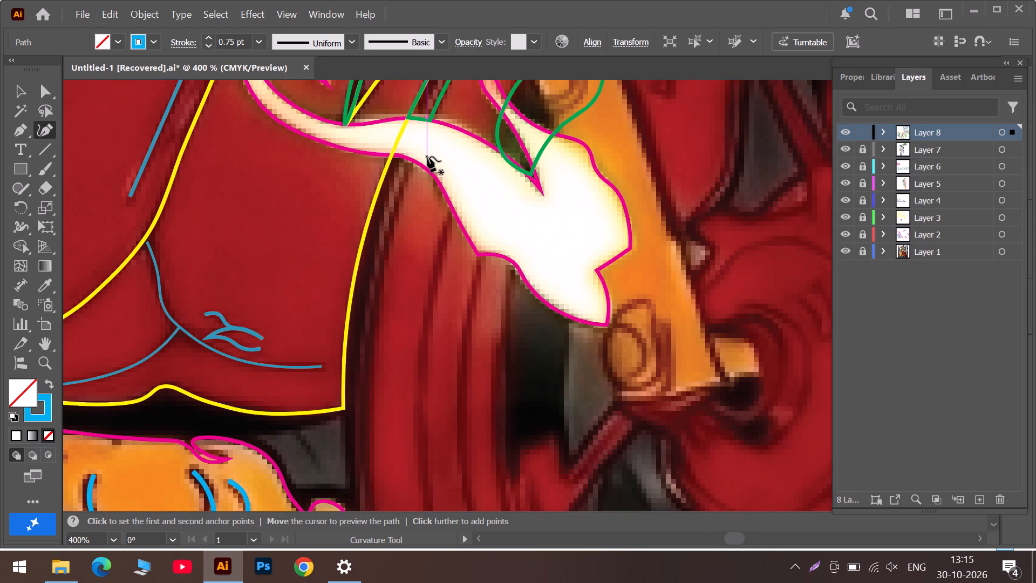
pyautogui.scroll(-2, 427, 156)
pyautogui.keyDown('alt'); pyautogui.scroll(-2, 425, 156); pyautogui.keyUp('alt')
pyautogui.scroll(4, 421, 191)
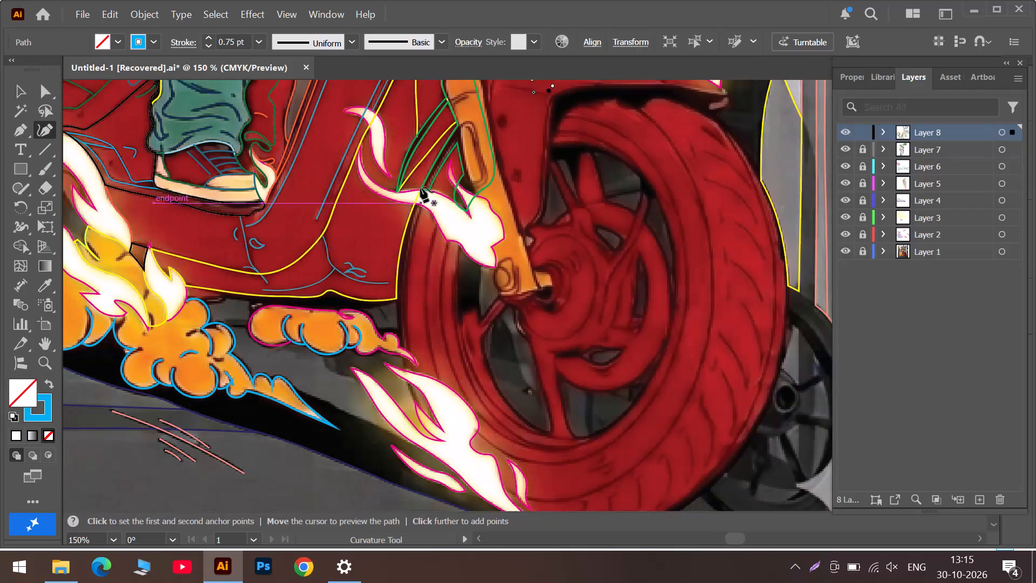
pyautogui.scroll(1, 420, 187)
pyautogui.scroll(5, 471, 172)
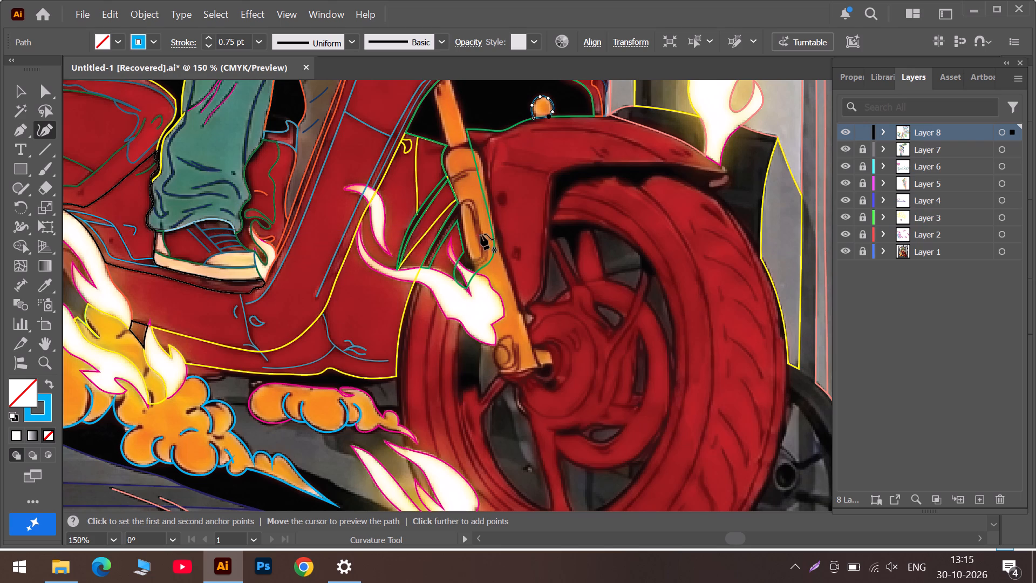
# Draw a closed light blue curved path around the rounded bolt shape at the fork's lower end, beside the flame tip, and refine its anchors.
pyautogui.keyDown('alt'); pyautogui.scroll(3, 520, 399); pyautogui.keyUp('alt')
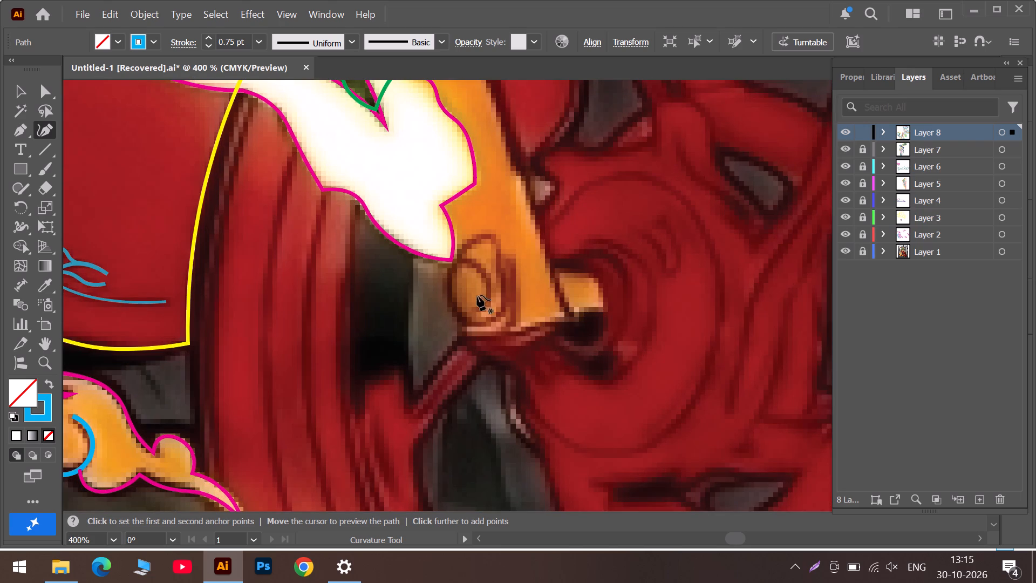
pyautogui.click(459, 261)
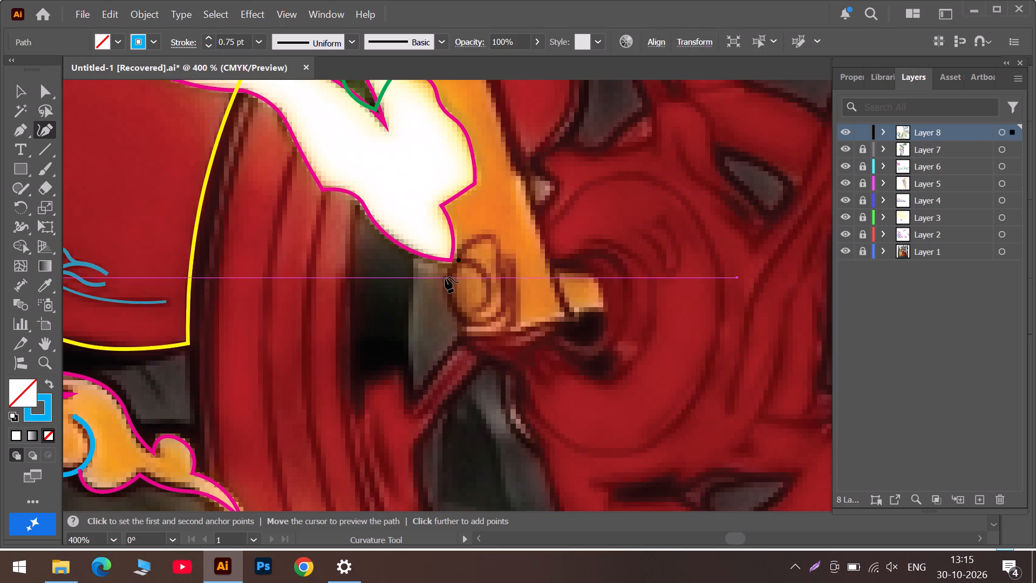
pyautogui.click(449, 280)
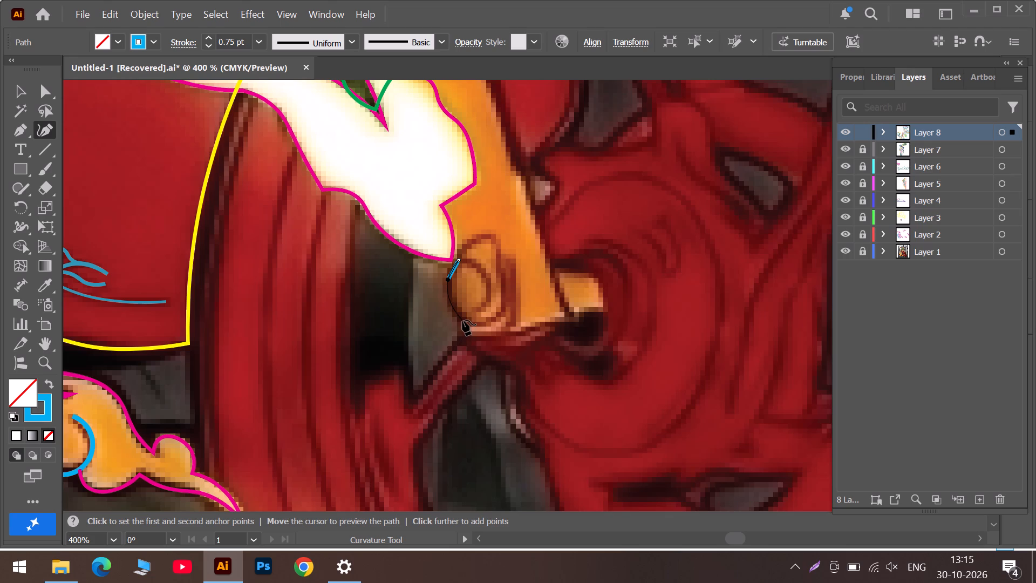
pyautogui.click(462, 320)
pyautogui.click(481, 323)
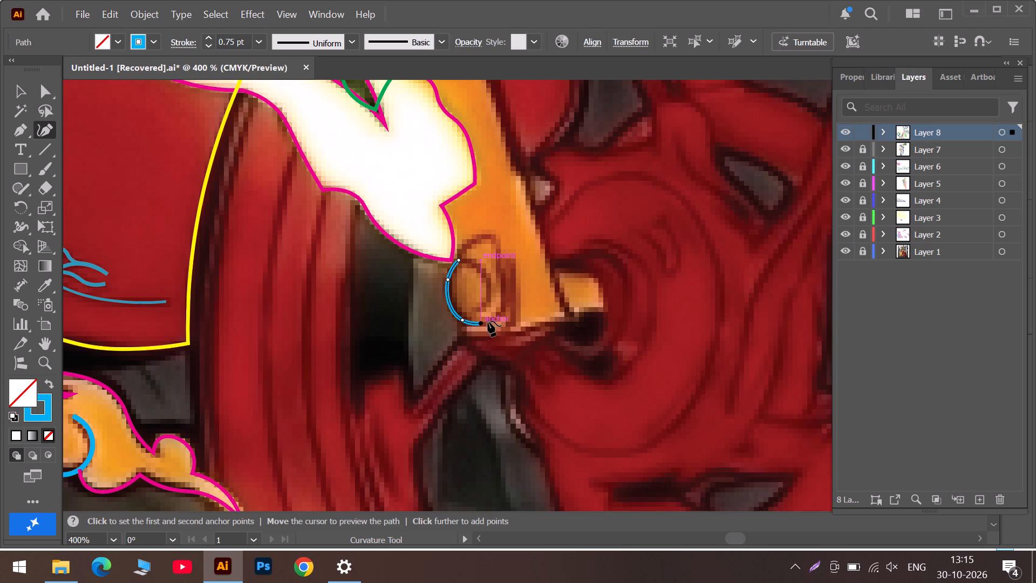
pyautogui.click(502, 310)
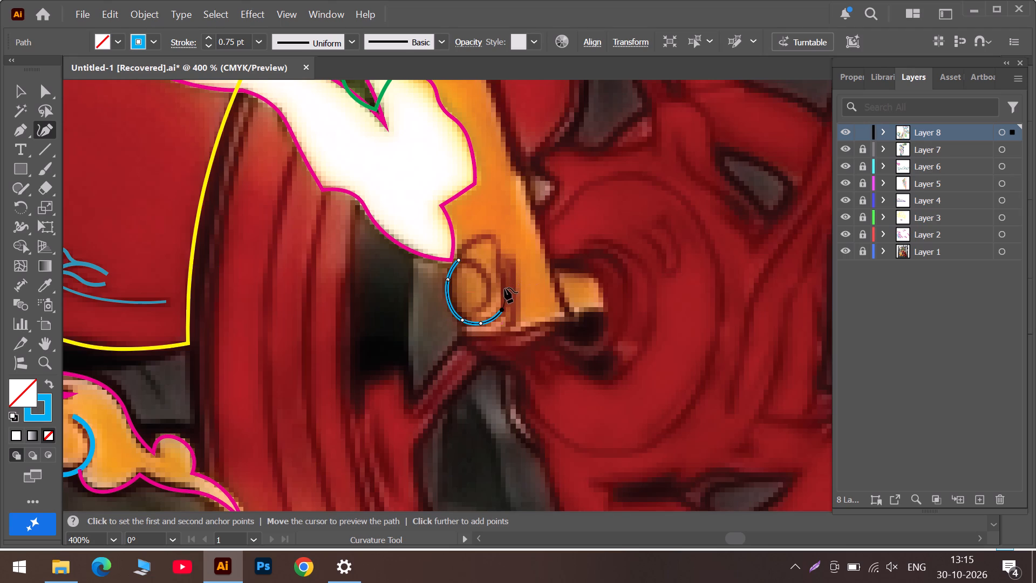
pyautogui.click(503, 283)
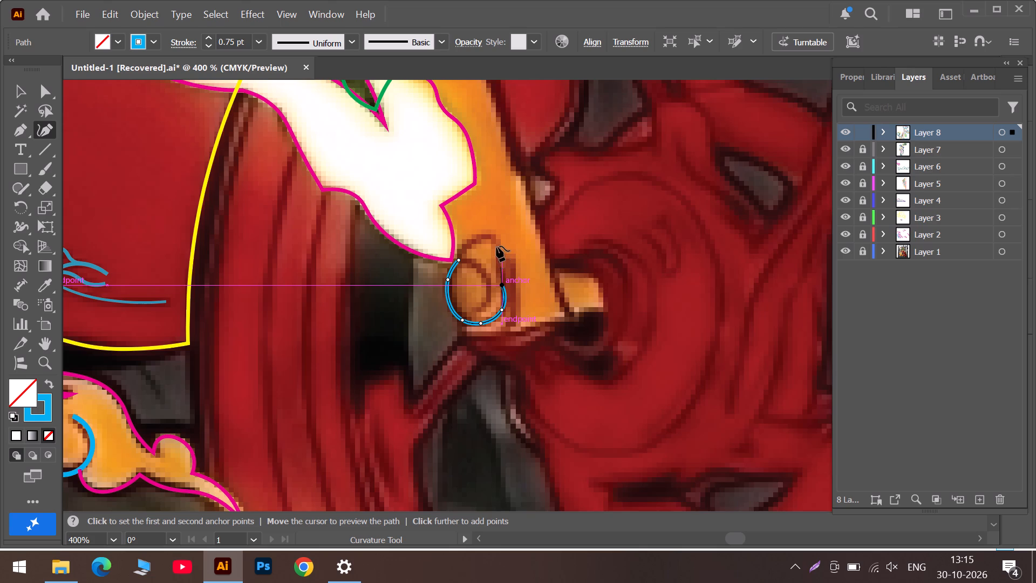
pyautogui.click(497, 242)
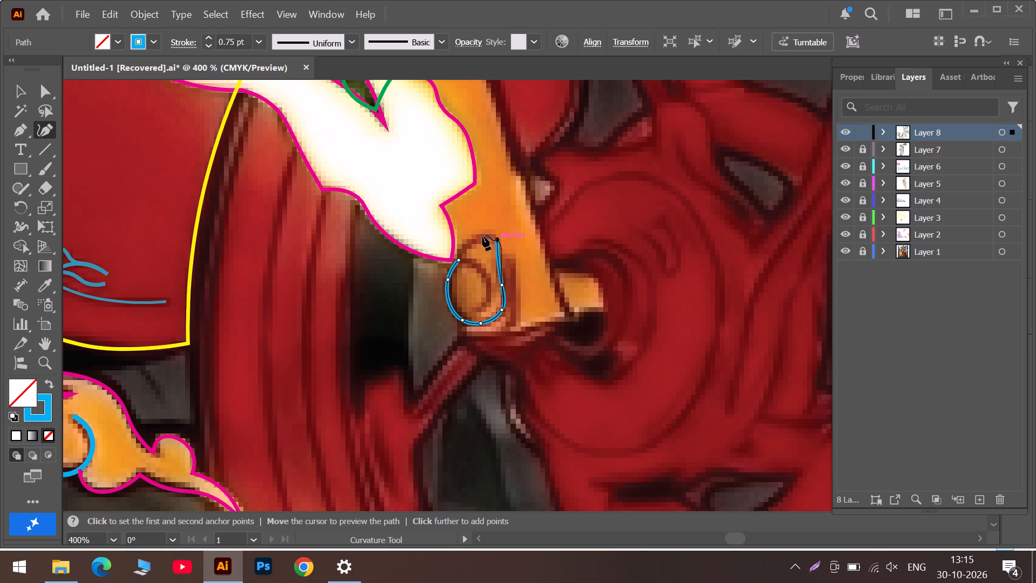
pyautogui.click(479, 234)
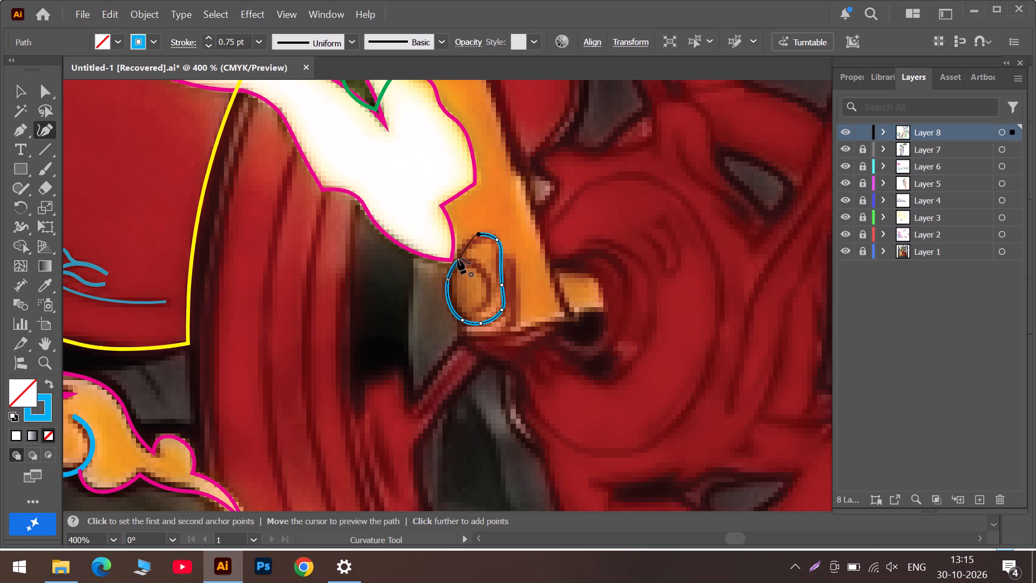
pyautogui.click(458, 259)
pyautogui.click(458, 259)
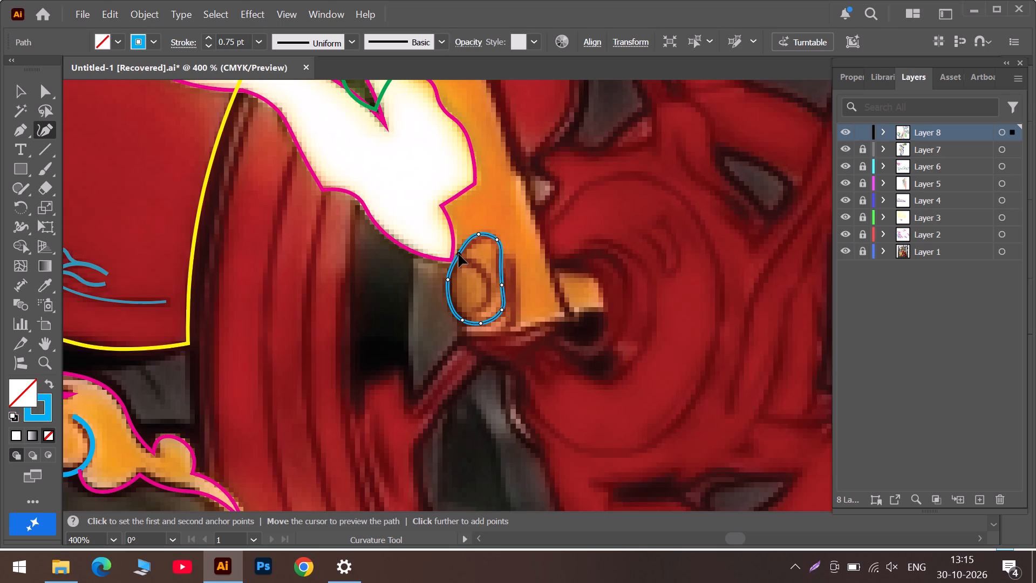
pyautogui.click(449, 282)
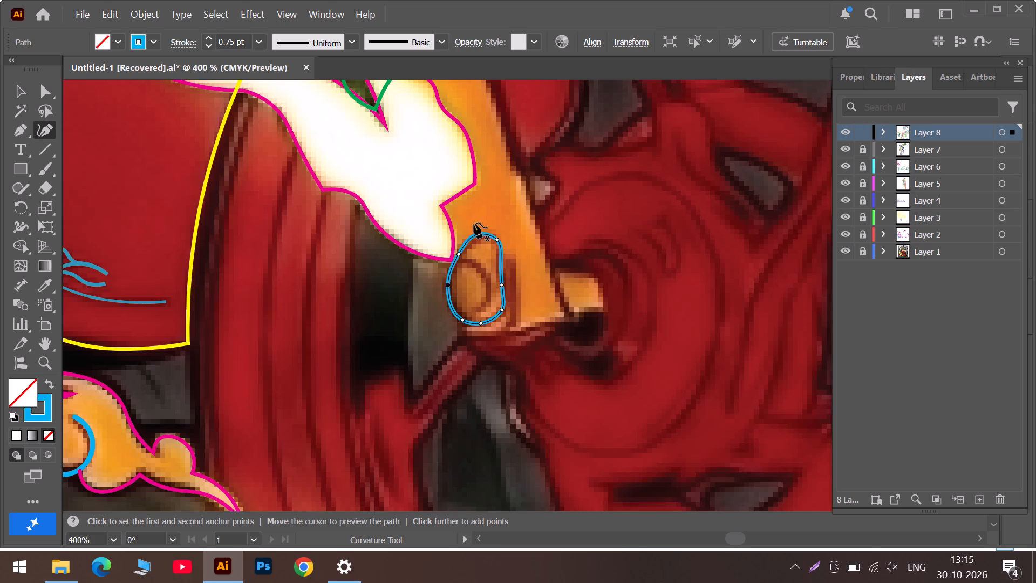
pyautogui.click(478, 235)
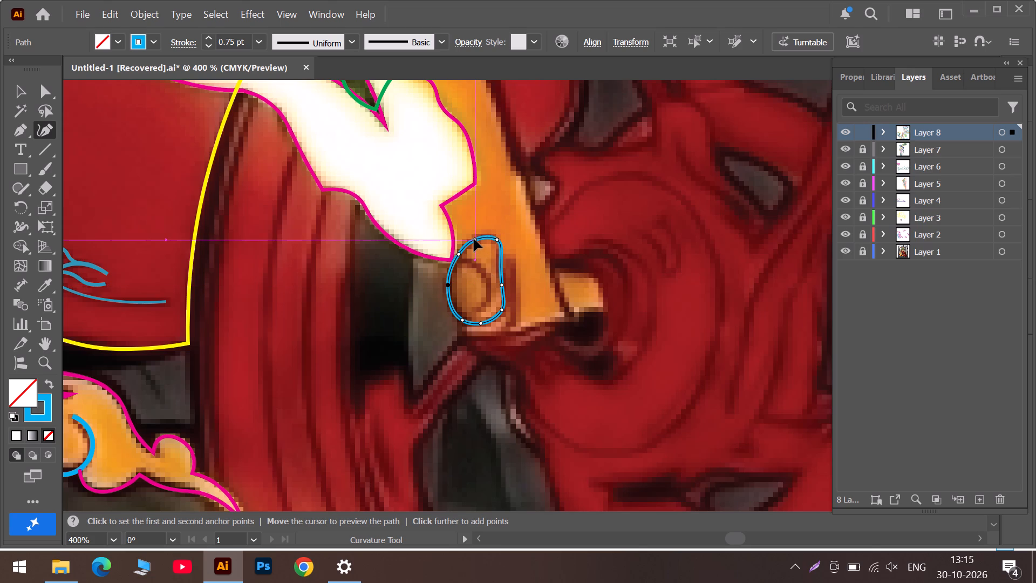
# Draw a closed curved path around the smaller oval inside the bolt outline, with a corner point at its upper end.
pyautogui.keyDown('alt'); pyautogui.scroll(4, 477, 272); pyautogui.keyUp('alt')
pyautogui.click(411, 235)
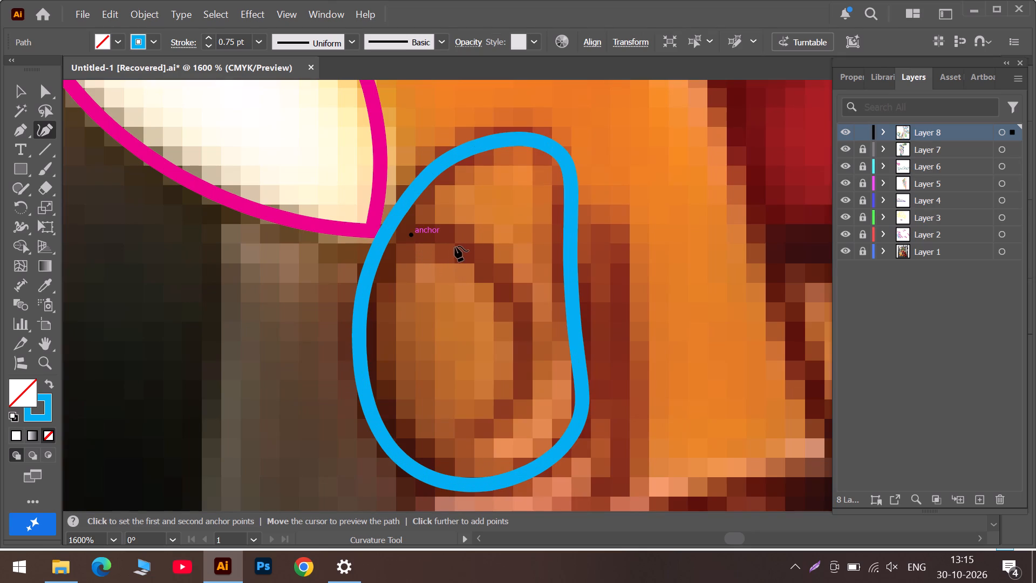
pyautogui.click(460, 246)
pyautogui.click(519, 319)
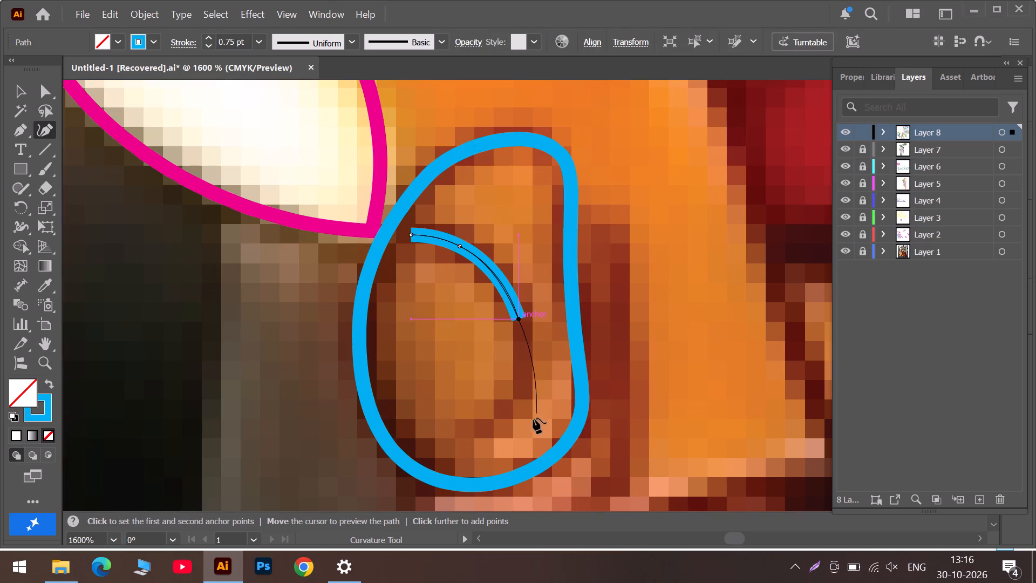
pyautogui.click(484, 437)
pyautogui.moveTo(483, 436); pyautogui.dragTo(443, 455)
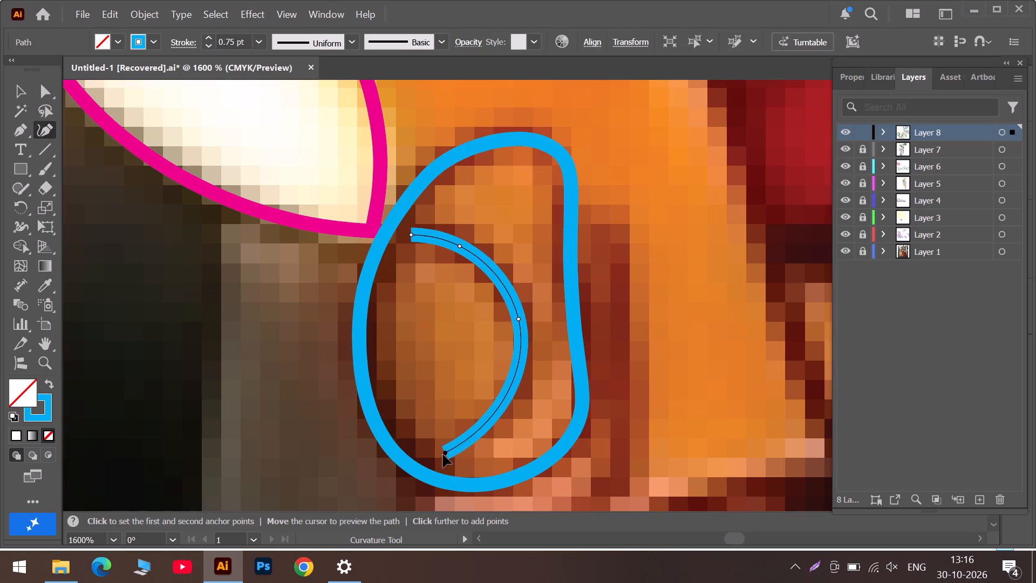
pyautogui.moveTo(443, 455); pyautogui.dragTo(423, 472)
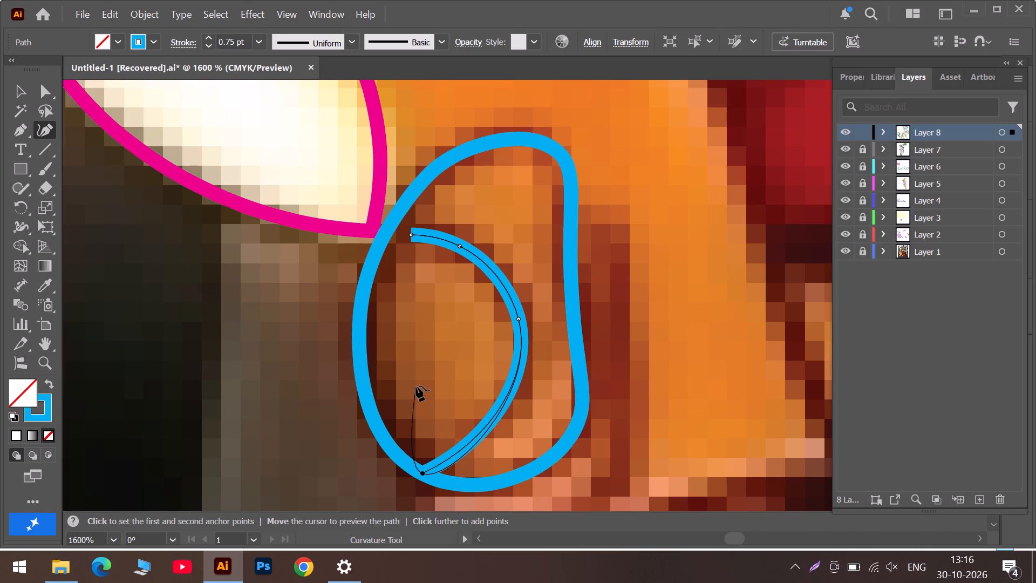
pyautogui.click(388, 277)
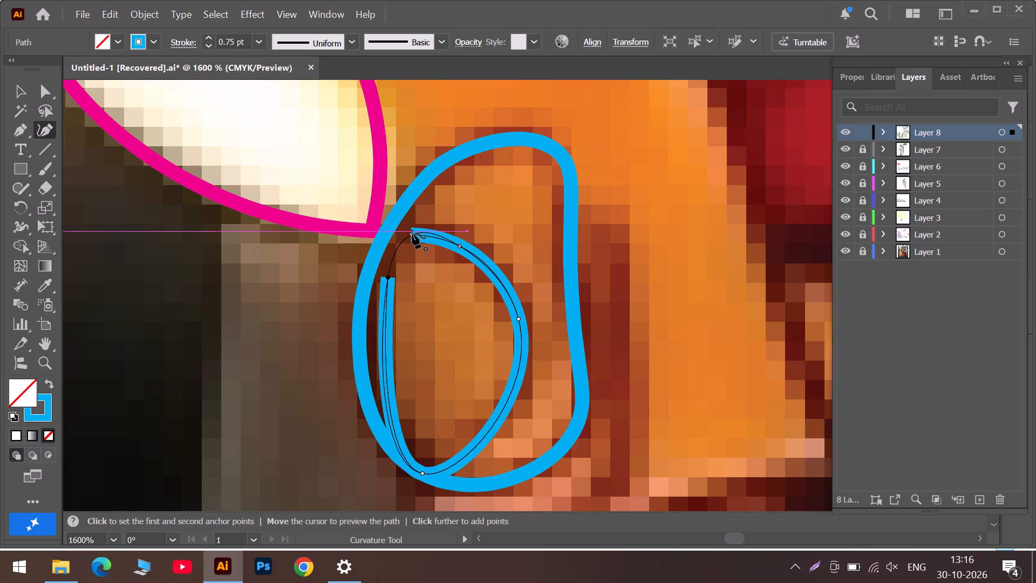
pyautogui.click(412, 234)
pyautogui.doubleClick(412, 234)
pyautogui.moveTo(412, 234); pyautogui.dragTo(408, 236)
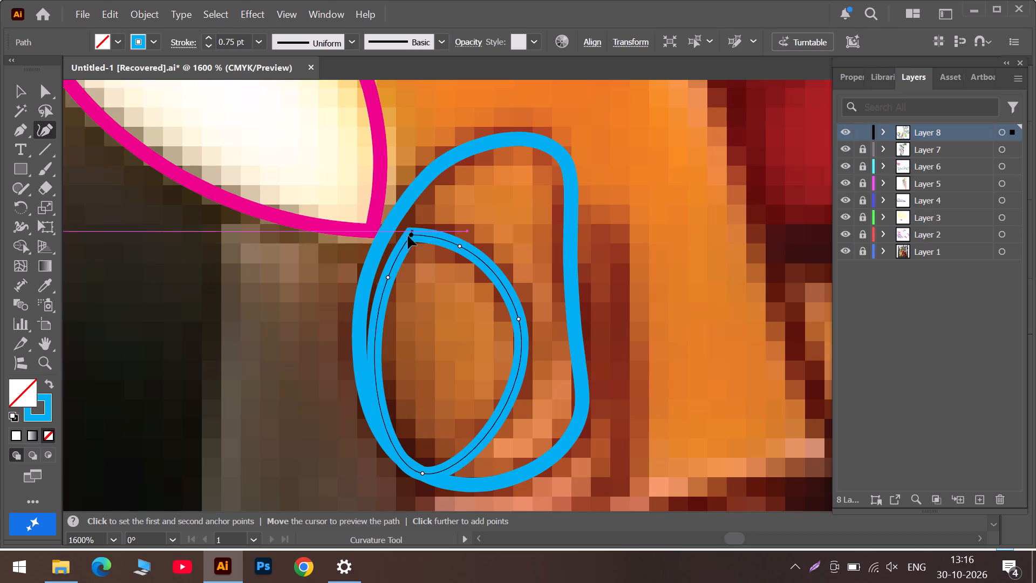
# Fit the inner oval's upper corner and outer side onto the bolt outline, and make its lower end a corner point on that outline.
pyautogui.moveTo(408, 236); pyautogui.dragTo(387, 228)
pyautogui.moveTo(387, 276); pyautogui.dragTo(376, 288)
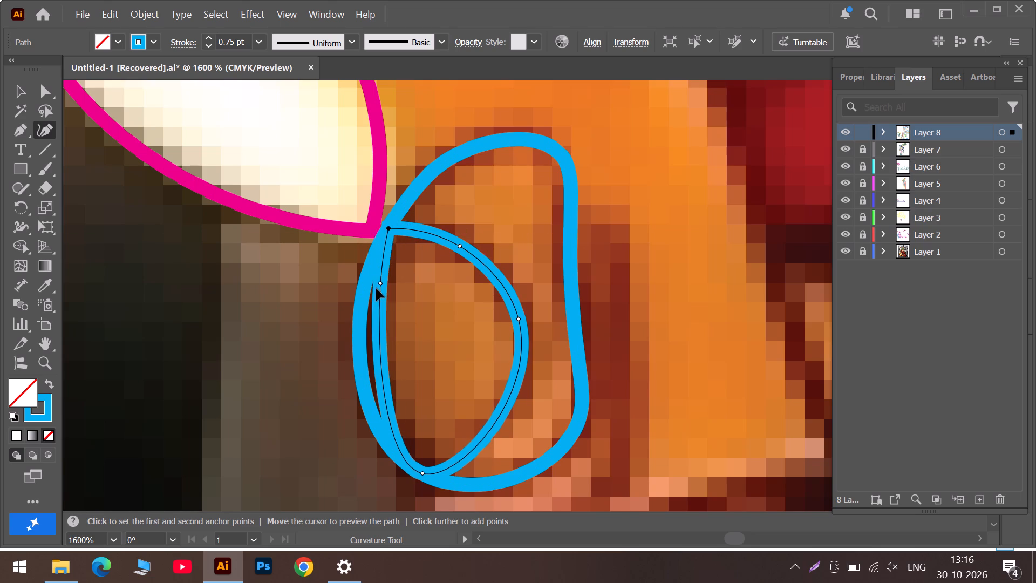
pyautogui.moveTo(376, 288); pyautogui.dragTo(360, 306)
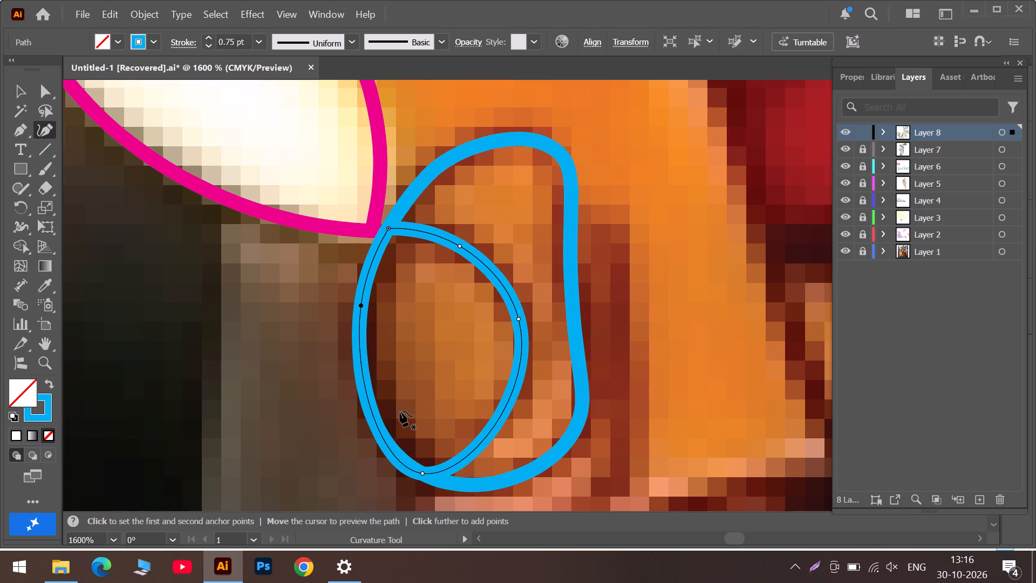
pyautogui.moveTo(401, 464); pyautogui.dragTo(403, 462)
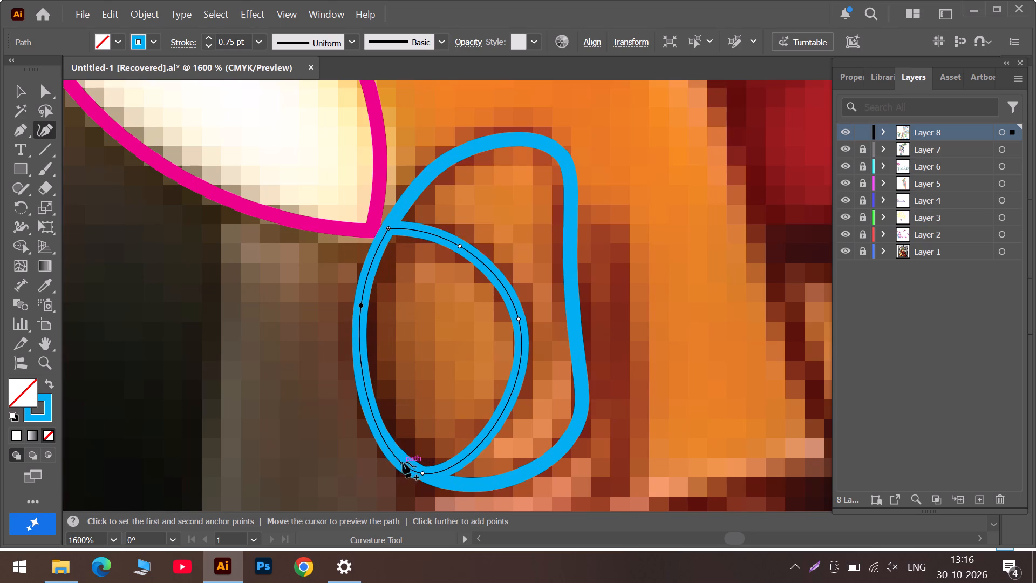
pyautogui.moveTo(403, 462); pyautogui.dragTo(406, 459)
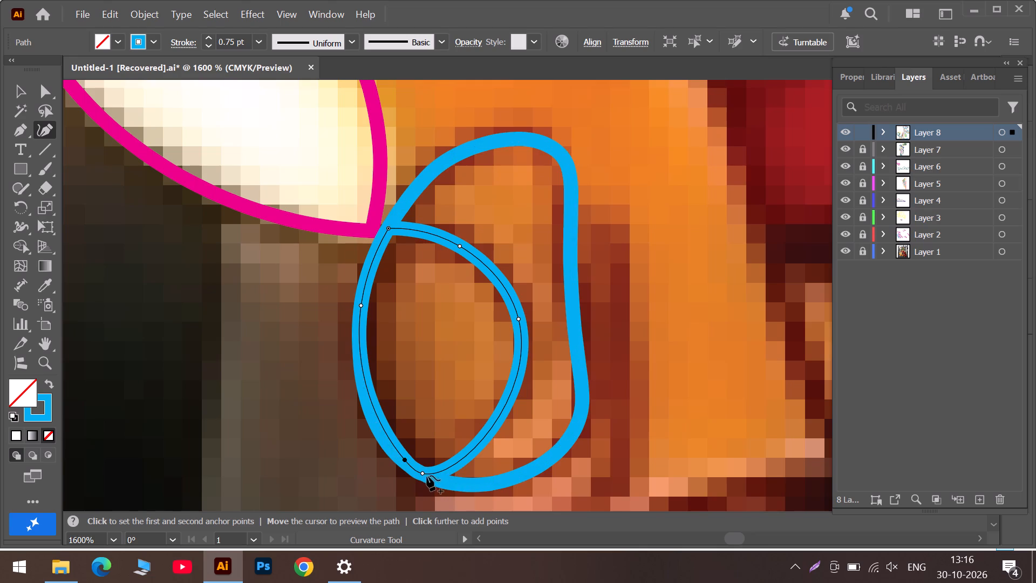
pyautogui.doubleClick(424, 472)
pyautogui.click(424, 472)
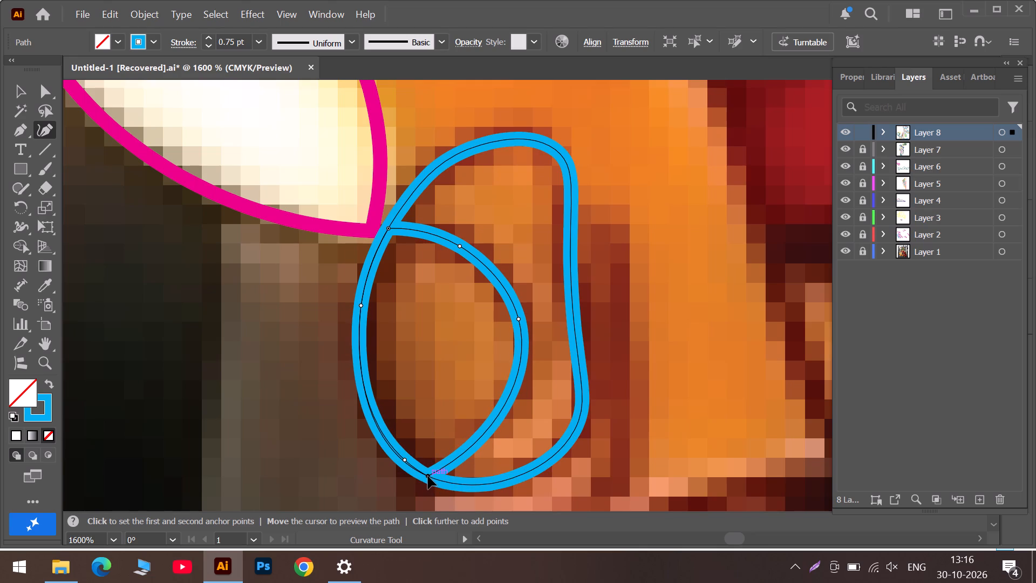
# Draw an open light blue path beside the bolt outline, running straight down the fork and bending at a corner toward its base.
pyautogui.keyDown('alt'); pyautogui.scroll(-2, 652, 377); pyautogui.keyUp('alt')
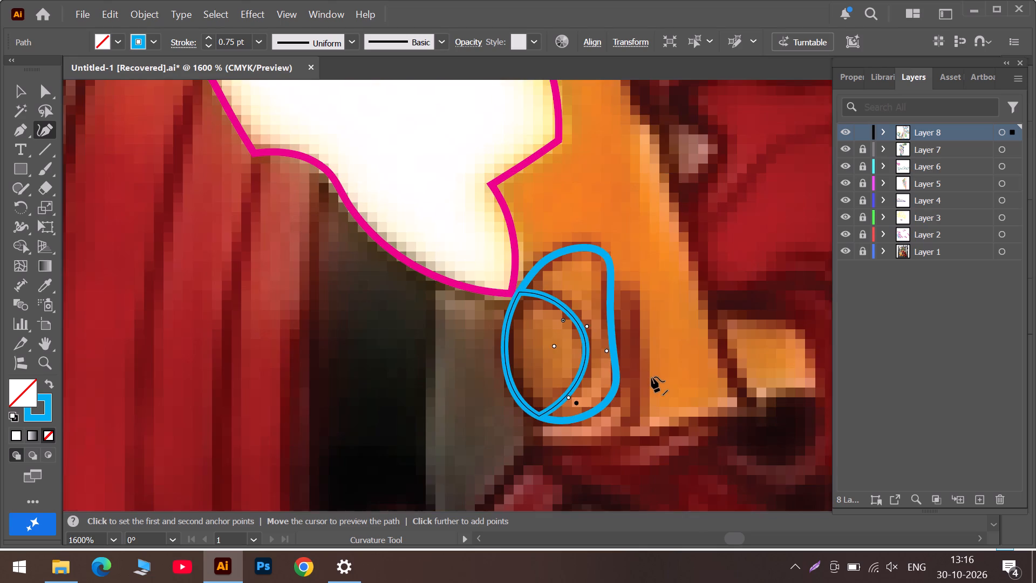
pyautogui.scroll(-2, 650, 376)
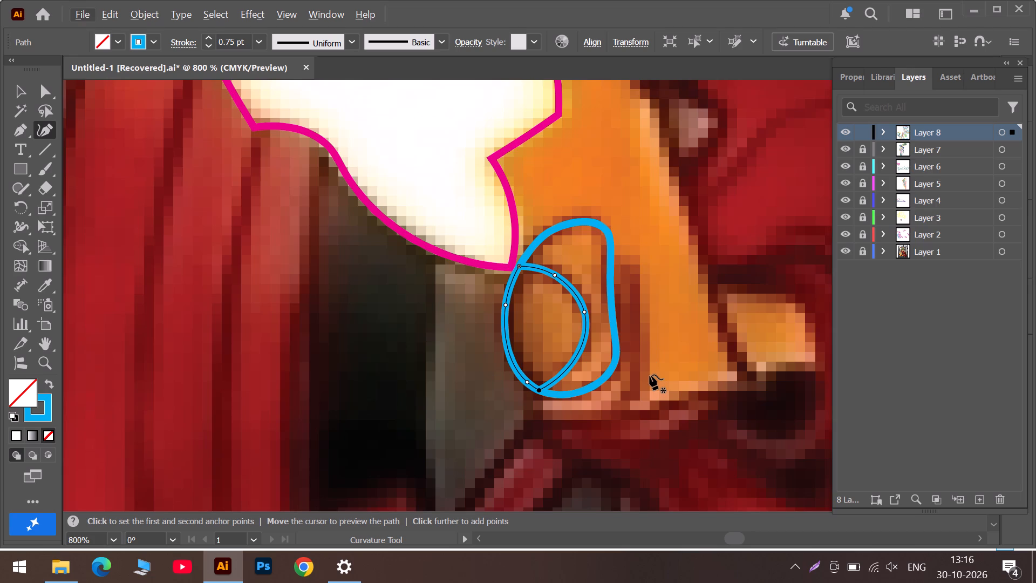
pyautogui.keyDown('alt'); pyautogui.scroll(-2, 650, 375); pyautogui.keyUp('alt')
pyautogui.scroll(3, 650, 374)
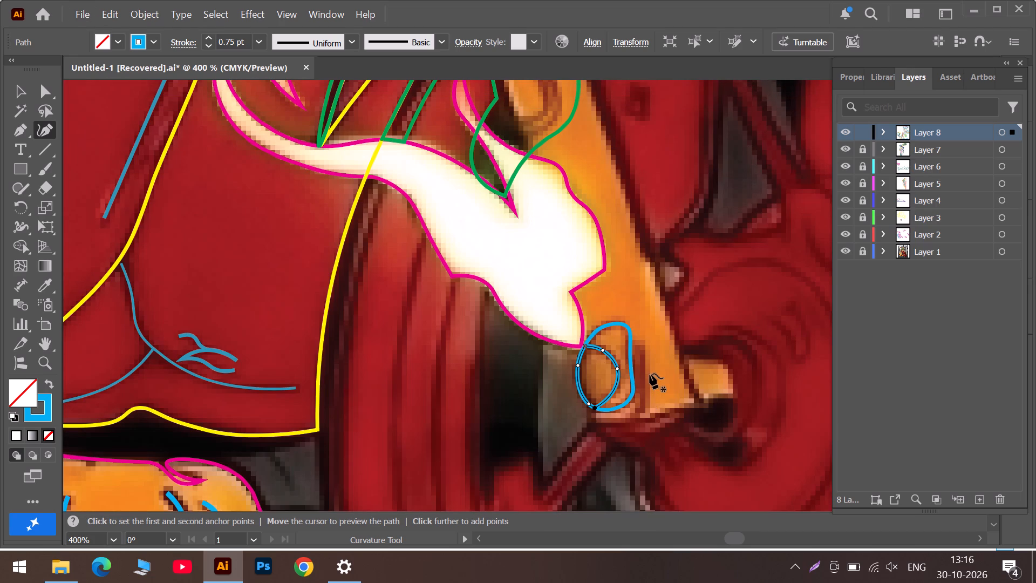
pyautogui.keyDown('alt'); pyautogui.scroll(1, 650, 374); pyautogui.keyUp('alt')
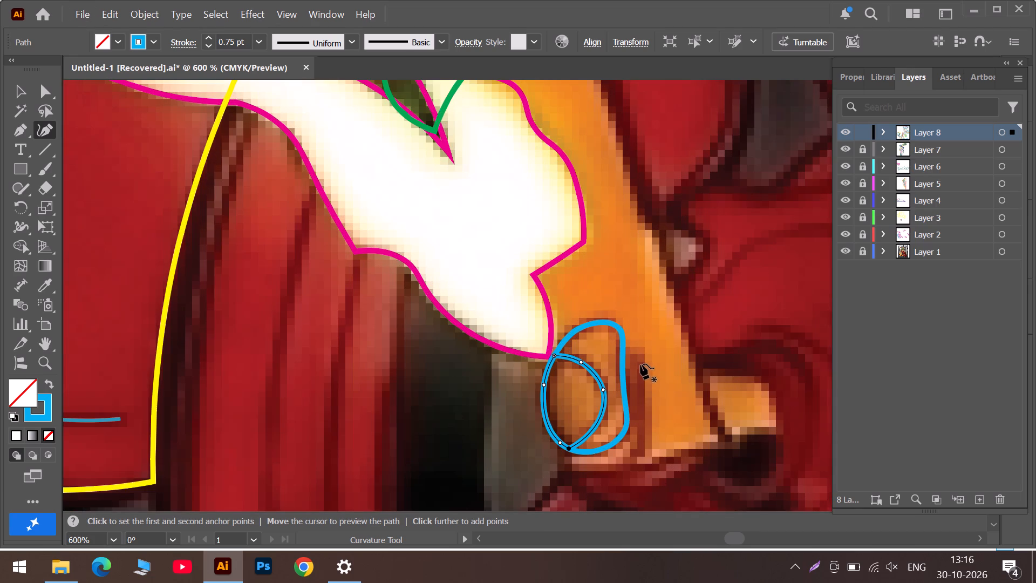
pyautogui.click(640, 364)
pyautogui.click(639, 446)
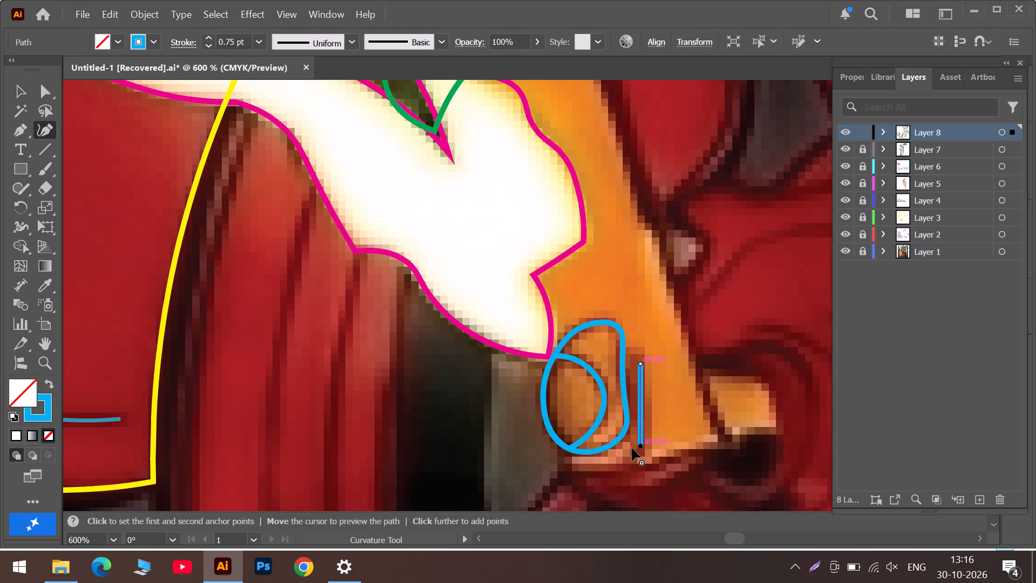
pyautogui.click(617, 471)
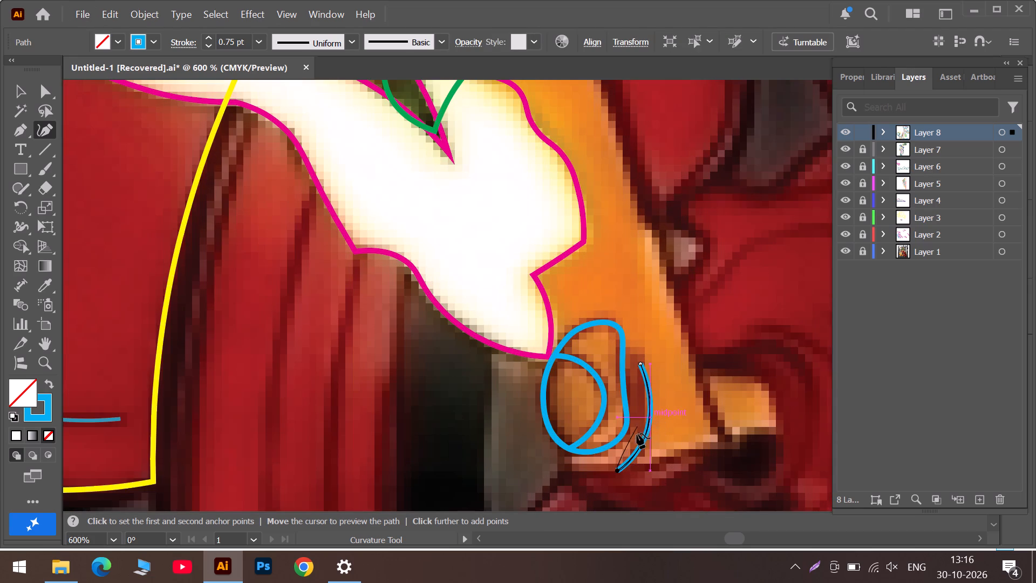
pyautogui.doubleClick(643, 447)
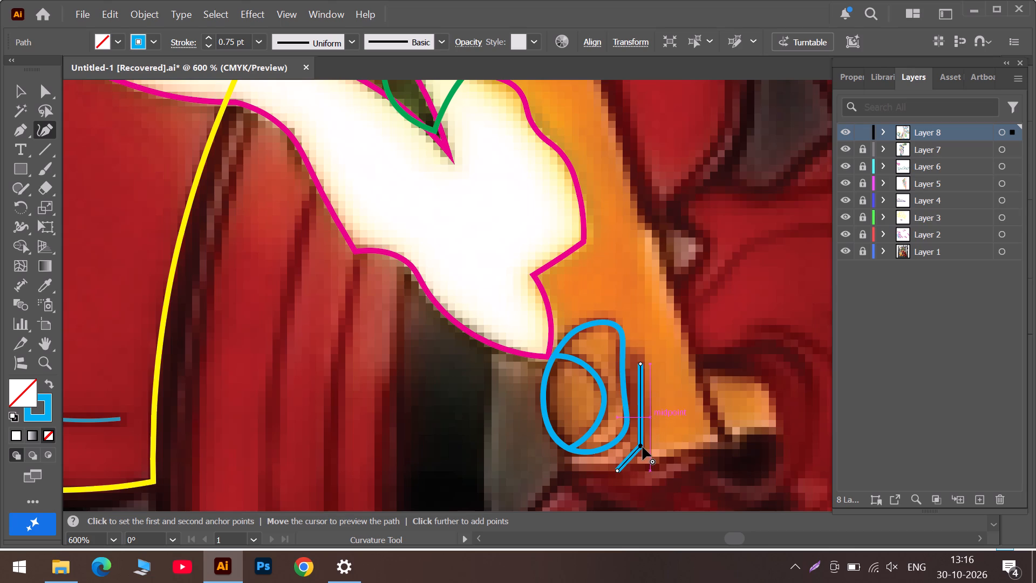
pyautogui.press('Escape')
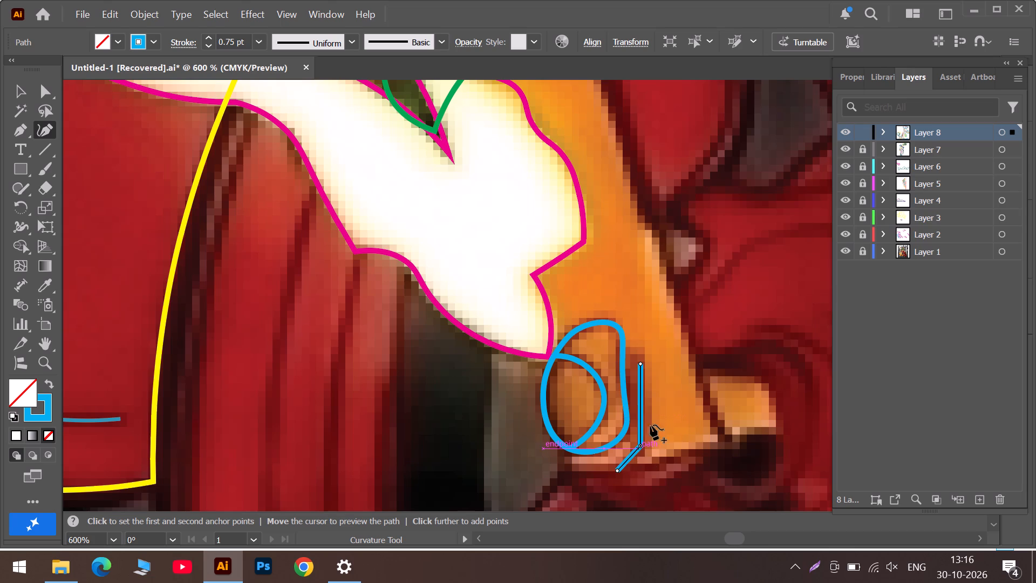
# Draw a closed light blue path around the small orange tab beside the fork's lower end, with its upper corner at the fork's edge.
pyautogui.scroll(-2, 657, 403)
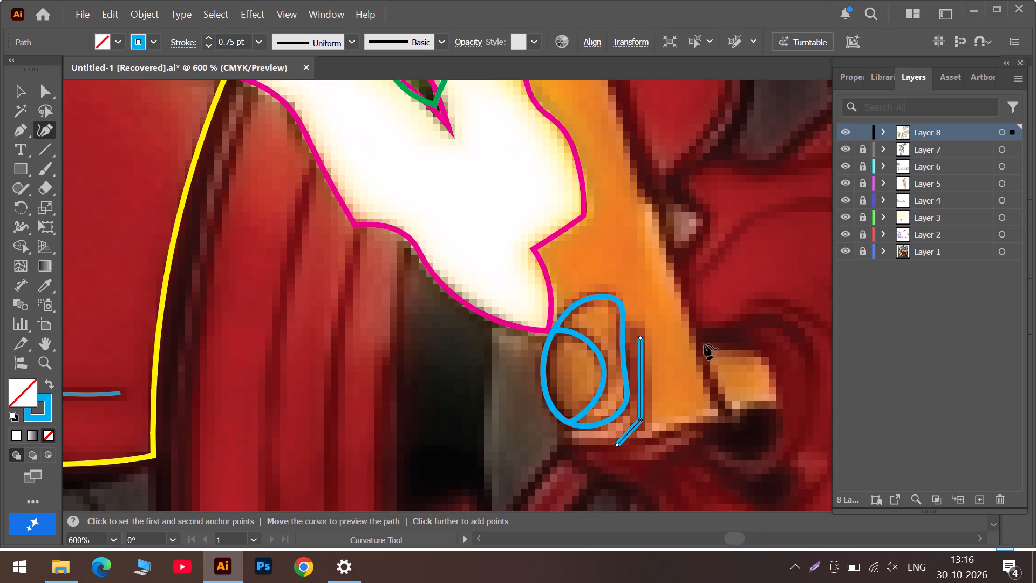
pyautogui.click(704, 344)
pyautogui.click(731, 348)
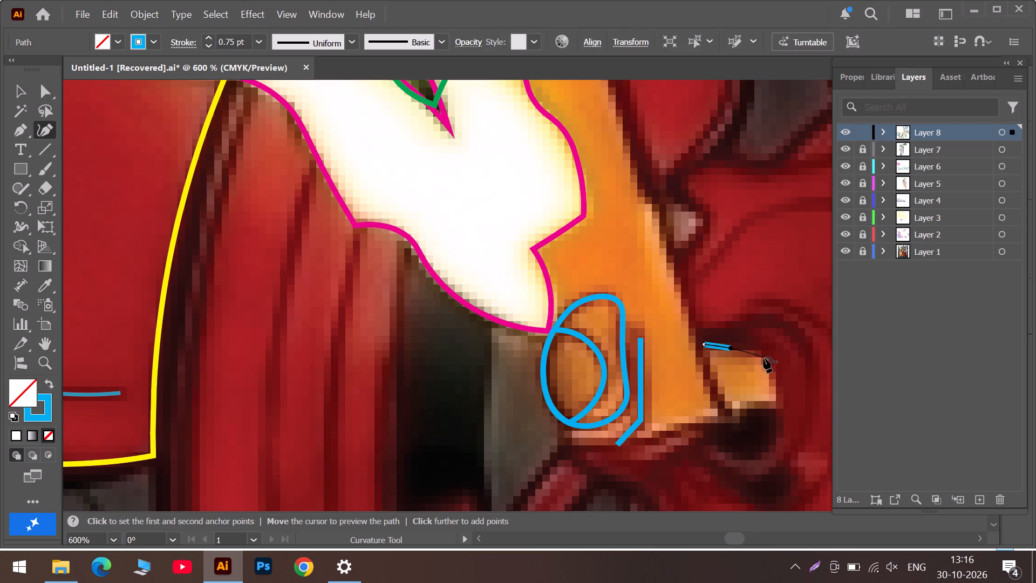
pyautogui.click(764, 357)
pyautogui.doubleClick(778, 408)
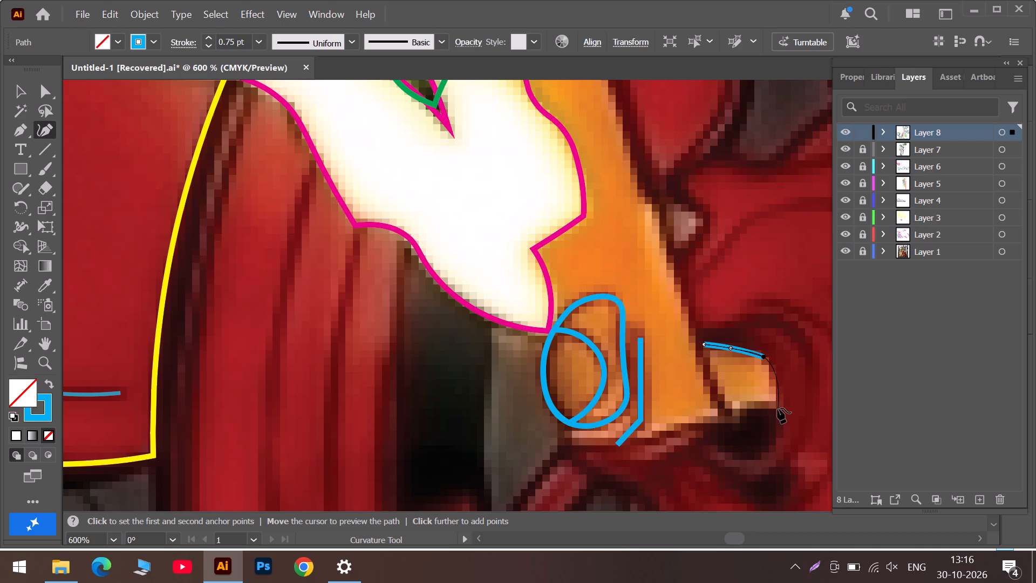
pyautogui.doubleClick(724, 410)
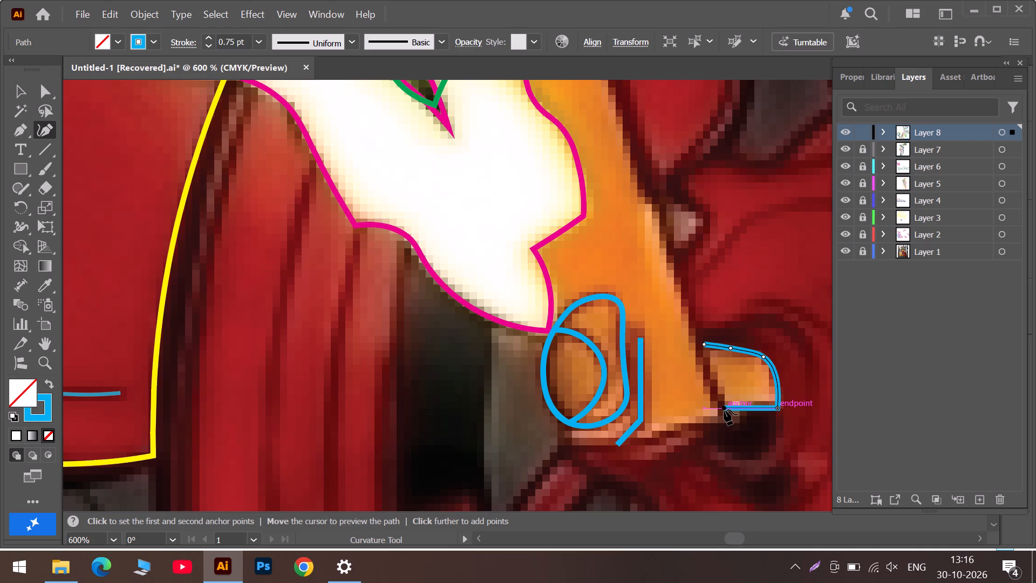
pyautogui.click(706, 368)
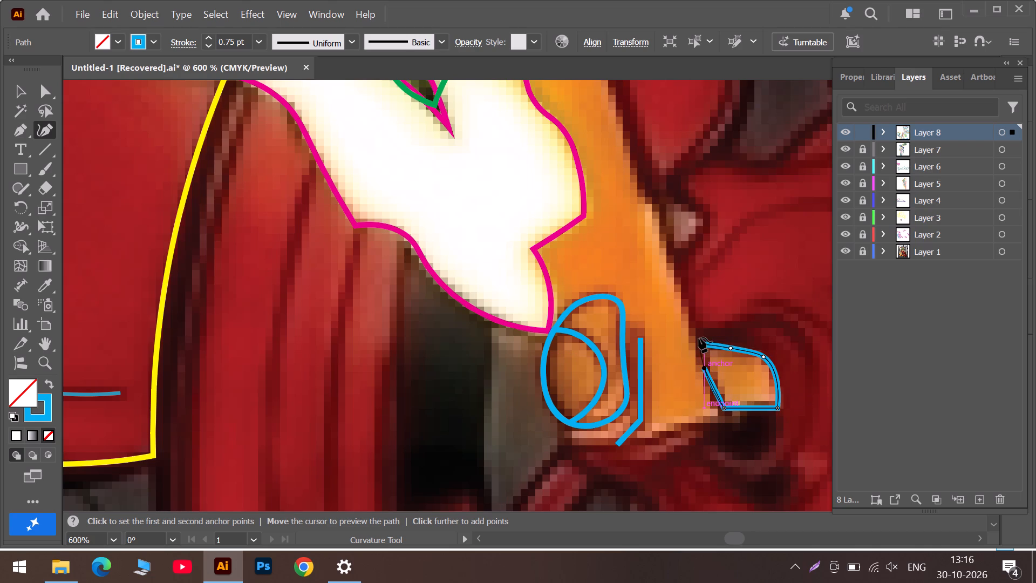
pyautogui.click(706, 345)
pyautogui.doubleClick(706, 345)
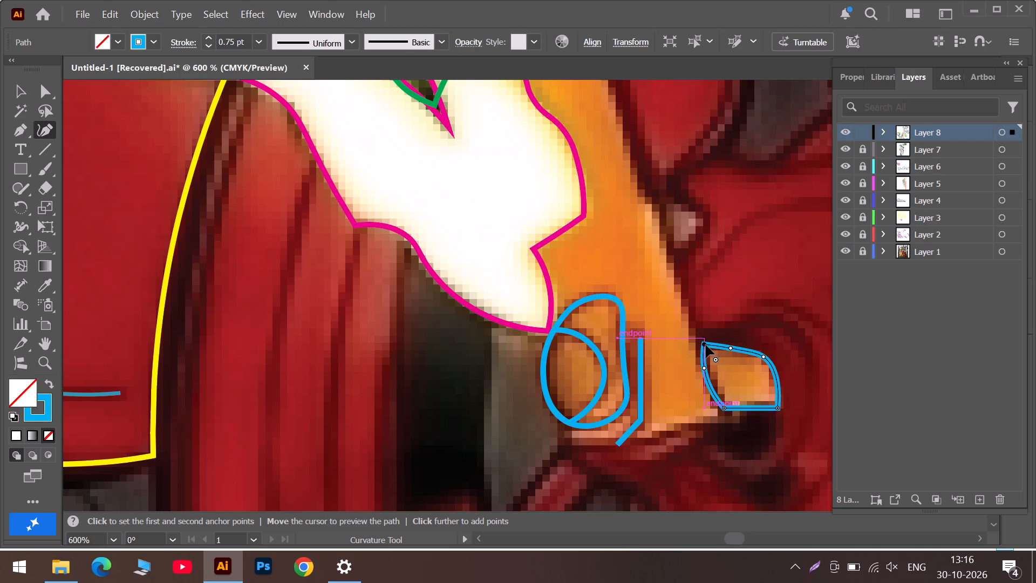
pyautogui.moveTo(706, 345); pyautogui.dragTo(699, 345)
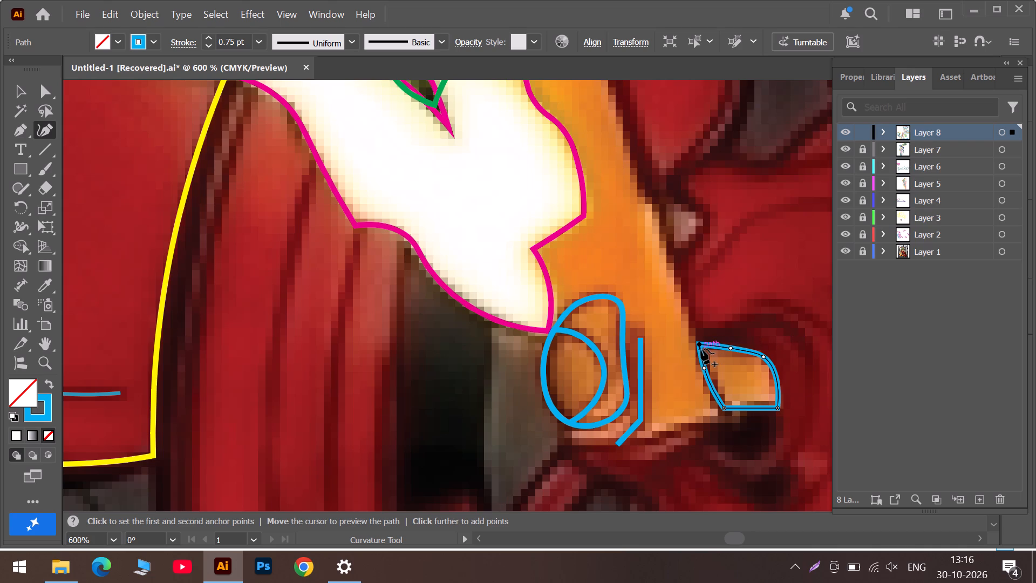
pyautogui.press('Escape')
# Draw a closed D-shaped path around the small pinkish piece beside the fork, with its straight side along the fork's edge.
pyautogui.scroll(5, 701, 349)
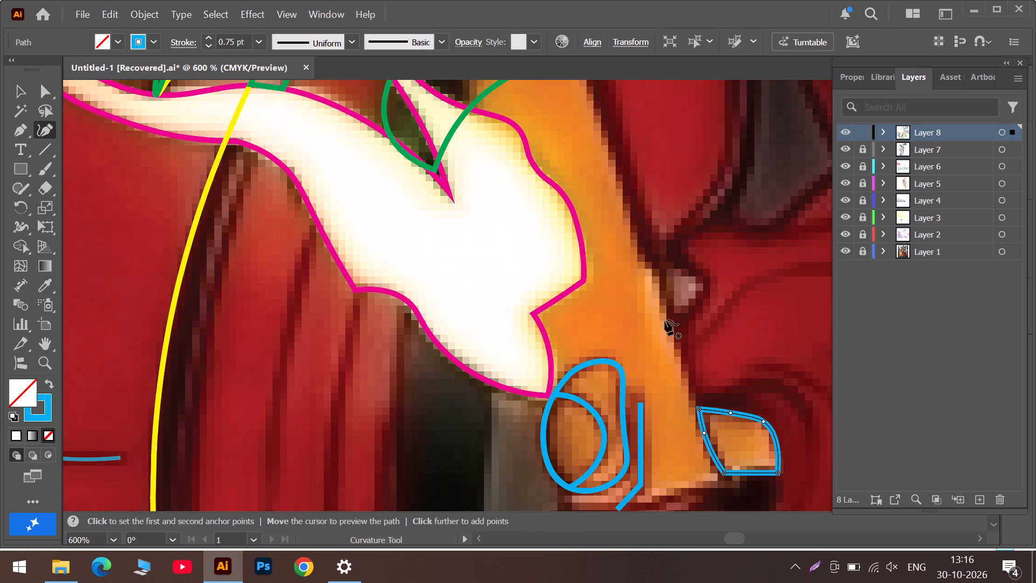
pyautogui.scroll(2, 665, 268)
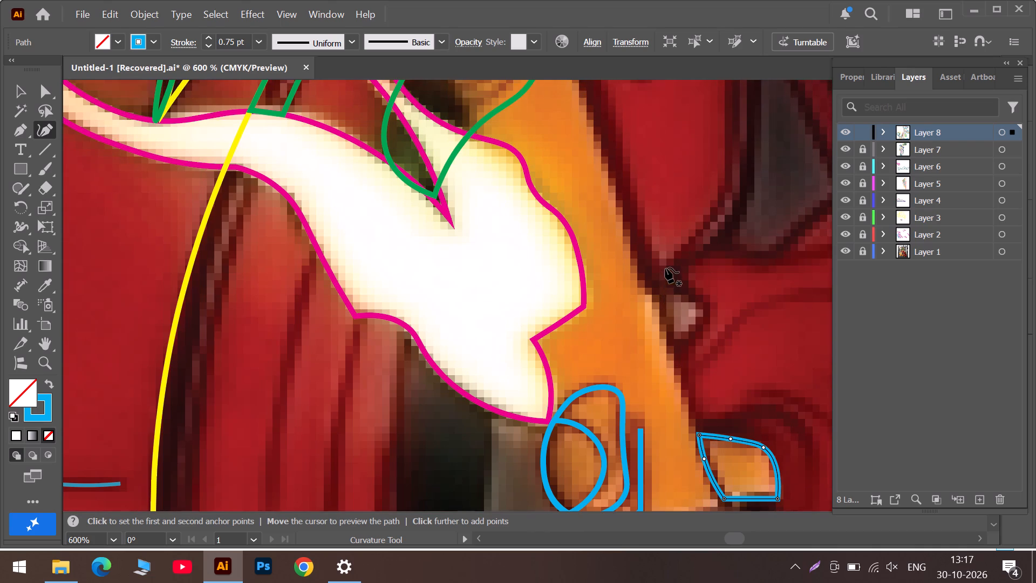
pyautogui.keyDown('alt'); pyautogui.scroll(2, 683, 311); pyautogui.keyUp('alt')
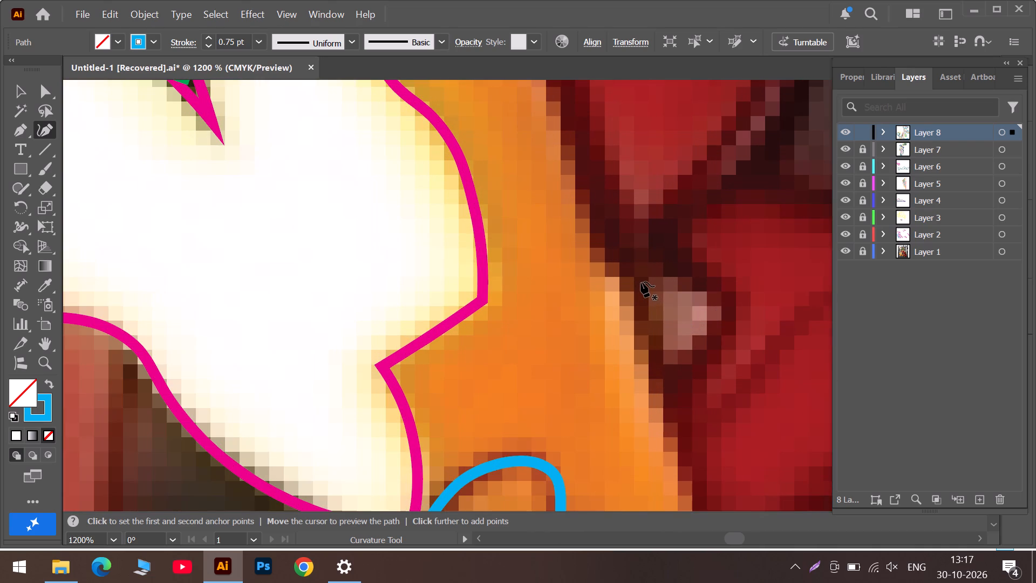
pyautogui.click(642, 273)
pyautogui.click(689, 276)
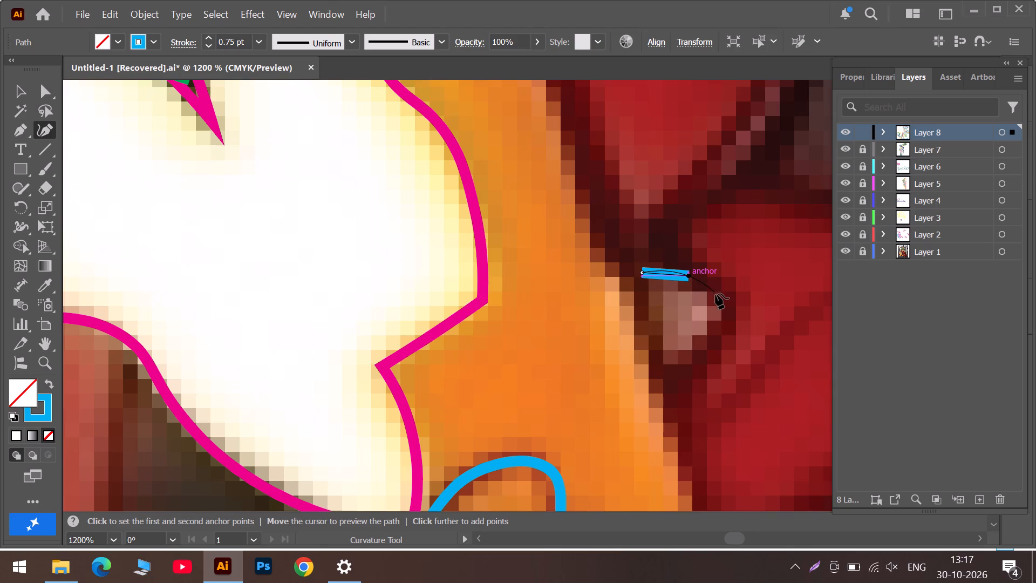
pyautogui.click(725, 304)
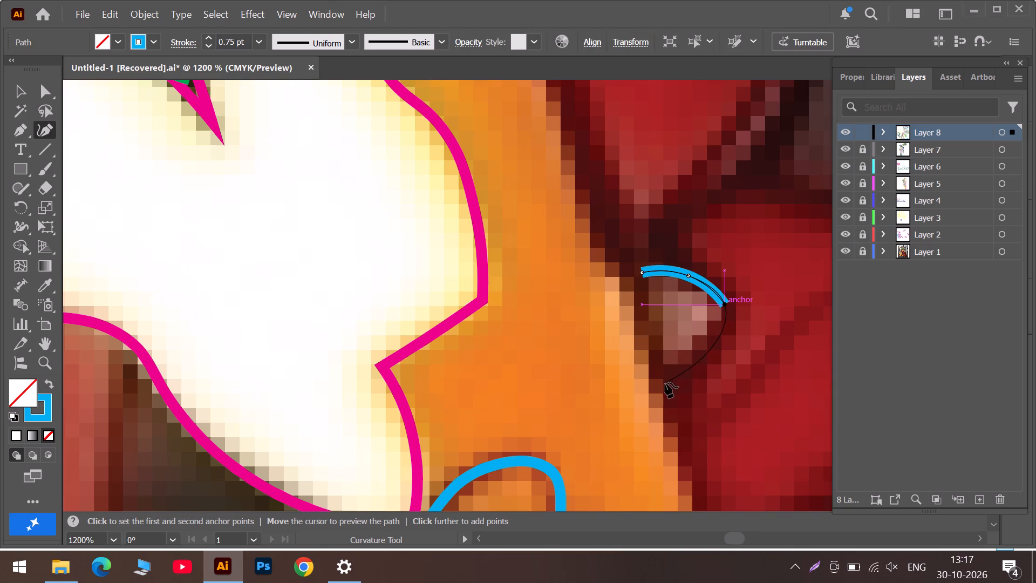
pyautogui.click(665, 383)
pyautogui.doubleClick(665, 383)
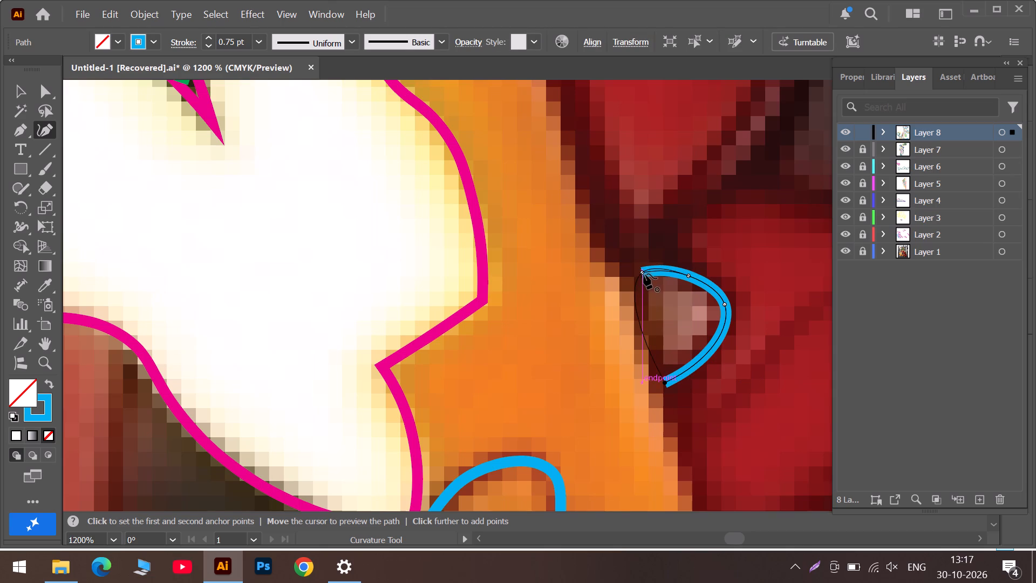
pyautogui.doubleClick(644, 273)
pyautogui.moveTo(644, 273); pyautogui.dragTo(635, 275)
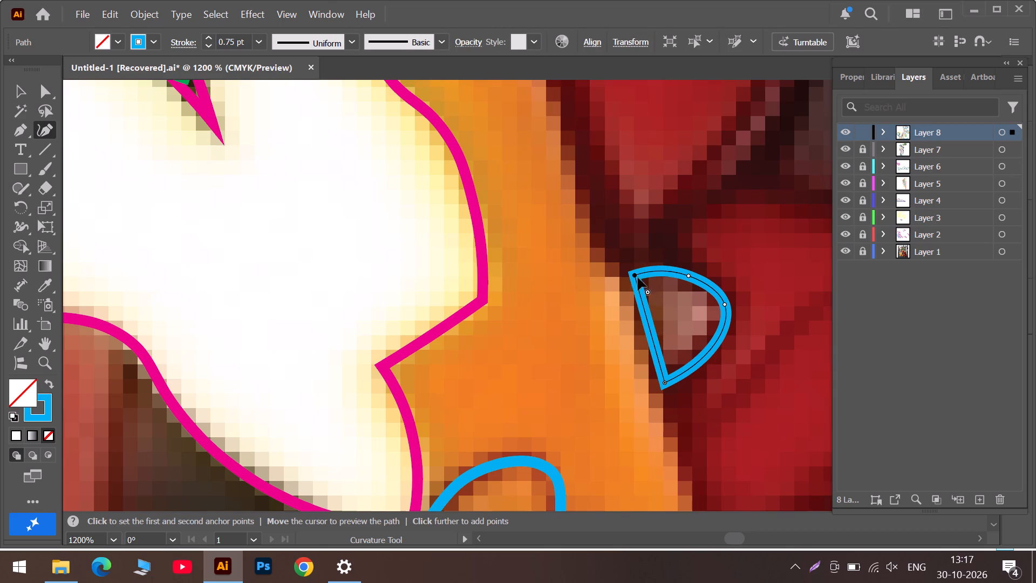
pyautogui.click(665, 383)
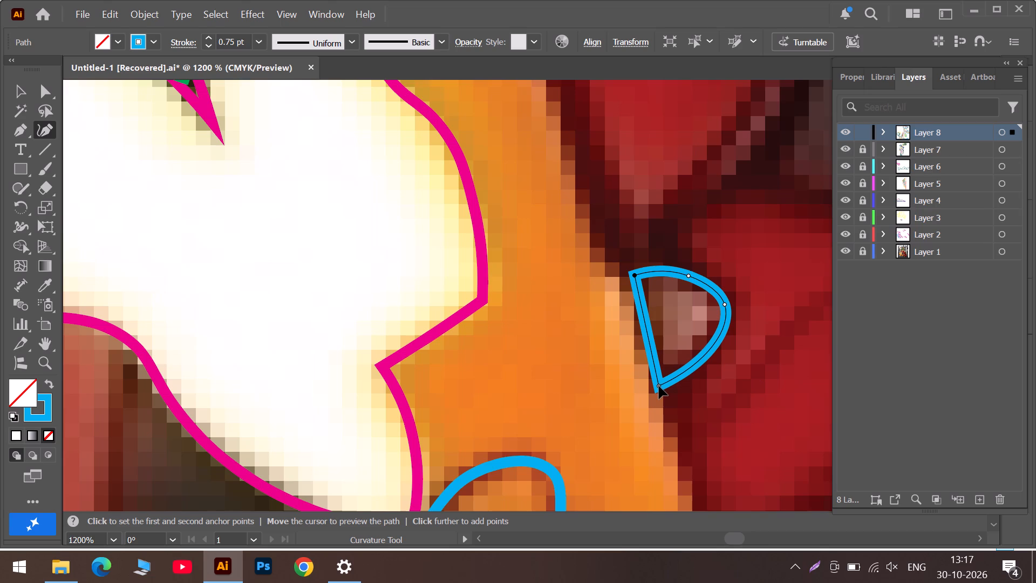
# Draw an open light blue crease path near the fork's top, with an upper curve, two corners at the edge, and a shorter lower curve.
pyautogui.keyDown('alt'); pyautogui.scroll(-2, 664, 385); pyautogui.keyUp('alt')
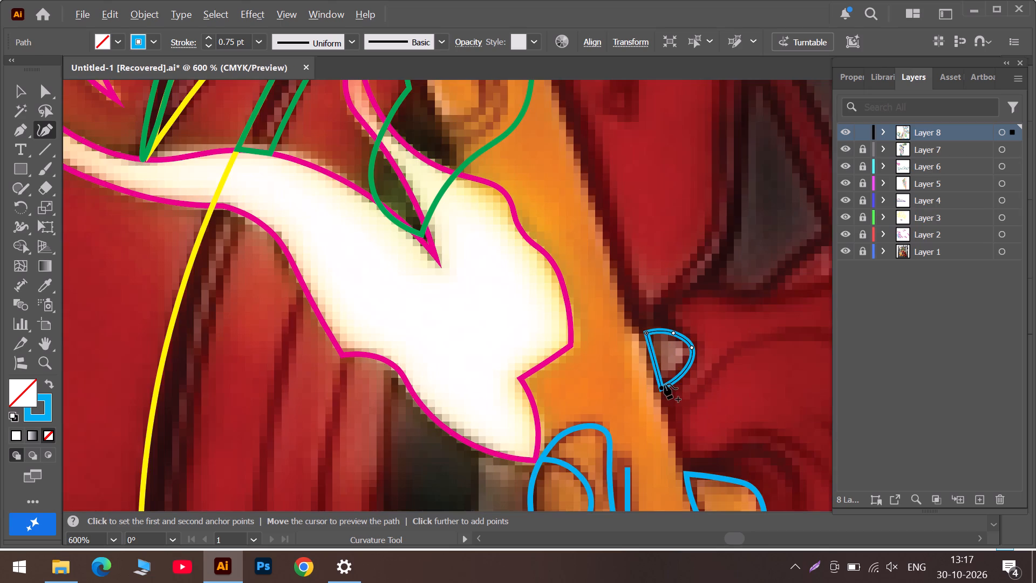
pyautogui.scroll(-15, 664, 384)
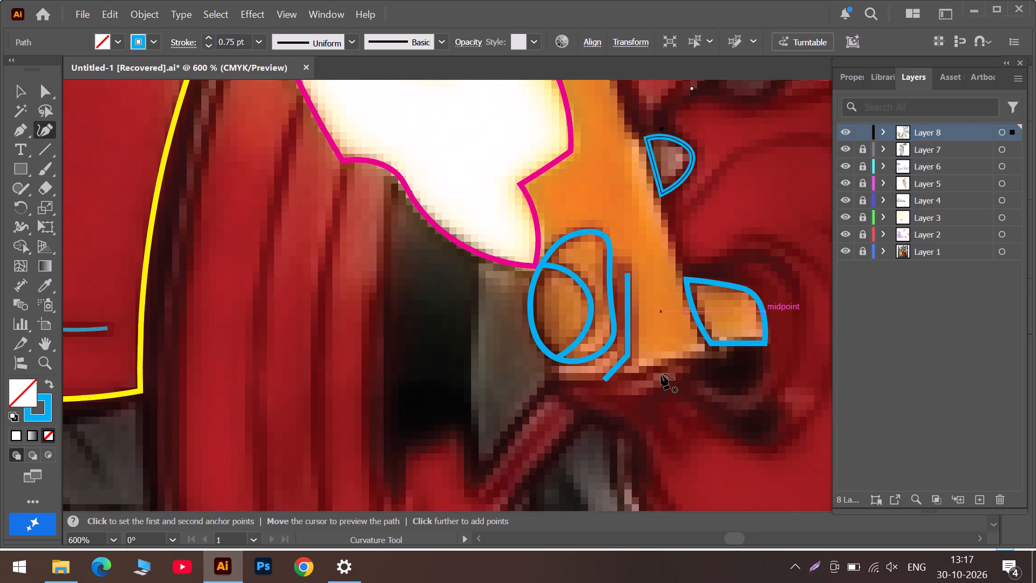
pyautogui.scroll(-6, 608, 387)
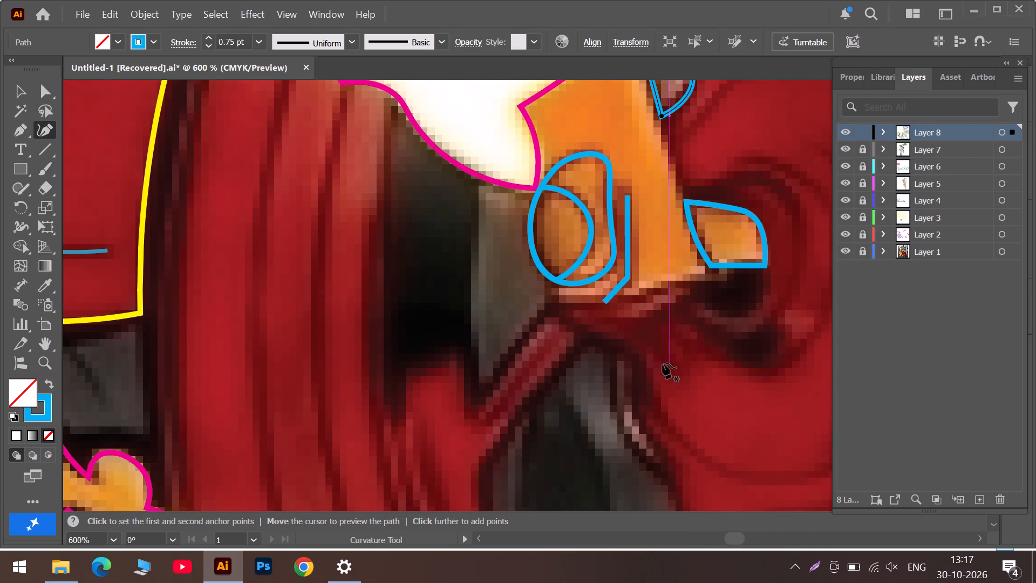
pyautogui.keyDown('alt'); pyautogui.scroll(-2, 662, 362); pyautogui.keyUp('alt')
pyautogui.scroll(-5, 647, 367)
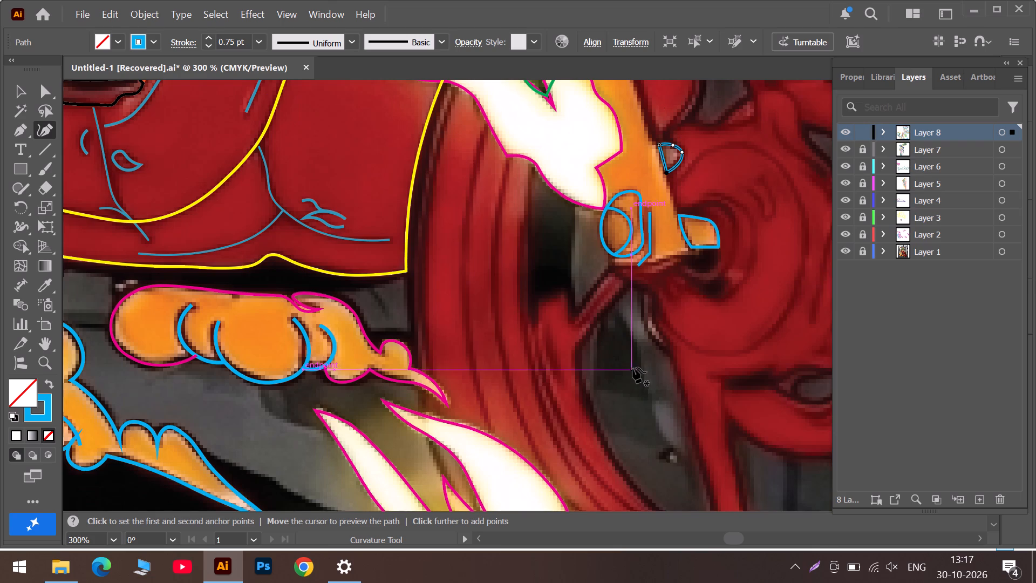
pyautogui.scroll(20, 674, 277)
pyautogui.scroll(3, 576, 254)
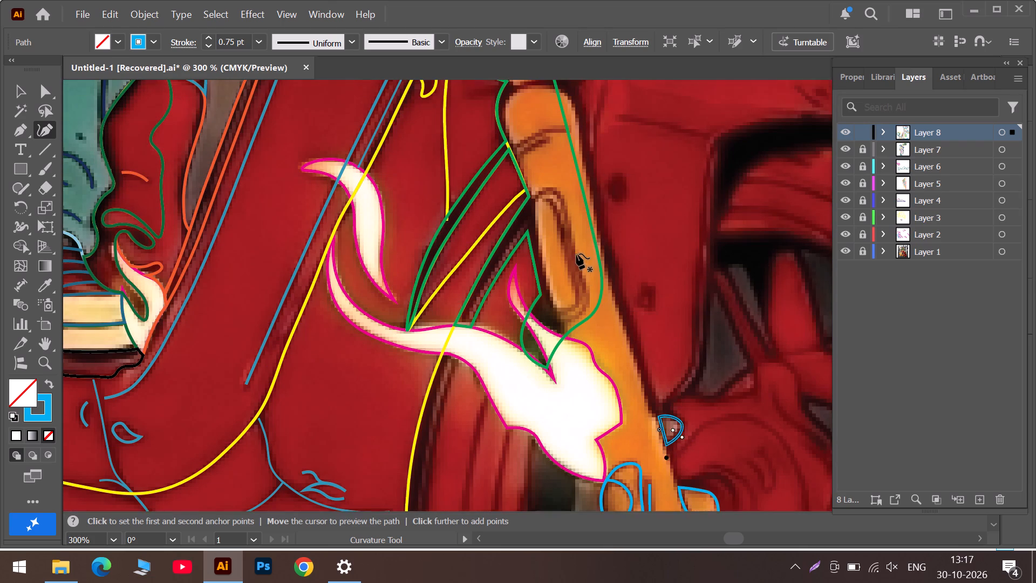
pyautogui.scroll(3, 576, 254)
pyautogui.keyDown('alt'); pyautogui.scroll(4, 544, 227); pyautogui.keyUp('alt')
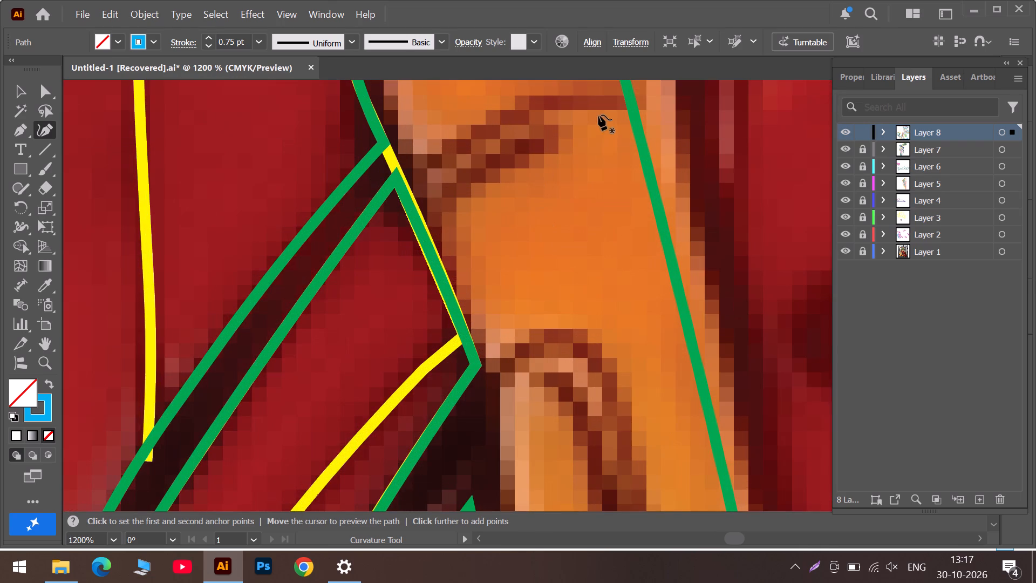
pyautogui.scroll(5, 597, 116)
pyautogui.click(617, 169)
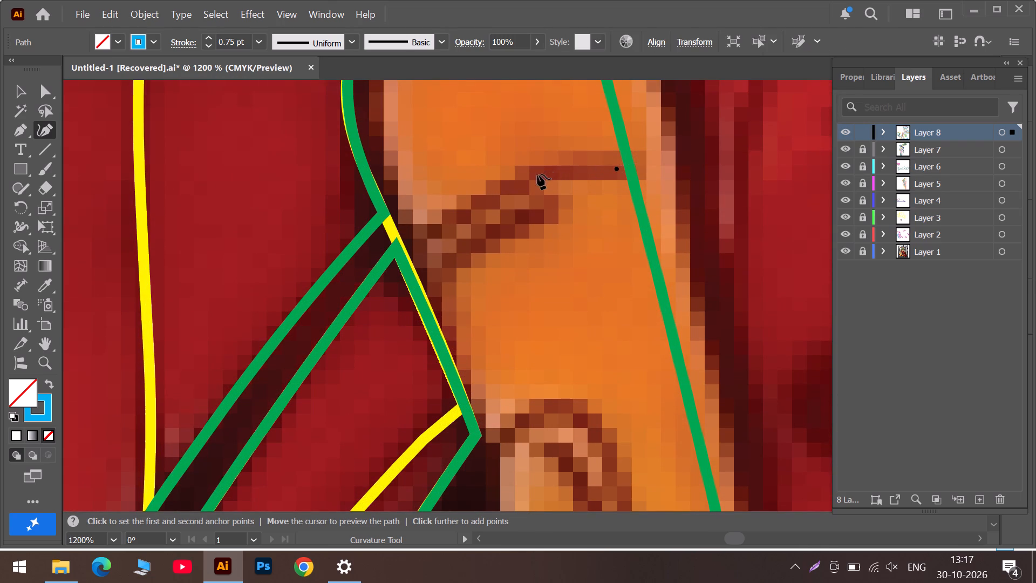
pyautogui.click(537, 174)
pyautogui.doubleClick(416, 245)
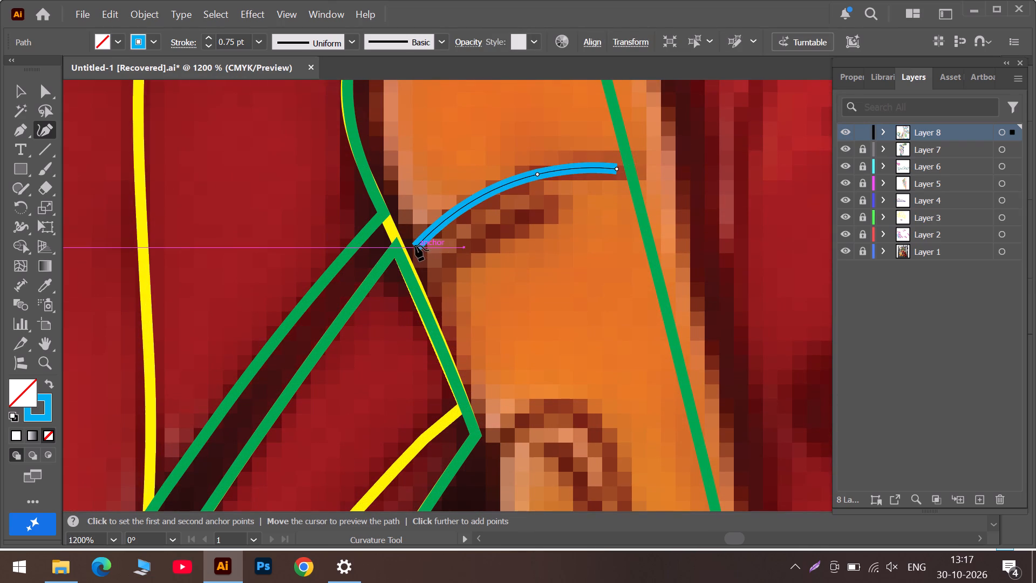
pyautogui.doubleClick(433, 280)
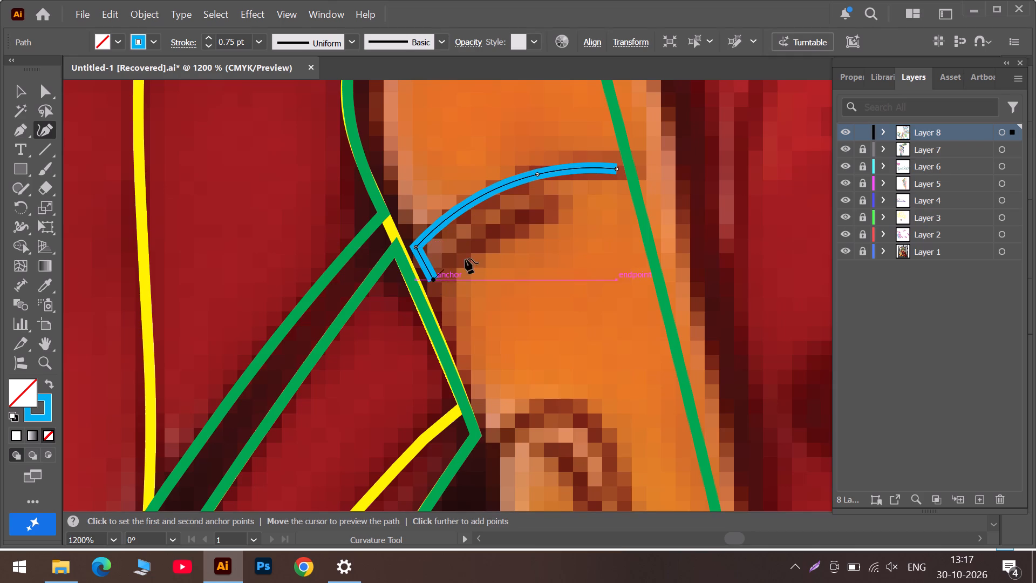
pyautogui.click(476, 248)
pyautogui.click(551, 209)
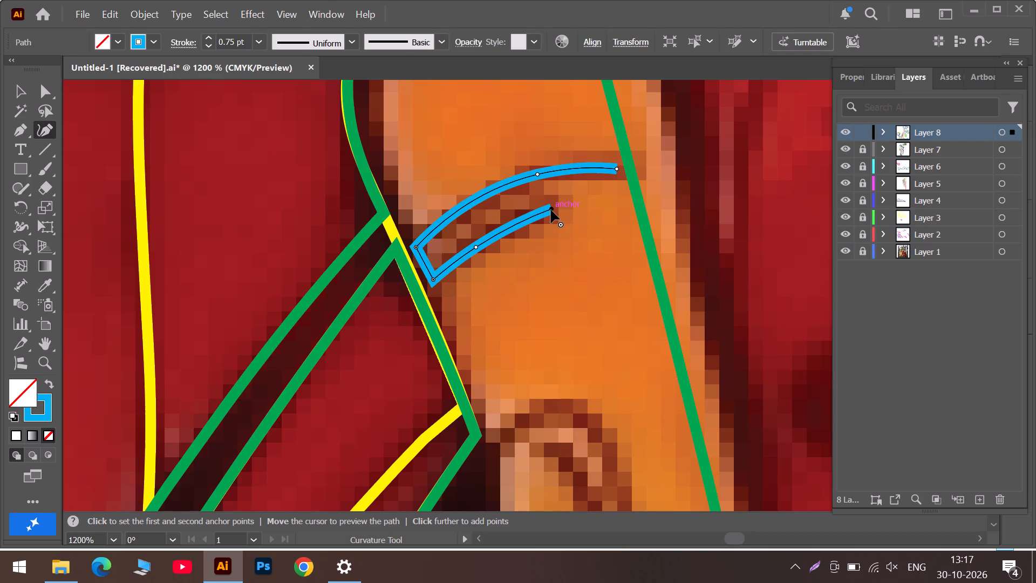
pyautogui.press('Escape')
# Start the light blue fork outline at its rounded top and trace the flame-side edge down to the bottom of the long slot.
pyautogui.scroll(6, 551, 210)
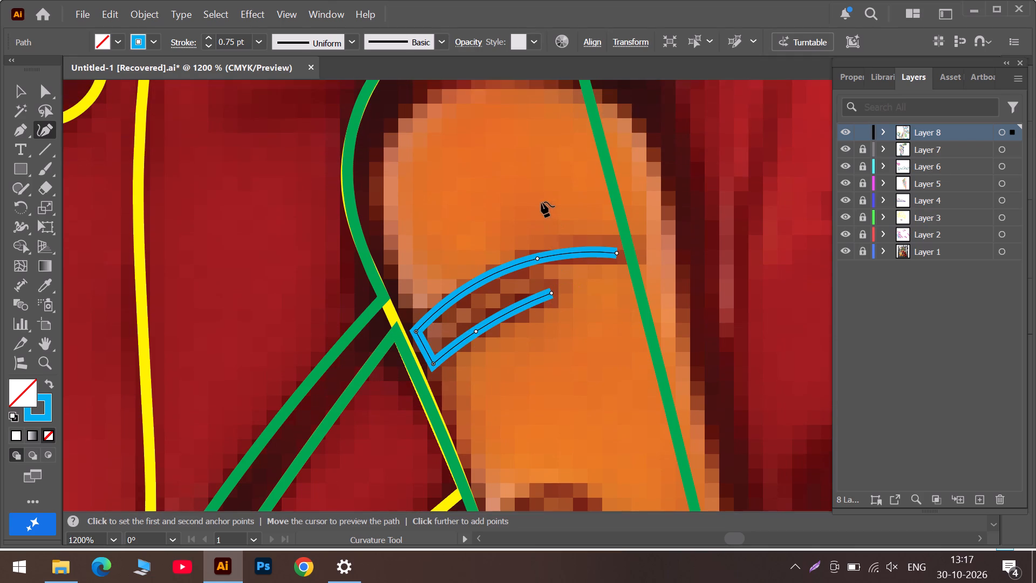
pyautogui.scroll(6, 539, 200)
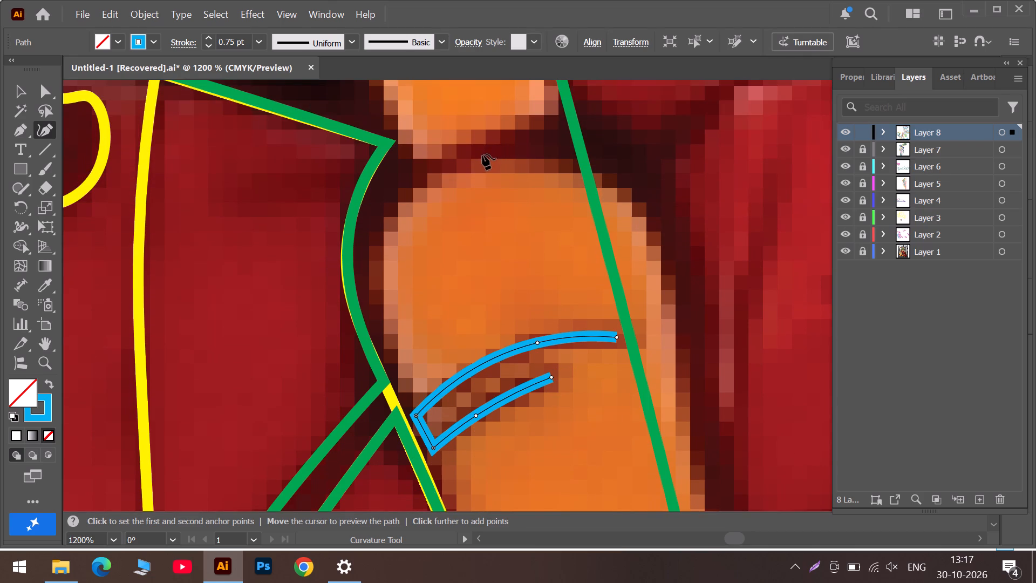
pyautogui.click(482, 155)
pyautogui.click(392, 208)
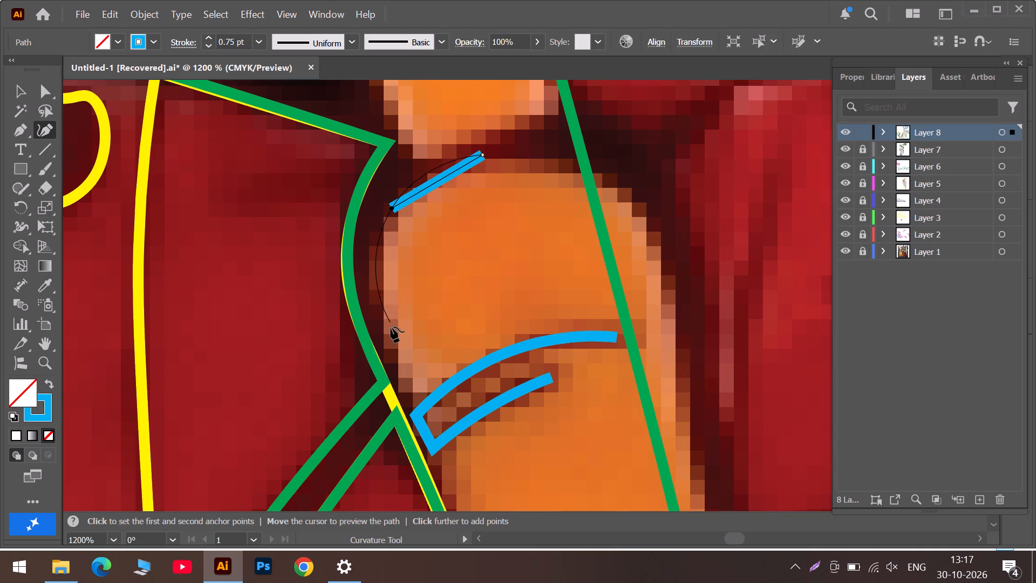
pyautogui.click(387, 348)
pyautogui.scroll(-8, 401, 347)
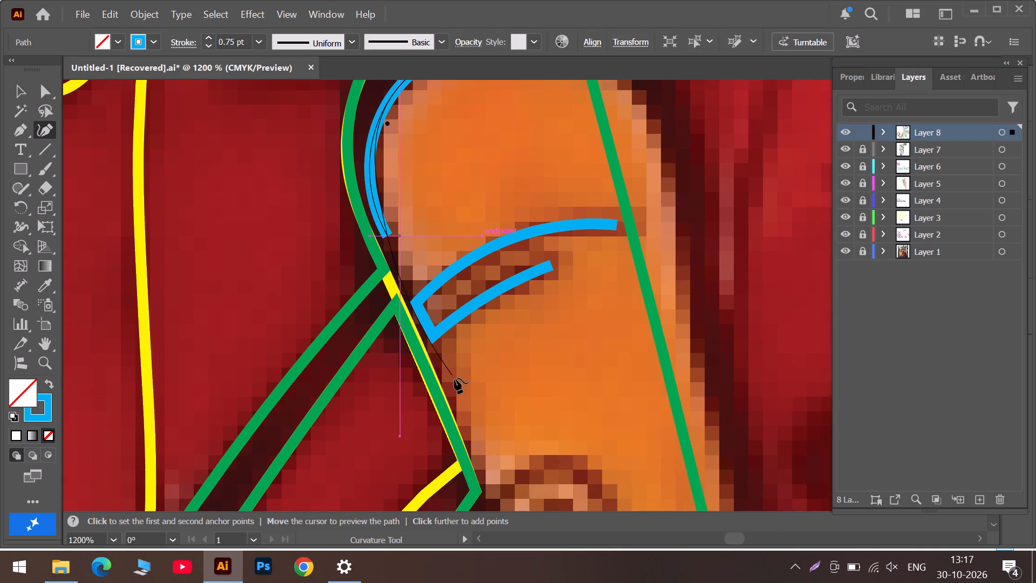
pyautogui.click(453, 397)
pyautogui.scroll(-11, 453, 397)
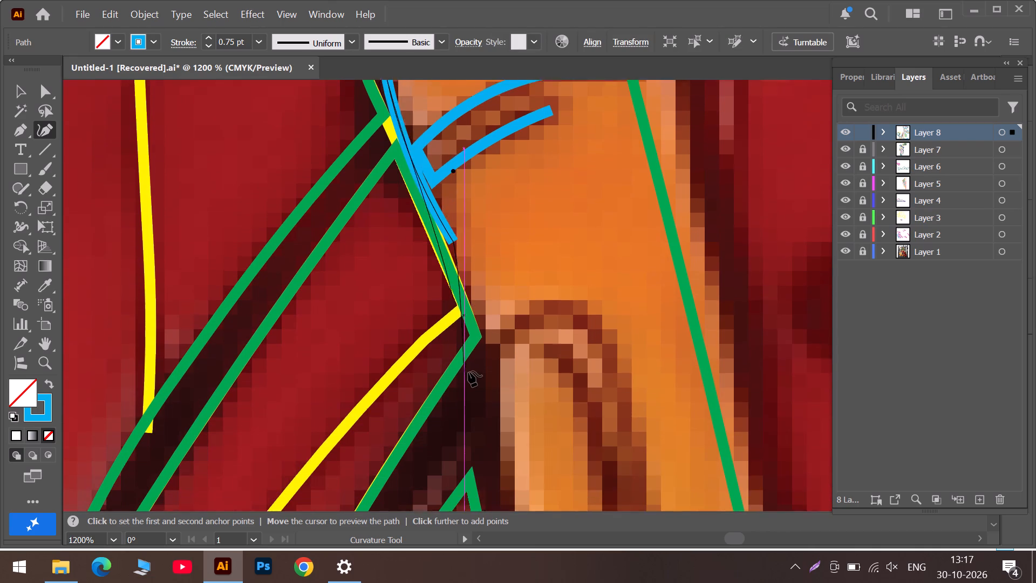
pyautogui.scroll(-1, 468, 371)
pyautogui.click(490, 365)
pyautogui.scroll(-7, 490, 365)
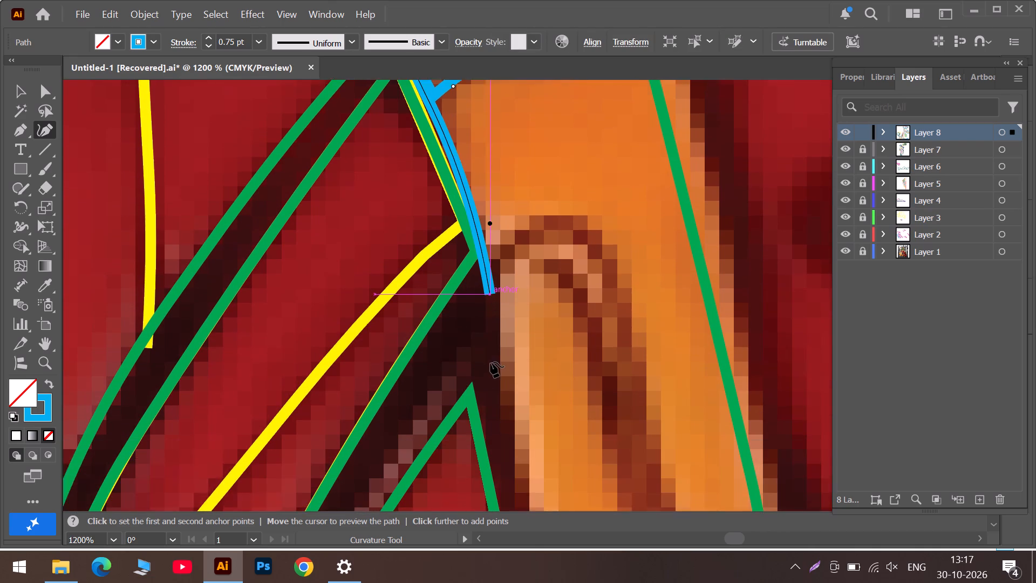
pyautogui.scroll(-7, 493, 359)
pyautogui.click(539, 405)
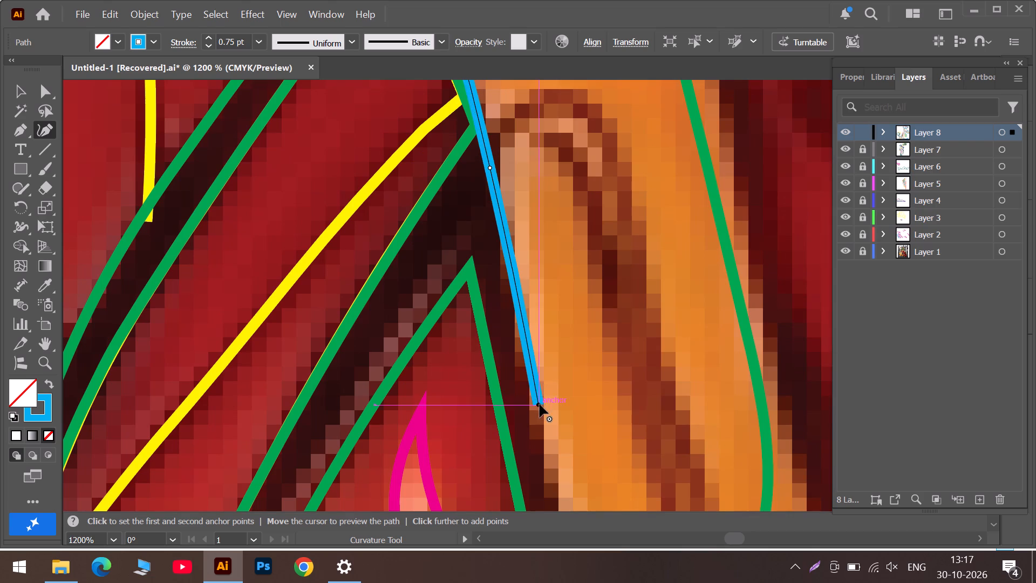
pyautogui.scroll(-13, 540, 404)
pyautogui.click(570, 378)
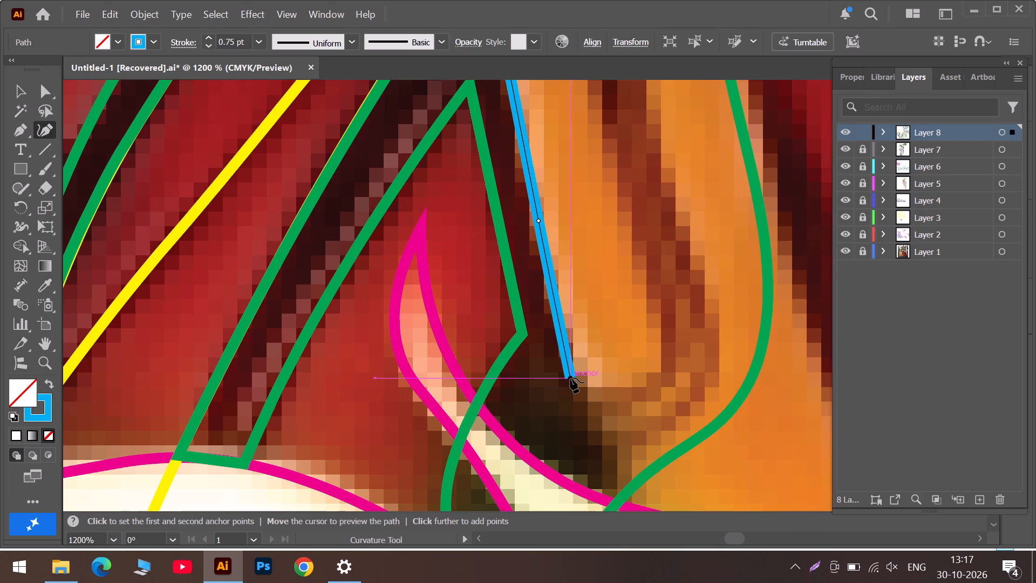
# Continue the fork outline across the white flame to the base, and trace the bottom edge with three corner points.
pyautogui.scroll(-7, 570, 378)
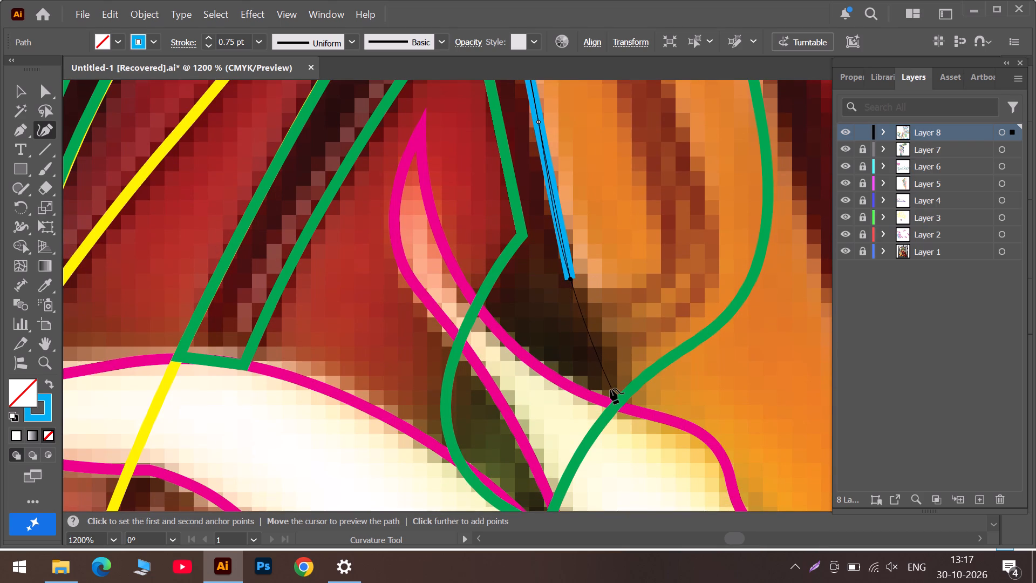
pyautogui.click(610, 389)
pyautogui.scroll(-7, 610, 389)
pyautogui.scroll(-15, 614, 382)
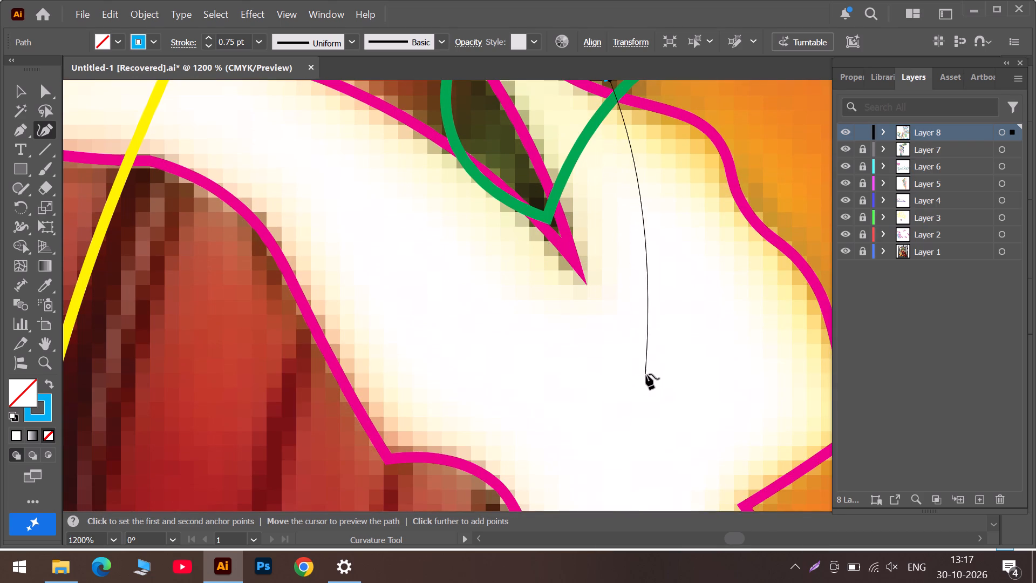
pyautogui.scroll(-11, 647, 374)
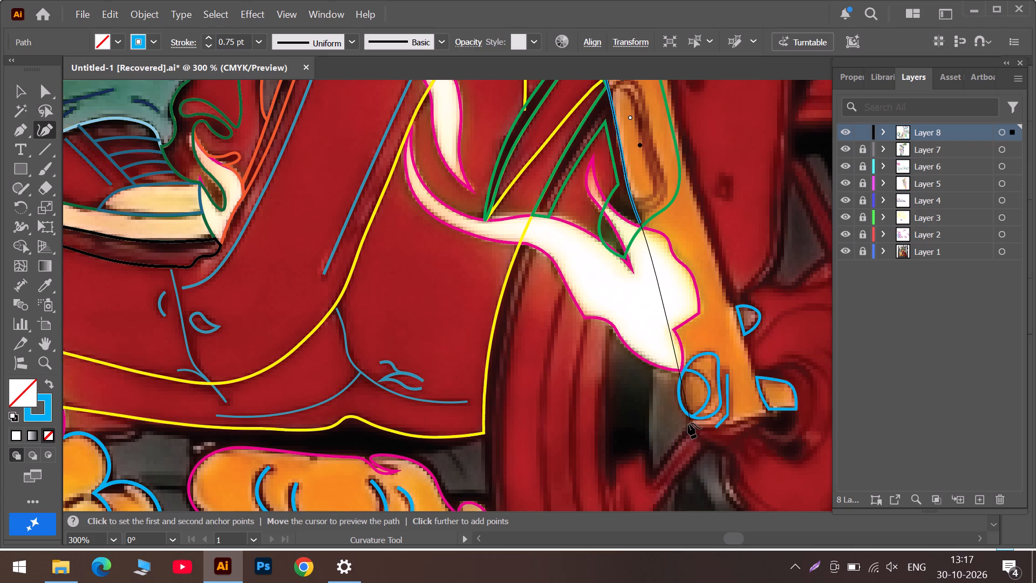
pyautogui.tripleClick(687, 427)
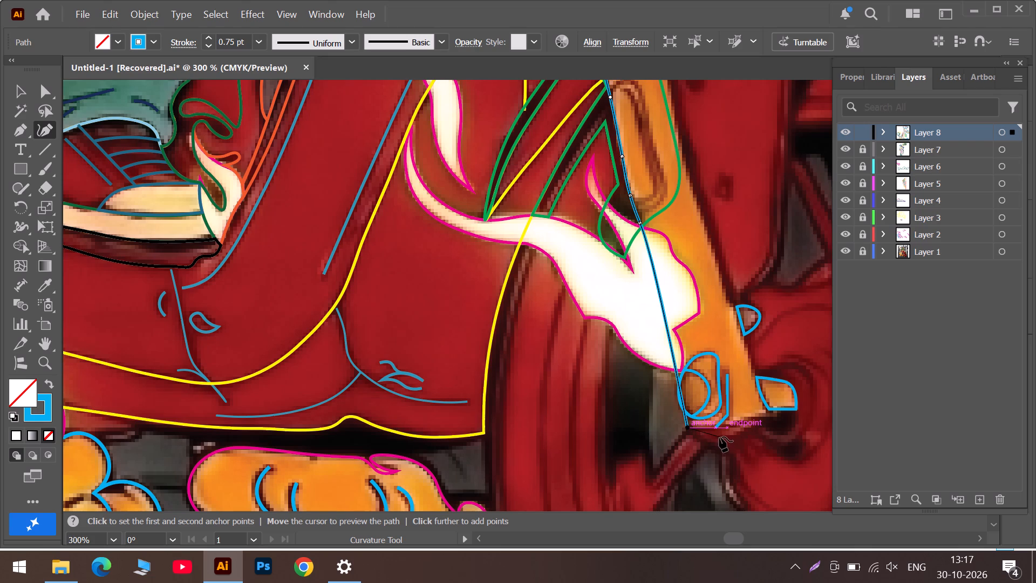
pyautogui.keyDown('alt'); pyautogui.scroll(3, 719, 435); pyautogui.keyUp('alt')
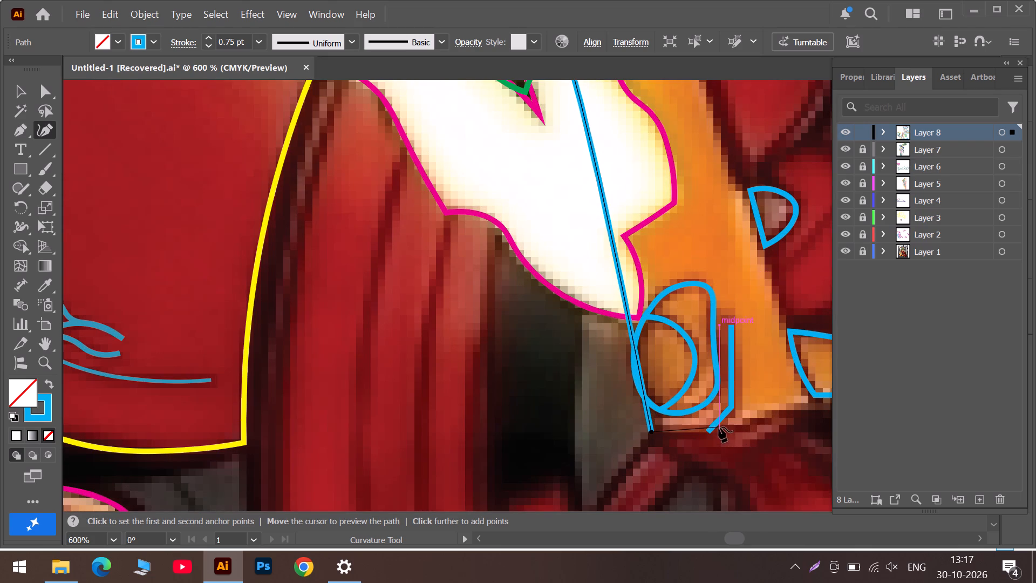
pyautogui.doubleClick(721, 430)
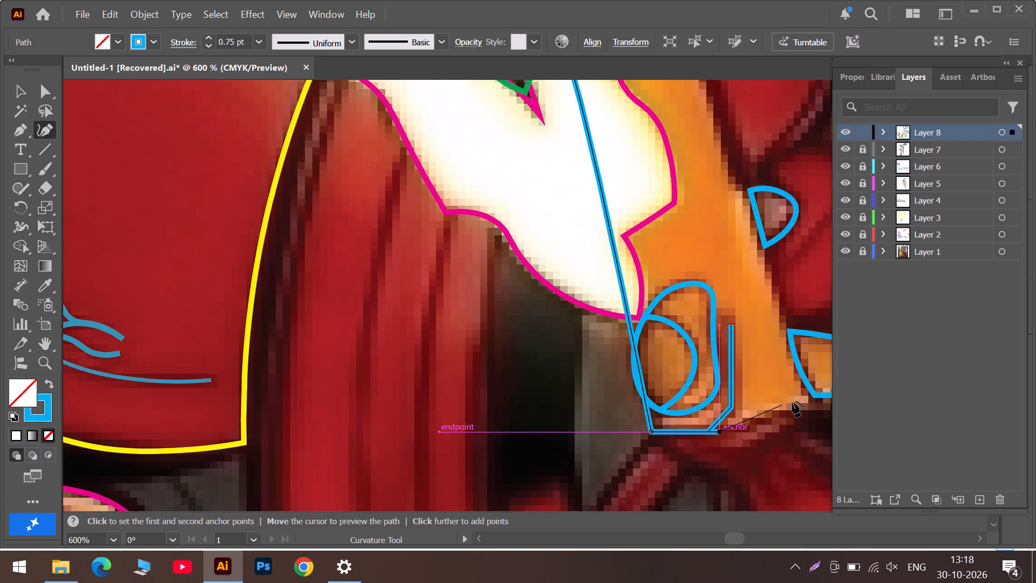
pyautogui.doubleClick(807, 400)
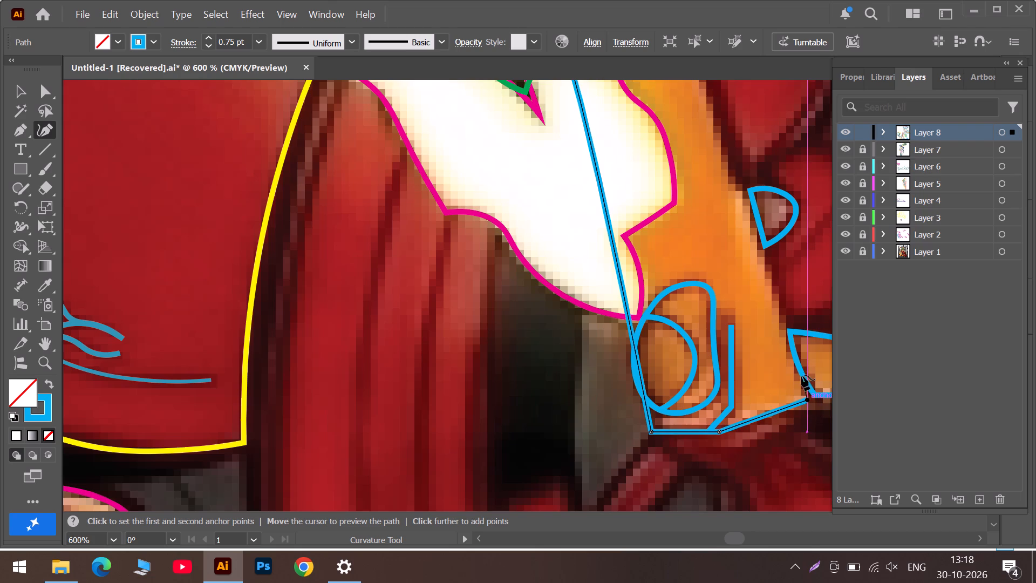
# Trace the fork's outer edge from the base corner up past the small D-shaped piece, and close the outline at the rounded top.
pyautogui.click(778, 299)
pyautogui.scroll(7, 749, 185)
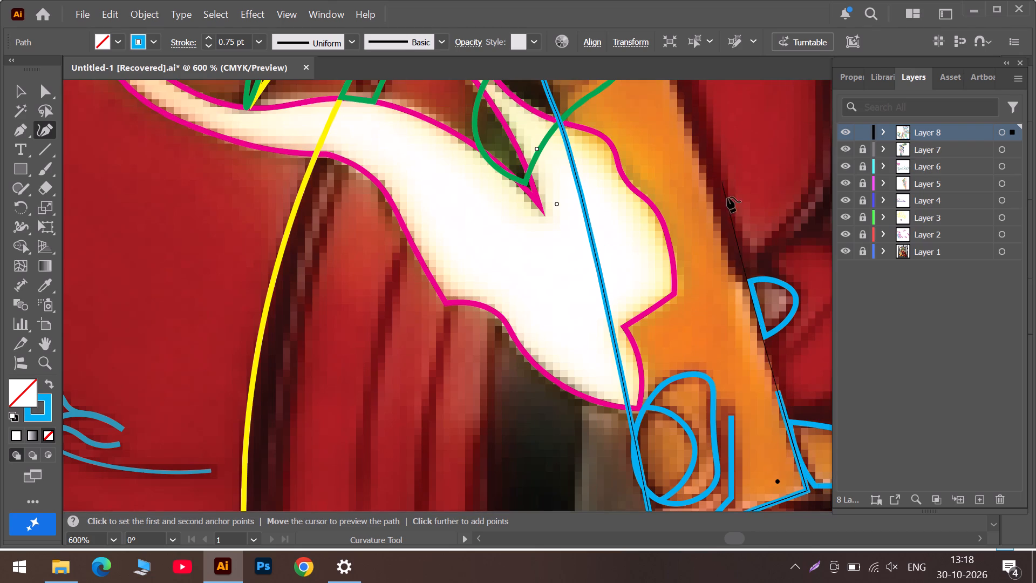
pyautogui.click(728, 241)
pyautogui.scroll(4, 710, 221)
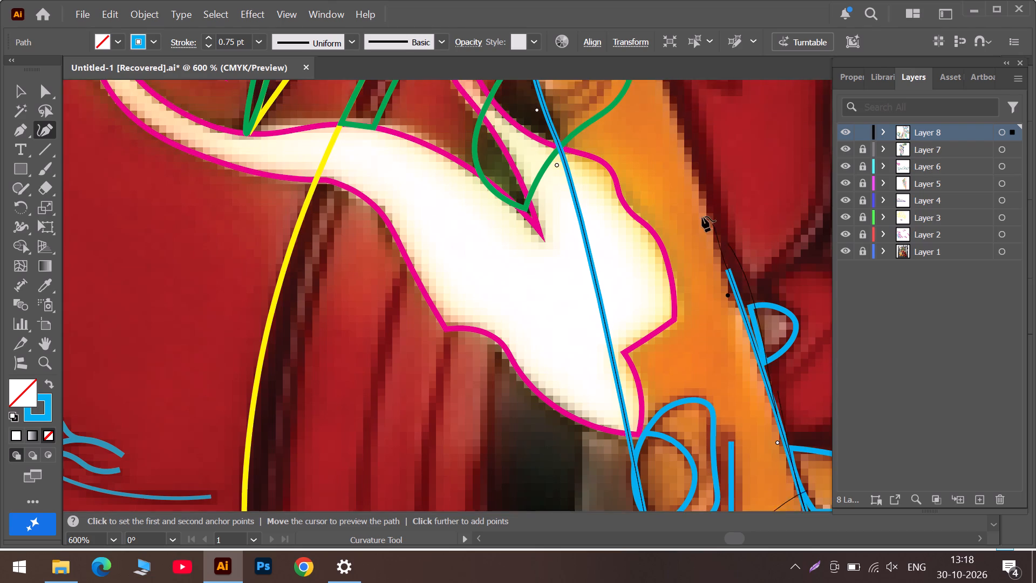
pyautogui.scroll(4, 702, 216)
pyautogui.click(684, 209)
pyautogui.scroll(7, 679, 202)
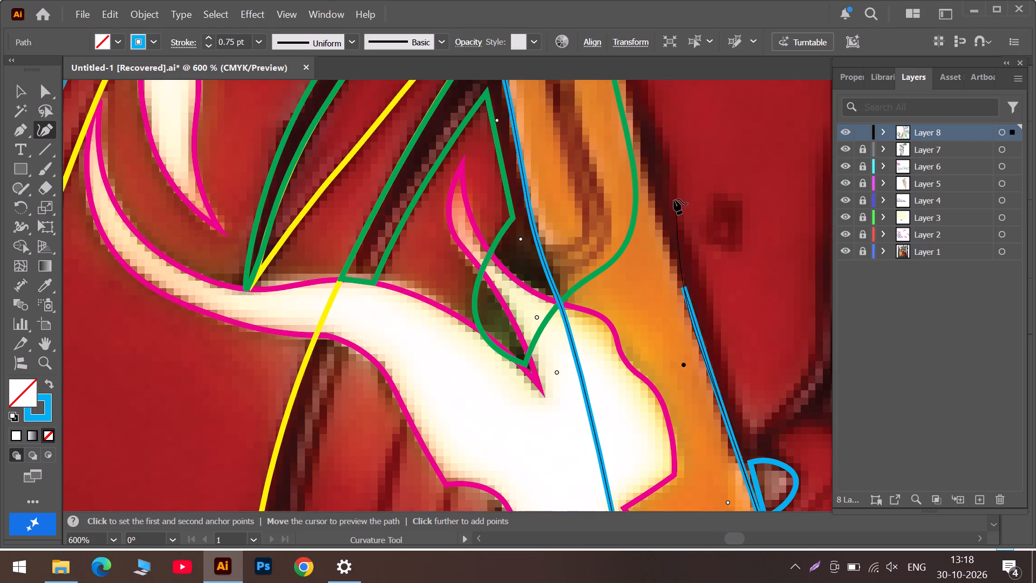
pyautogui.scroll(7, 674, 199)
pyautogui.click(635, 243)
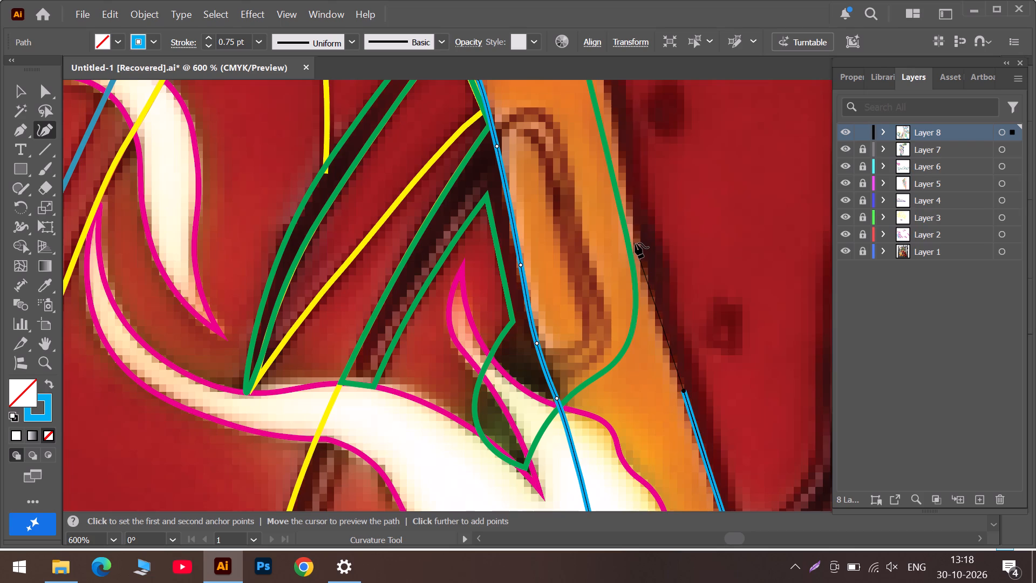
pyautogui.scroll(7, 612, 194)
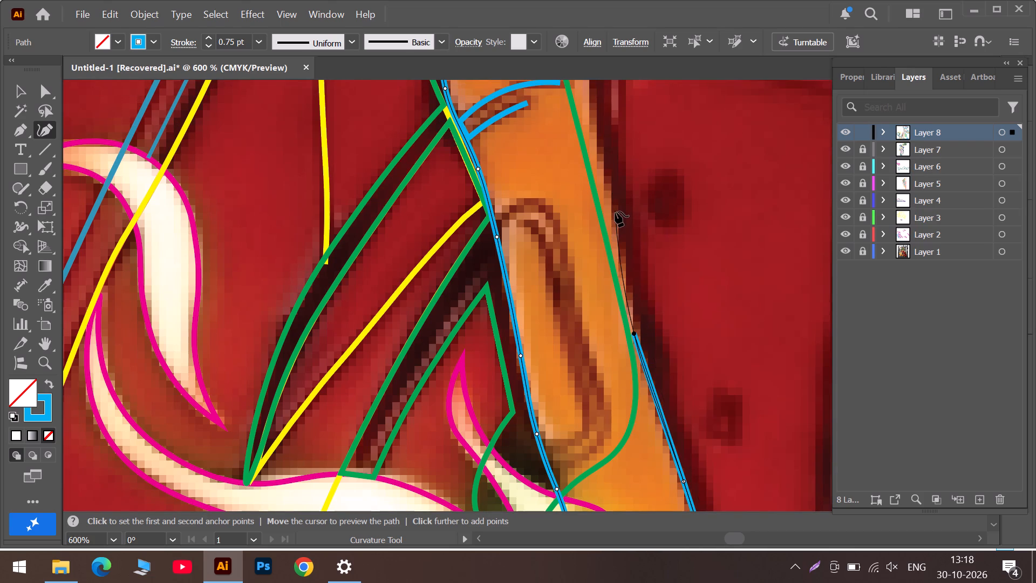
pyautogui.click(615, 212)
pyautogui.scroll(7, 610, 161)
pyautogui.click(588, 169)
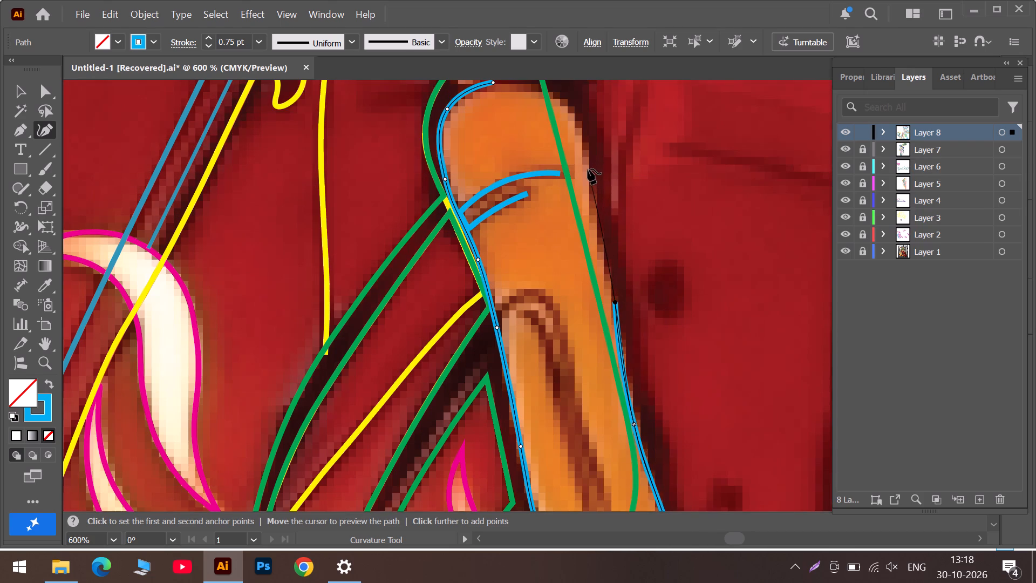
pyautogui.click(568, 99)
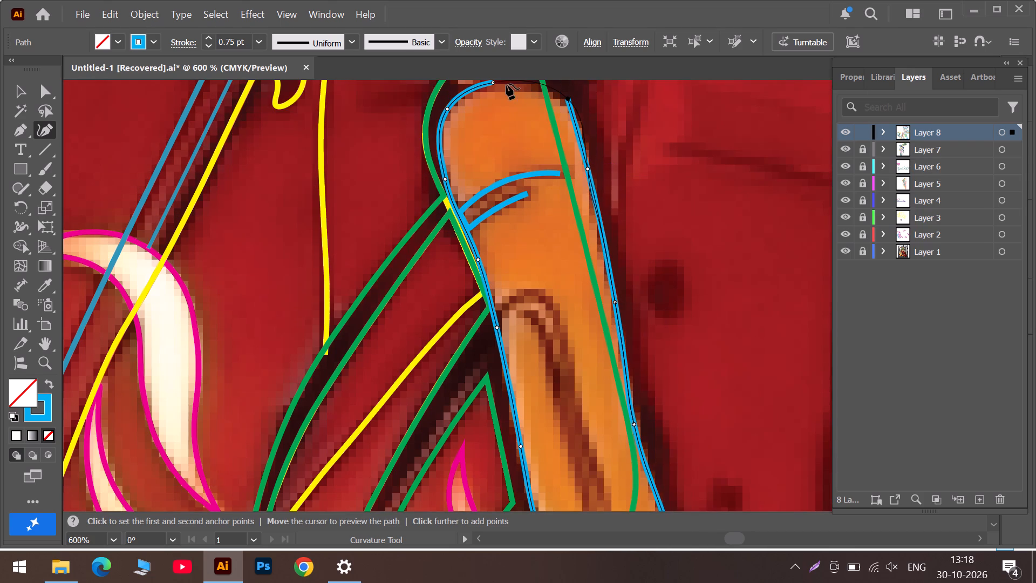
pyautogui.click(492, 84)
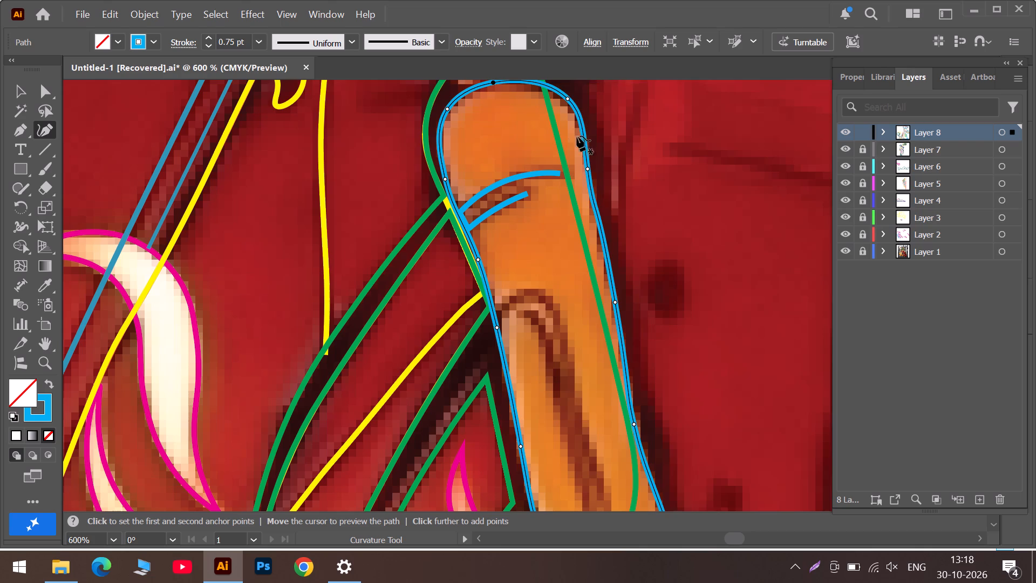
# Move the outline's point on the upper outer edge down along the fork, fitting the curve to the orange edge below the rounded top.
pyautogui.moveTo(588, 167); pyautogui.dragTo(606, 229)
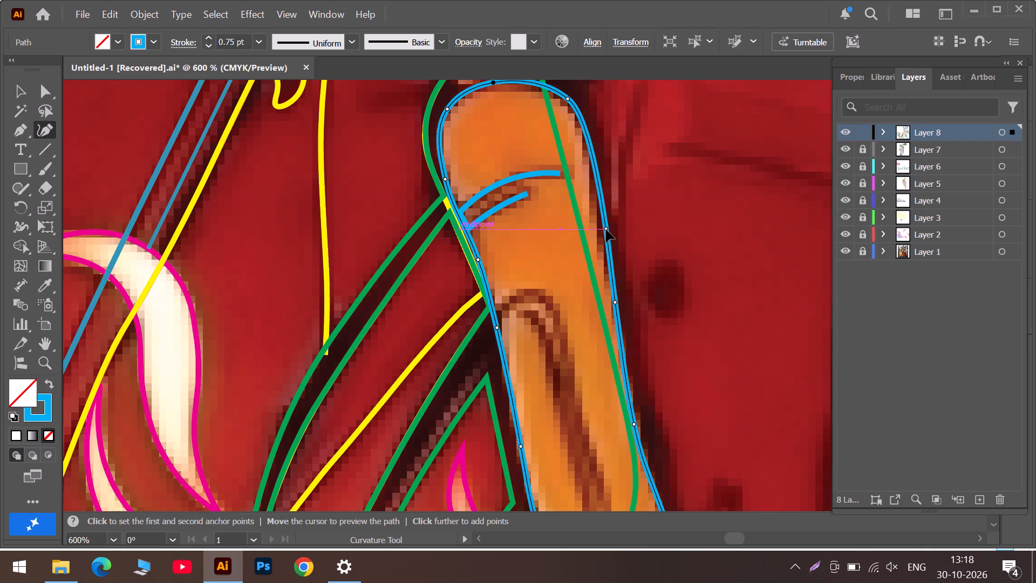
pyautogui.moveTo(606, 229); pyautogui.dragTo(602, 231)
pyautogui.scroll(6, 600, 227)
pyautogui.scroll(-8, 606, 240)
pyautogui.scroll(-7, 715, 308)
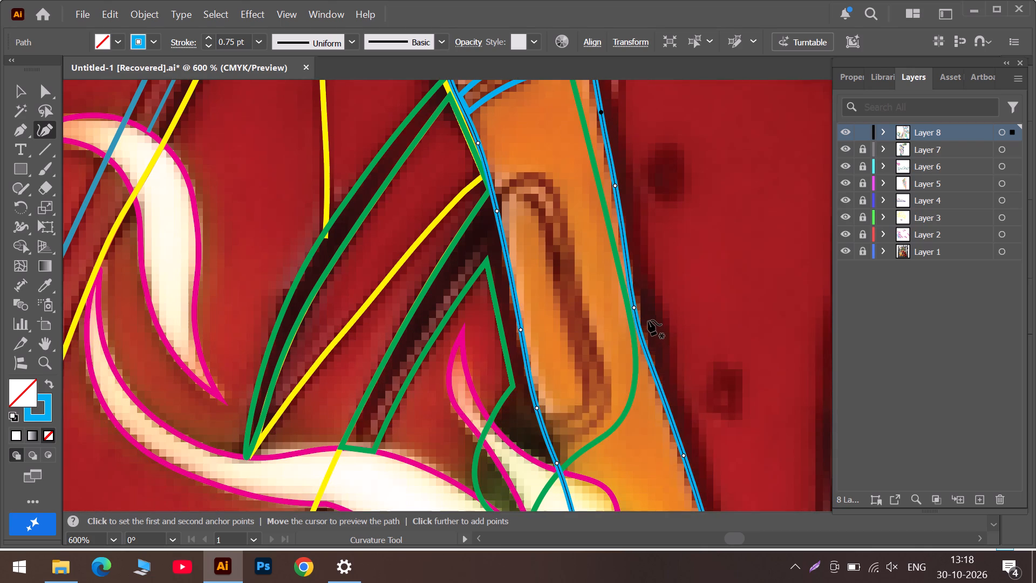
# Nudge the fork outline's outer-edge point beside the long slot slightly outward and down to fit the orange edge.
pyautogui.moveTo(635, 306); pyautogui.dragTo(640, 312)
# Change the fork outline's stroke from light blue to the dark navy blue among the recent colors.
pyautogui.scroll(-7, 653, 324)
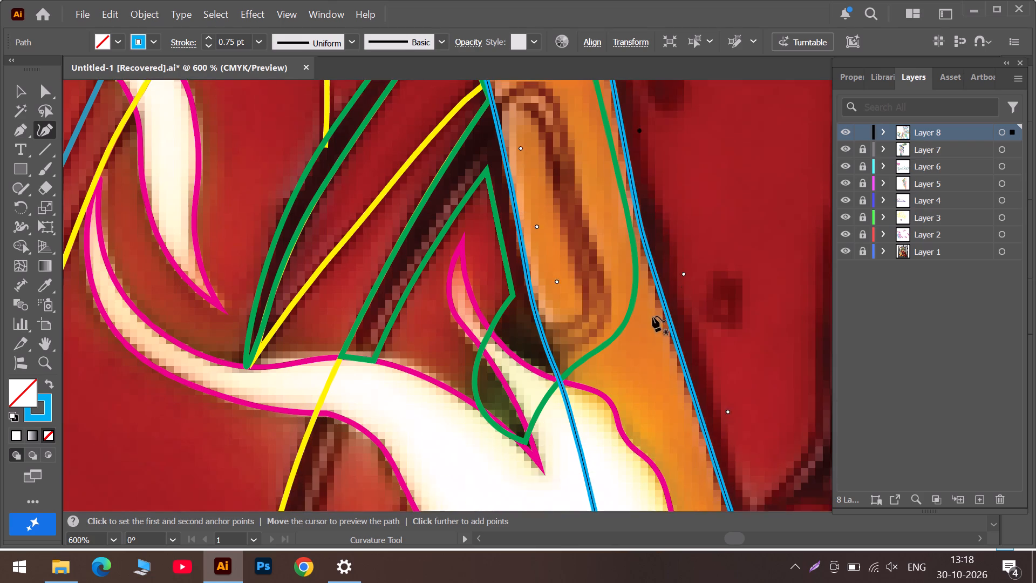
pyautogui.scroll(-15, 673, 320)
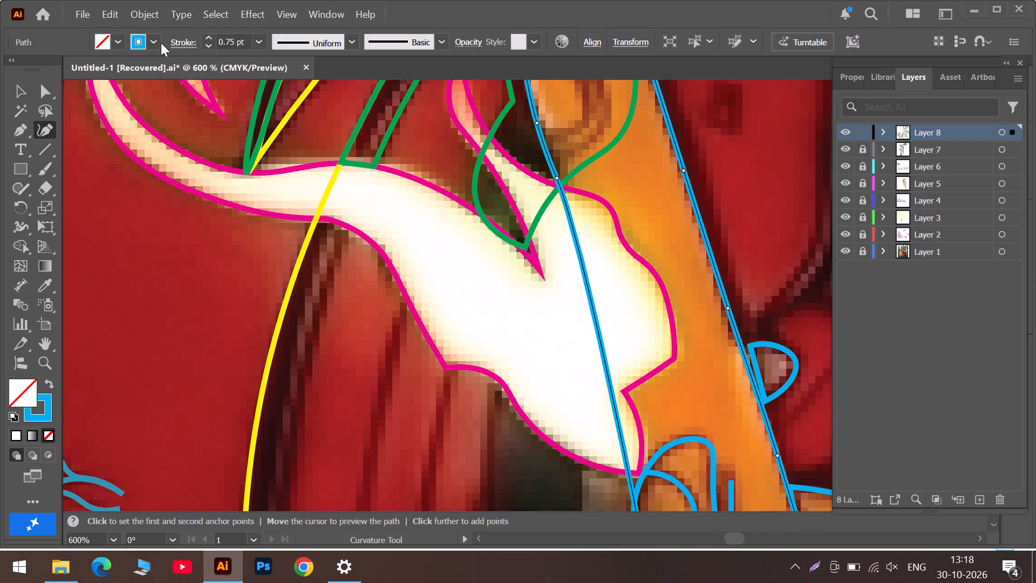
pyautogui.click(154, 40)
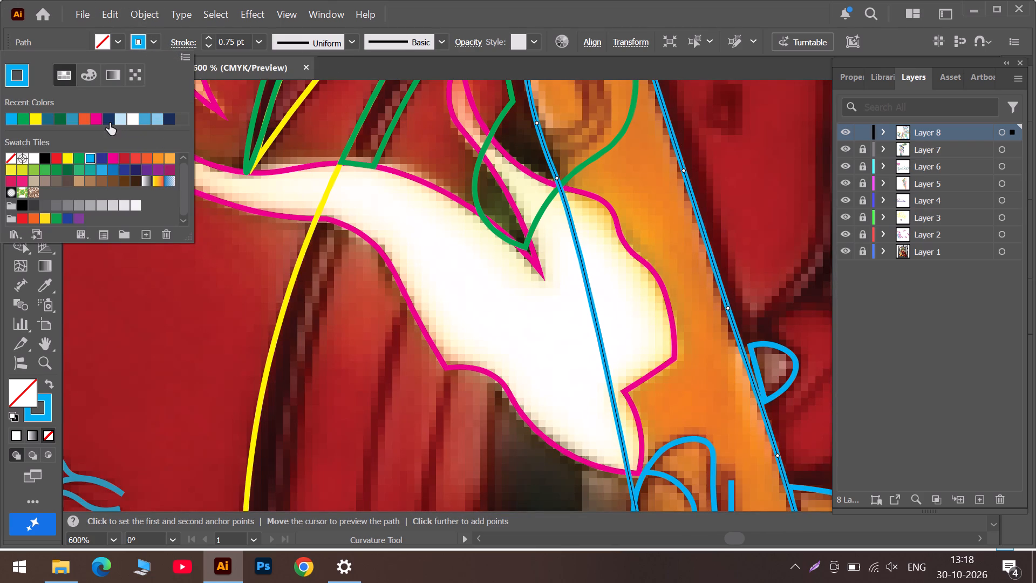
pyautogui.click(108, 123)
pyautogui.scroll(-7, 550, 248)
pyautogui.scroll(-9, 612, 221)
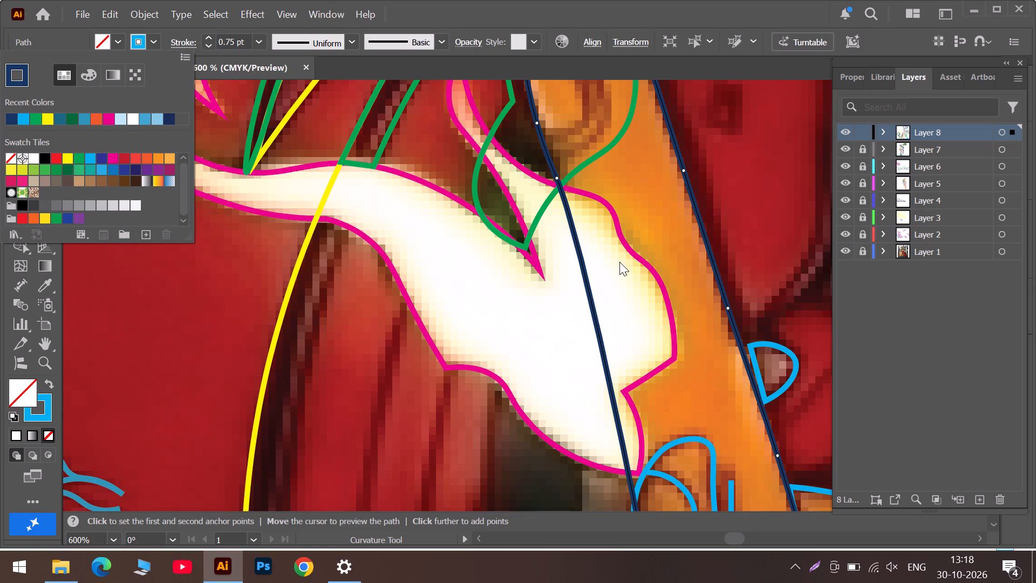
pyautogui.scroll(-7, 616, 256)
pyautogui.scroll(-5, 689, 404)
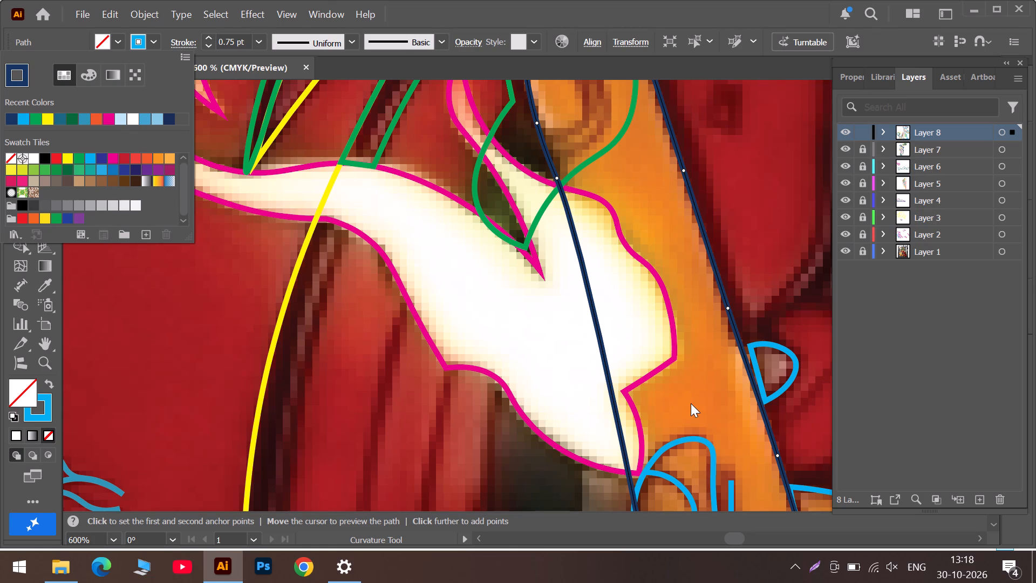
pyautogui.click(691, 403)
# Pull the fork outline's flame-side edge slightly outward beside the round bolt, just above the base corner.
pyautogui.scroll(-7, 704, 440)
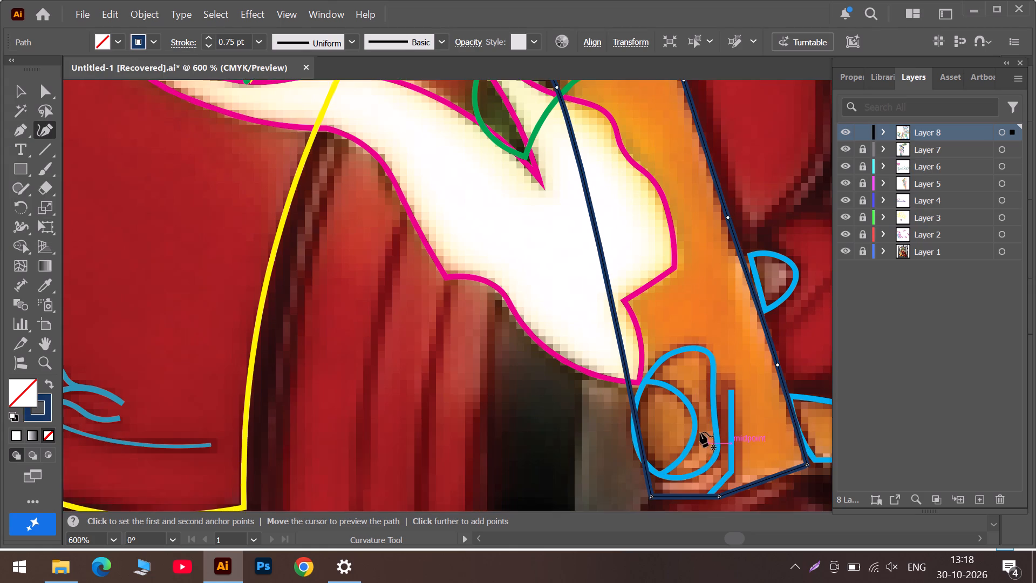
pyautogui.scroll(-7, 700, 431)
pyautogui.keyDown('alt'); pyautogui.scroll(1, 665, 423); pyautogui.keyUp('alt')
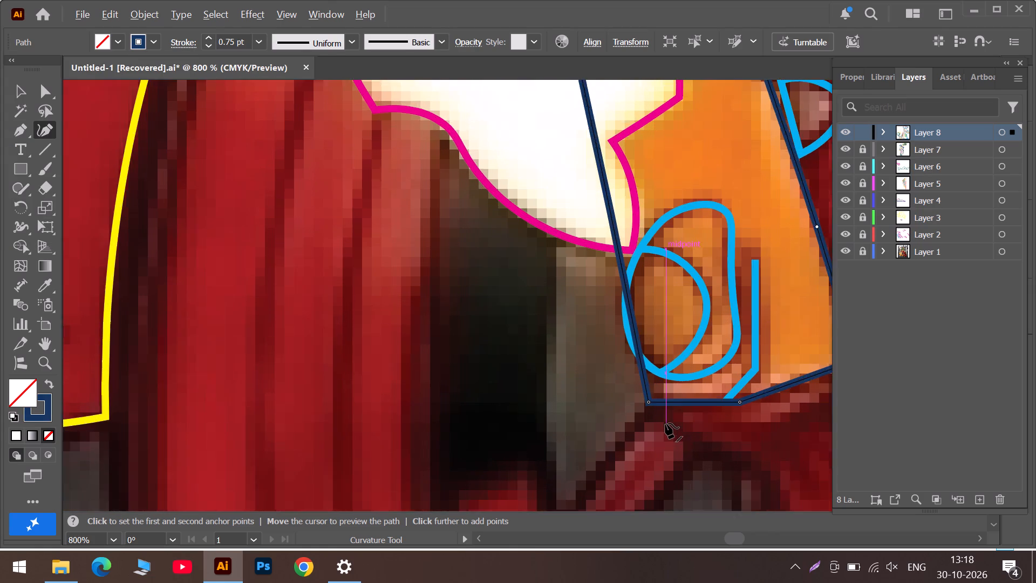
pyautogui.keyDown('alt'); pyautogui.scroll(1, 665, 423); pyautogui.keyUp('alt')
pyautogui.scroll(2, 630, 390)
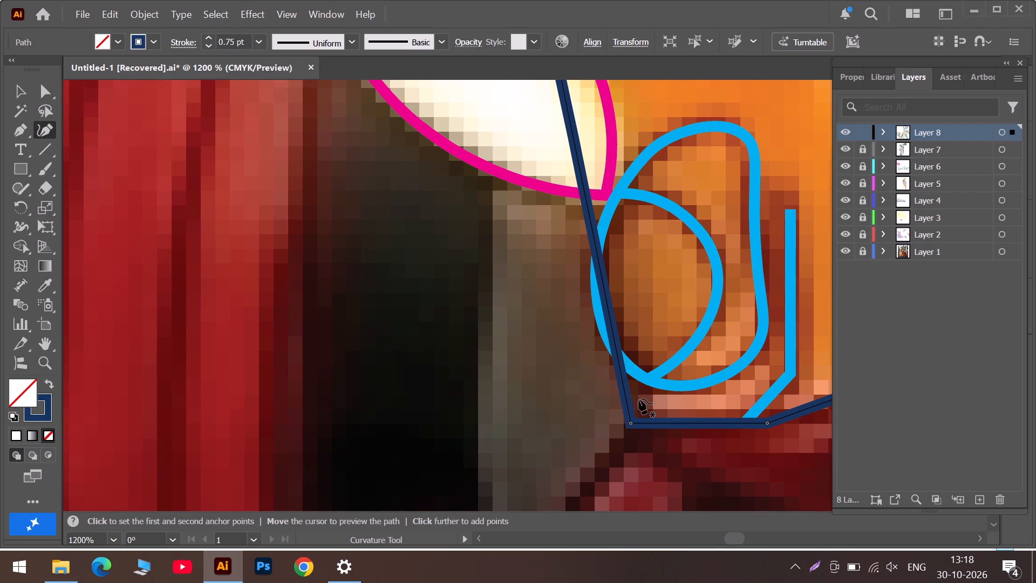
pyautogui.moveTo(611, 328); pyautogui.dragTo(603, 329)
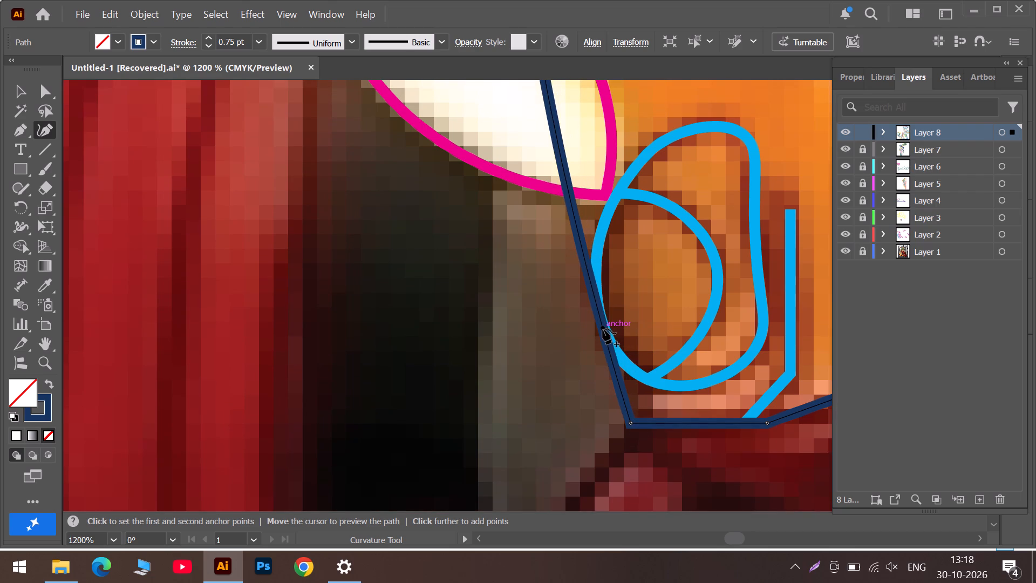
pyautogui.moveTo(603, 329); pyautogui.dragTo(603, 327)
# Move the fork outline's flame-side point between the upper crease and the long slot down to just above the slot's top.
pyautogui.scroll(6, 633, 416)
pyautogui.scroll(10, 604, 337)
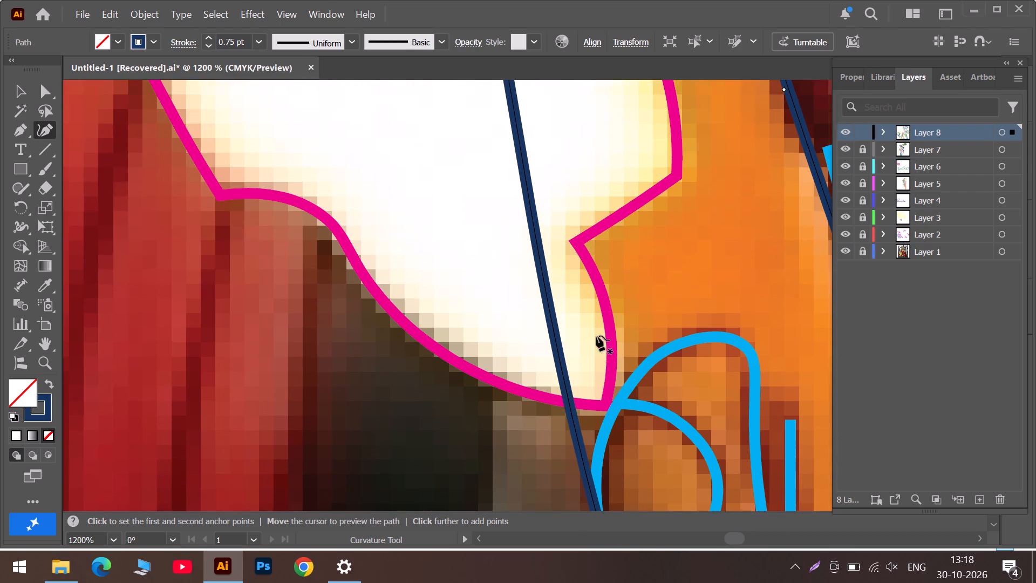
pyautogui.scroll(5, 596, 336)
pyautogui.scroll(7, 541, 312)
pyautogui.scroll(14, 410, 118)
pyautogui.scroll(6, 446, 154)
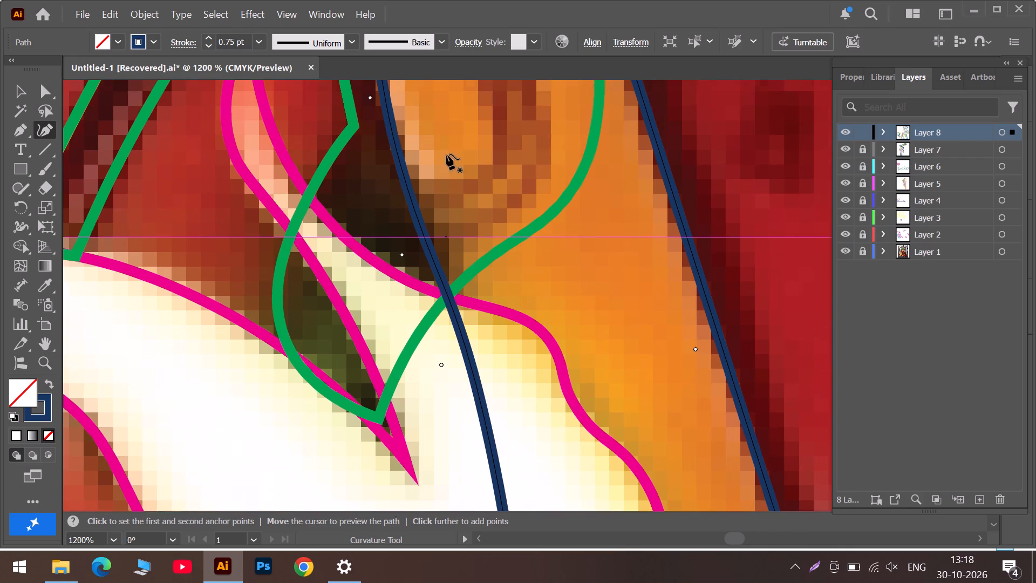
pyautogui.scroll(19, 439, 208)
pyautogui.scroll(7, 378, 207)
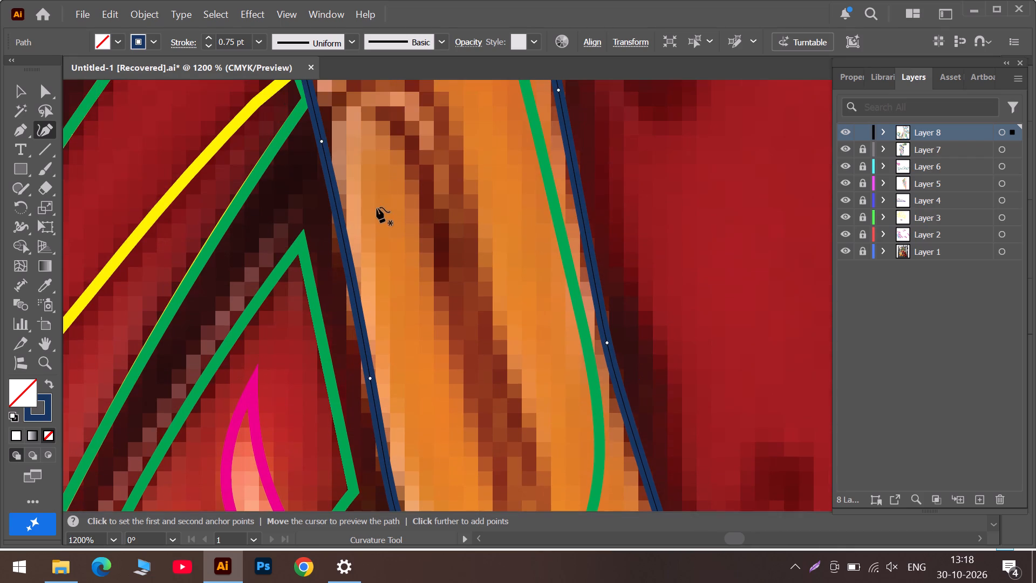
pyautogui.scroll(12, 380, 209)
pyautogui.scroll(5, 272, 217)
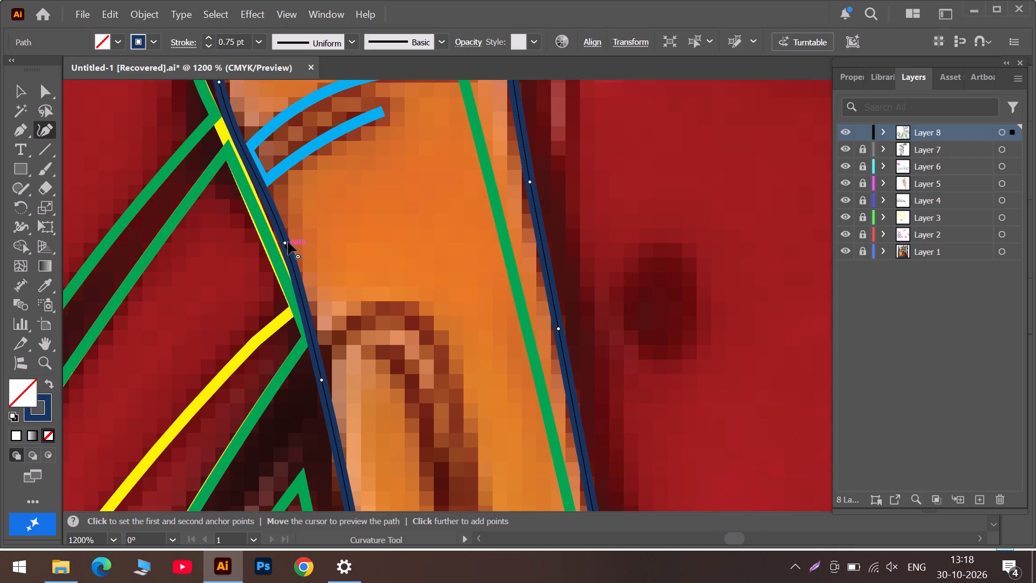
pyautogui.moveTo(285, 241); pyautogui.dragTo(280, 262)
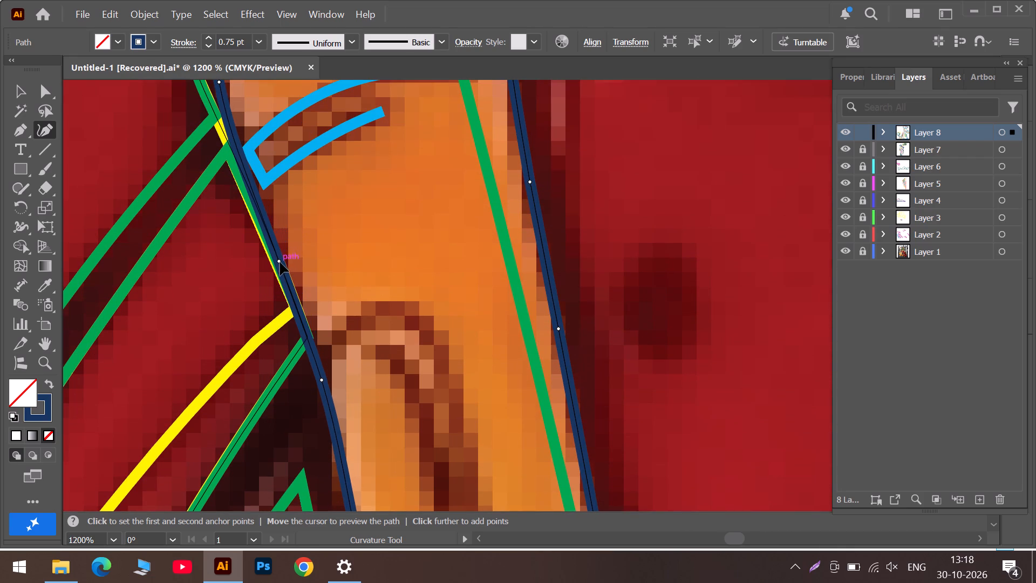
pyautogui.moveTo(280, 262); pyautogui.dragTo(297, 304)
# Shift the outline's flame-side point below the rounded top outward and down, and add a point beside the crease's lower end.
pyautogui.scroll(5, 281, 266)
pyautogui.scroll(6, 240, 250)
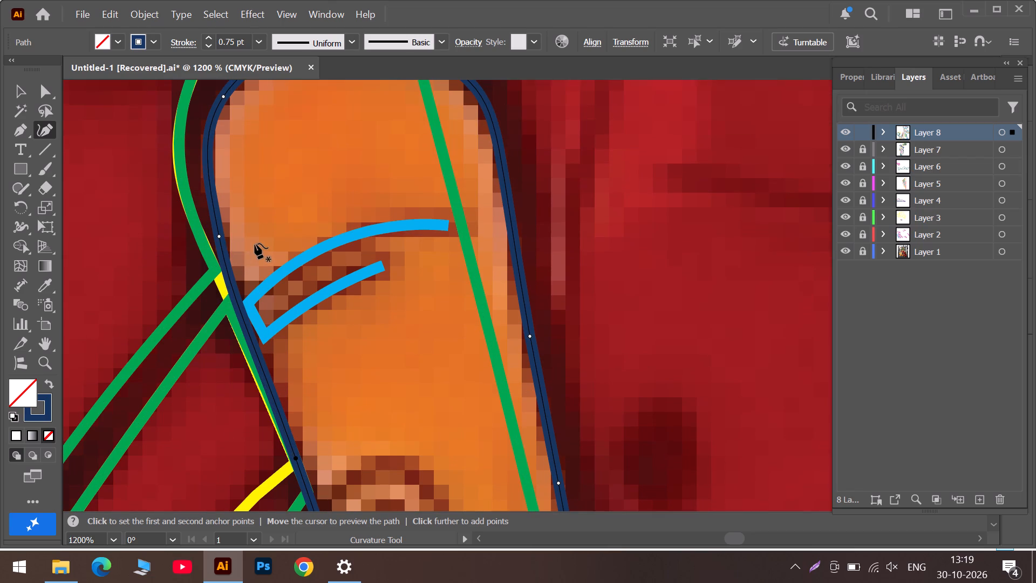
pyautogui.doubleClick(220, 236)
pyautogui.moveTo(220, 236); pyautogui.dragTo(220, 236)
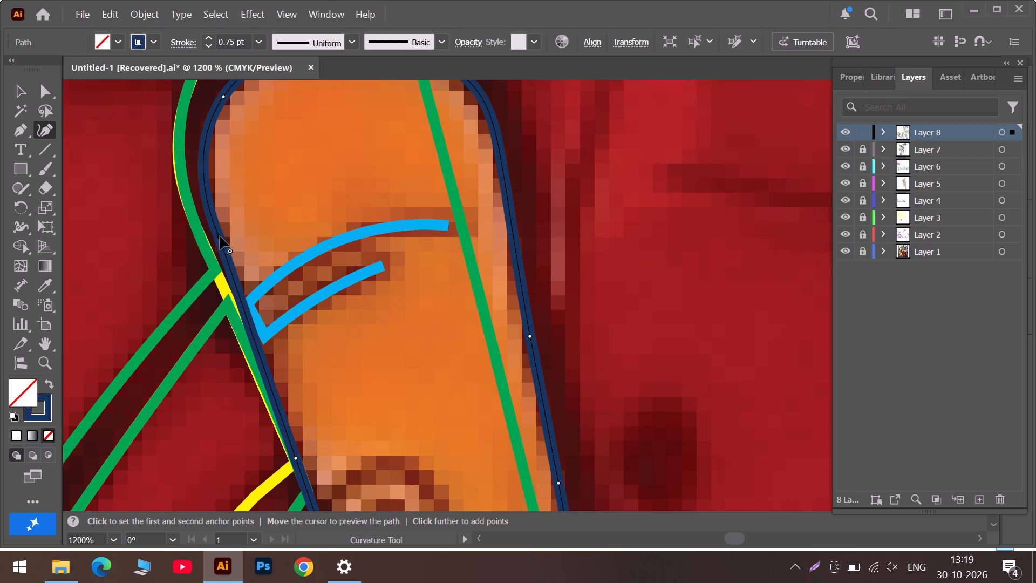
pyautogui.moveTo(220, 236); pyautogui.dragTo(212, 265)
pyautogui.scroll(-4, 251, 313)
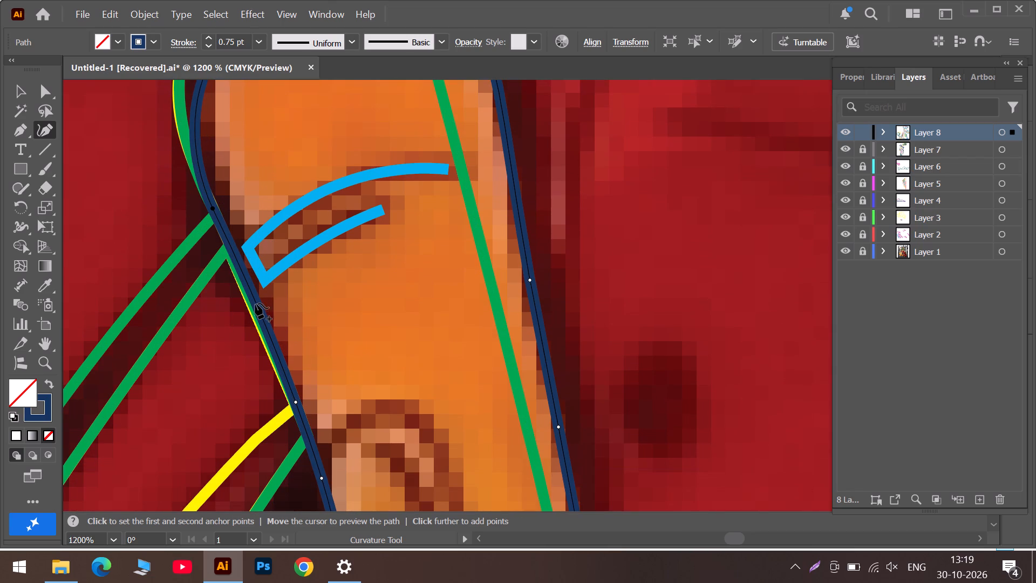
pyautogui.click(256, 302)
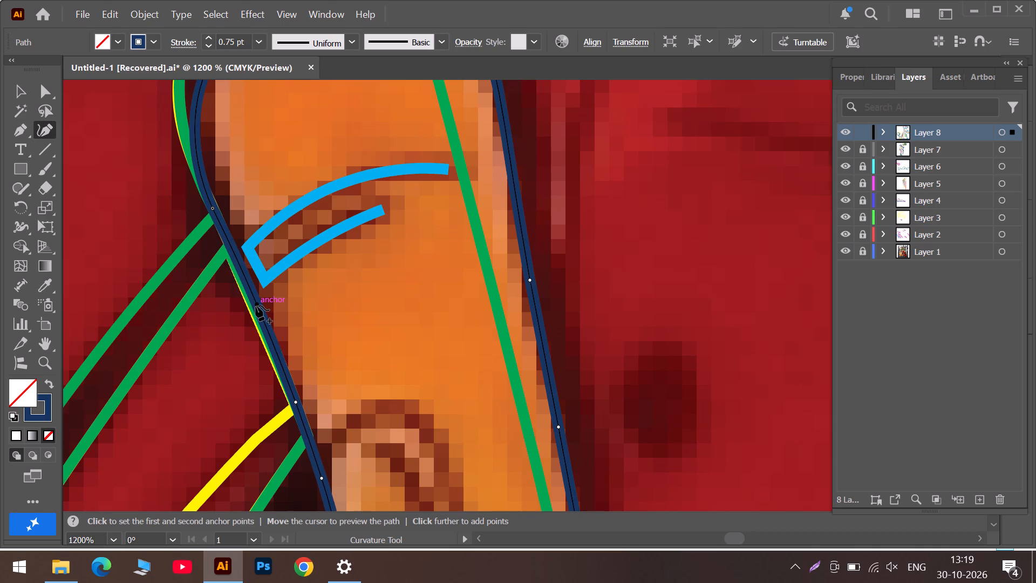
# Start a navy outline of the long slot near the fork's flame-side edge, curving over its rounded top to the outer side.
pyautogui.scroll(-1, 277, 326)
pyautogui.scroll(7, 262, 257)
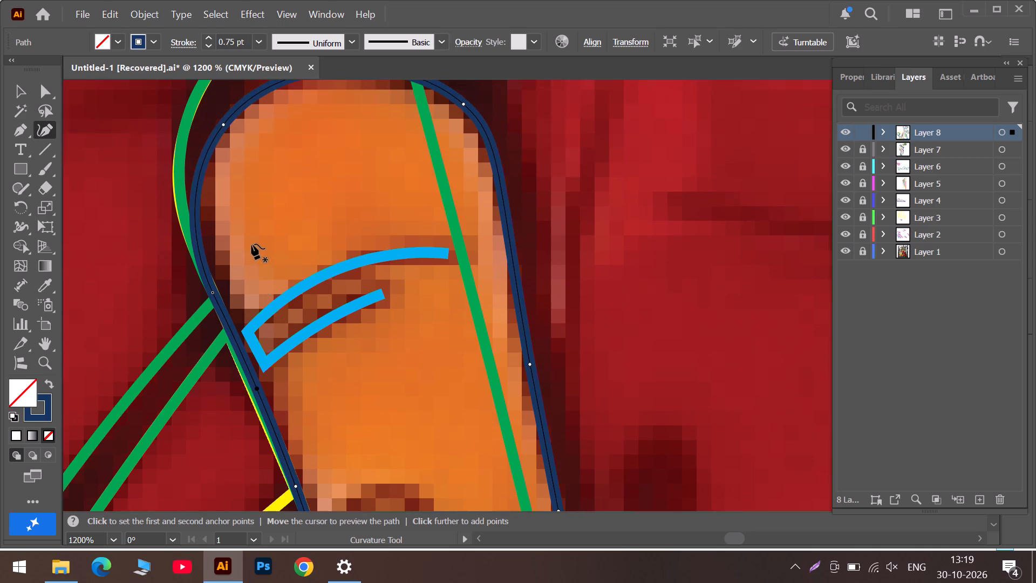
pyautogui.scroll(6, 251, 244)
pyautogui.scroll(-7, 283, 262)
pyautogui.scroll(-14, 377, 291)
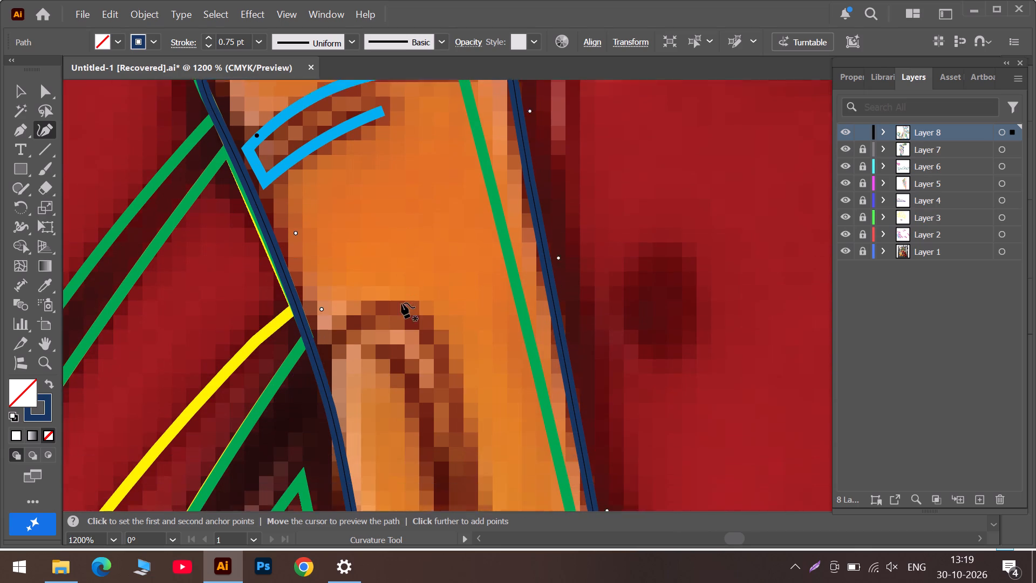
pyautogui.scroll(6, 385, 344)
pyautogui.scroll(-6, 385, 343)
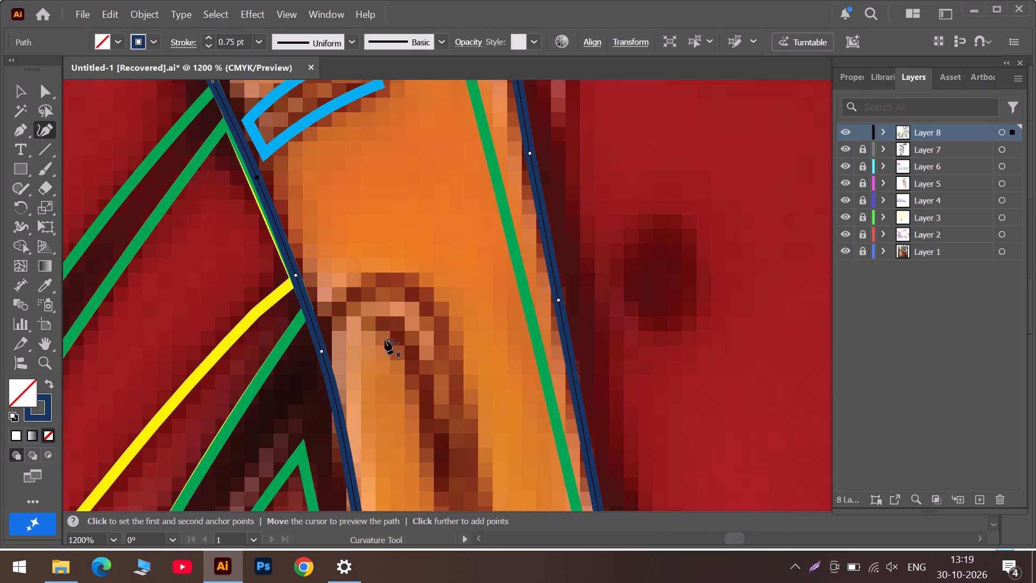
pyautogui.click(337, 314)
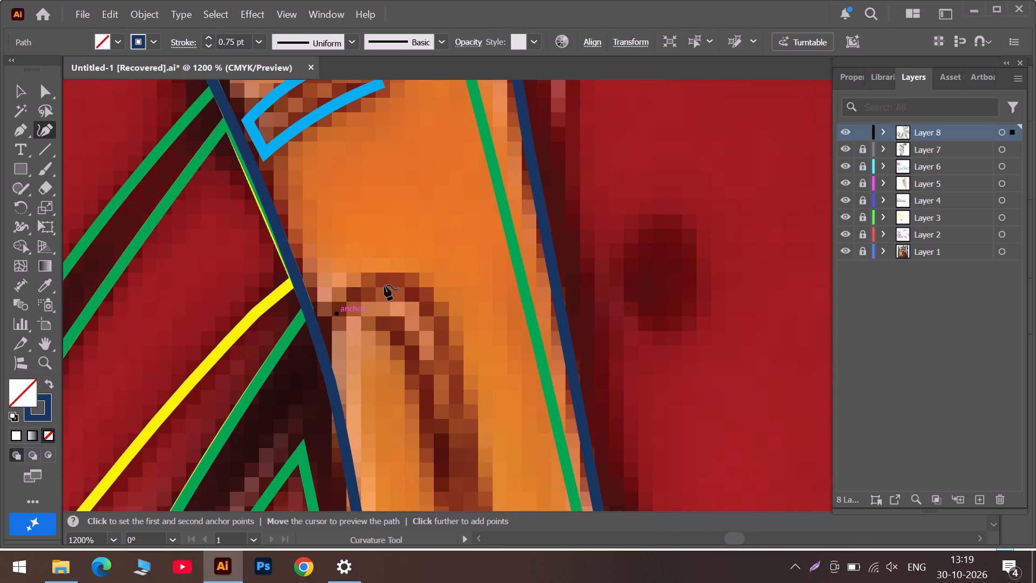
pyautogui.click(379, 284)
pyautogui.click(458, 368)
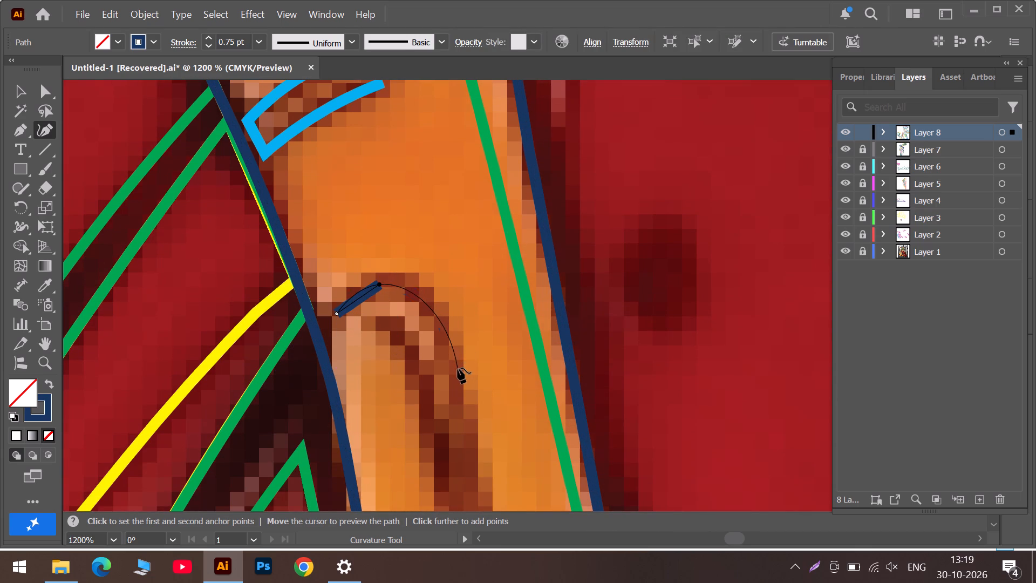
# Continue the slot outline down its outer side and around the rounded bottom, ending on the fork's flame-side edge.
pyautogui.scroll(-7, 459, 369)
pyautogui.scroll(-14, 465, 356)
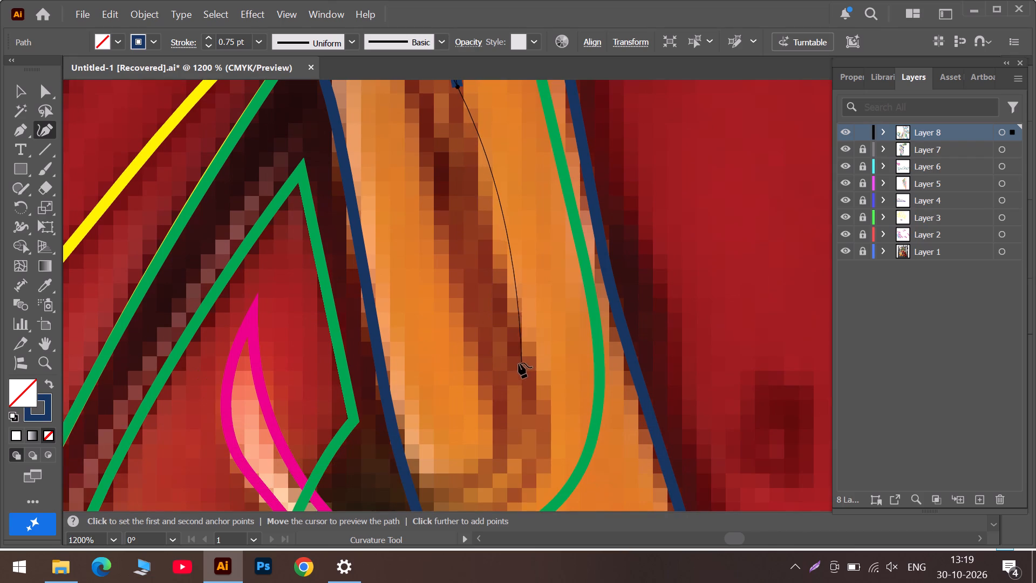
pyautogui.moveTo(514, 352); pyautogui.dragTo(519, 359)
pyautogui.click(543, 430)
pyautogui.scroll(-7, 543, 431)
pyautogui.click(509, 406)
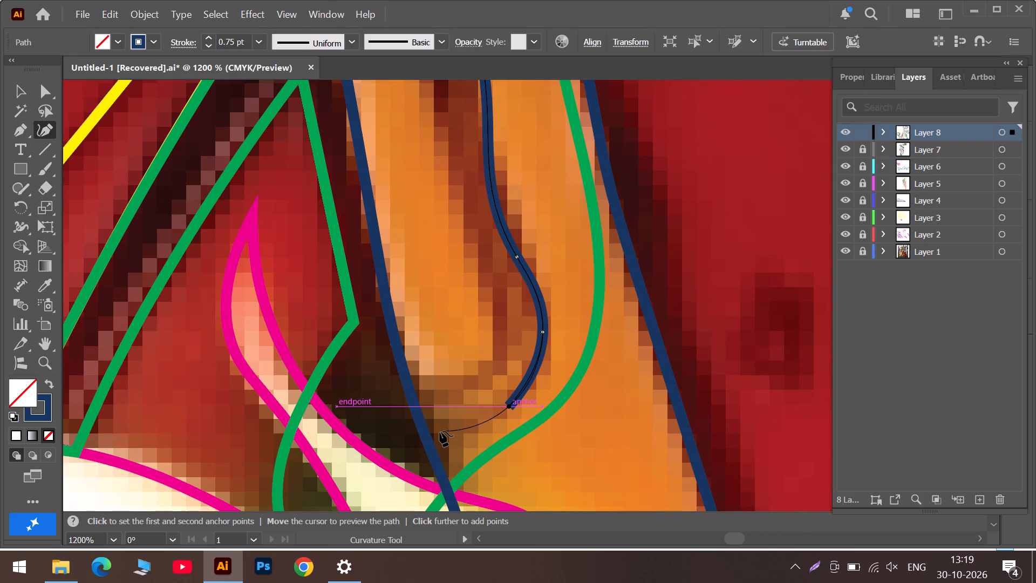
pyautogui.click(439, 431)
pyautogui.moveTo(439, 431); pyautogui.dragTo(427, 433)
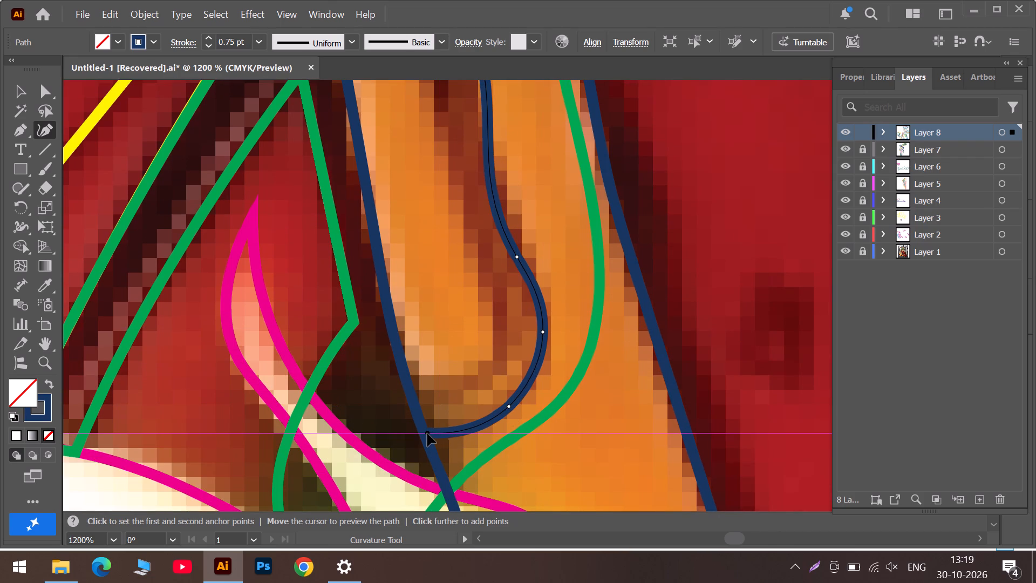
pyautogui.moveTo(427, 433); pyautogui.dragTo(427, 433)
# Reshape the slot outline's outer side by moving its middle point up and its lower bend point down toward the rounded bottom.
pyautogui.keyDown('alt'); pyautogui.scroll(-3, 510, 391); pyautogui.keyUp('alt')
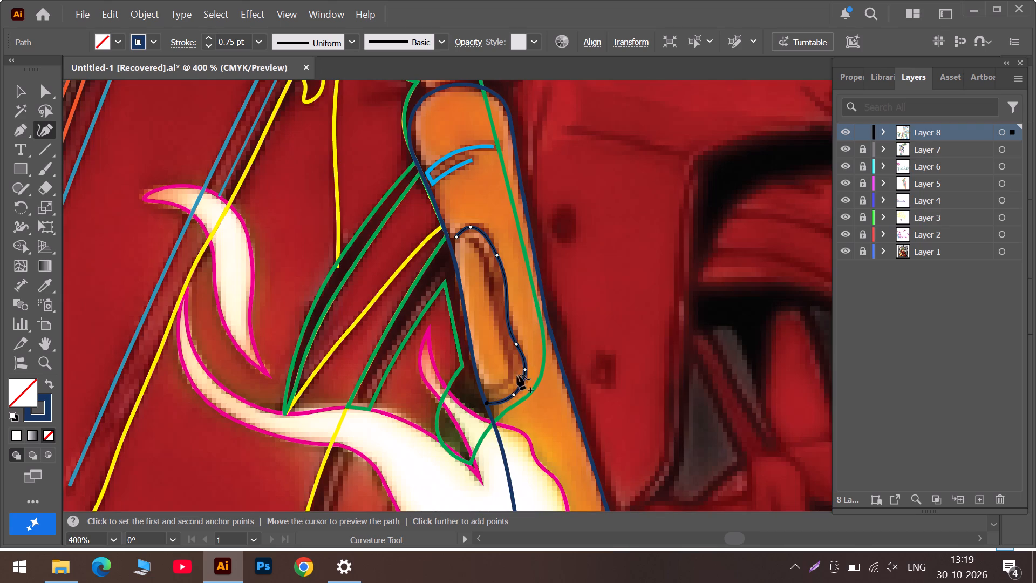
pyautogui.moveTo(516, 342); pyautogui.dragTo(520, 334)
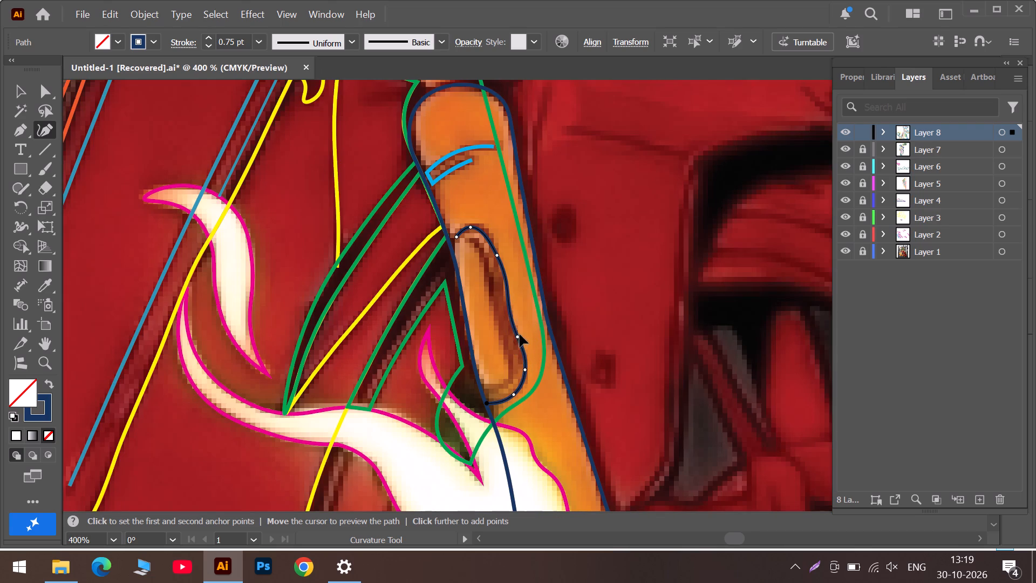
pyautogui.moveTo(520, 334); pyautogui.dragTo(511, 312)
pyautogui.moveTo(511, 312); pyautogui.dragTo(507, 305)
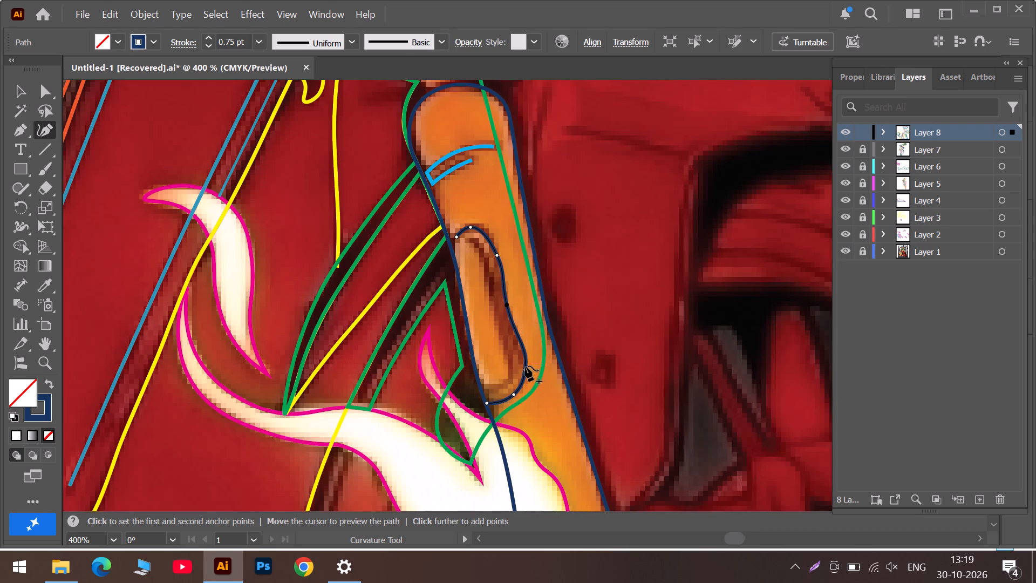
pyautogui.moveTo(525, 368); pyautogui.dragTo(521, 383)
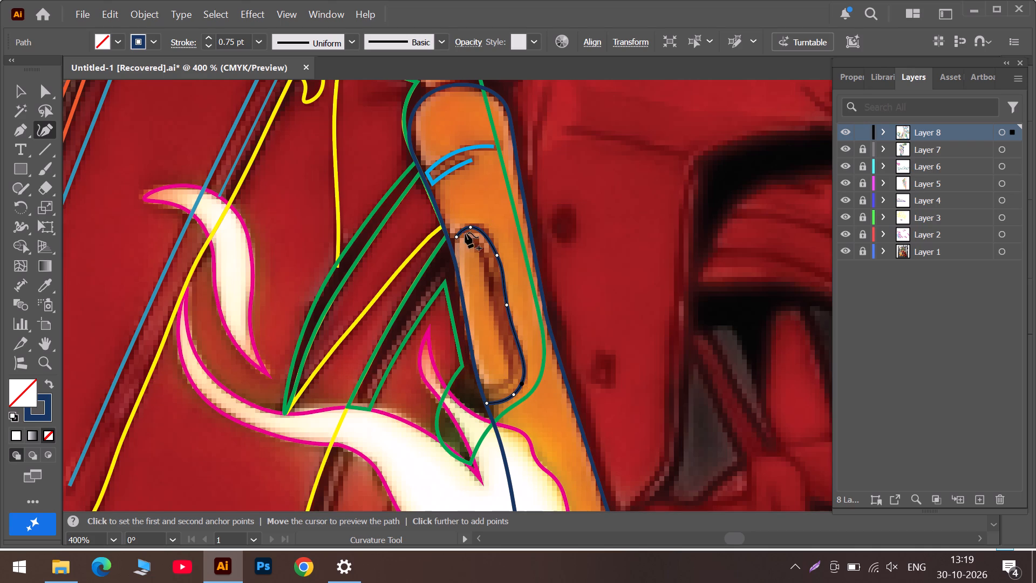
# Move the slot outline's upper end point down and outward so that it meets the fork's flame-side edge.
pyautogui.moveTo(458, 237); pyautogui.dragTo(453, 247)
pyautogui.keyDown('alt'); pyautogui.scroll(3, 472, 256); pyautogui.keyUp('alt')
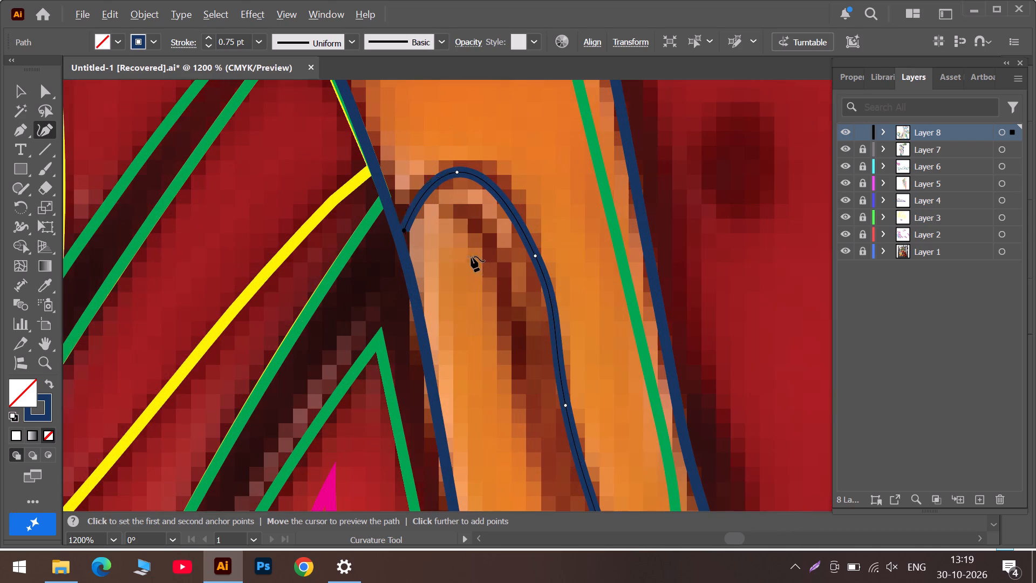
pyautogui.moveTo(405, 227); pyautogui.dragTo(403, 235)
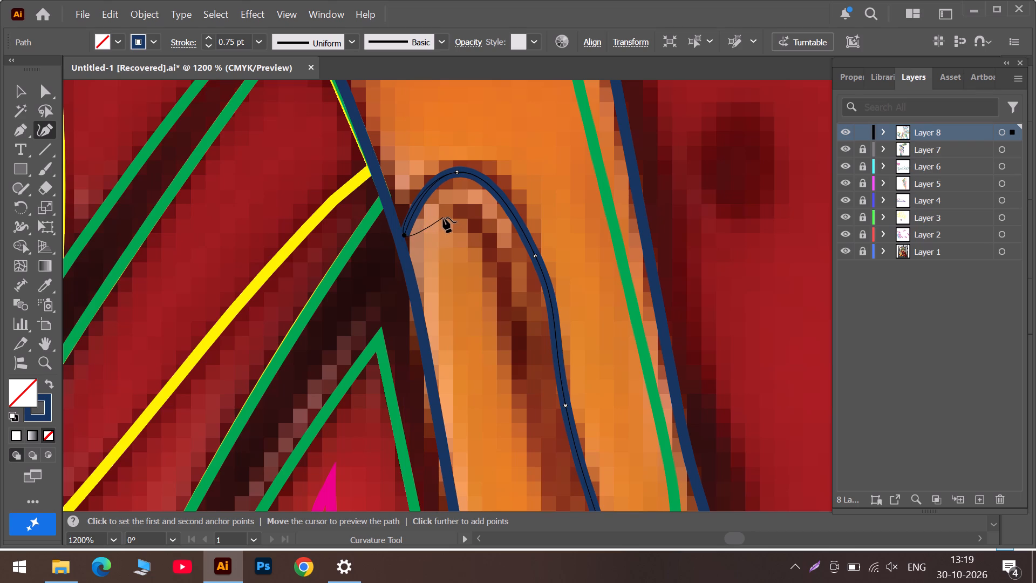
pyautogui.press('Escape')
pyautogui.moveTo(406, 234); pyautogui.dragTo(406, 236)
pyautogui.moveTo(406, 236); pyautogui.dragTo(401, 241)
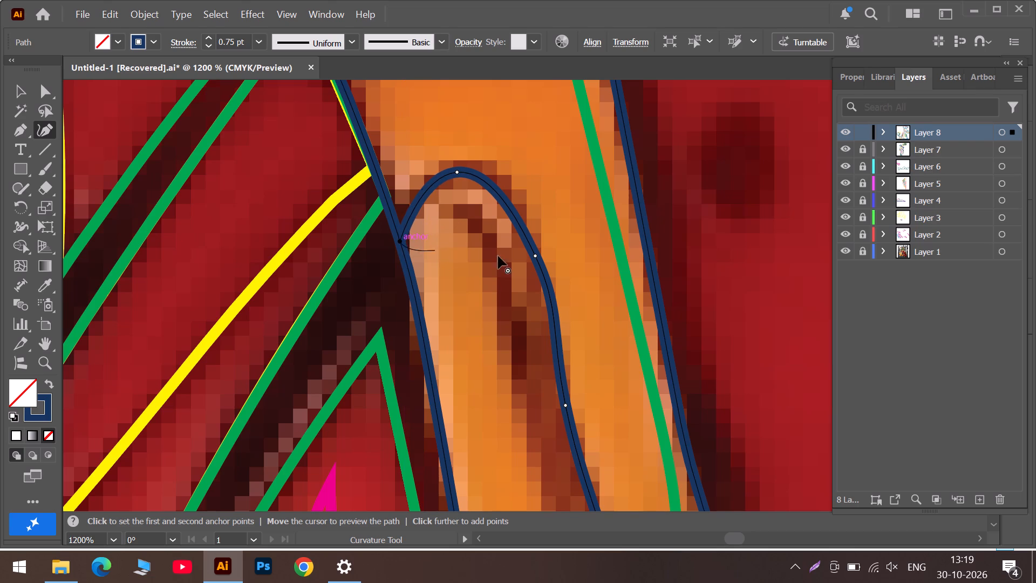
# Move the upper bend point on the navy slot outline's outer side up and inward to tighten the rounded top, and finish the path.
pyautogui.press('Escape')
pyautogui.moveTo(535, 254); pyautogui.dragTo(514, 210)
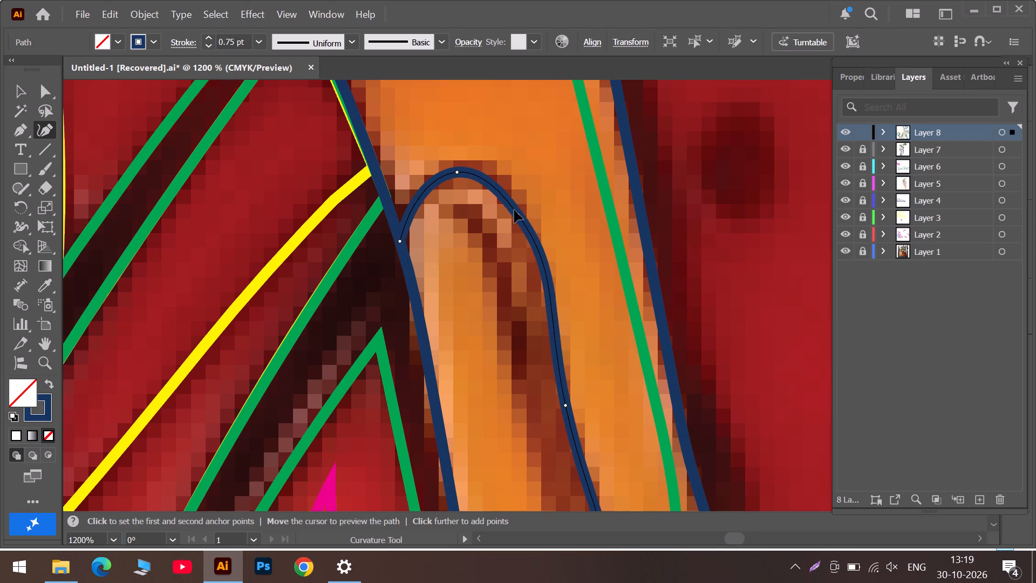
pyautogui.moveTo(514, 210); pyautogui.dragTo(505, 201)
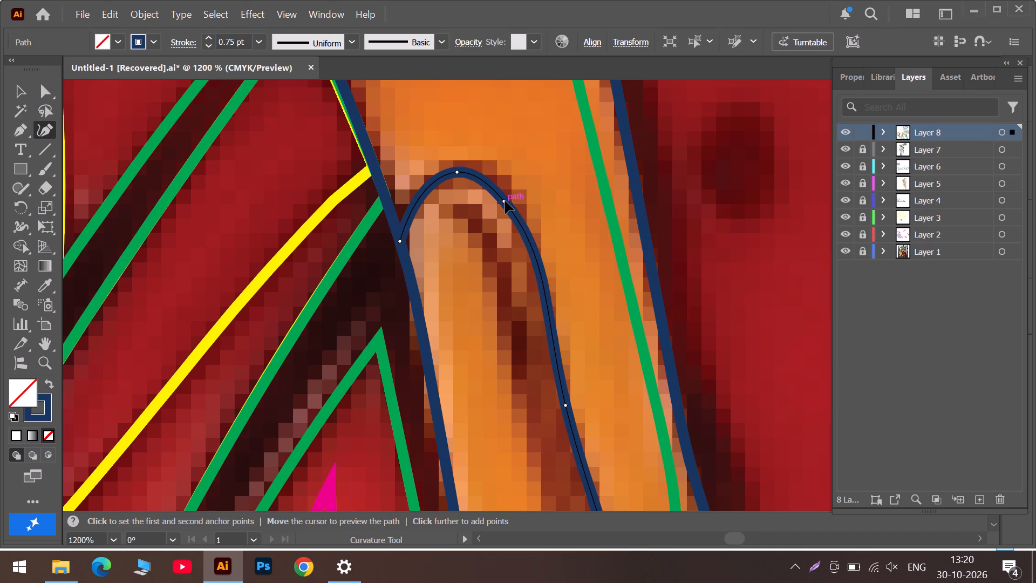
pyautogui.moveTo(505, 201); pyautogui.dragTo(505, 192)
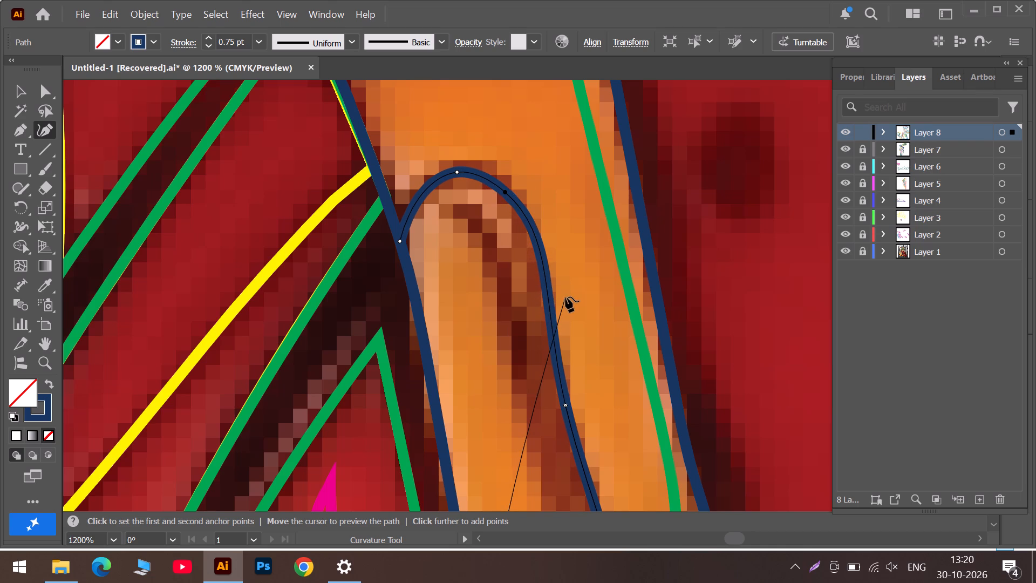
pyautogui.keyDown('alt'); pyautogui.scroll(-4, 564, 297); pyautogui.keyUp('alt')
pyautogui.keyDown('alt'); pyautogui.scroll(3, 577, 358); pyautogui.keyUp('alt')
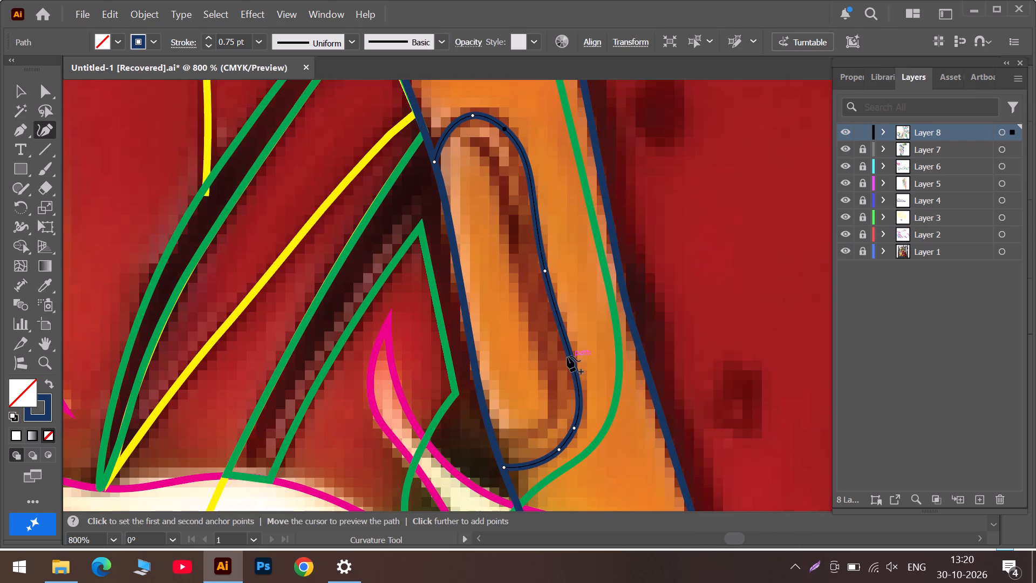
pyautogui.press('Escape')
# Draw a yellow inner contour inside the slot from its rounded top down the outer side and around the bottom to the flame-side edge.
pyautogui.click(456, 139)
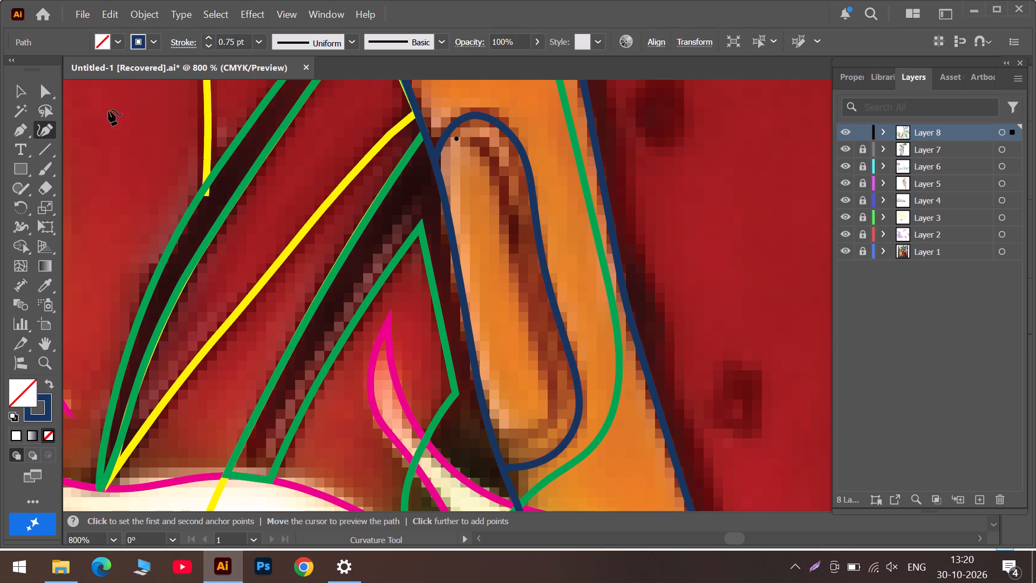
pyautogui.click(151, 39)
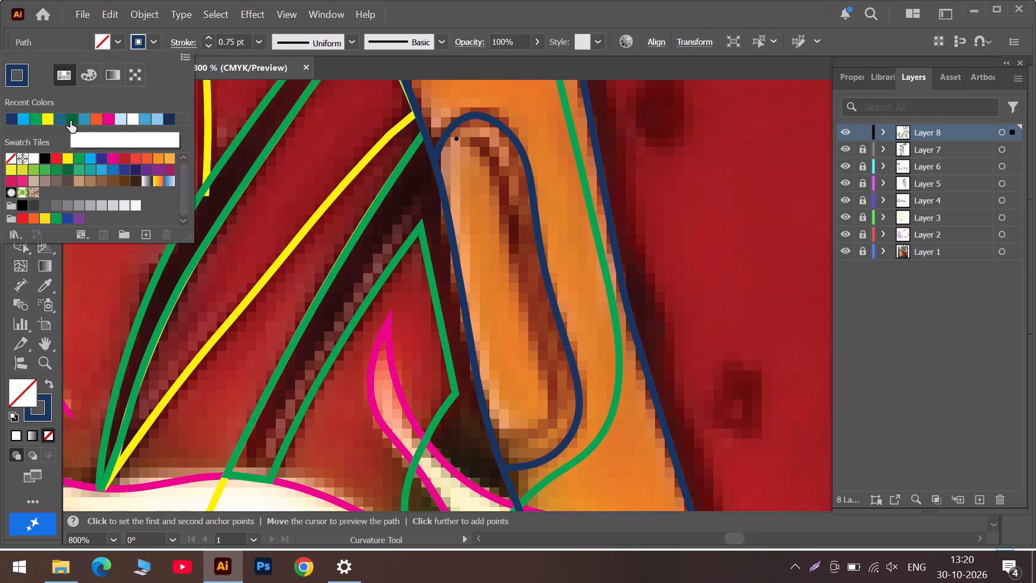
pyautogui.click(43, 120)
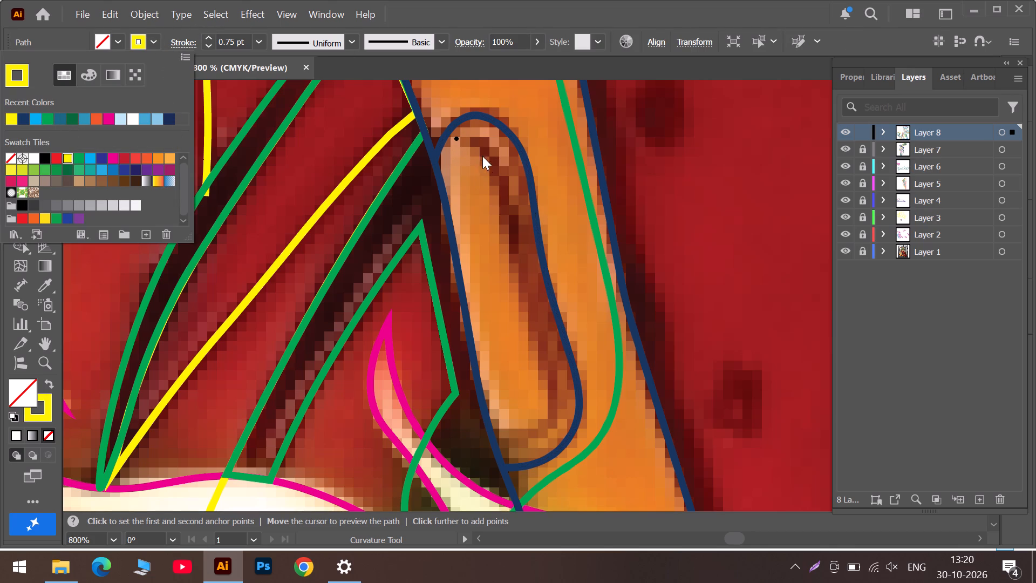
pyautogui.click(480, 145)
pyautogui.click(499, 186)
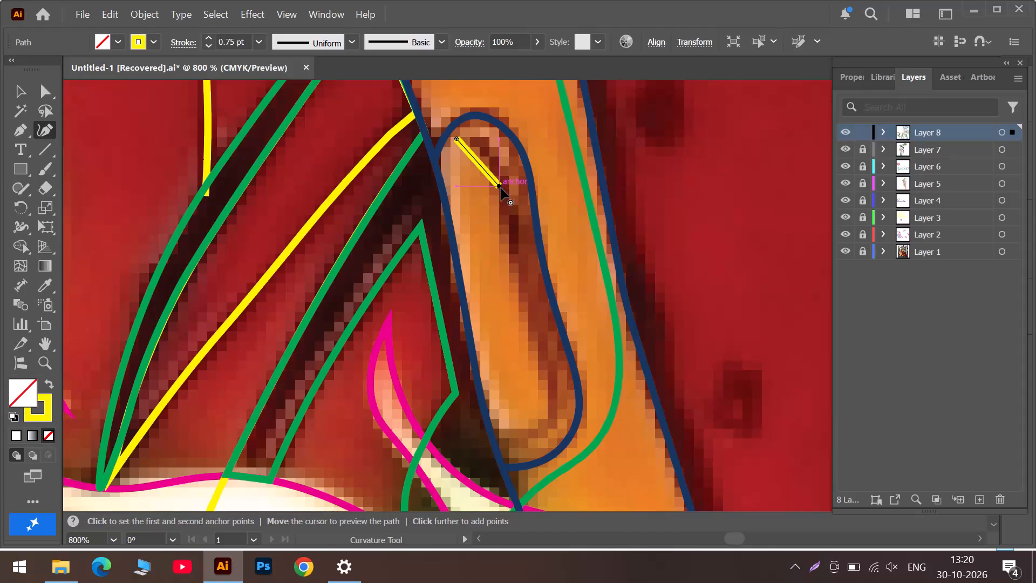
pyautogui.click(513, 263)
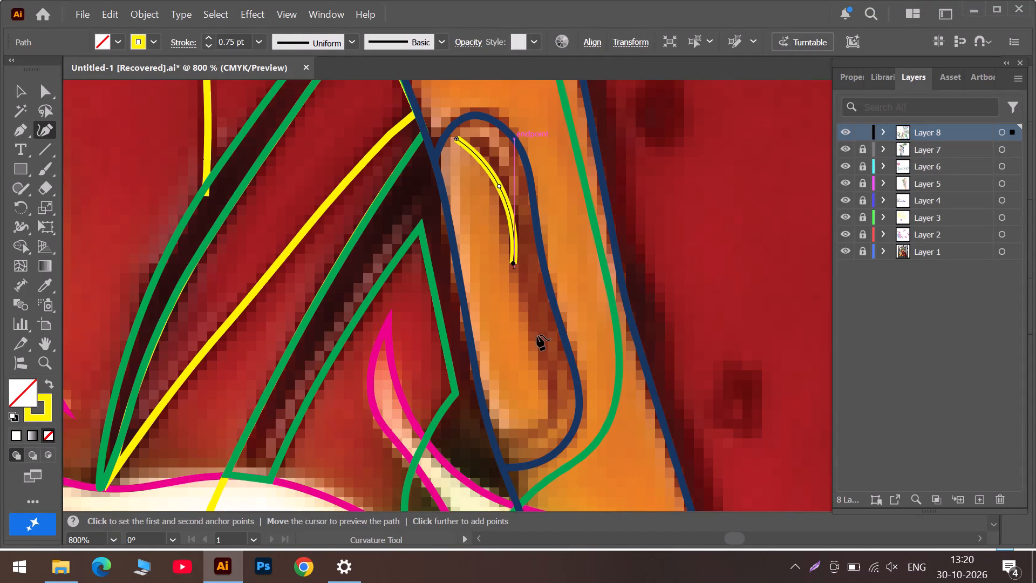
pyautogui.click(540, 337)
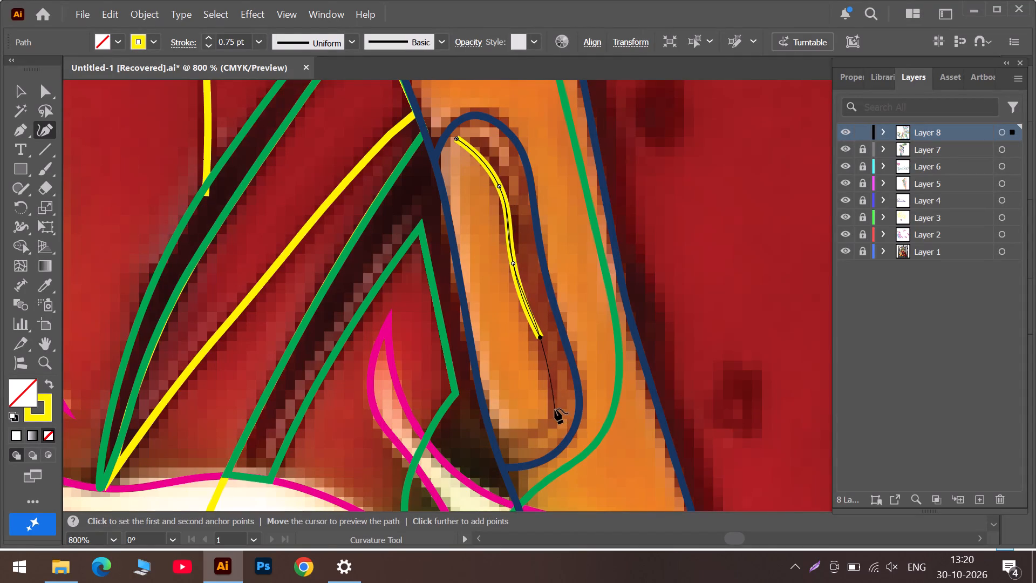
pyautogui.click(555, 408)
pyautogui.click(502, 442)
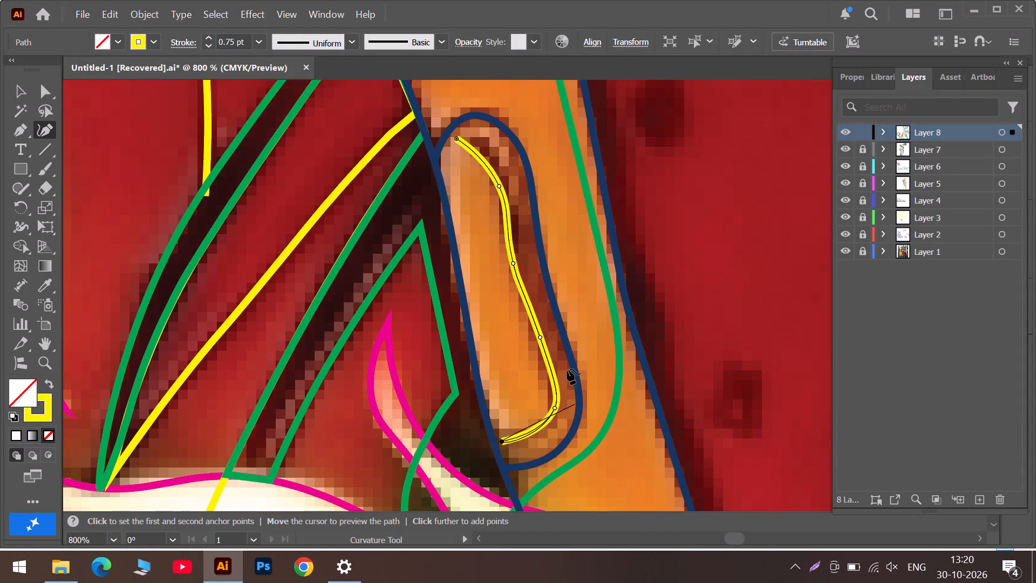
# Refine the yellow contour's outer side by shifting its lower-middle and upper bend points up and its bottom bend point down and inward.
pyautogui.moveTo(540, 334); pyautogui.dragTo(540, 317)
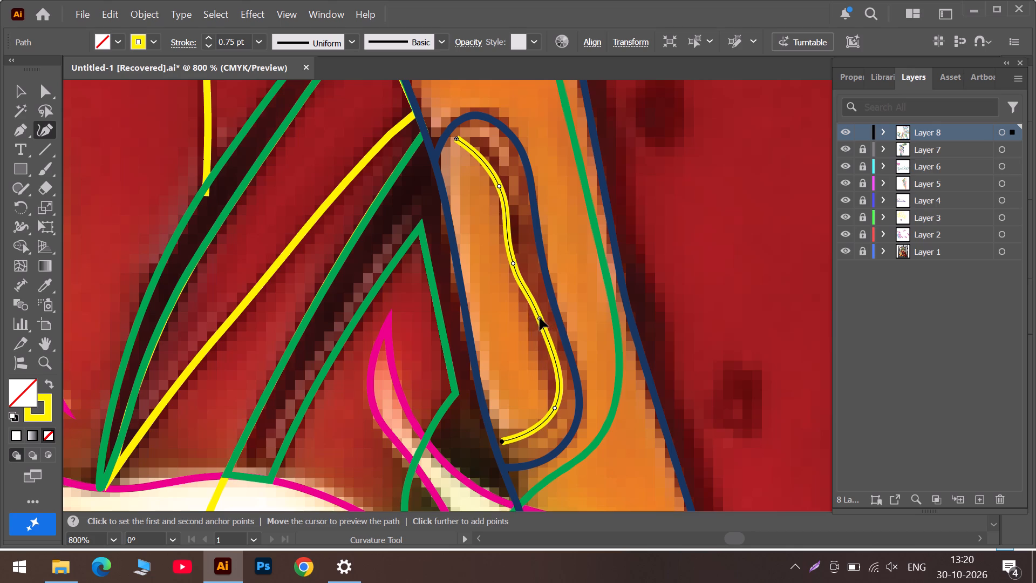
pyautogui.moveTo(540, 317); pyautogui.dragTo(535, 318)
pyautogui.moveTo(554, 406); pyautogui.dragTo(547, 415)
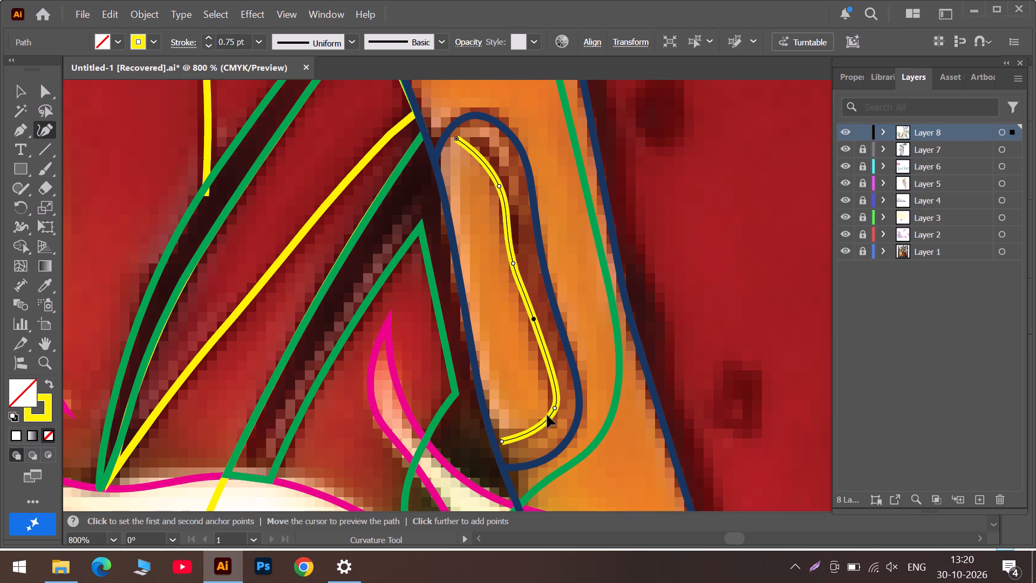
pyautogui.moveTo(547, 415); pyautogui.dragTo(544, 421)
pyautogui.moveTo(500, 186); pyautogui.dragTo(500, 175)
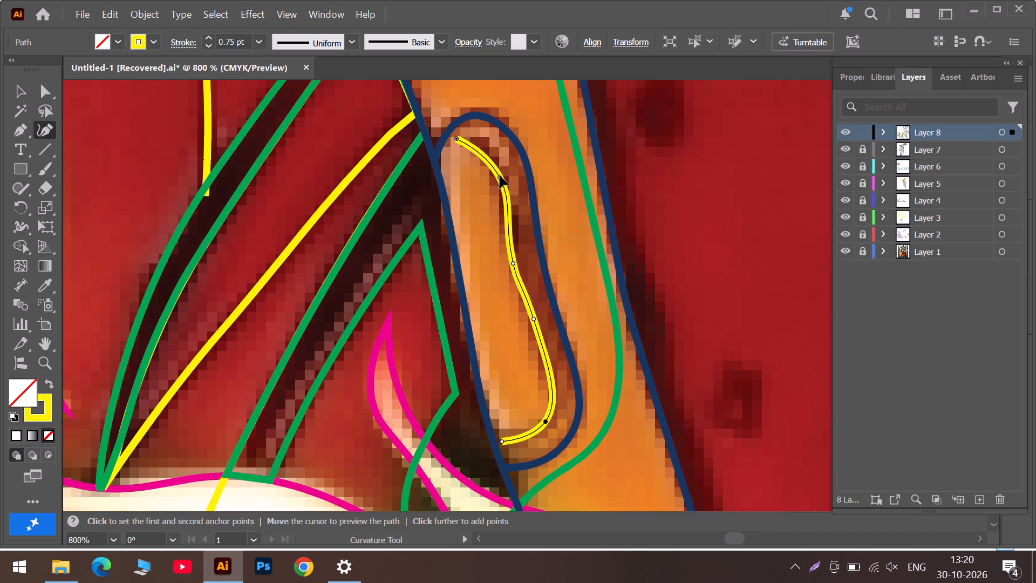
pyautogui.moveTo(500, 175); pyautogui.dragTo(500, 172)
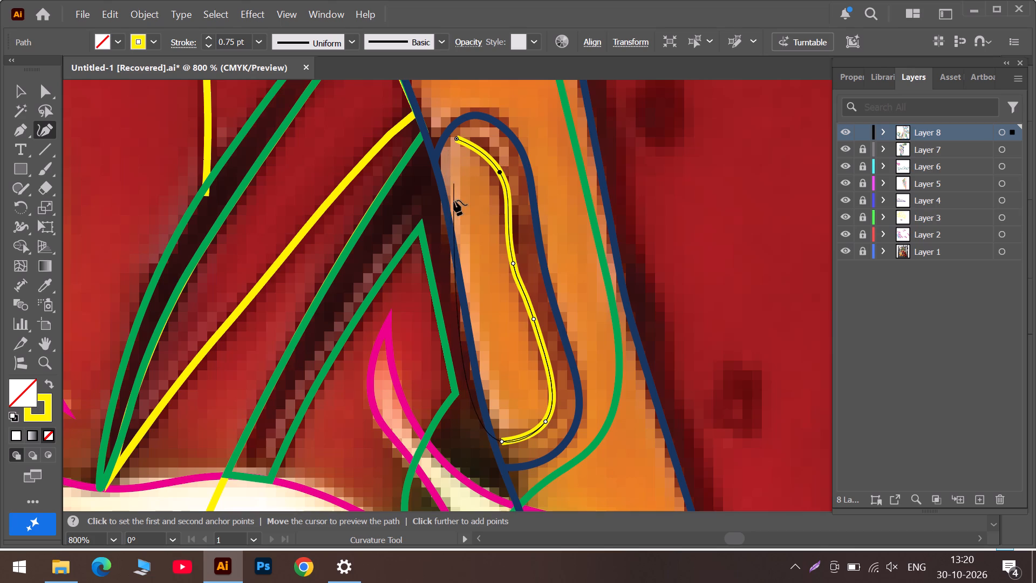
# Continue the yellow contour from a bottom corner up the fork's flame-side edge and close it at its rounded top.
pyautogui.doubleClick(503, 439)
pyautogui.click(466, 279)
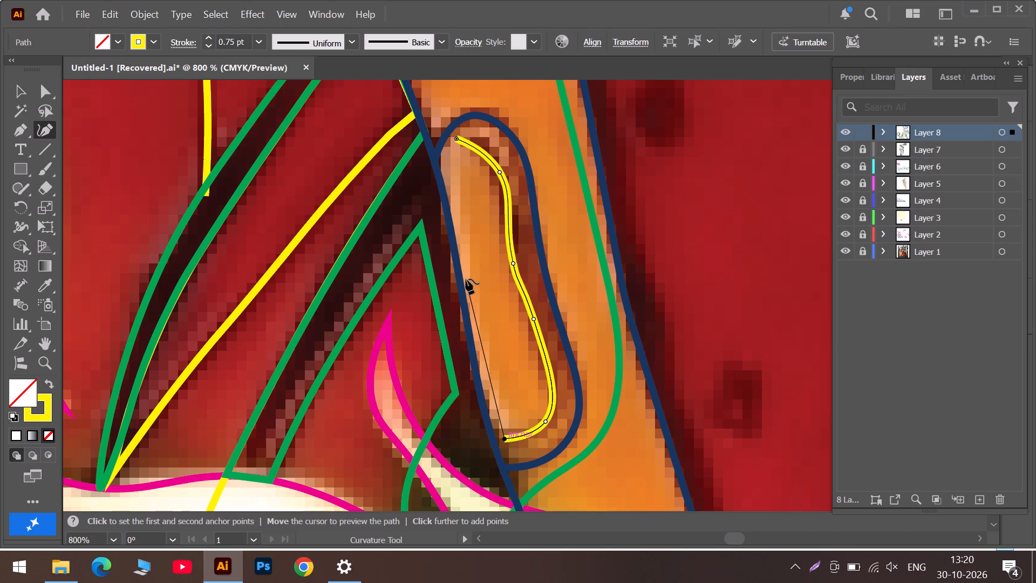
pyautogui.click(451, 193)
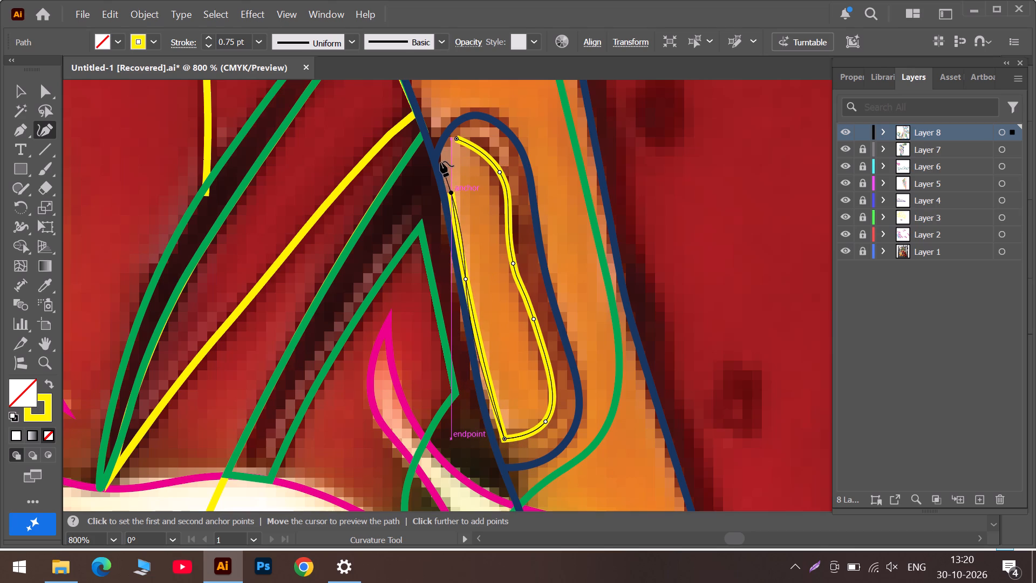
pyautogui.doubleClick(444, 160)
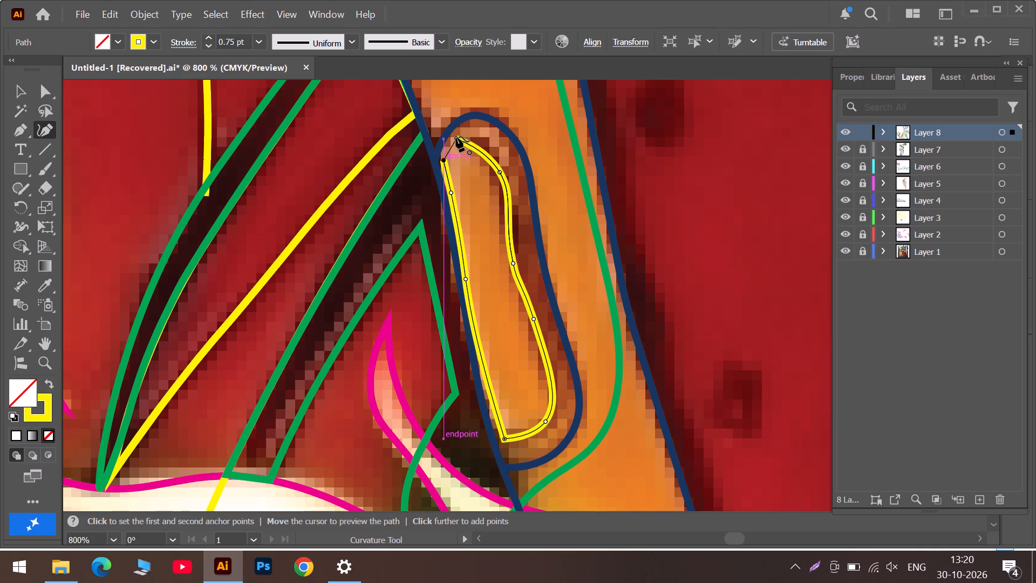
pyautogui.click(456, 137)
pyautogui.doubleClick(456, 137)
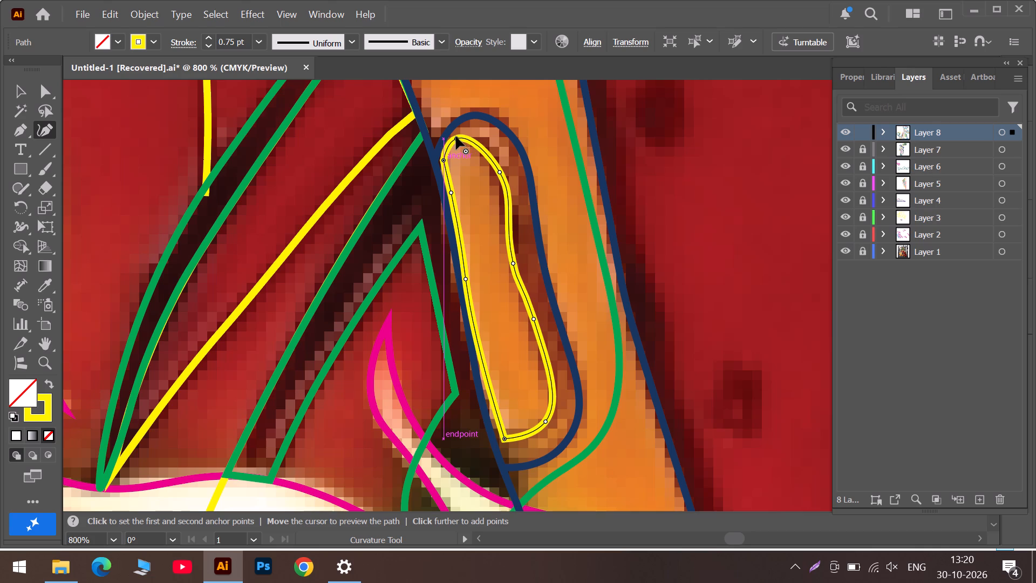
# Shift the yellow contour's top point toward the flame side and move the adjacent upper corner onto the fork's flame-side edge.
pyautogui.moveTo(456, 137); pyautogui.dragTo(447, 141)
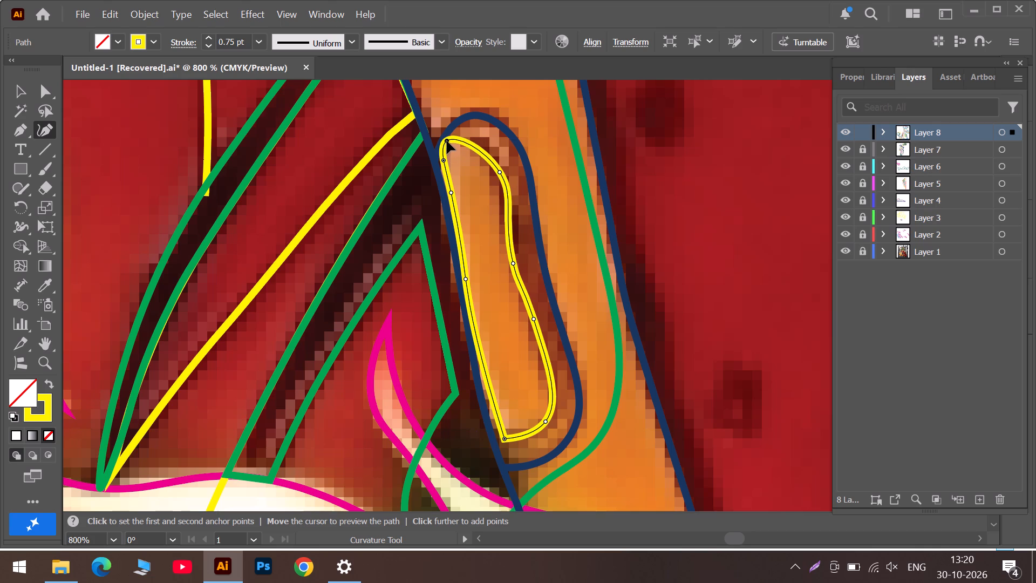
pyautogui.moveTo(447, 141); pyautogui.dragTo(447, 137)
pyautogui.doubleClick(444, 159)
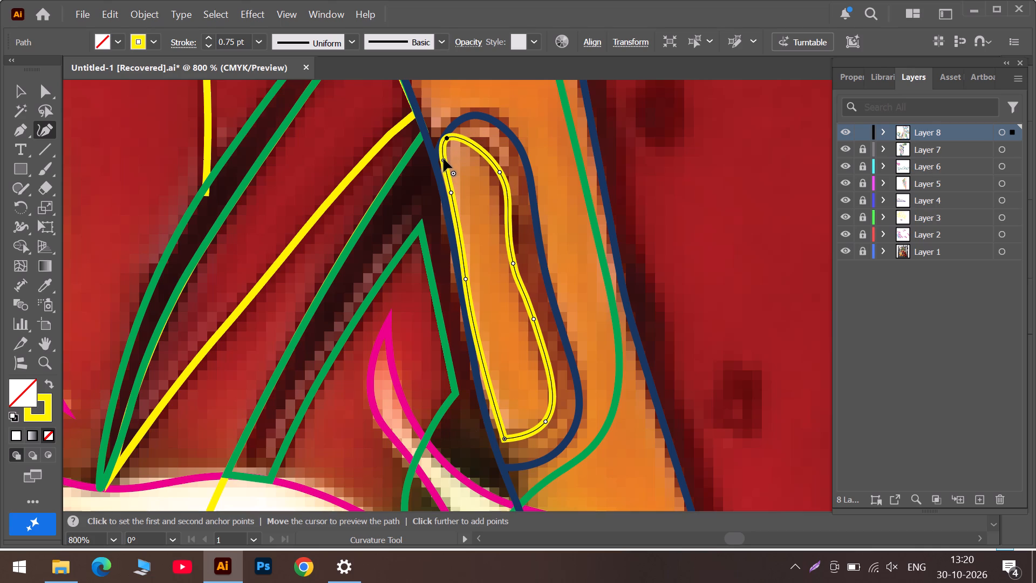
pyautogui.moveTo(444, 159); pyautogui.dragTo(439, 159)
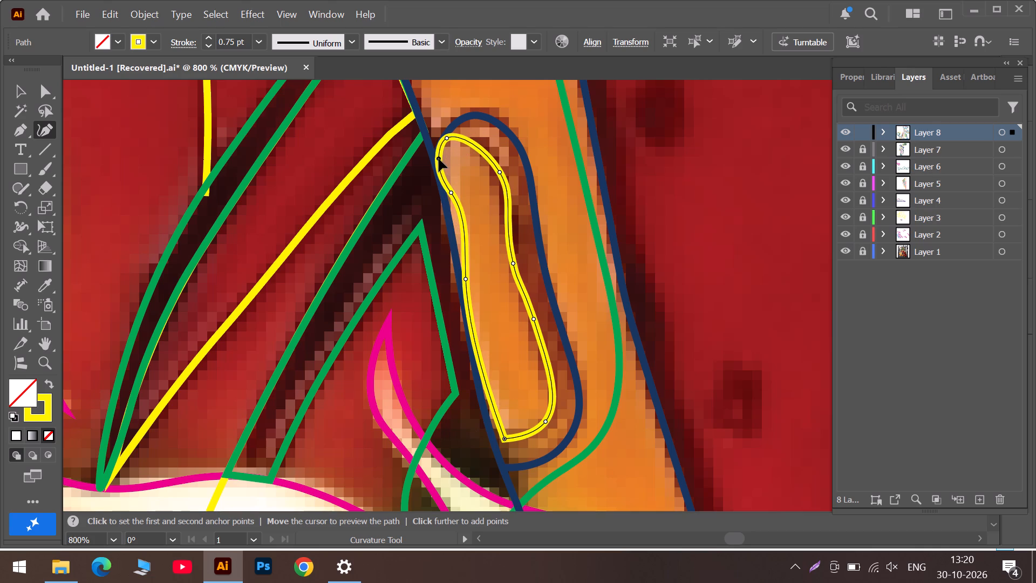
pyautogui.moveTo(439, 159); pyautogui.dragTo(437, 159)
pyautogui.doubleClick(437, 159)
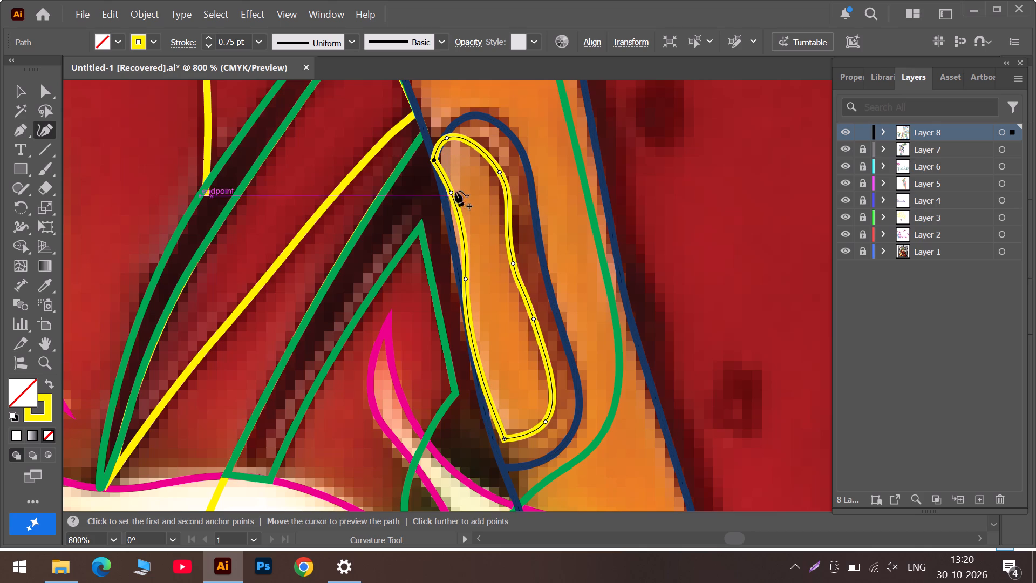
# Move the yellow contour's two flame-side points and its bottom corner outward onto the fork's flame-side edge.
pyautogui.moveTo(452, 192); pyautogui.dragTo(446, 203)
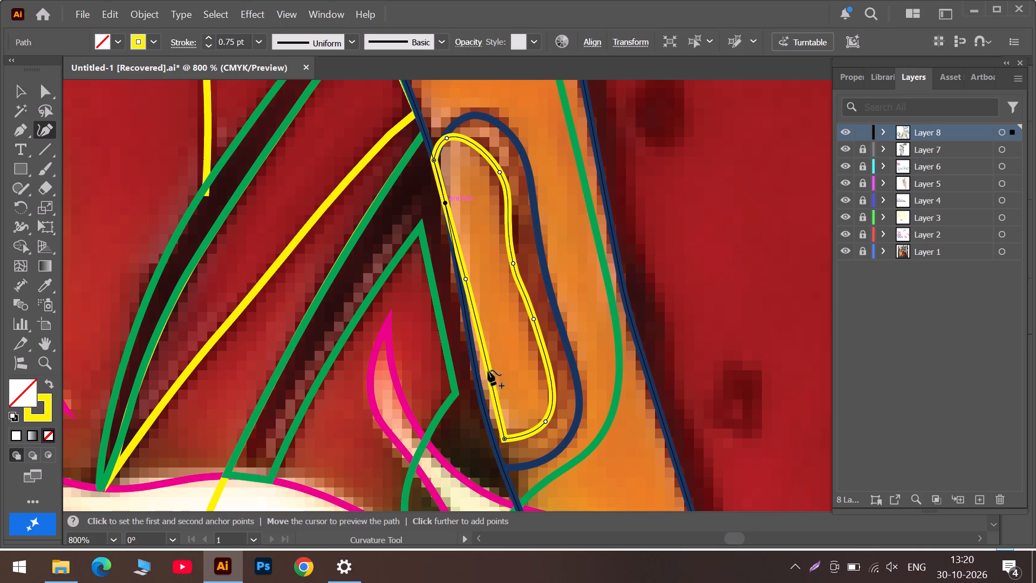
pyautogui.moveTo(466, 277); pyautogui.dragTo(465, 284)
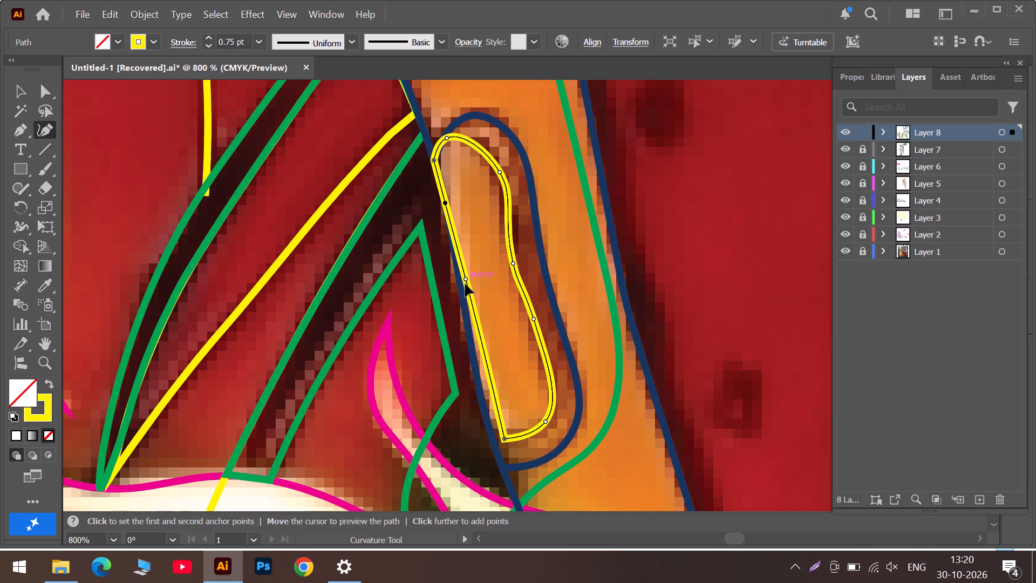
pyautogui.moveTo(465, 284); pyautogui.dragTo(463, 288)
pyautogui.scroll(-5, 481, 384)
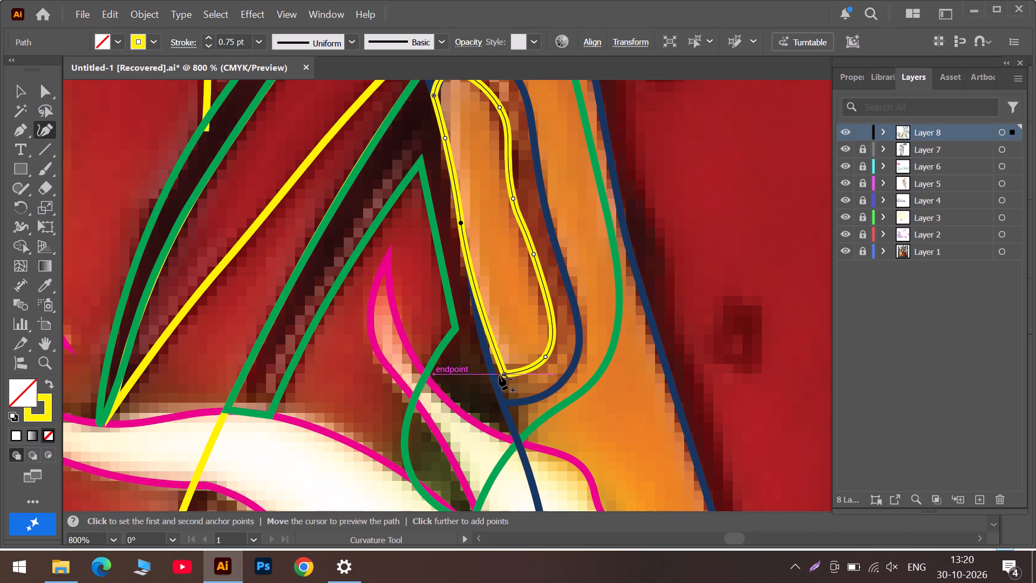
pyautogui.moveTo(504, 374); pyautogui.dragTo(495, 378)
pyautogui.scroll(6, 531, 335)
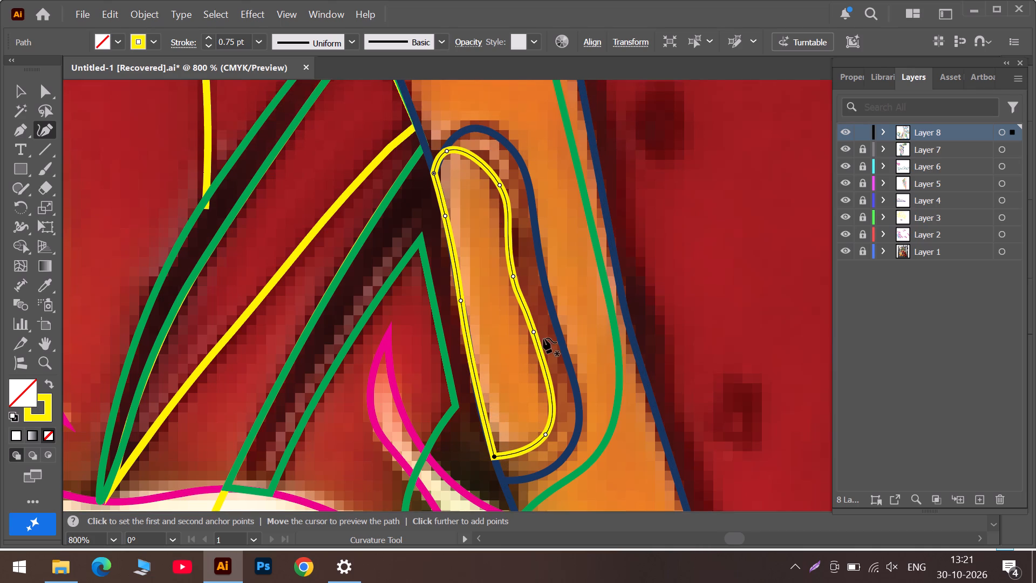
# Smooth the yellow contour's outer side by raising its middle points slightly and nudging the bottom bend point up and outward.
pyautogui.moveTo(514, 276); pyautogui.dragTo(514, 274)
pyautogui.moveTo(514, 274); pyautogui.dragTo(514, 265)
pyautogui.moveTo(546, 435); pyautogui.dragTo(548, 430)
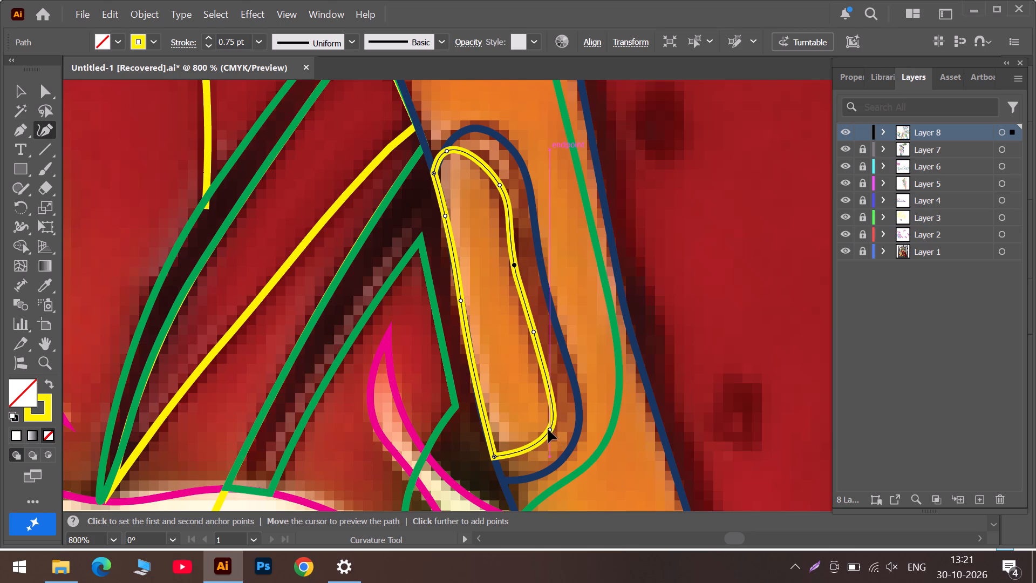
pyautogui.moveTo(548, 430); pyautogui.dragTo(548, 430)
pyautogui.click(534, 329)
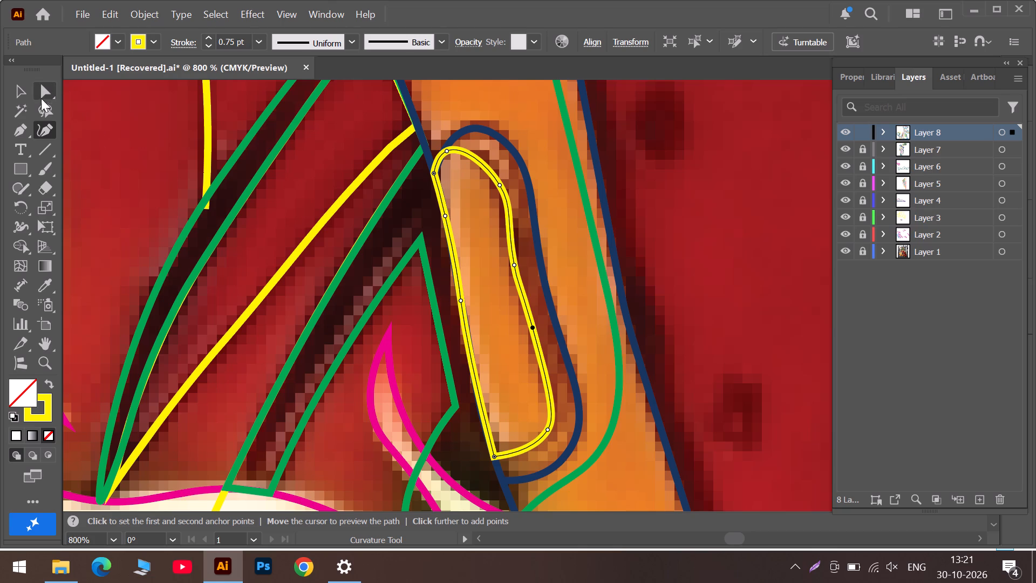
# Close the navy slot outline from its bottom end to its top end and pull the closing side onto the fork's flame-side edge.
pyautogui.click(19, 92)
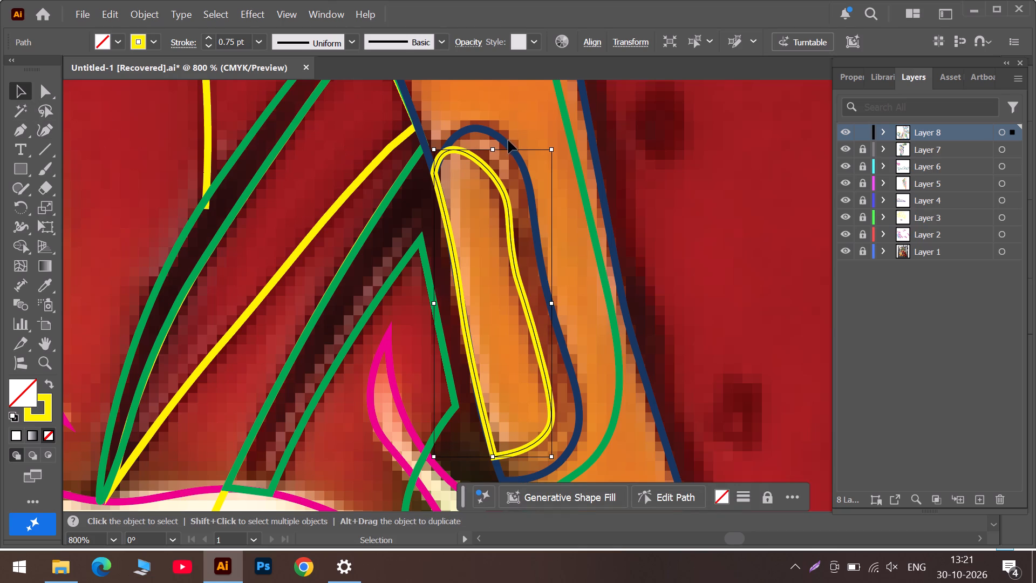
pyautogui.click(506, 143)
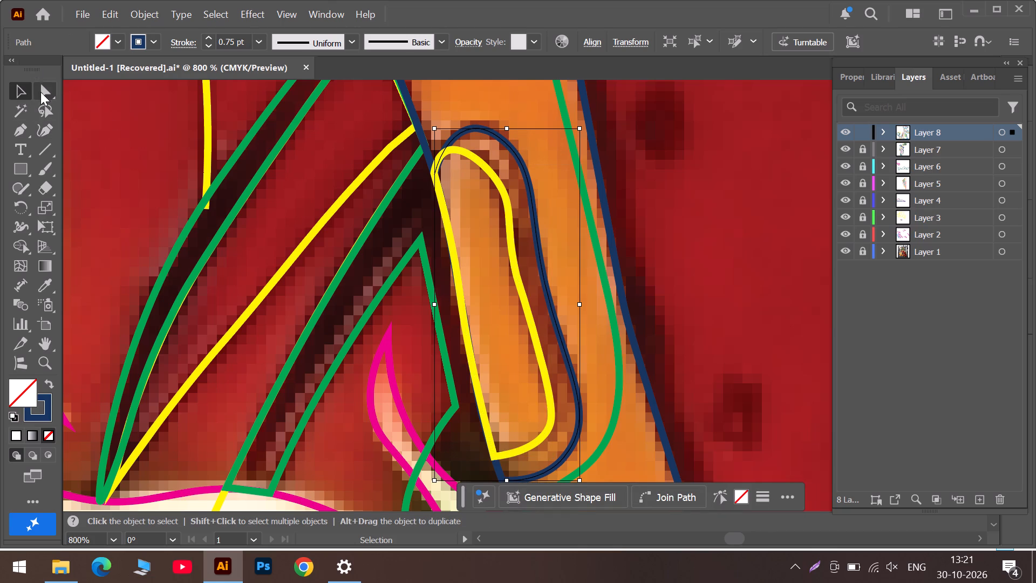
pyautogui.click(43, 130)
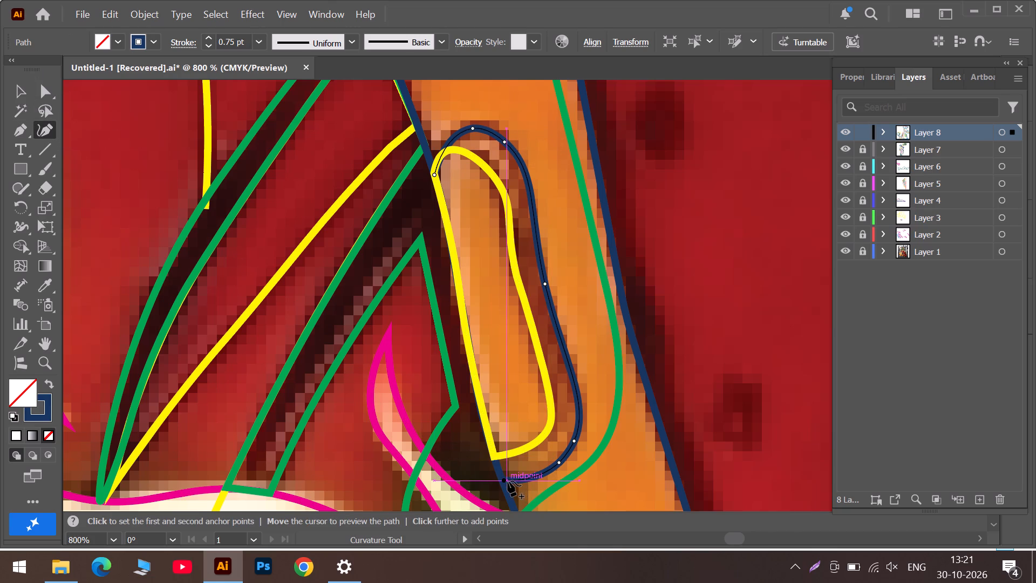
pyautogui.doubleClick(503, 481)
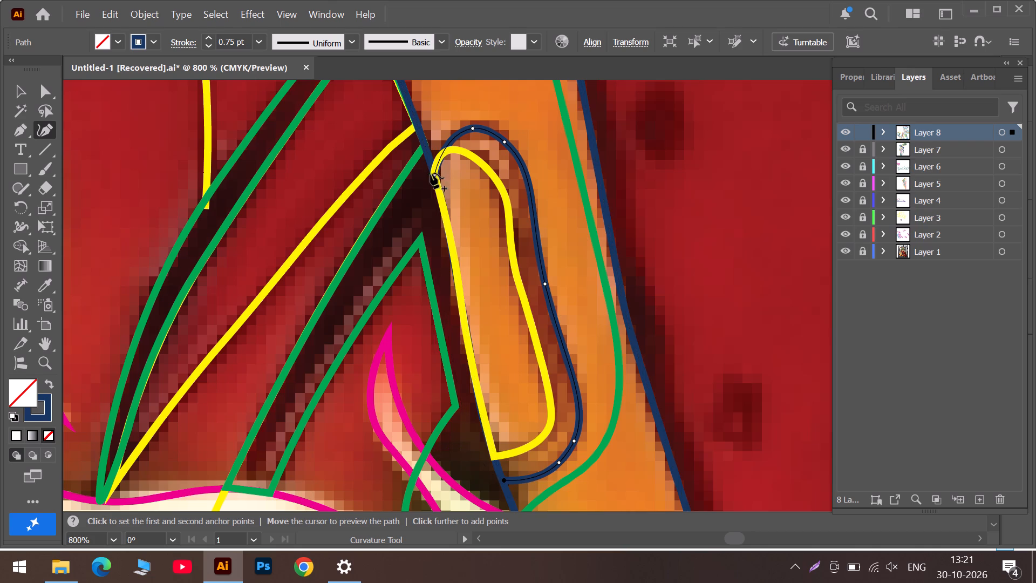
pyautogui.click(433, 175)
pyautogui.doubleClick(433, 175)
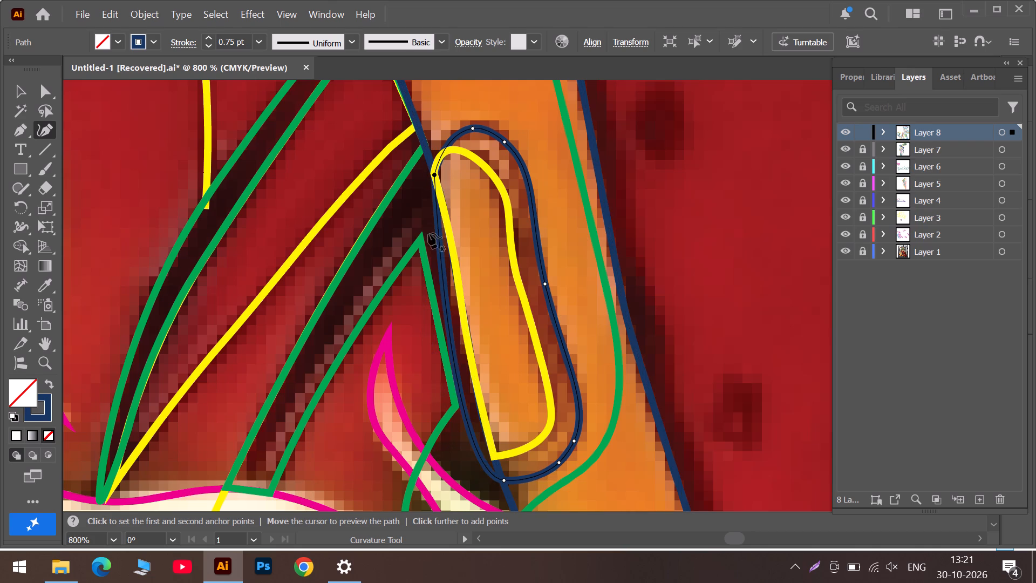
pyautogui.moveTo(442, 269); pyautogui.dragTo(465, 285)
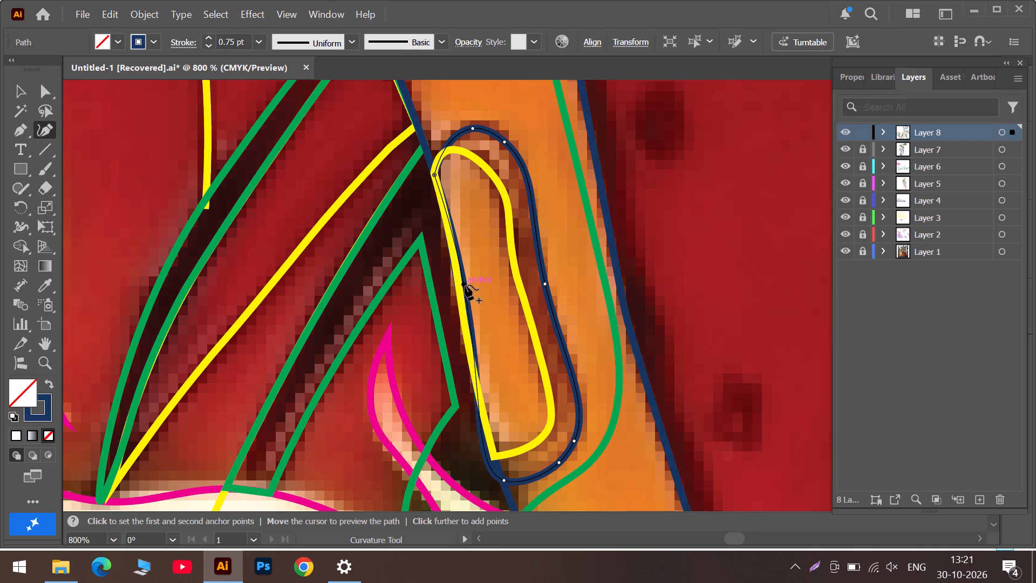
pyautogui.moveTo(465, 285); pyautogui.dragTo(454, 264)
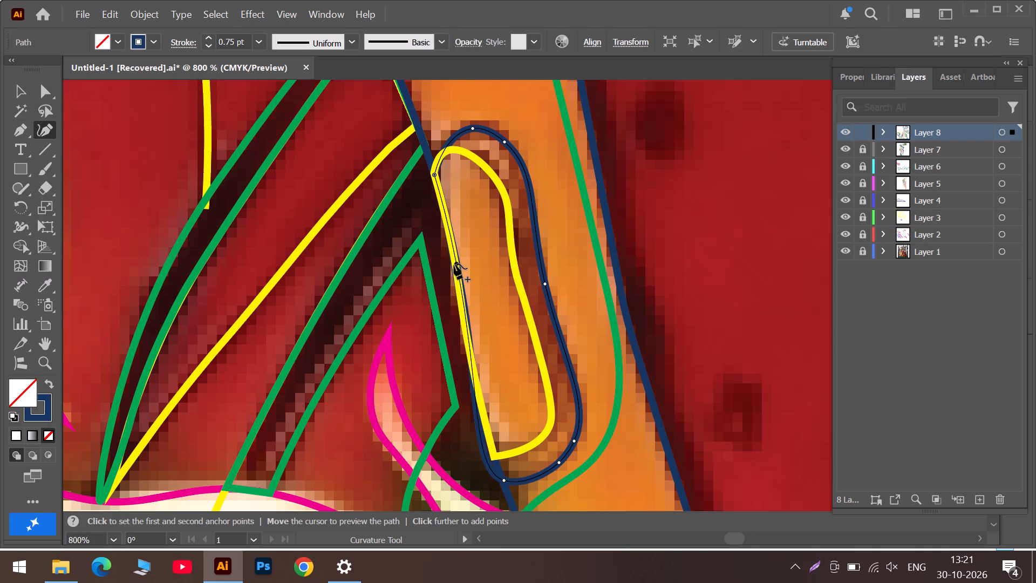
pyautogui.moveTo(454, 264); pyautogui.dragTo(453, 248)
# Turn the navy slot outline's bottom point into a corner and fit the lower closing side to the fork's flame-side edge.
pyautogui.scroll(-6, 488, 362)
pyautogui.doubleClick(505, 404)
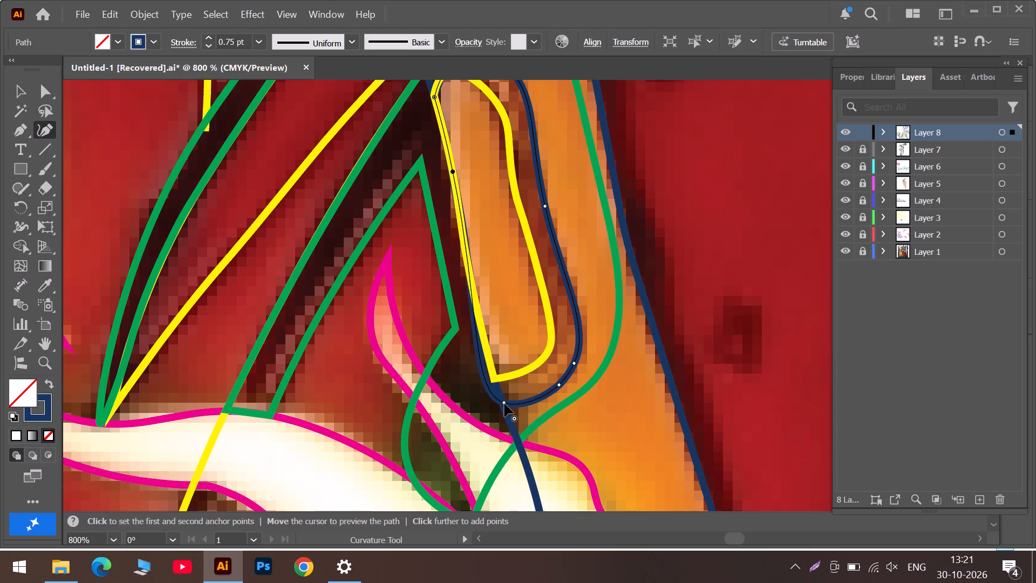
pyautogui.click(505, 404)
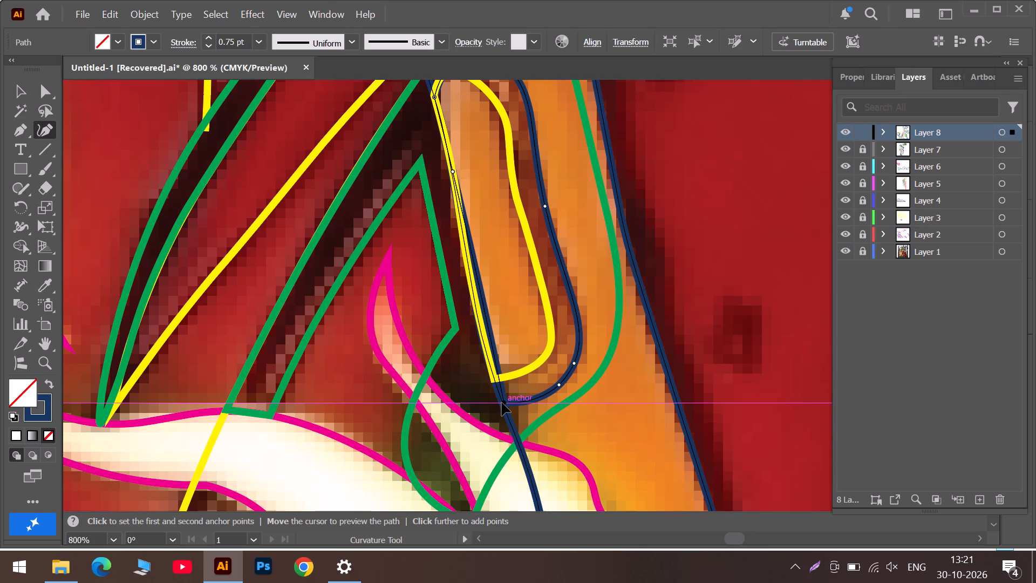
pyautogui.moveTo(492, 348); pyautogui.dragTo(485, 355)
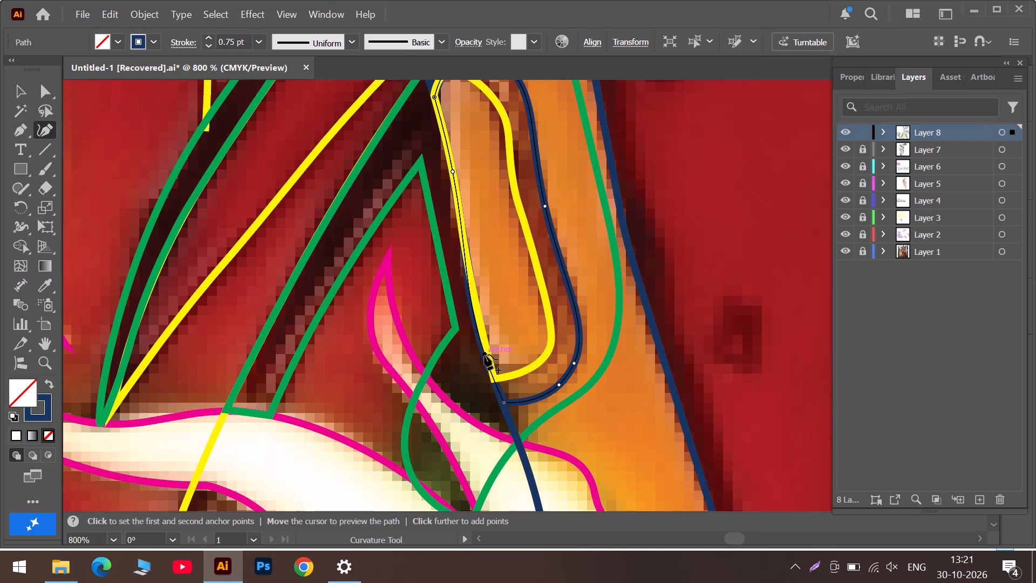
pyautogui.moveTo(485, 355); pyautogui.dragTo(487, 355)
pyautogui.scroll(2, 478, 317)
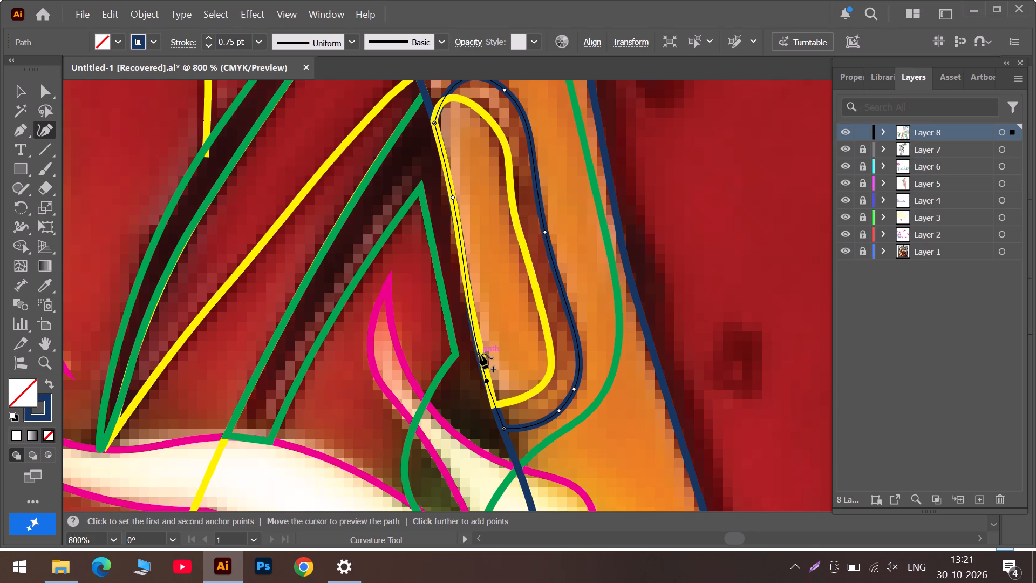
pyautogui.moveTo(480, 354); pyautogui.dragTo(476, 330)
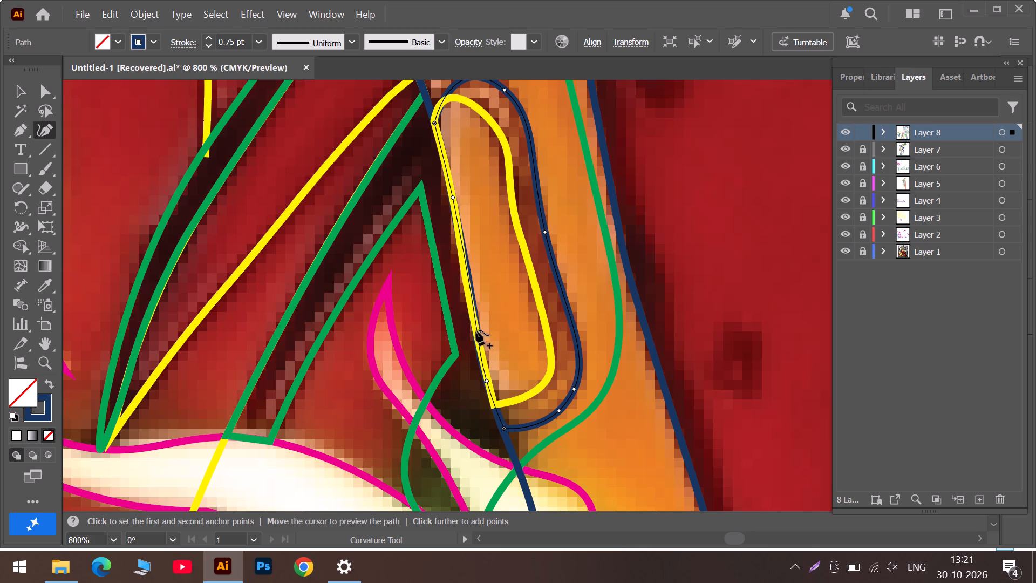
pyautogui.moveTo(476, 330); pyautogui.dragTo(467, 286)
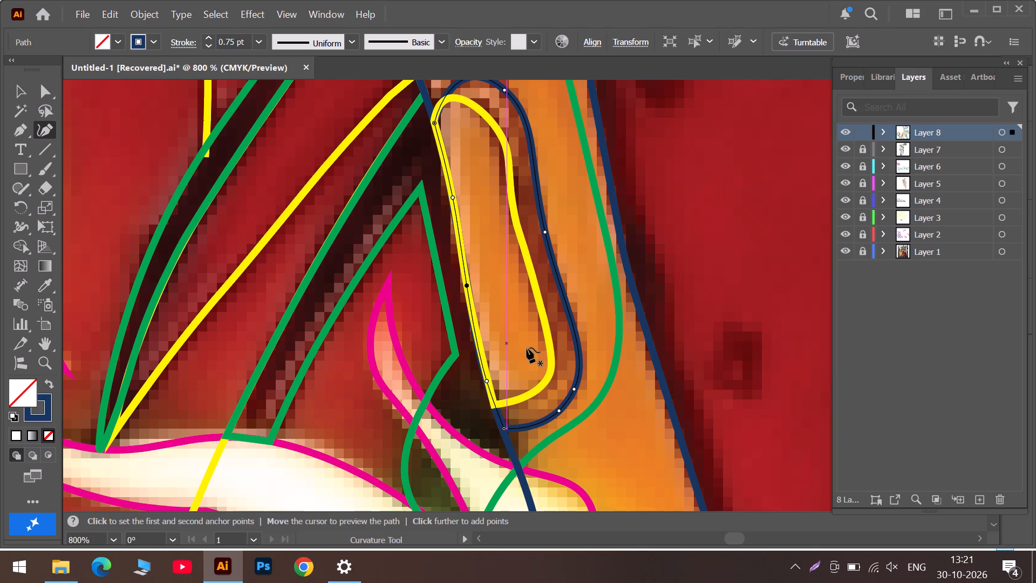
# Attach the blue side piece near the fork's bottom by moving its two inner corners and middle point onto the fork's navy edge.
pyautogui.keyDown('alt'); pyautogui.scroll(-2, 527, 348); pyautogui.keyUp('alt')
pyautogui.scroll(6, 536, 291)
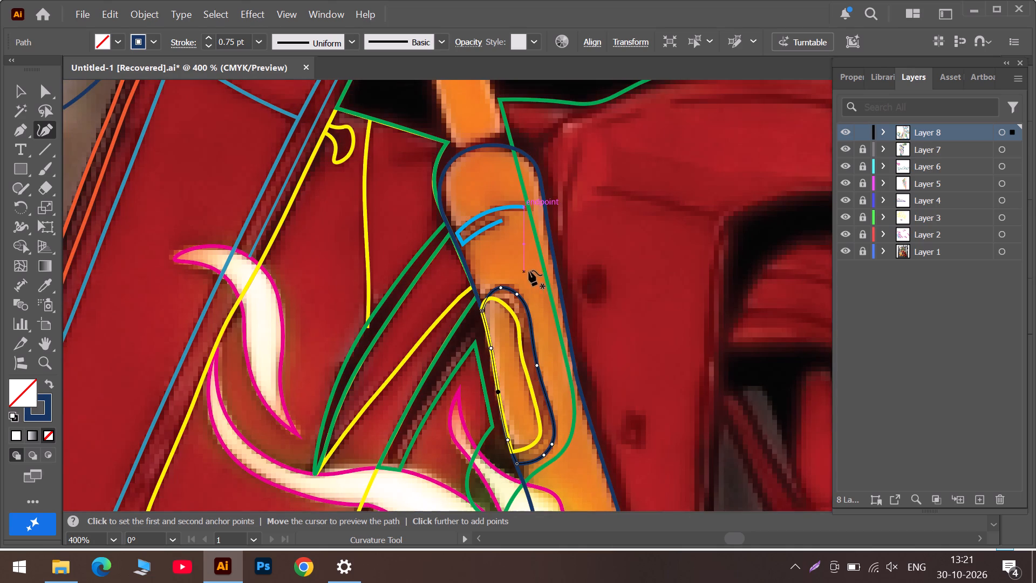
pyautogui.scroll(1, 533, 266)
pyautogui.scroll(-14, 532, 266)
pyautogui.scroll(-7, 597, 315)
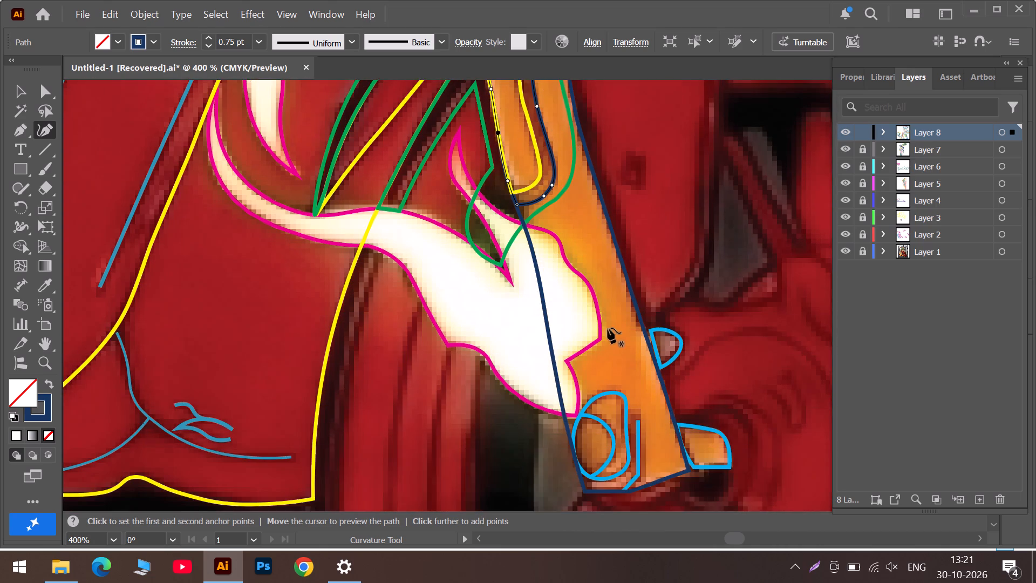
pyautogui.scroll(-5, 612, 329)
pyautogui.scroll(-4, 675, 360)
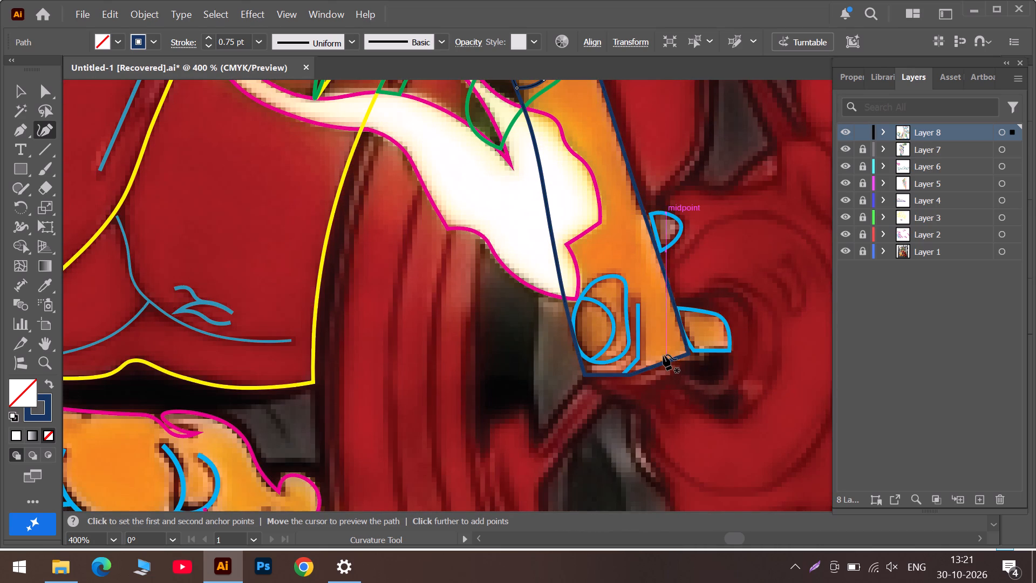
pyautogui.scroll(2, 692, 350)
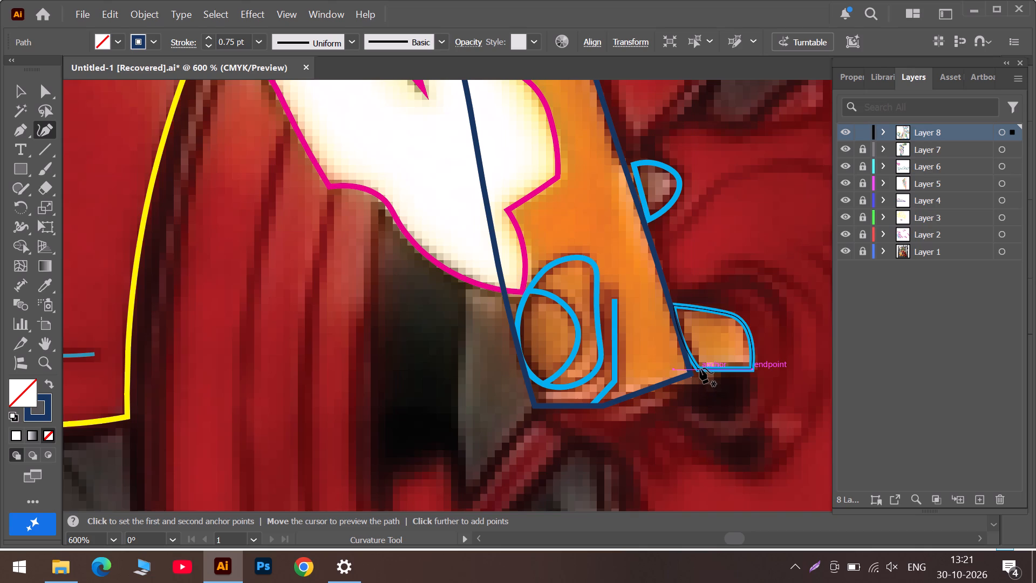
pyautogui.click(700, 368)
pyautogui.scroll(3, 707, 372)
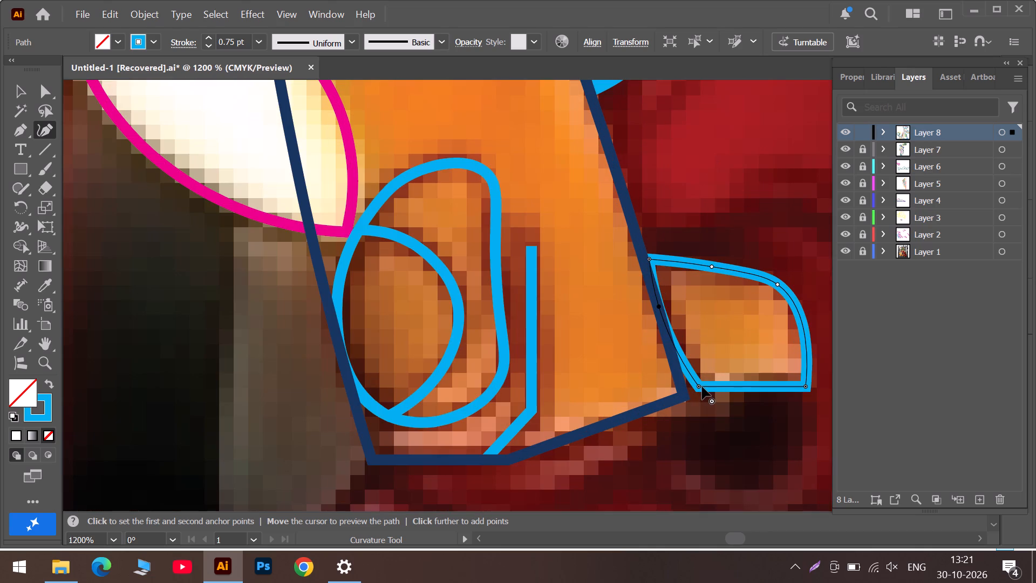
pyautogui.moveTo(699, 387); pyautogui.dragTo(683, 394)
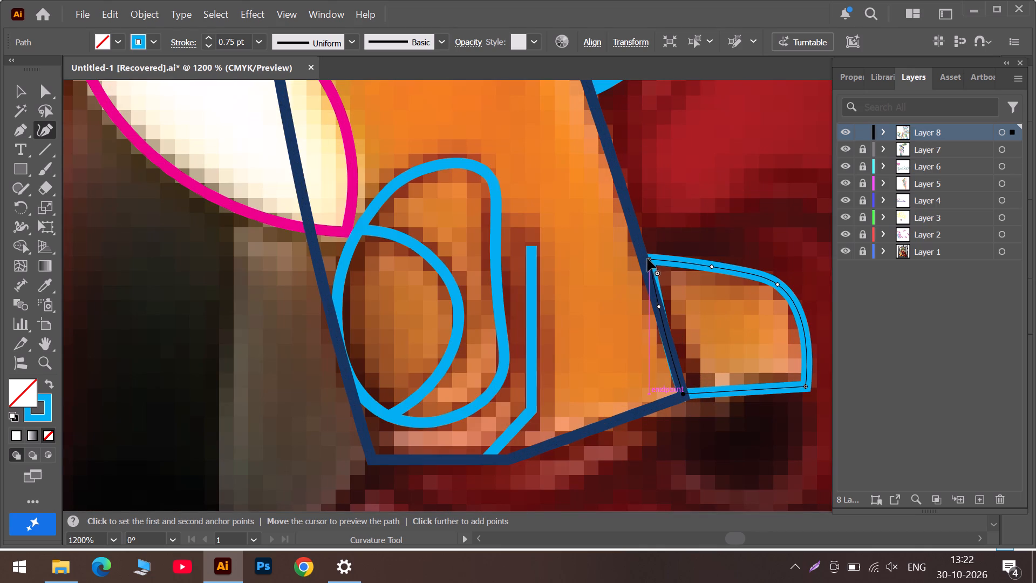
pyautogui.moveTo(649, 259); pyautogui.dragTo(643, 259)
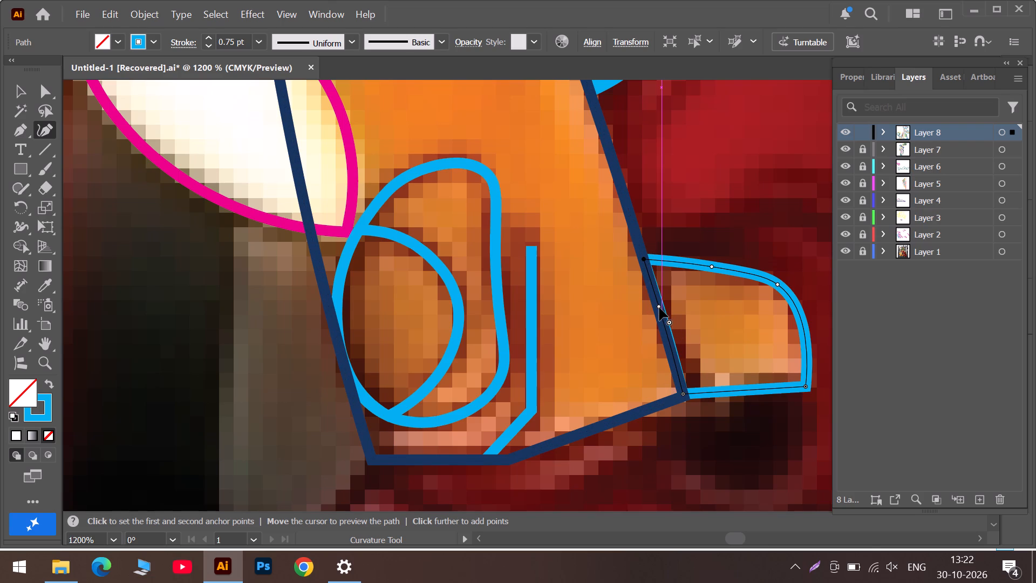
pyautogui.moveTo(660, 307); pyautogui.dragTo(664, 323)
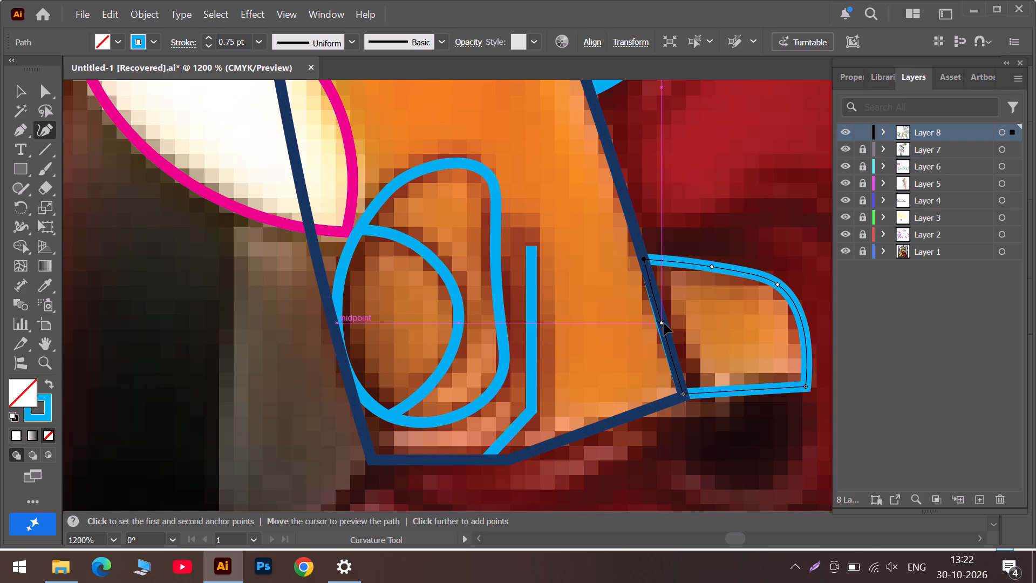
pyautogui.moveTo(664, 323); pyautogui.dragTo(664, 329)
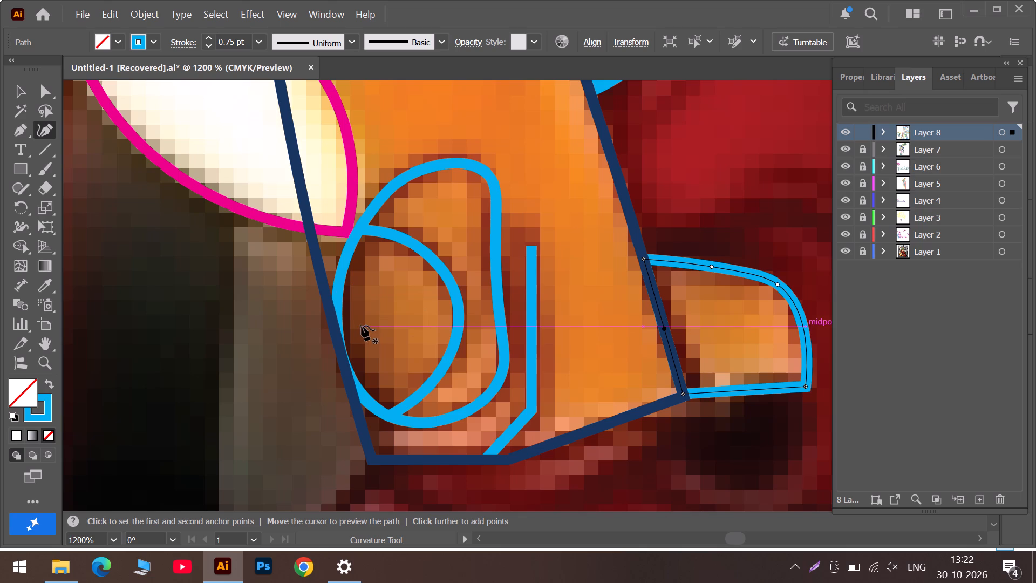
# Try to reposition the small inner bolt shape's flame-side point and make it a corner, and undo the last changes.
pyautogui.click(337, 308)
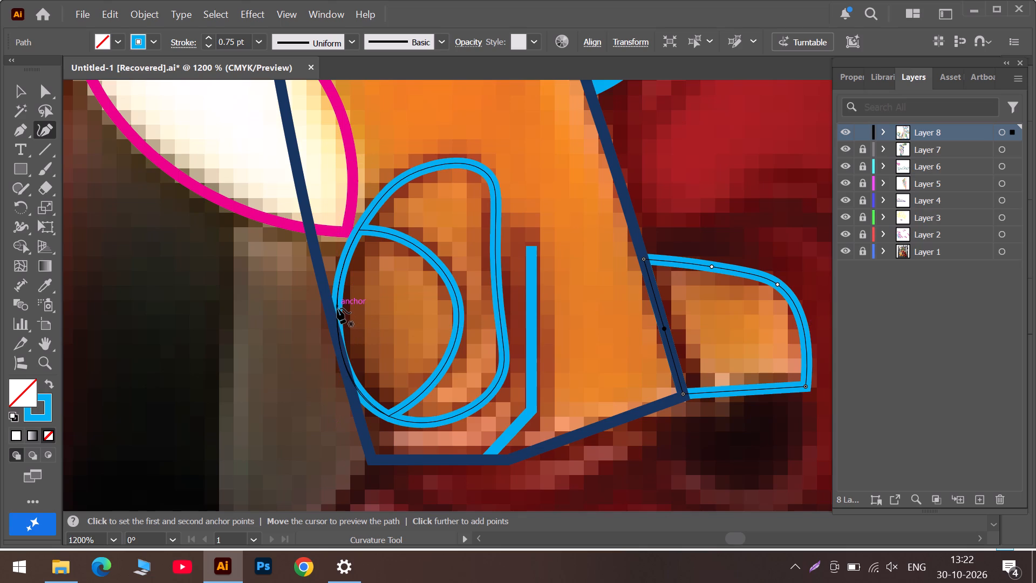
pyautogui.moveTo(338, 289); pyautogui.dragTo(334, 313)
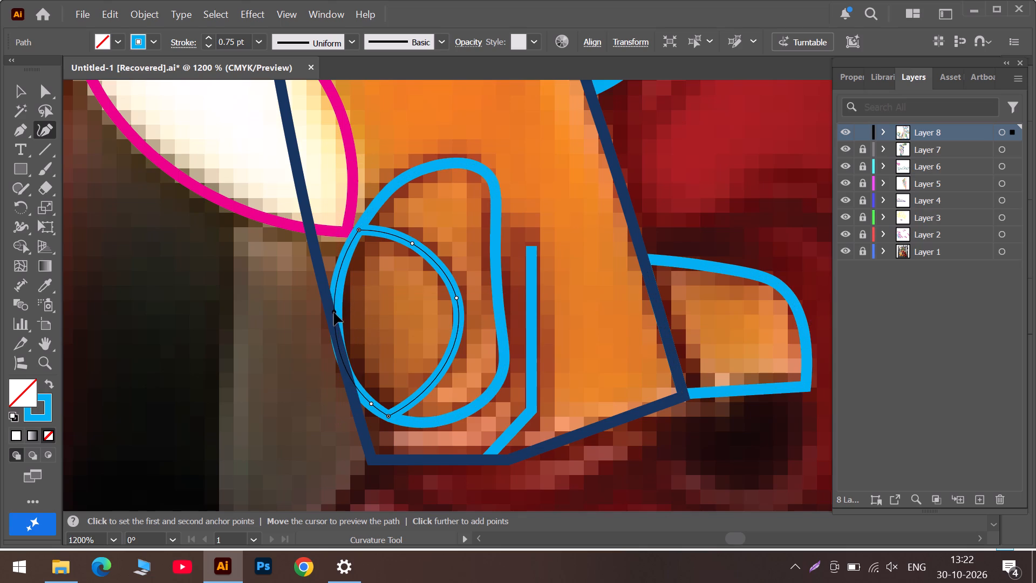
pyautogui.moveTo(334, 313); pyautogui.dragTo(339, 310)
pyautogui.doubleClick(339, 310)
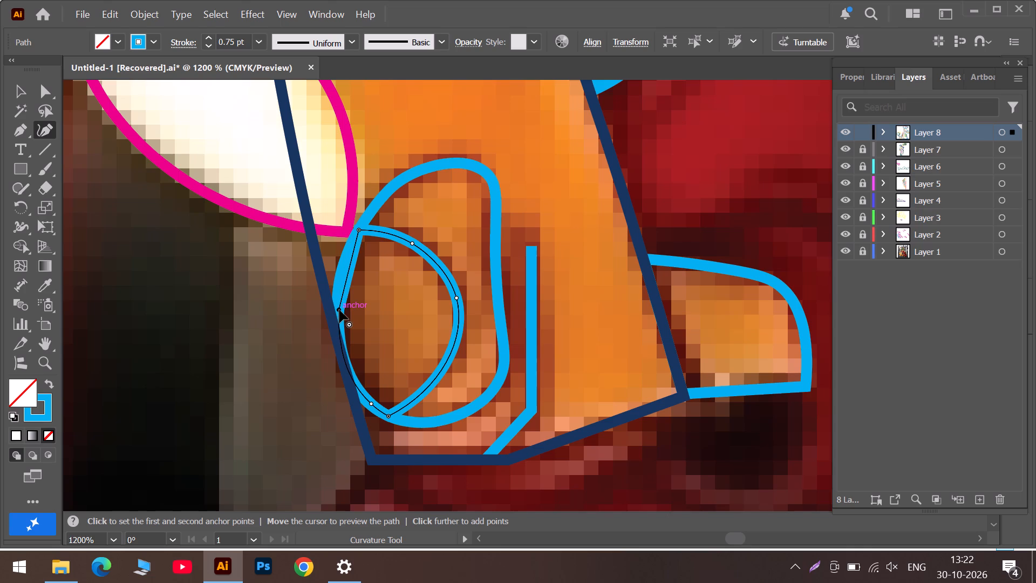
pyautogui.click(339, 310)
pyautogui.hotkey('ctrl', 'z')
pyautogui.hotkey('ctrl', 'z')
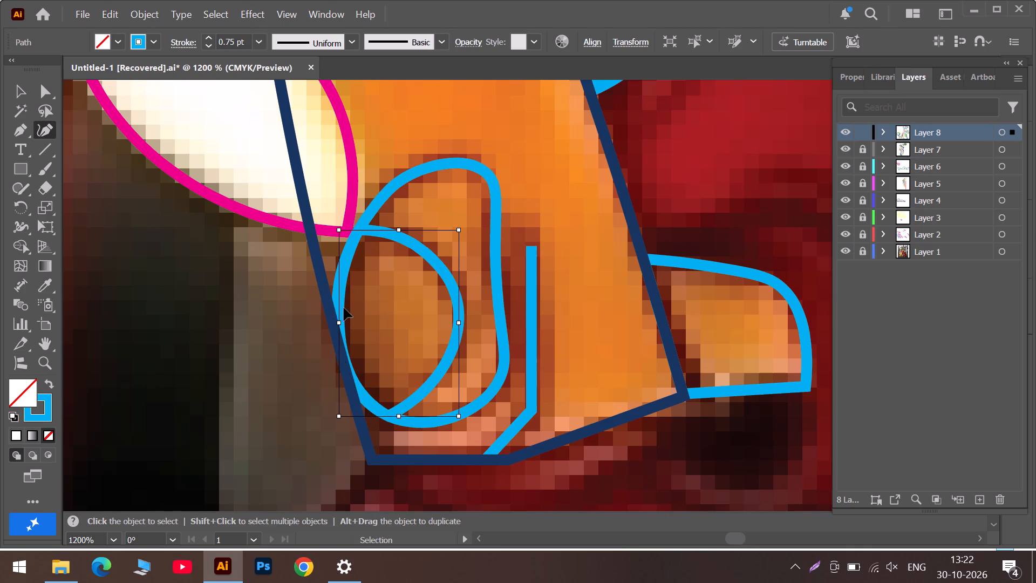
# Trace the small dark notch near the orange rod's top as a closed blue triangle with corner points using the Curvature tool.
pyautogui.keyDown('alt'); pyautogui.scroll(-2, 476, 294); pyautogui.keyUp('alt')
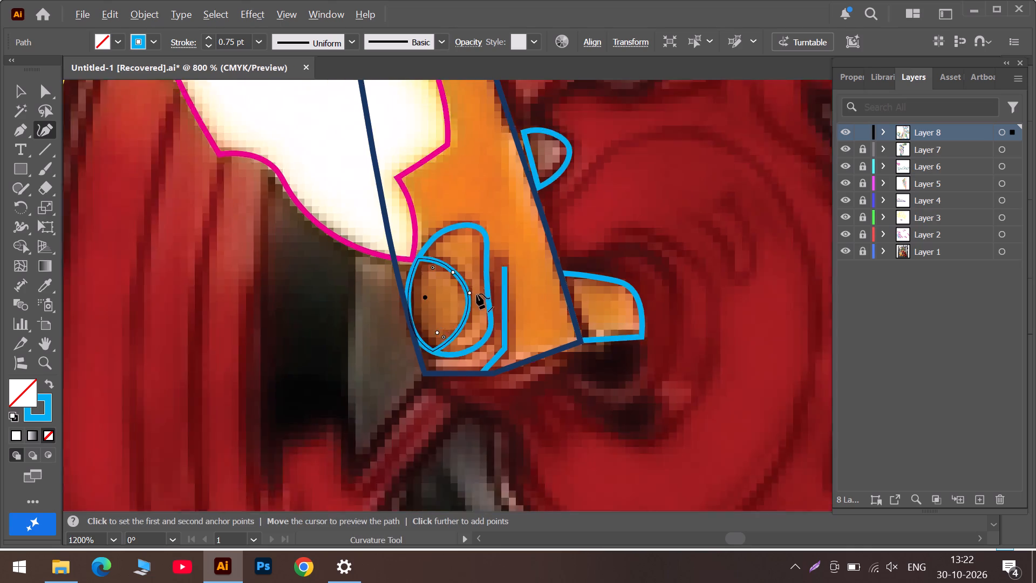
pyautogui.keyDown('alt'); pyautogui.scroll(-1, 476, 294); pyautogui.keyUp('alt')
pyautogui.scroll(6, 473, 283)
pyautogui.scroll(16, 430, 244)
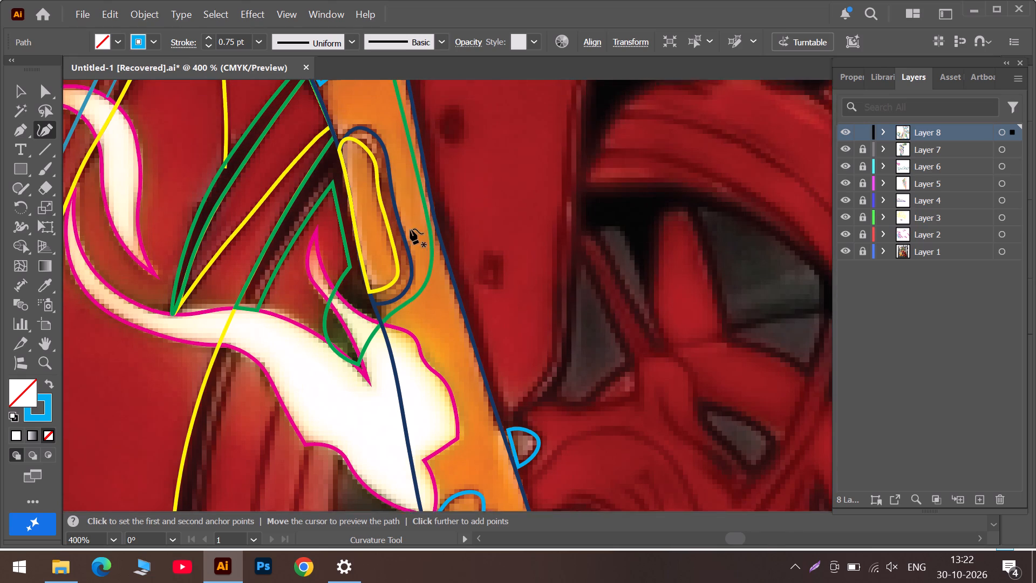
pyautogui.scroll(14, 410, 229)
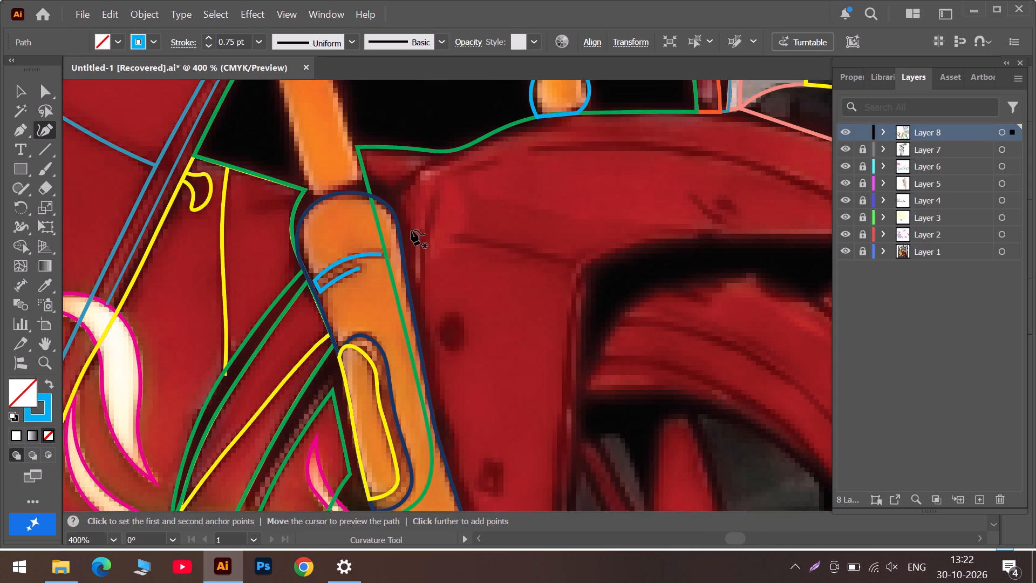
pyautogui.scroll(9, 411, 230)
pyautogui.scroll(4, 356, 232)
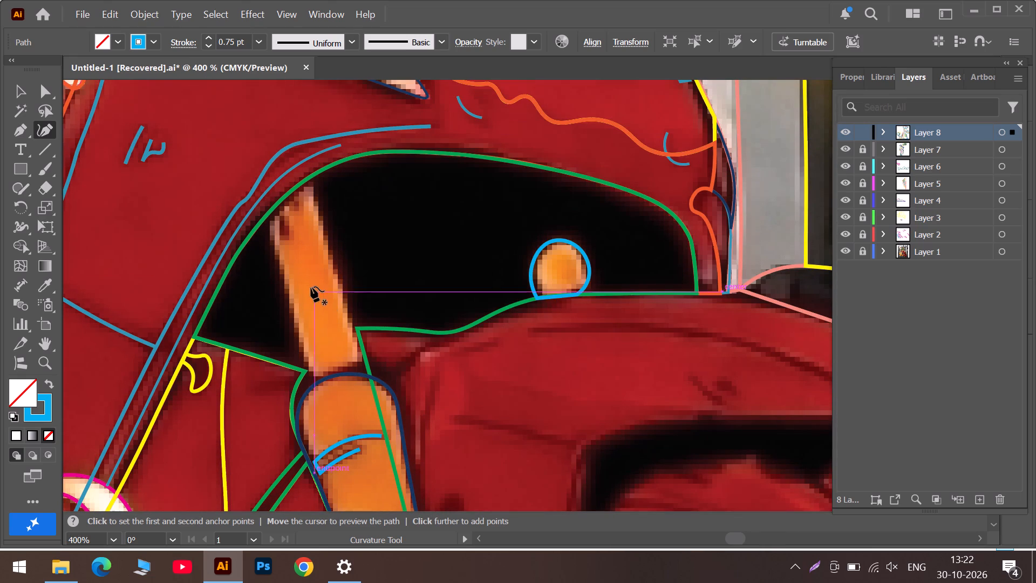
pyautogui.scroll(2, 303, 277)
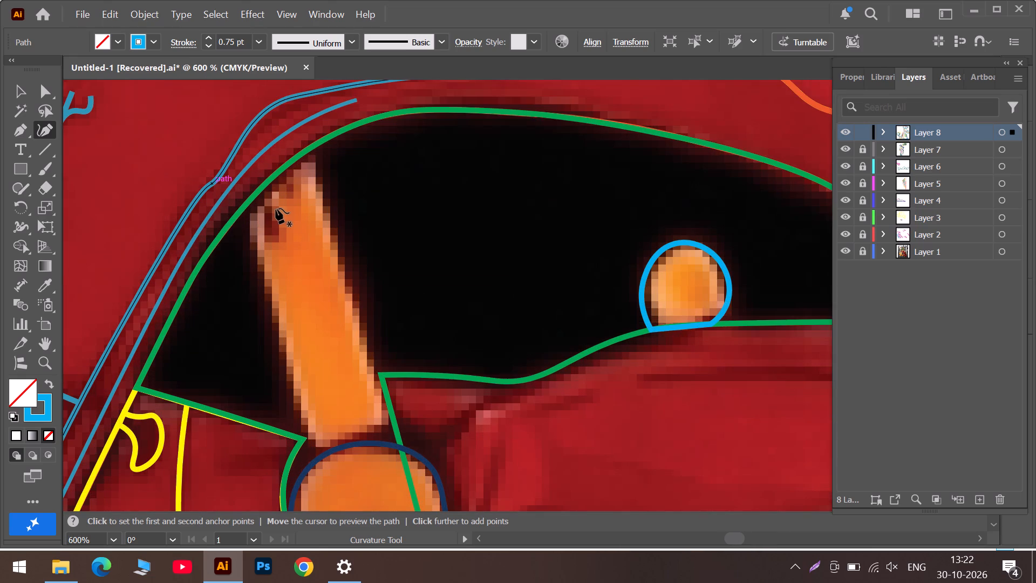
pyautogui.click(269, 209)
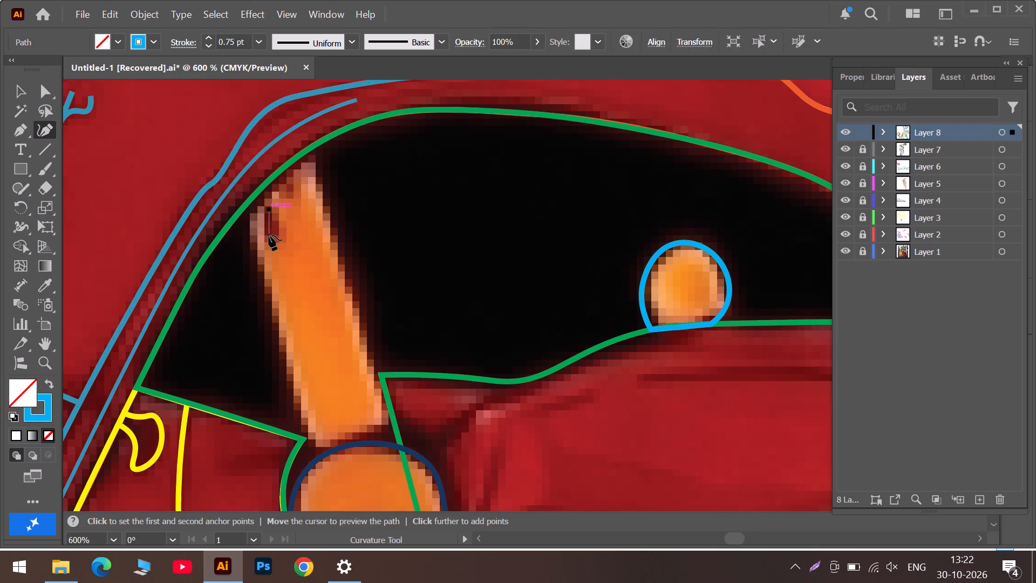
pyautogui.click(267, 236)
pyautogui.doubleClick(267, 236)
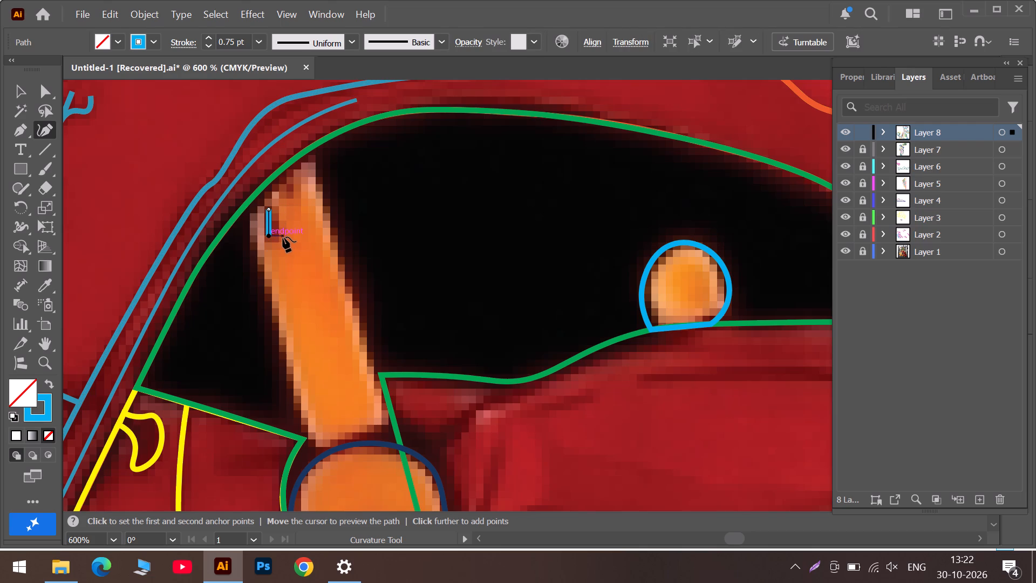
pyautogui.click(283, 234)
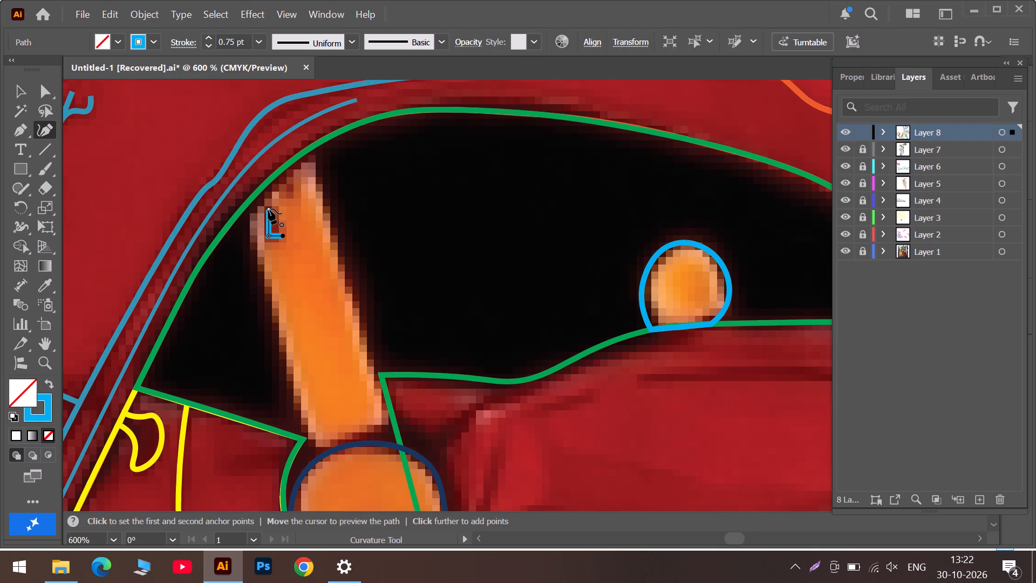
pyautogui.click(268, 209)
pyautogui.doubleClick(268, 209)
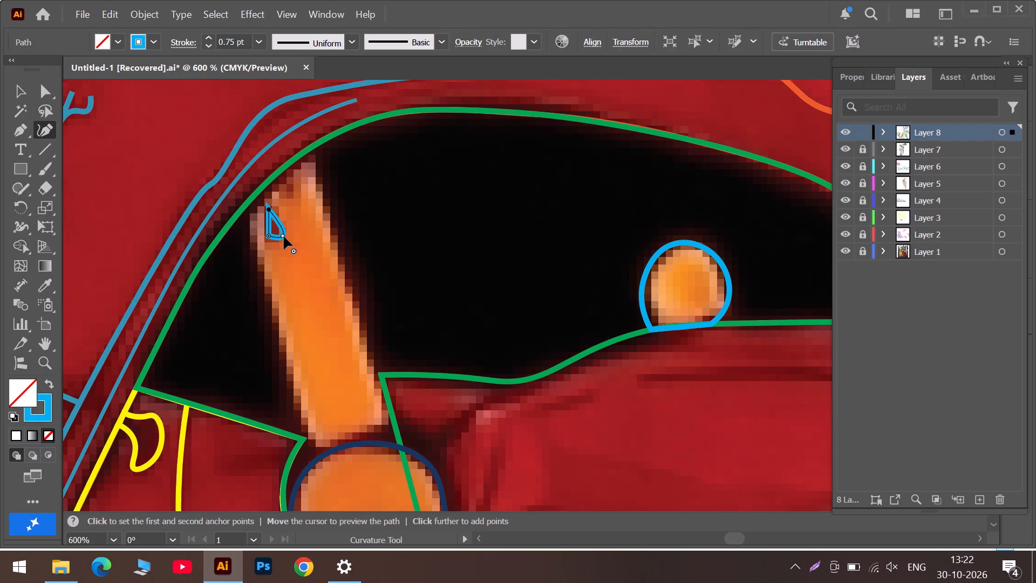
pyautogui.doubleClick(284, 235)
# Outline the orange rod as a closed, straight-sided blue path with corner points, from its top end down to the navy fork top and back.
pyautogui.click(249, 215)
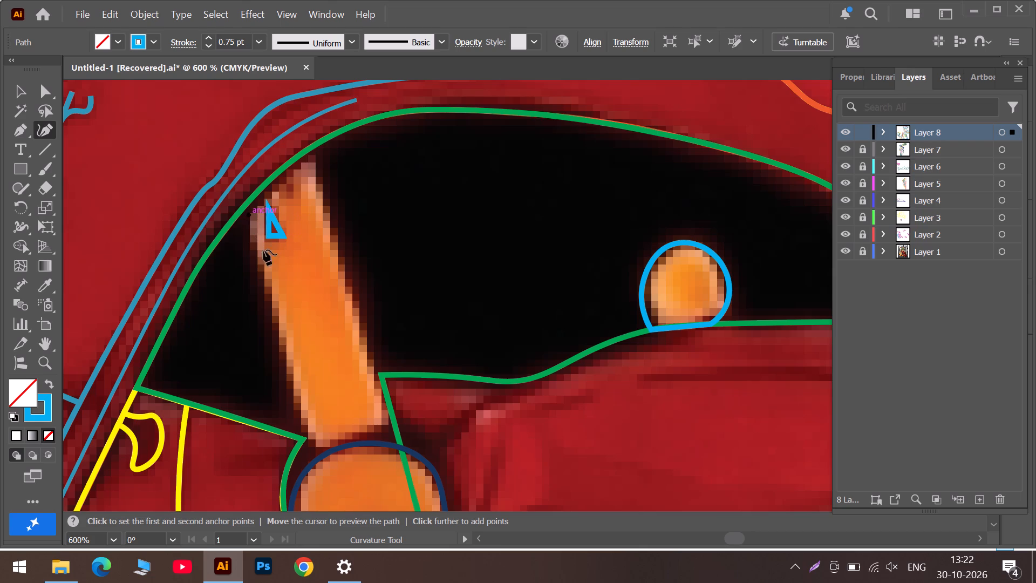
pyautogui.click(268, 294)
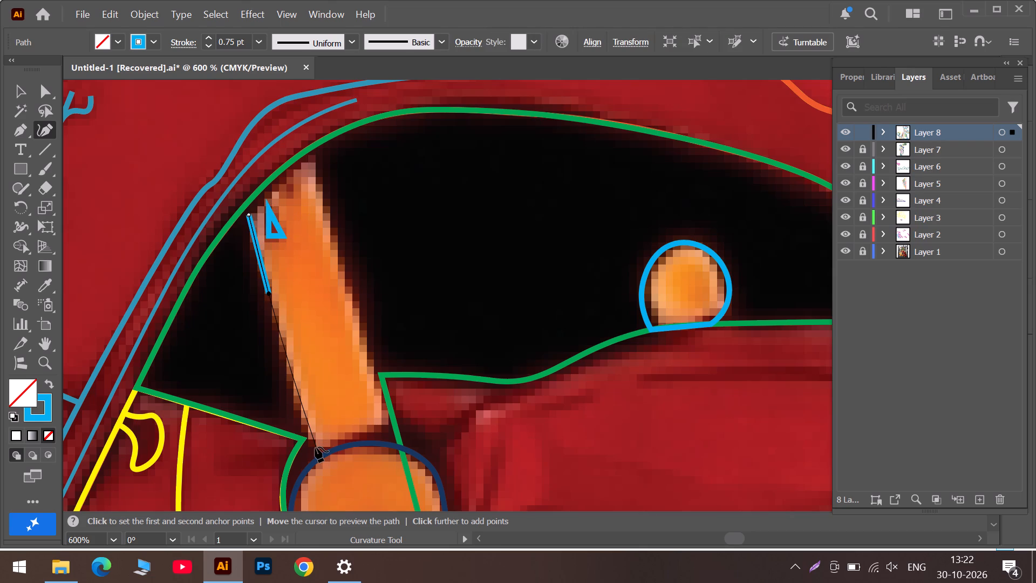
pyautogui.click(315, 447)
pyautogui.doubleClick(315, 447)
pyautogui.click(388, 426)
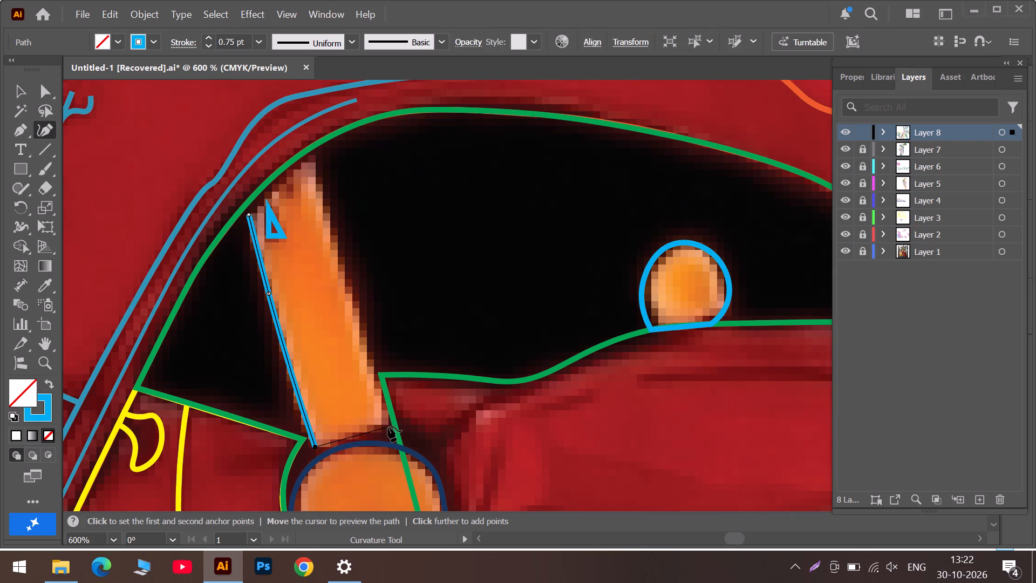
pyautogui.click(361, 327)
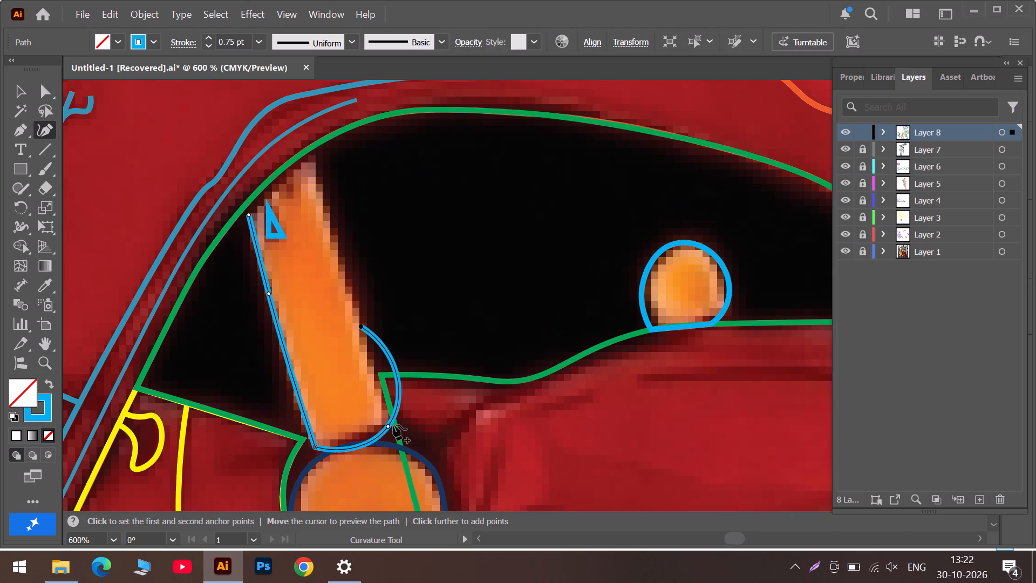
pyautogui.doubleClick(388, 425)
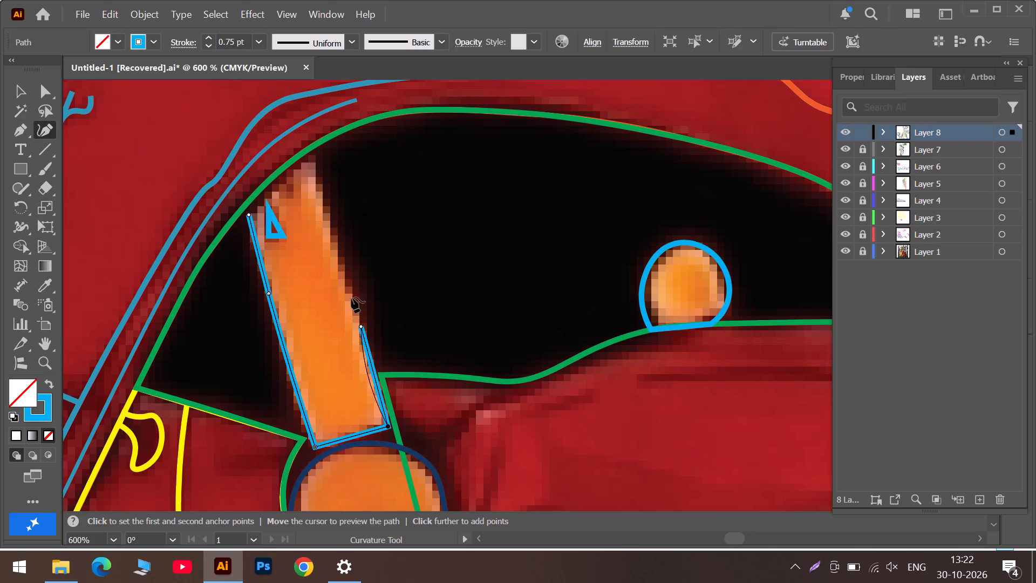
pyautogui.doubleClick(311, 159)
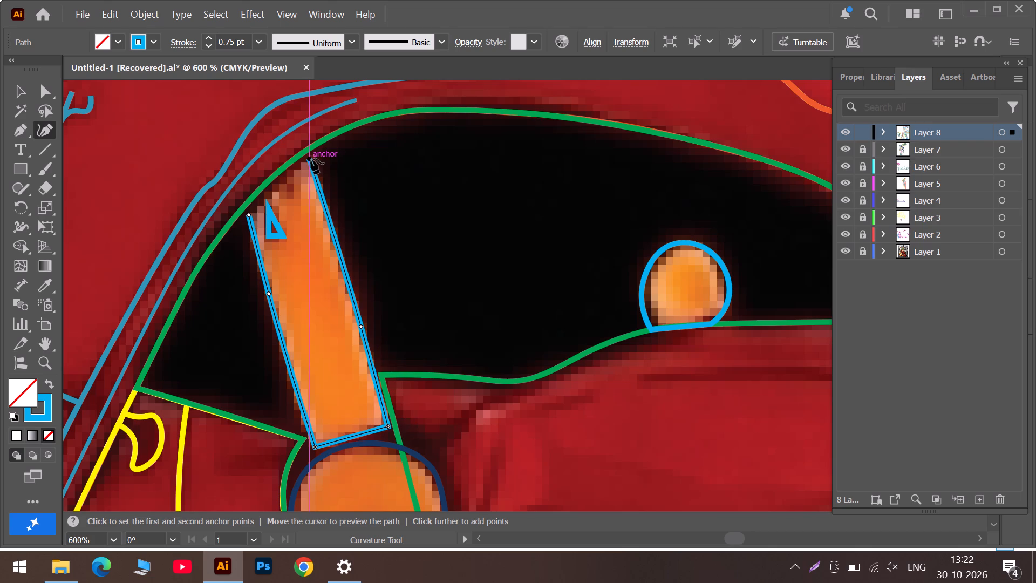
pyautogui.tripleClick(249, 215)
pyautogui.moveTo(249, 214); pyautogui.dragTo(249, 214)
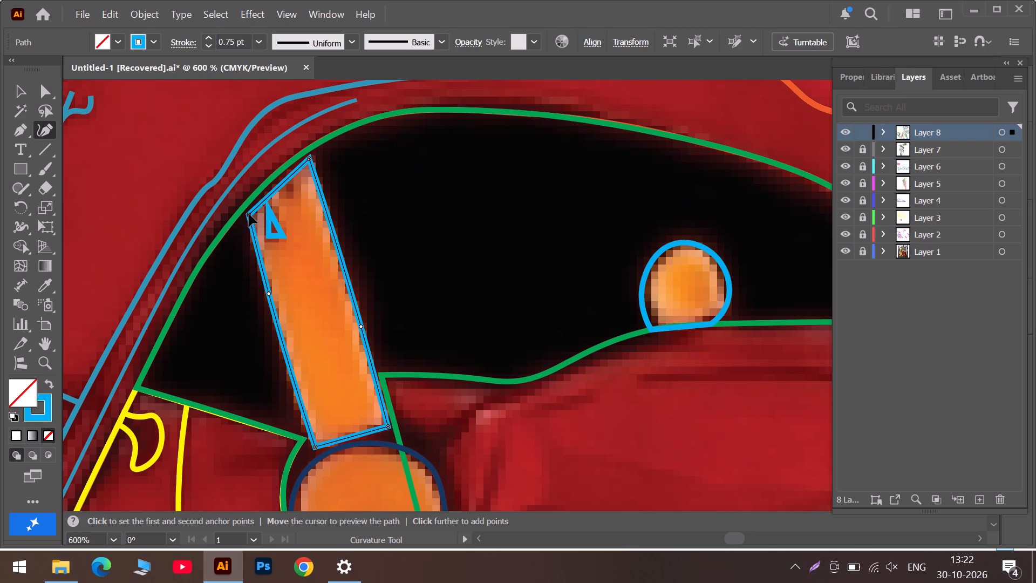
# Fit the rod outline's top edge to the green arch by moving both top corners onto it and curving the edge with a middle point.
pyautogui.moveTo(249, 214); pyautogui.dragTo(247, 206)
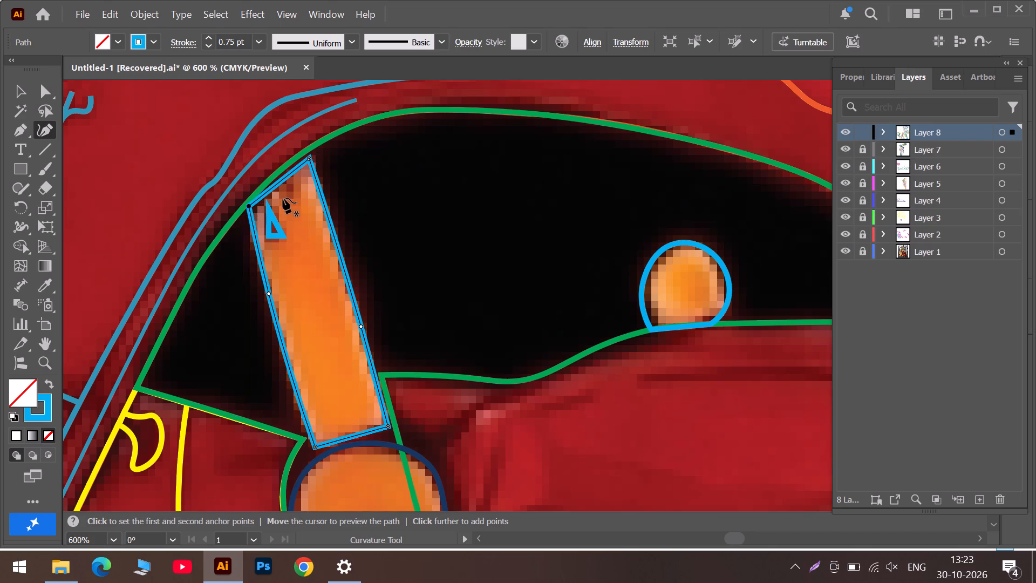
pyautogui.keyDown('alt'); pyautogui.scroll(4, 281, 198); pyautogui.keyUp('alt')
pyautogui.moveTo(299, 158); pyautogui.dragTo(278, 151)
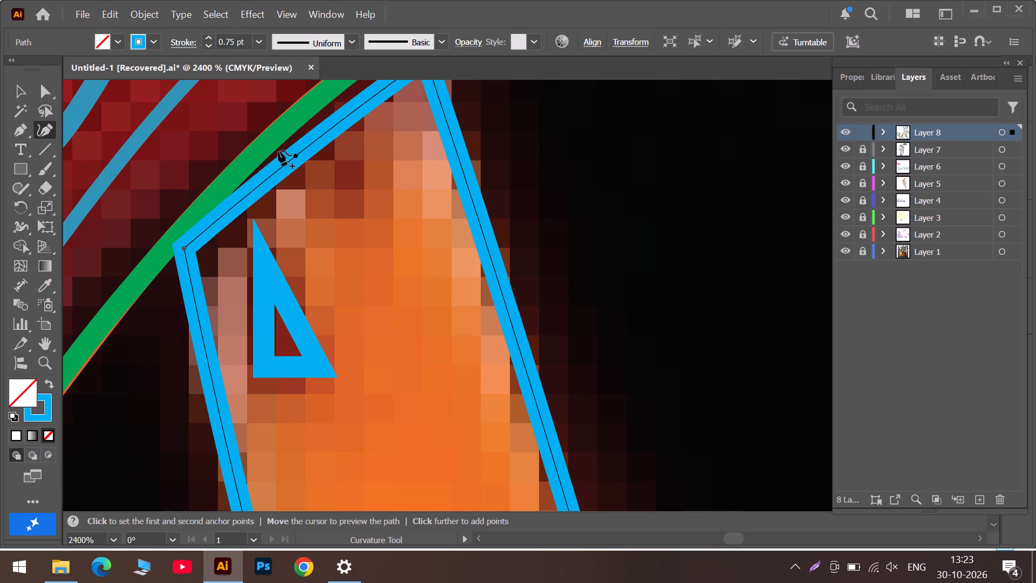
pyautogui.moveTo(278, 151); pyautogui.dragTo(262, 148)
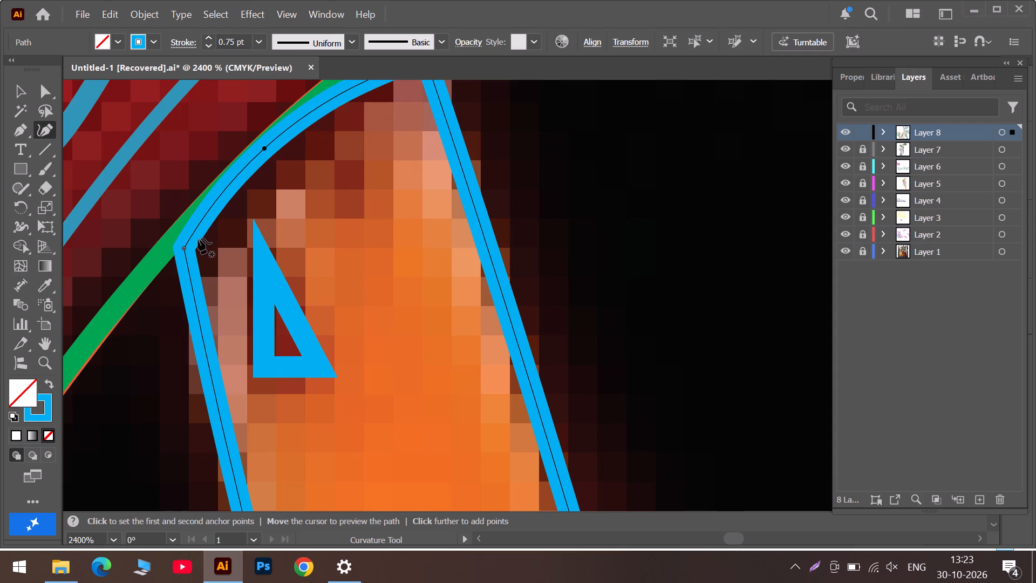
pyautogui.moveTo(185, 248); pyautogui.dragTo(180, 235)
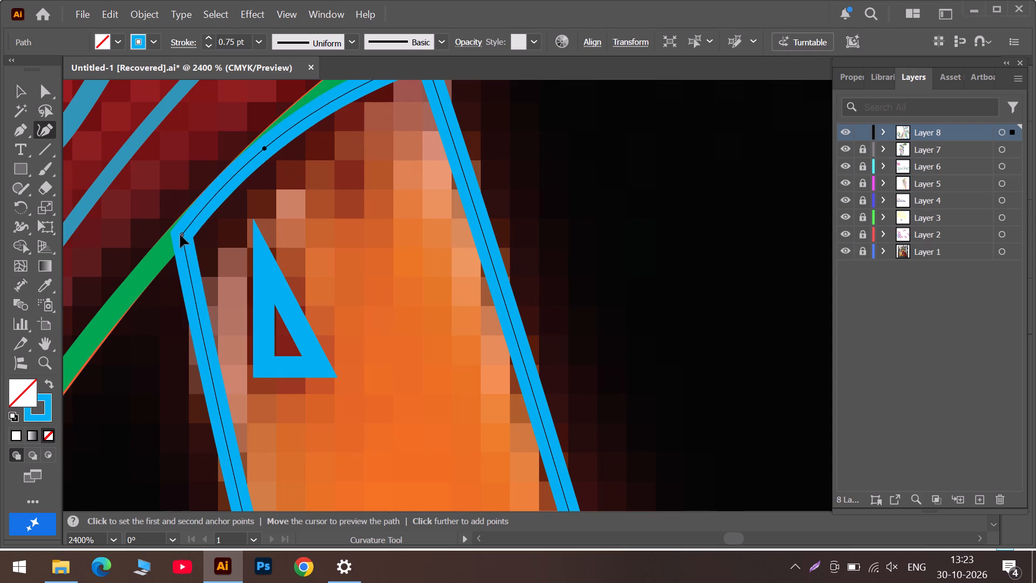
pyautogui.moveTo(180, 235); pyautogui.dragTo(178, 236)
pyautogui.scroll(7, 297, 217)
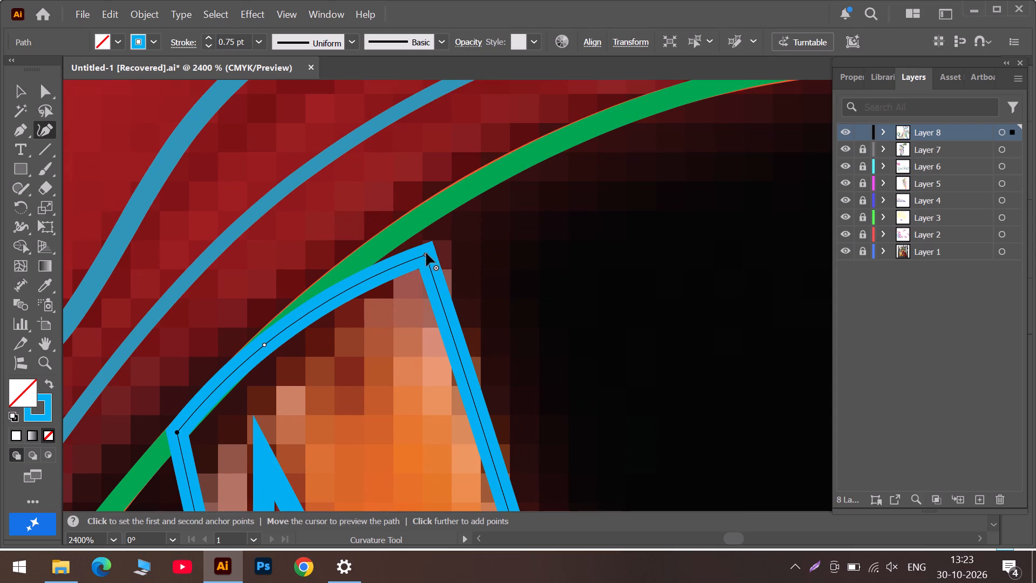
pyautogui.moveTo(426, 253); pyautogui.dragTo(409, 222)
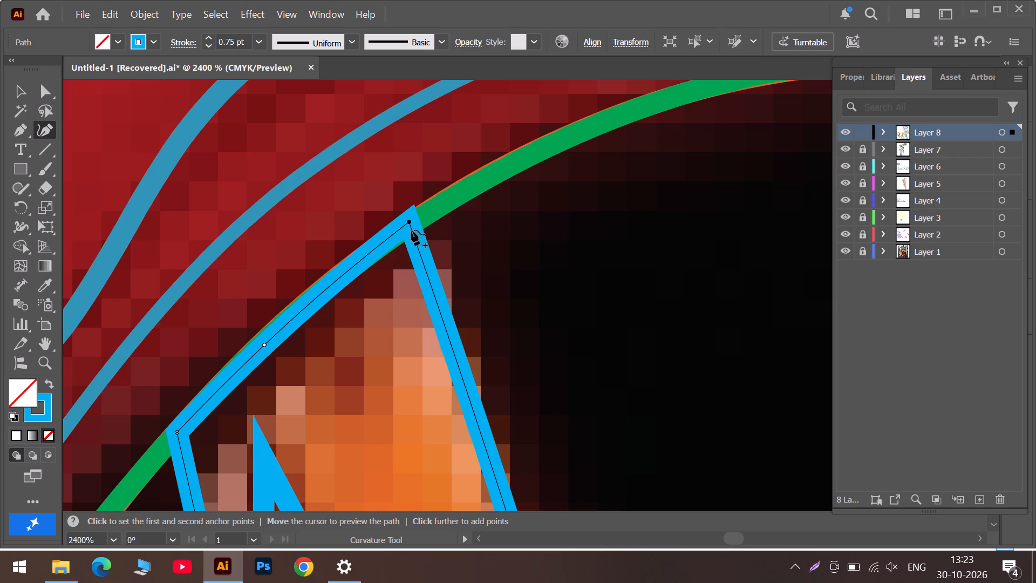
pyautogui.click(410, 222)
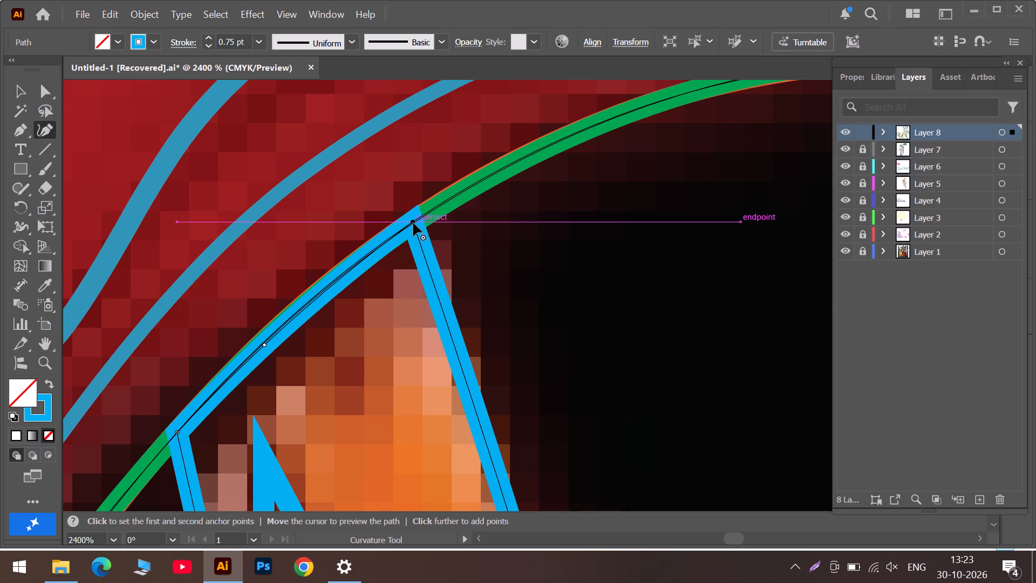
# Shift the rod outline's lowest corner slightly outward, just above the navy fork outline.
pyautogui.scroll(-7, 426, 325)
pyautogui.scroll(-14, 423, 333)
pyautogui.scroll(-7, 512, 398)
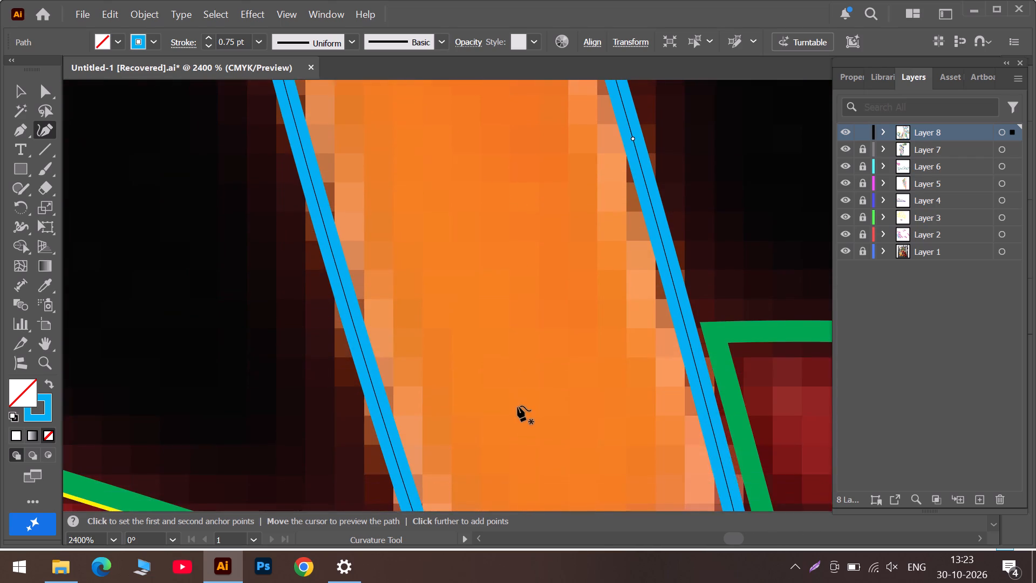
pyautogui.scroll(-11, 517, 406)
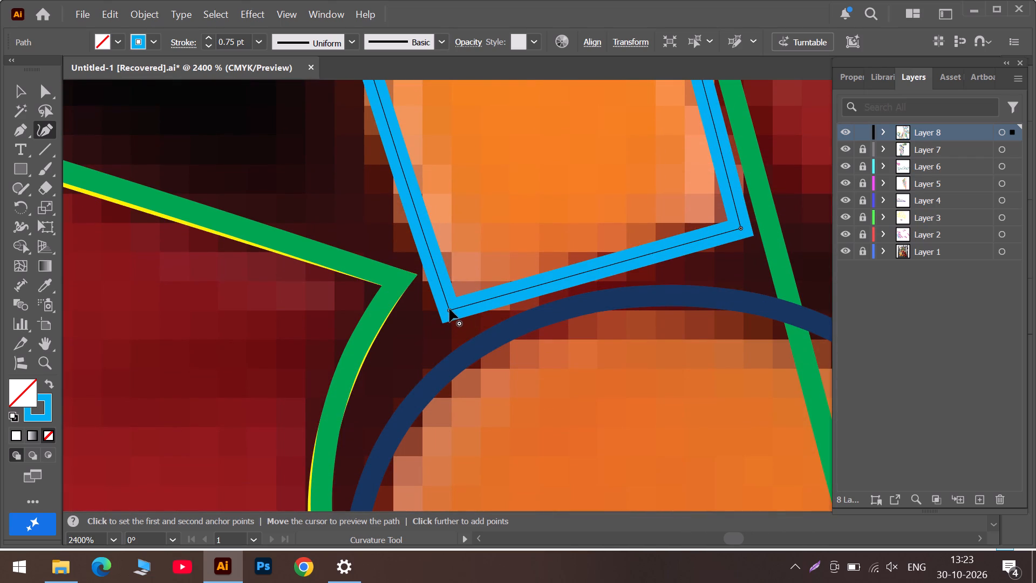
pyautogui.moveTo(449, 309); pyautogui.dragTo(453, 347)
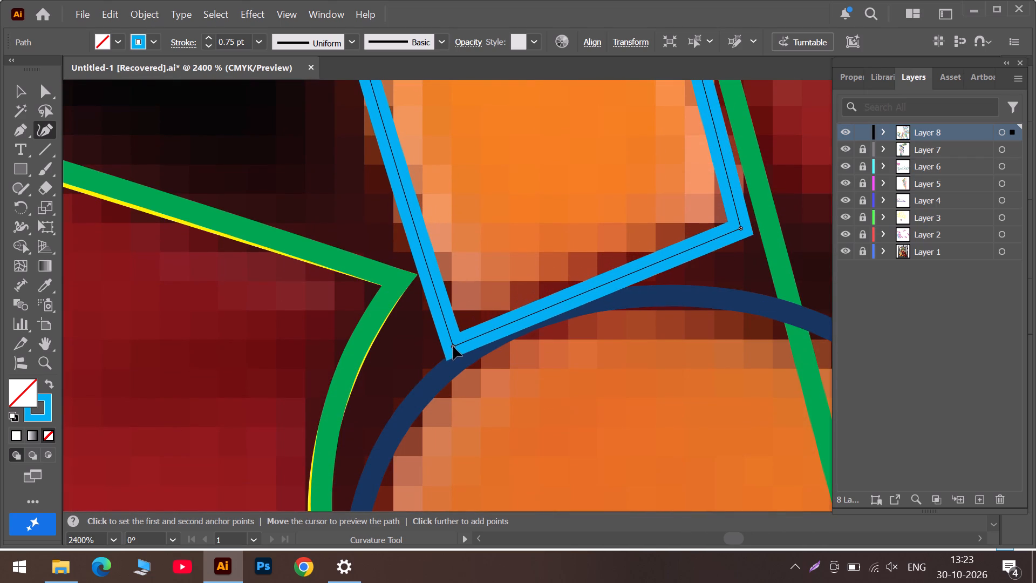
pyautogui.moveTo(453, 347); pyautogui.dragTo(444, 313)
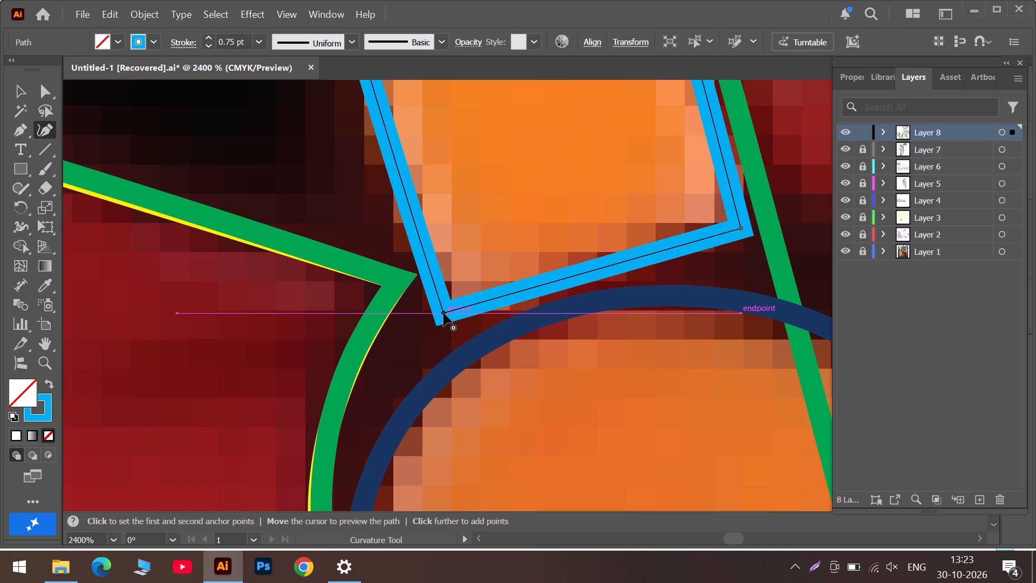
# Add two points on the rod outline's side above its lowest corner and convert that corner to a smooth point.
pyautogui.keyDown('alt'); pyautogui.scroll(-2, 444, 313); pyautogui.keyUp('alt')
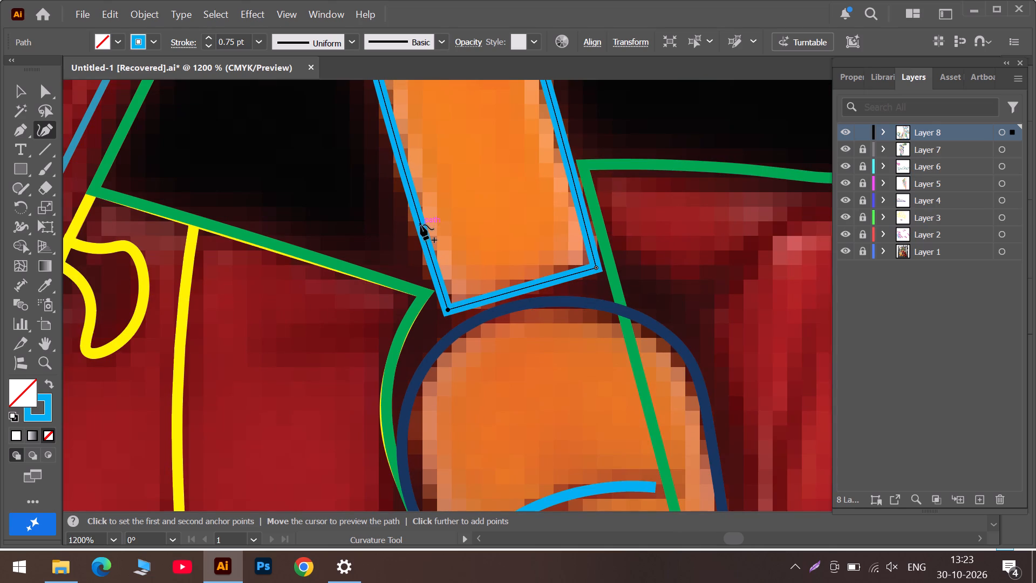
pyautogui.click(420, 225)
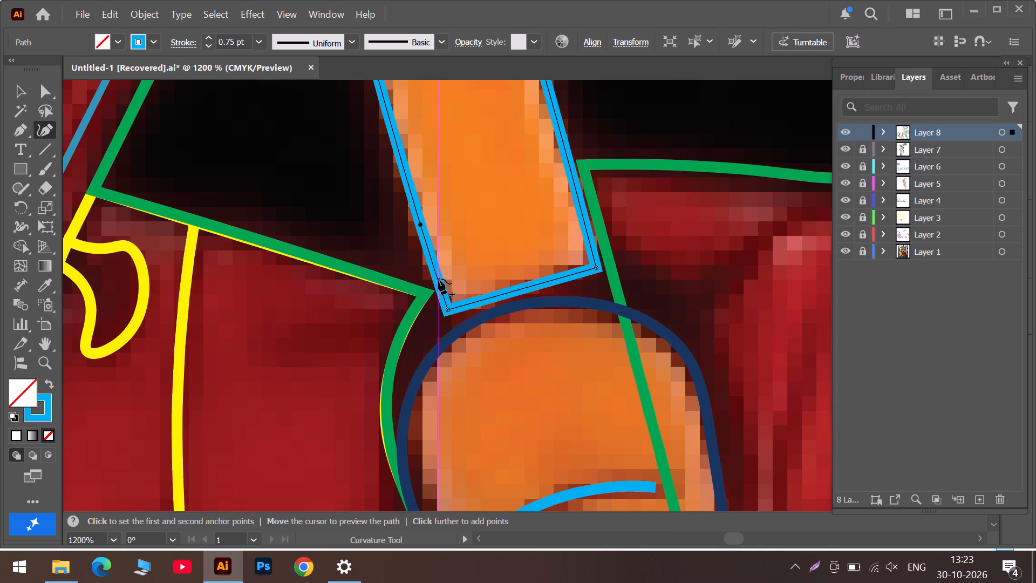
pyautogui.click(437, 279)
pyautogui.doubleClick(448, 309)
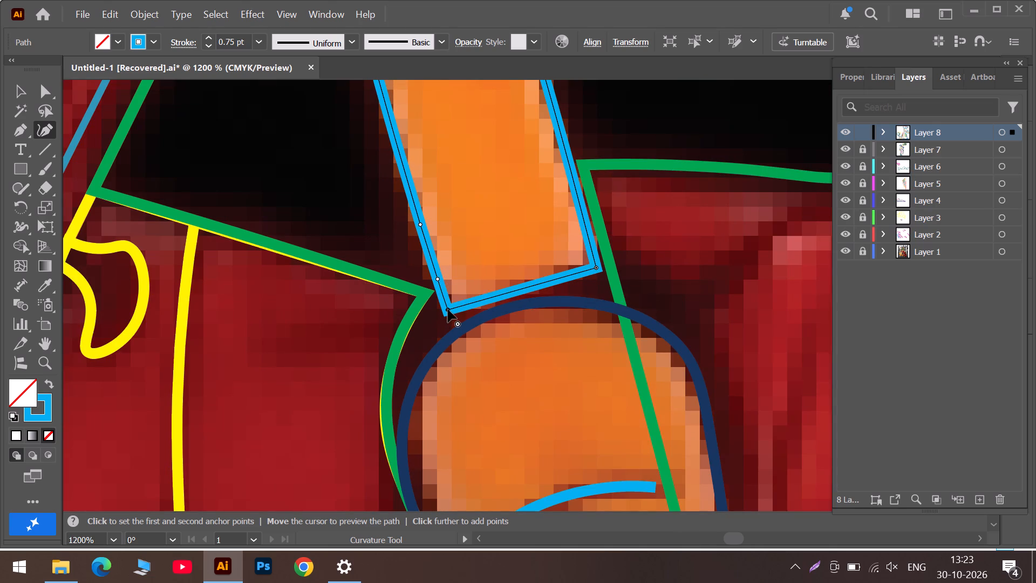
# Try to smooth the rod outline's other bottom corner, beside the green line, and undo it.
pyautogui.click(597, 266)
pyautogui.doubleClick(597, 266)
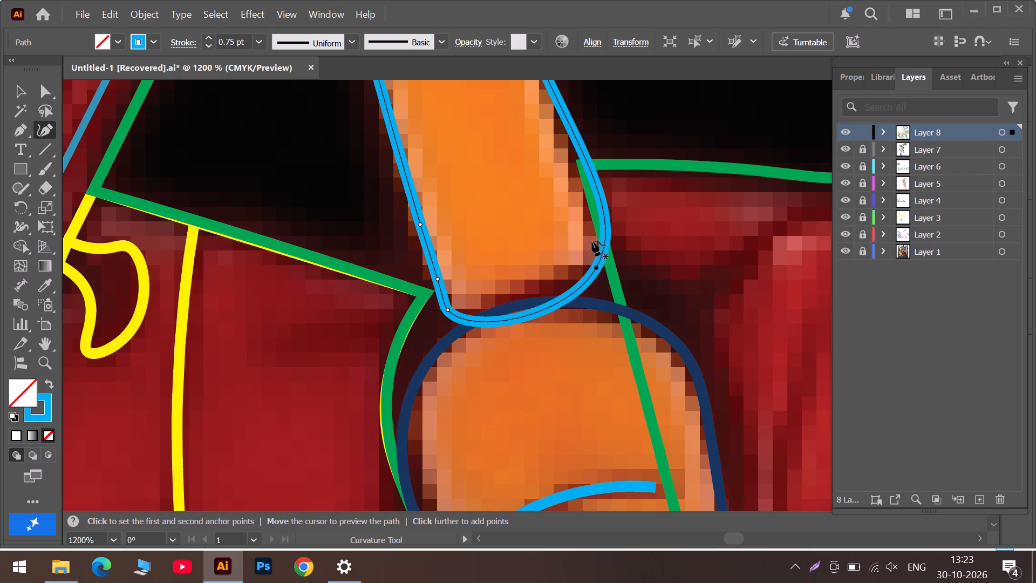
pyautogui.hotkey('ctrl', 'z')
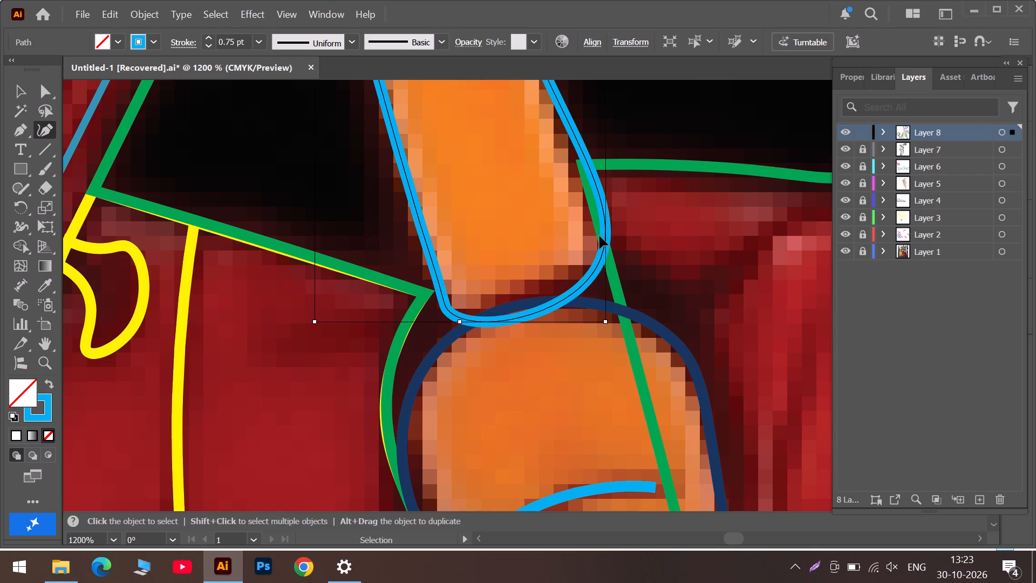
# Add two points on the rod's green-line side above its bottom corner and convert that corner to a smooth point.
pyautogui.click(591, 246)
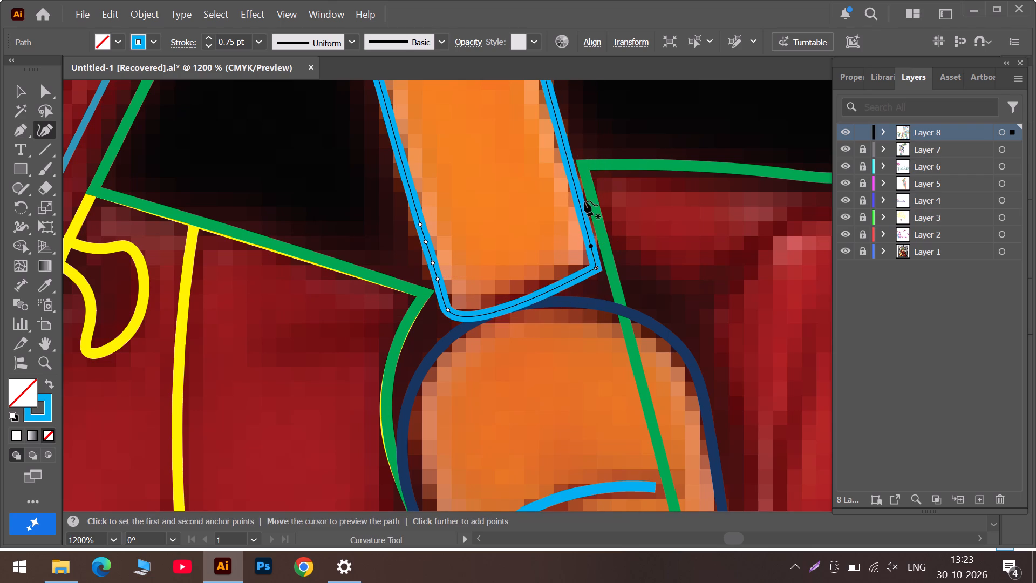
pyautogui.click(581, 204)
pyautogui.doubleClick(597, 268)
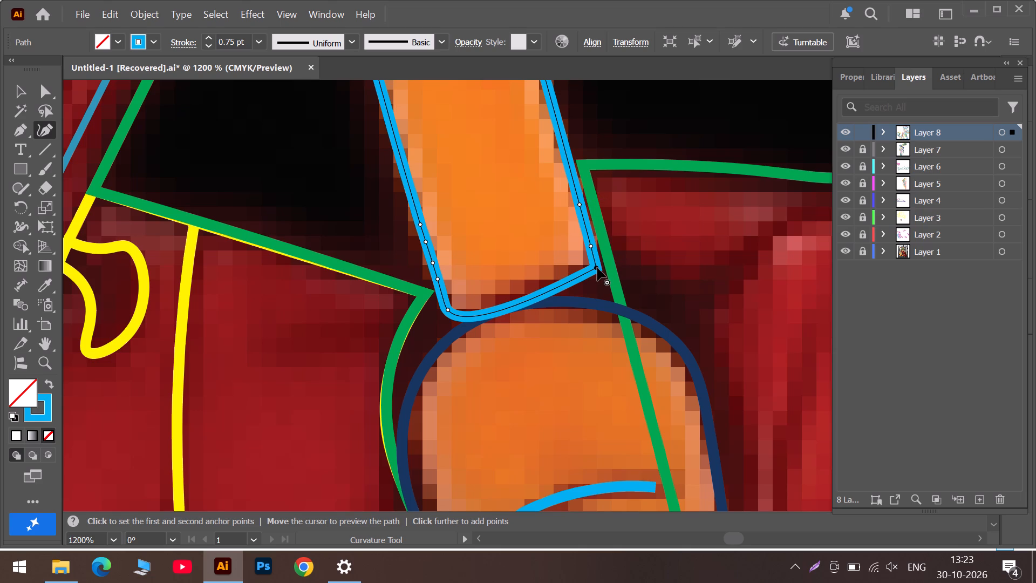
pyautogui.click(597, 268)
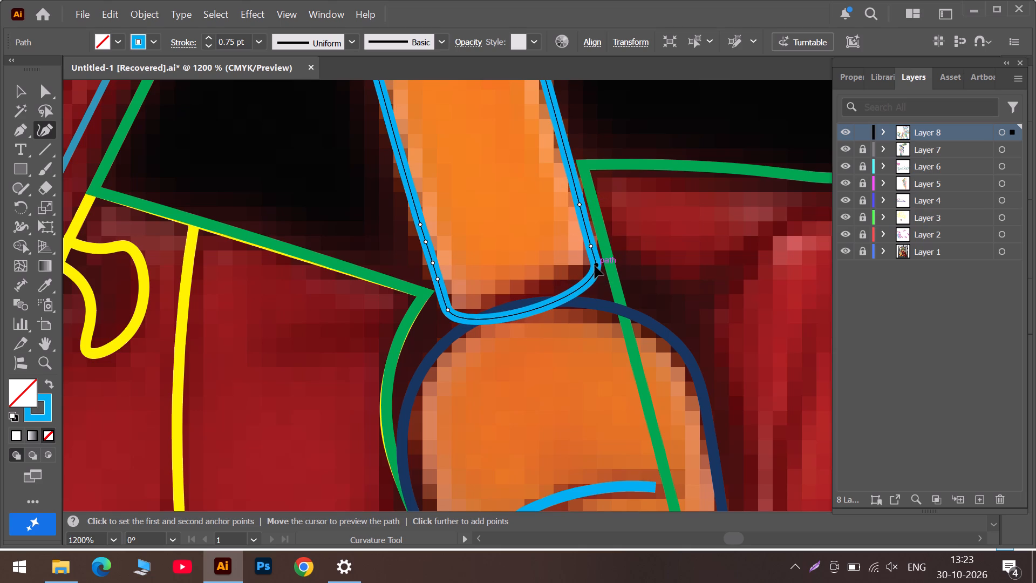
# Convert the rod outline's two bottom corners back to sharp points and bow its bottom edge slightly downward.
pyautogui.doubleClick(595, 266)
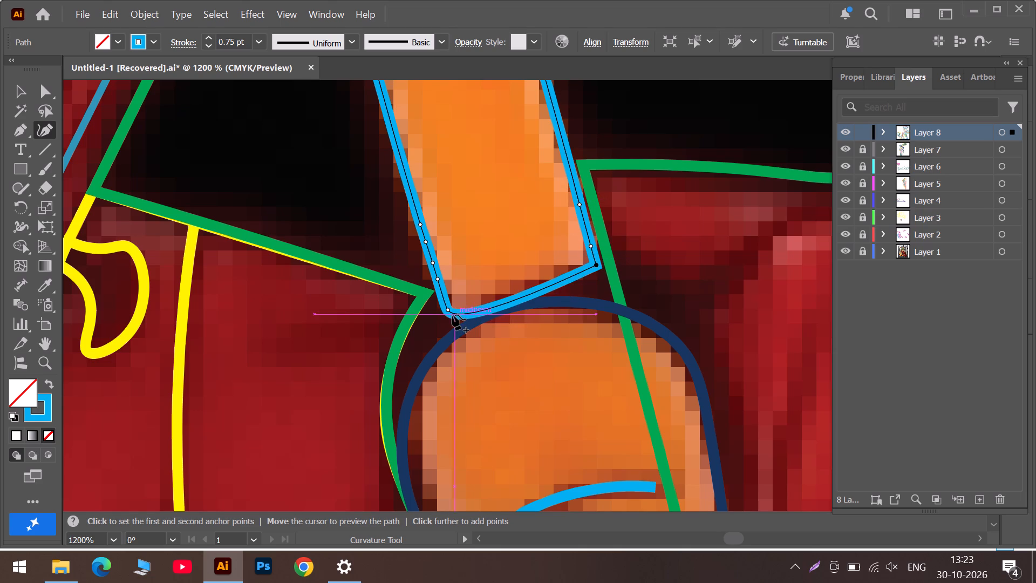
pyautogui.doubleClick(447, 309)
pyautogui.moveTo(516, 290); pyautogui.dragTo(517, 290)
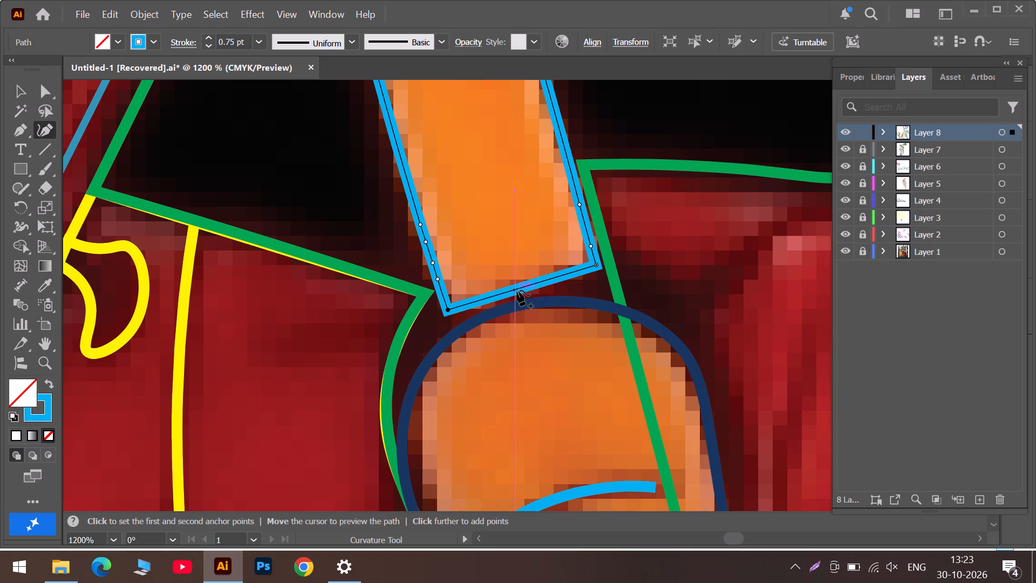
pyautogui.moveTo(517, 290); pyautogui.dragTo(513, 301)
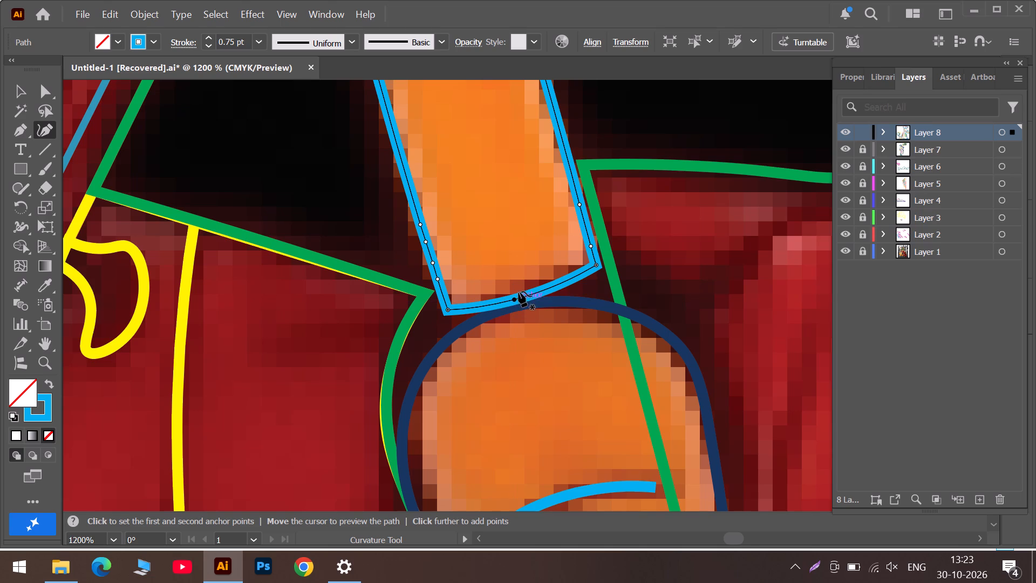
# Move the rod outline's bottom corner outward onto the green line and shift the side points above it outward and up.
pyautogui.scroll(6, 519, 290)
pyautogui.keyDown('alt'); pyautogui.scroll(-2, 519, 287); pyautogui.keyUp('alt')
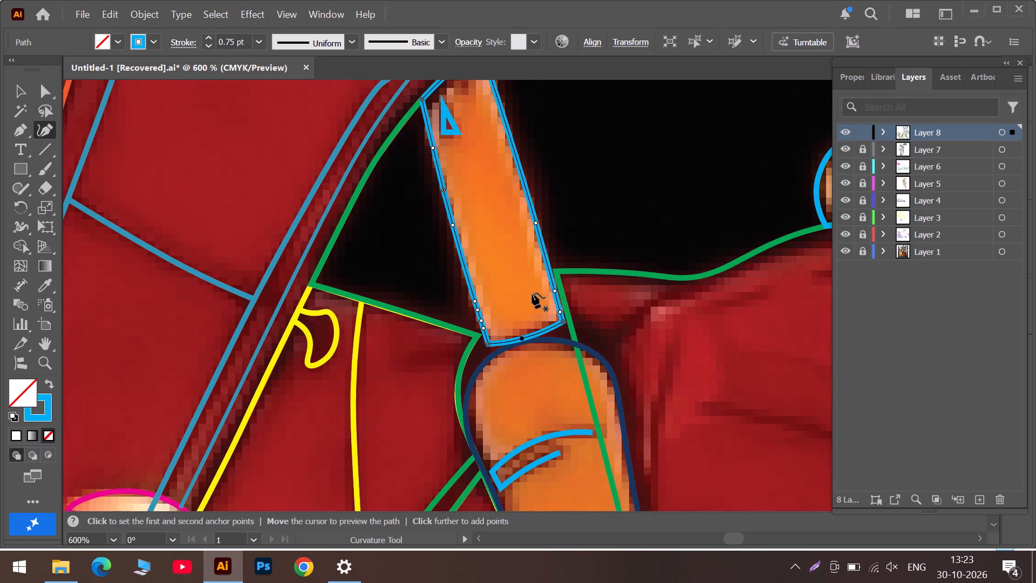
pyautogui.scroll(6, 532, 293)
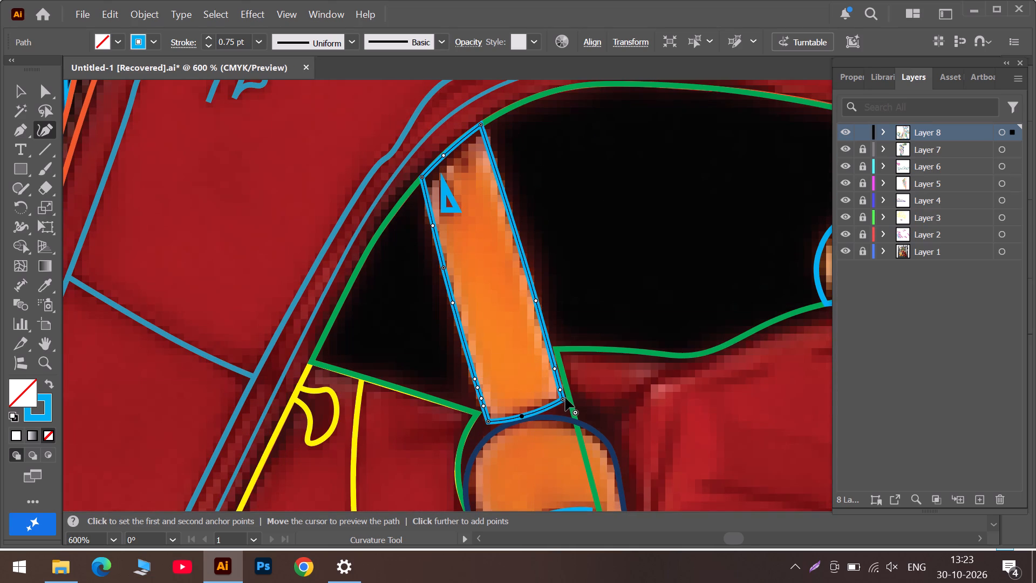
pyautogui.keyDown('alt'); pyautogui.scroll(3, 565, 398); pyautogui.keyUp('alt')
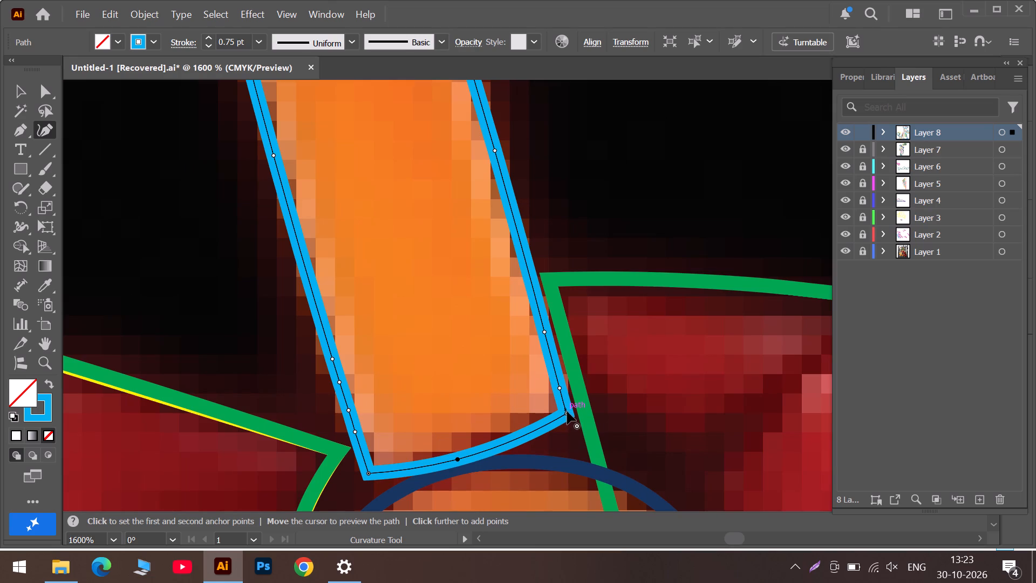
pyautogui.moveTo(567, 411); pyautogui.dragTo(580, 411)
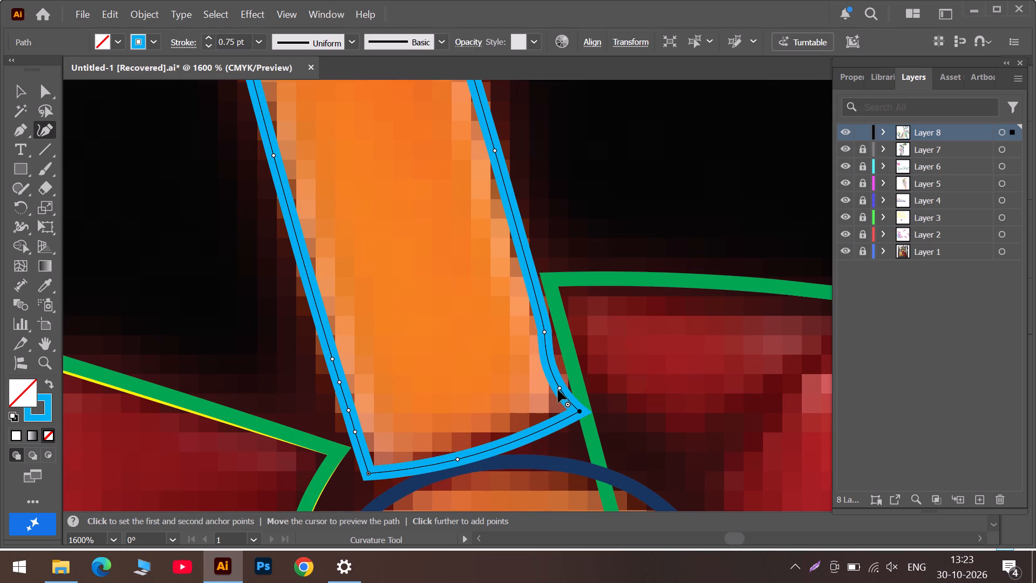
pyautogui.moveTo(559, 389); pyautogui.dragTo(575, 381)
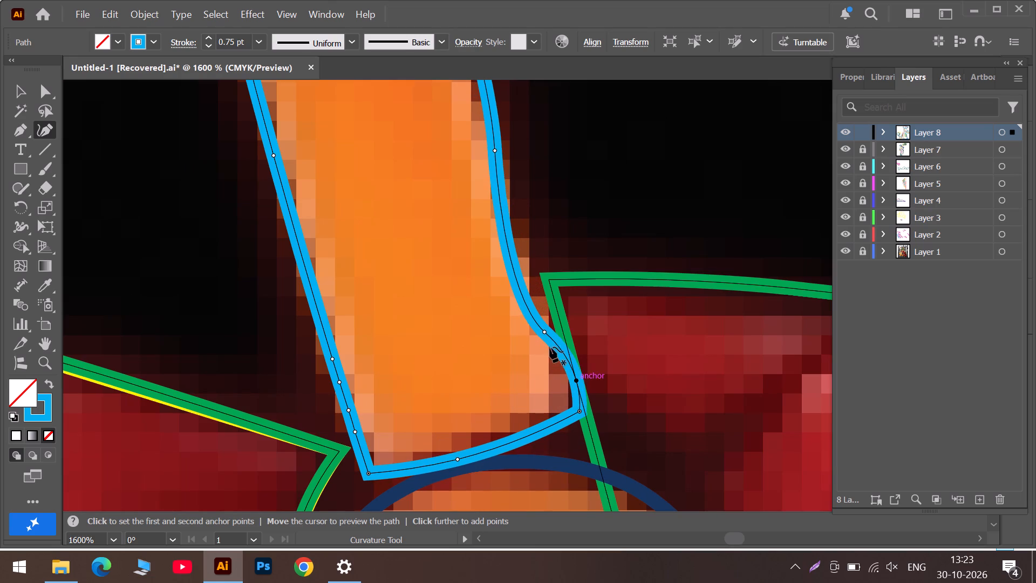
pyautogui.moveTo(544, 330); pyautogui.dragTo(551, 295)
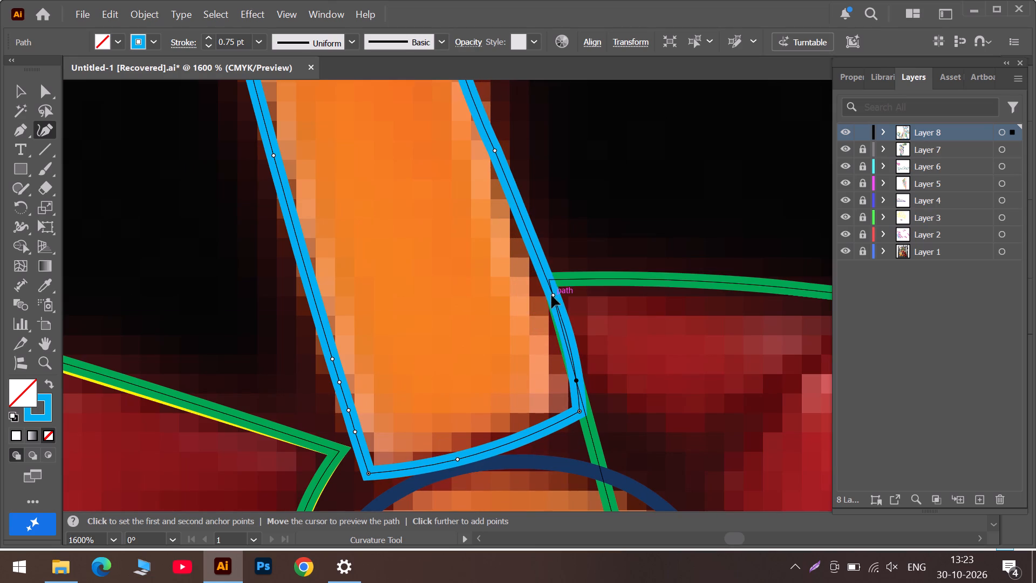
pyautogui.moveTo(551, 295); pyautogui.dragTo(551, 294)
pyautogui.moveTo(580, 412); pyautogui.dragTo(582, 413)
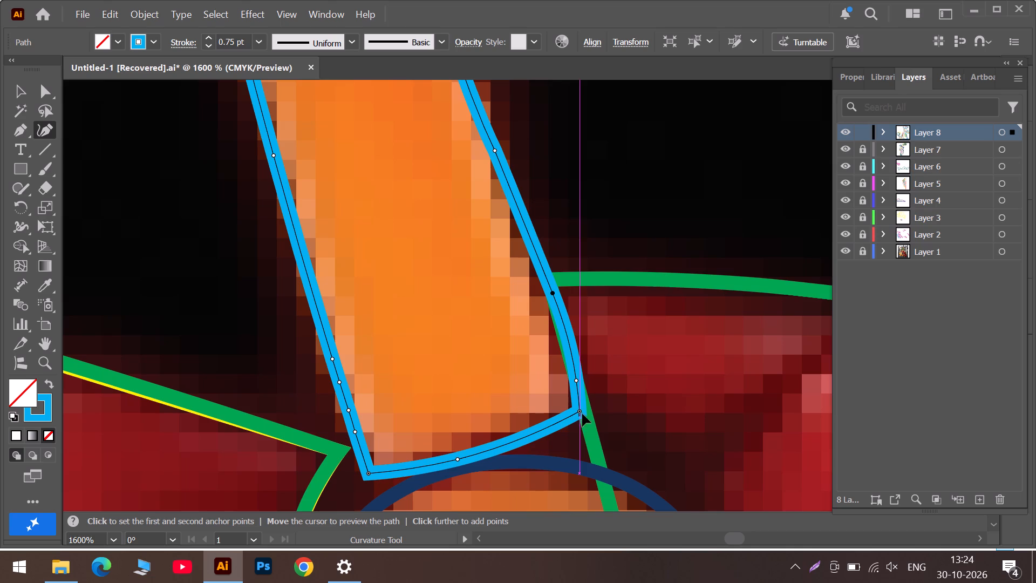
pyautogui.moveTo(582, 413); pyautogui.dragTo(585, 415)
pyautogui.click(585, 415)
pyautogui.scroll(4, 522, 265)
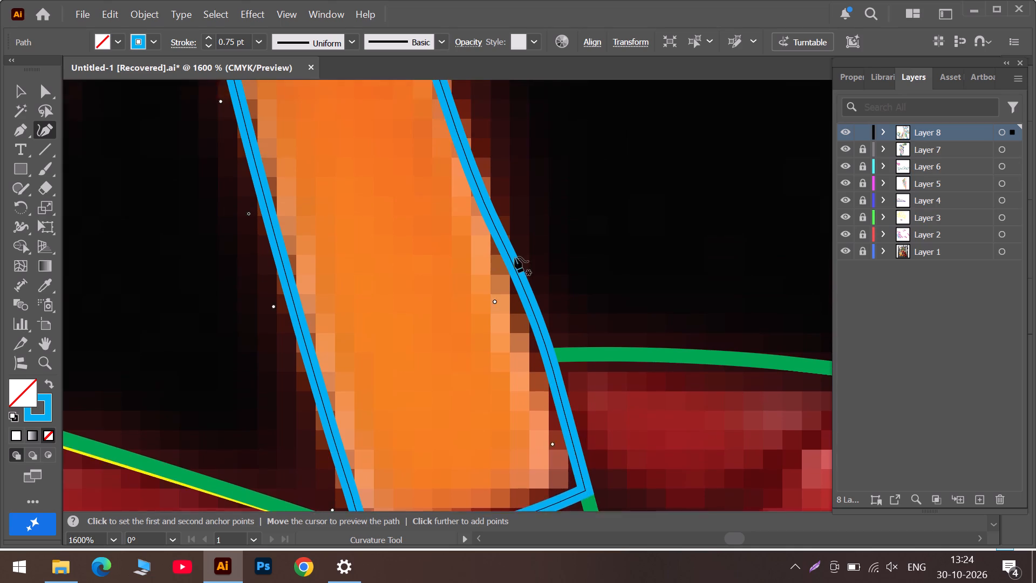
pyautogui.scroll(3, 515, 257)
pyautogui.moveTo(496, 283); pyautogui.dragTo(496, 267)
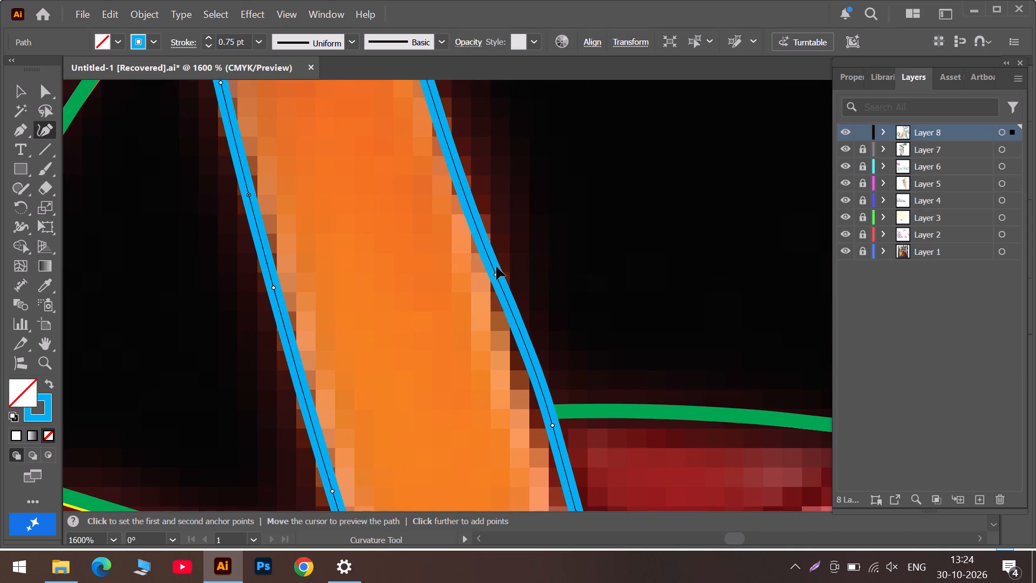
pyautogui.moveTo(496, 267); pyautogui.dragTo(496, 260)
# Shift the rod outline's topmost corner slightly outward along the green arc.
pyautogui.scroll(6, 475, 249)
pyautogui.scroll(6, 420, 216)
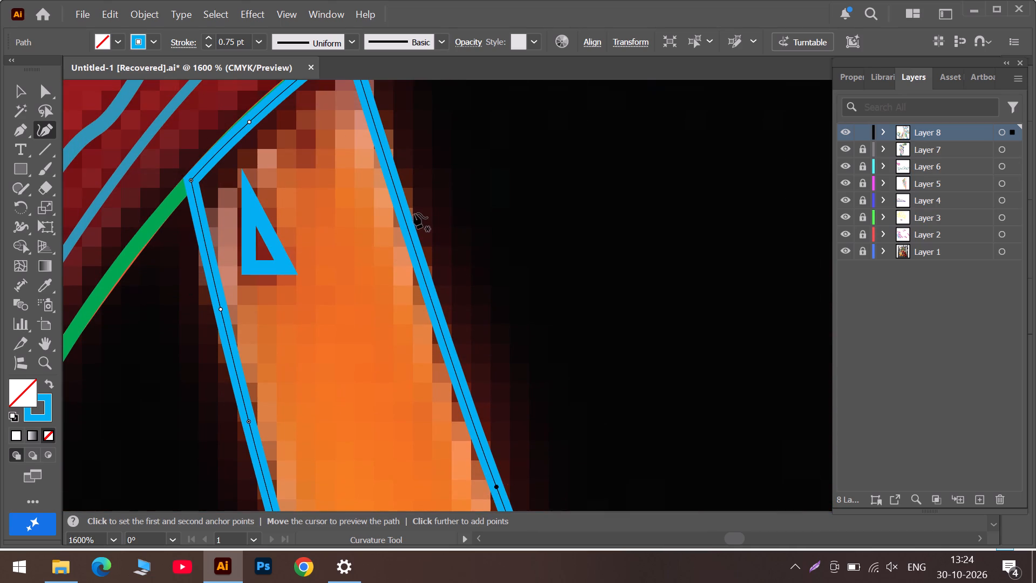
pyautogui.scroll(7, 400, 201)
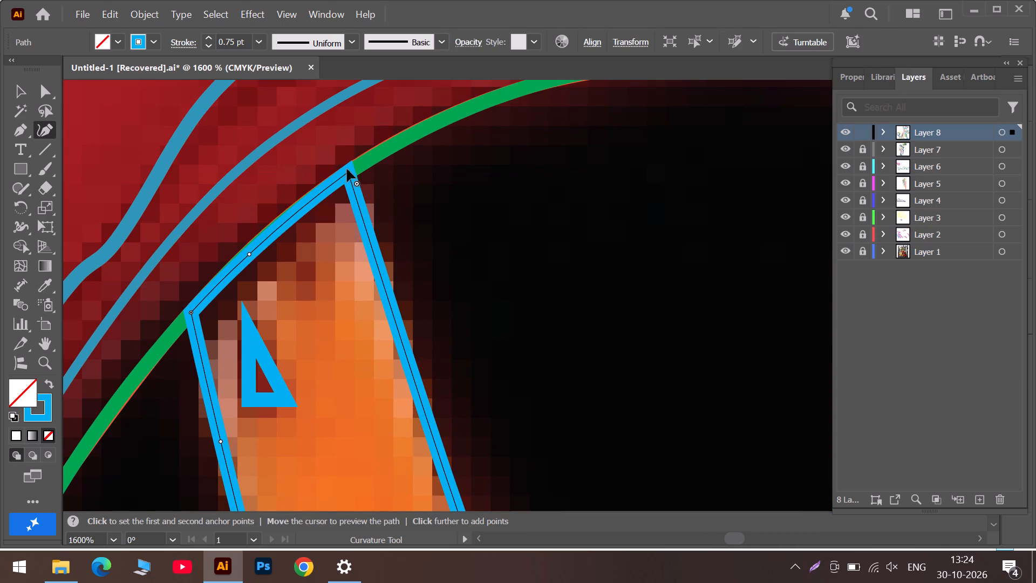
pyautogui.moveTo(348, 174); pyautogui.dragTo(359, 166)
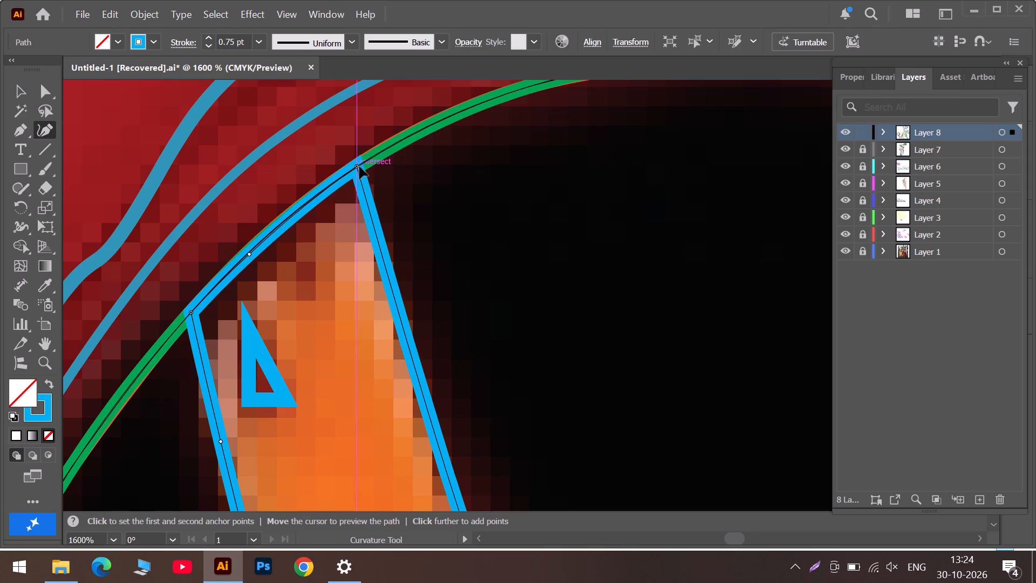
pyautogui.moveTo(359, 166); pyautogui.dragTo(361, 165)
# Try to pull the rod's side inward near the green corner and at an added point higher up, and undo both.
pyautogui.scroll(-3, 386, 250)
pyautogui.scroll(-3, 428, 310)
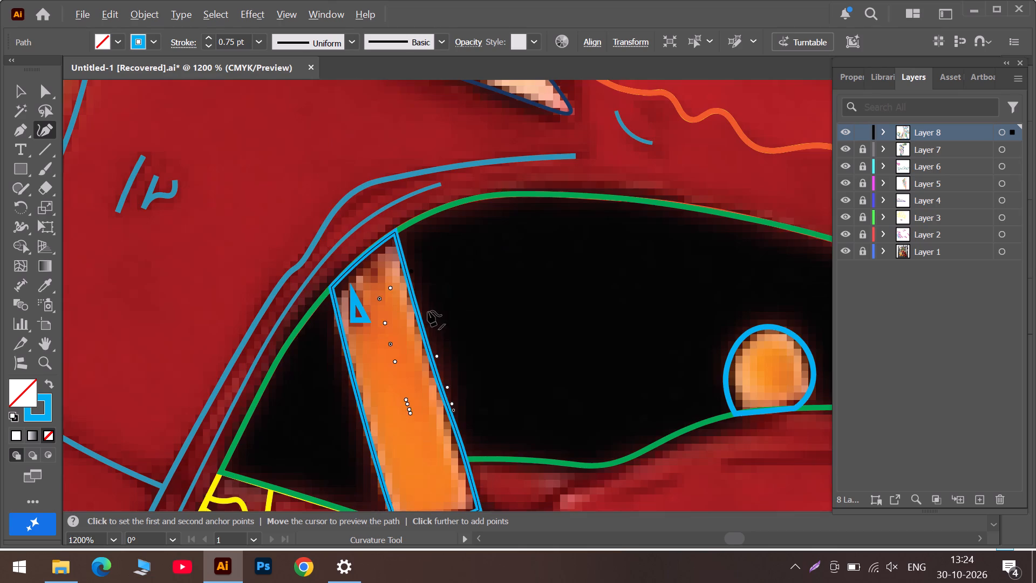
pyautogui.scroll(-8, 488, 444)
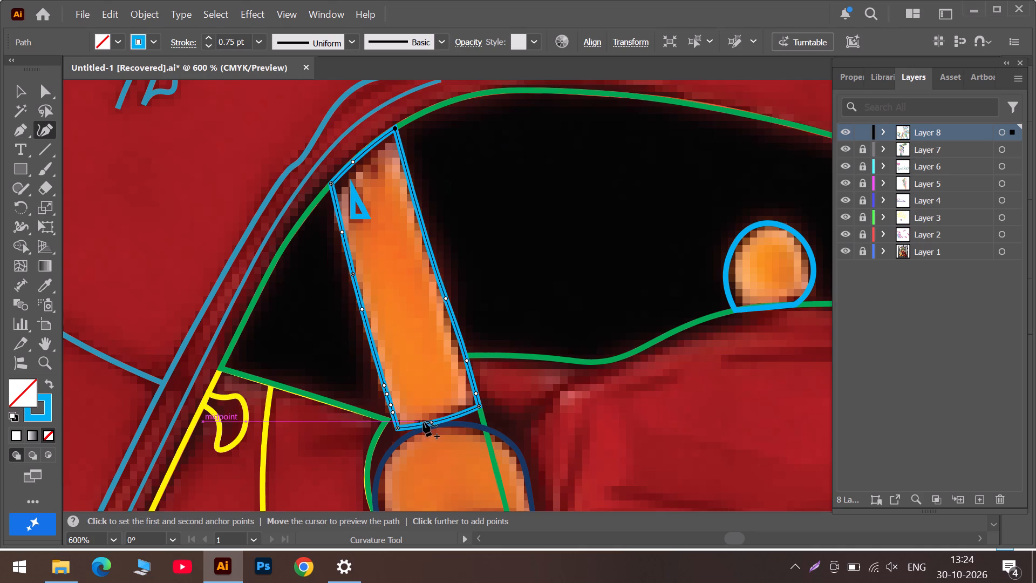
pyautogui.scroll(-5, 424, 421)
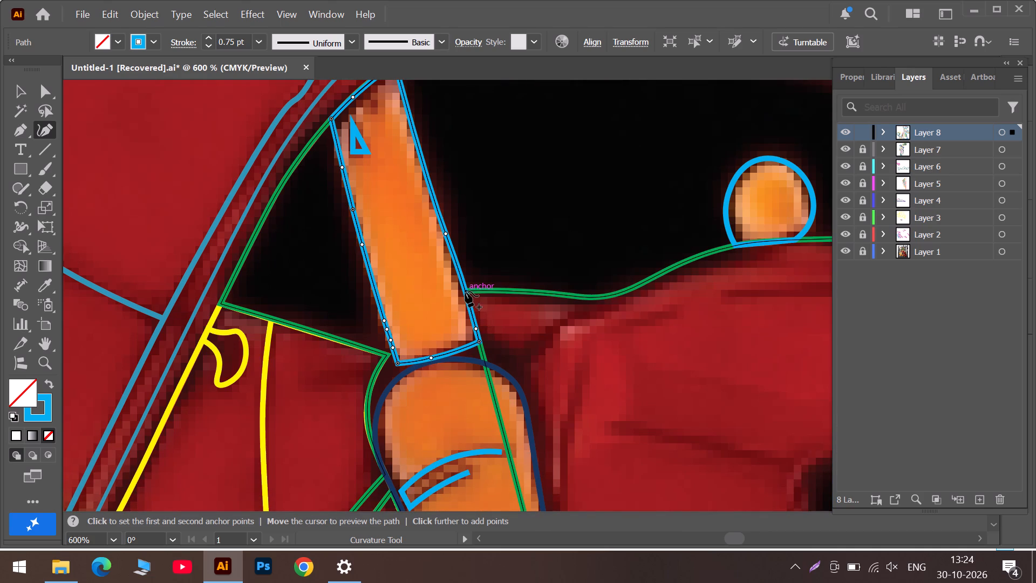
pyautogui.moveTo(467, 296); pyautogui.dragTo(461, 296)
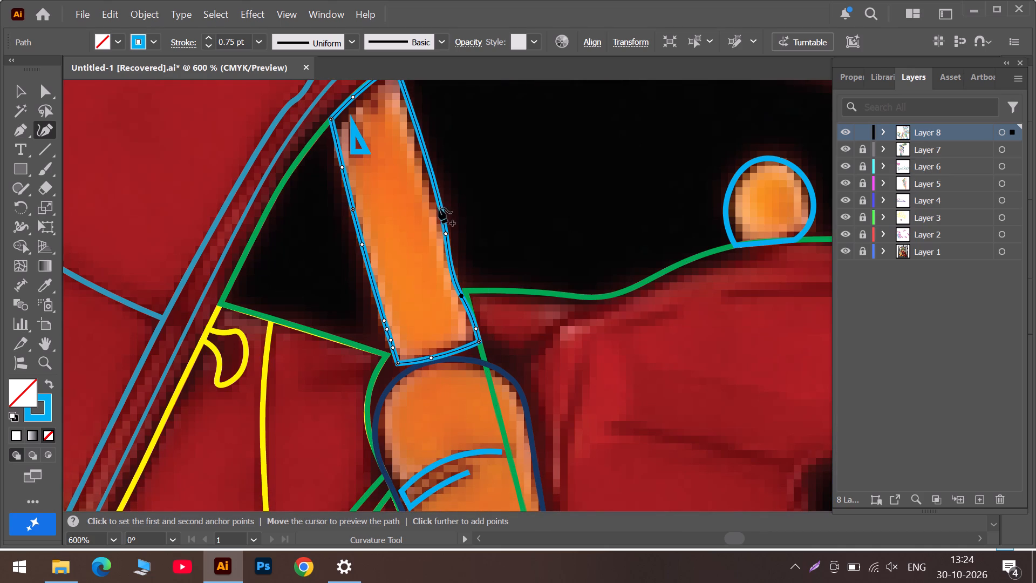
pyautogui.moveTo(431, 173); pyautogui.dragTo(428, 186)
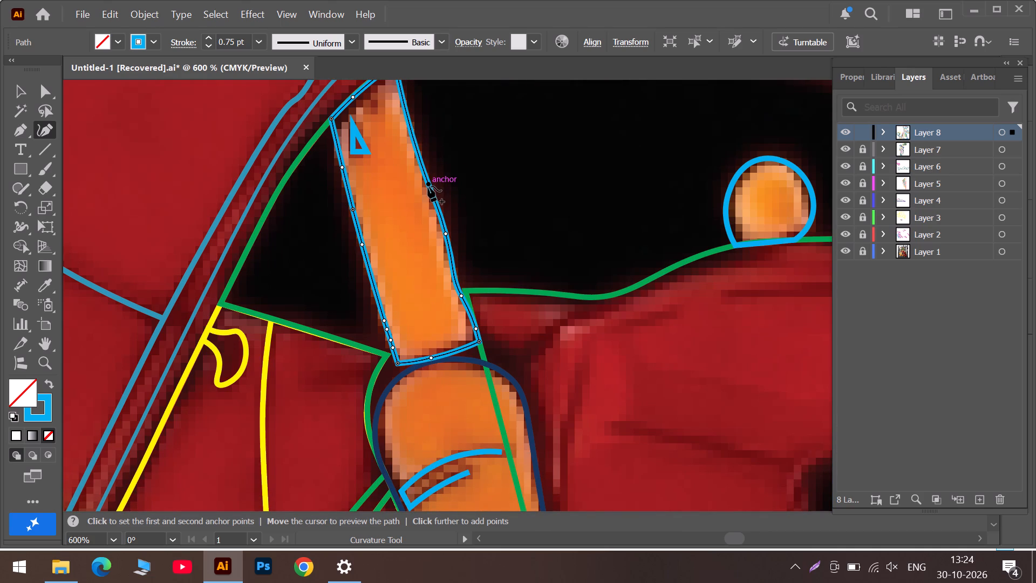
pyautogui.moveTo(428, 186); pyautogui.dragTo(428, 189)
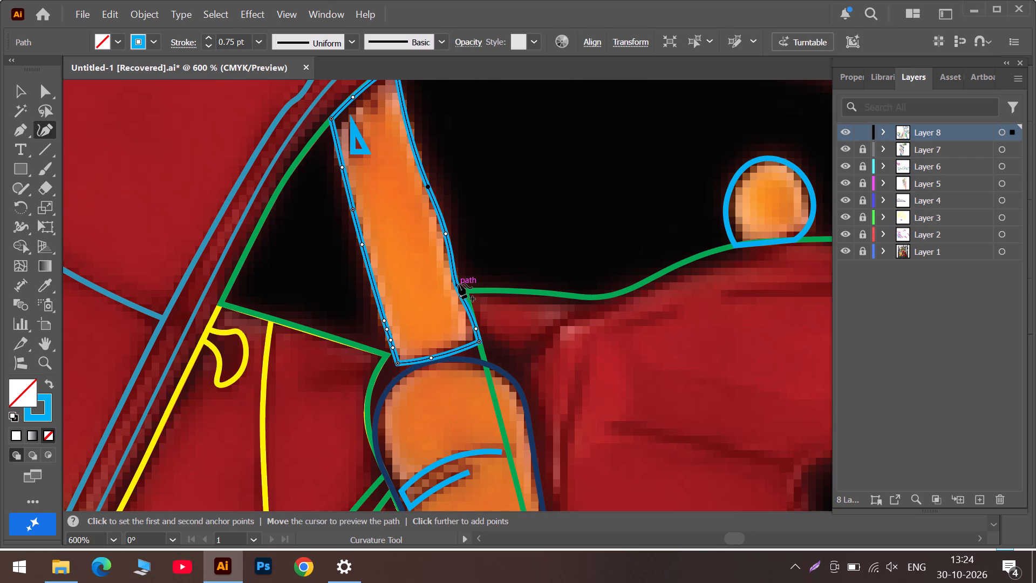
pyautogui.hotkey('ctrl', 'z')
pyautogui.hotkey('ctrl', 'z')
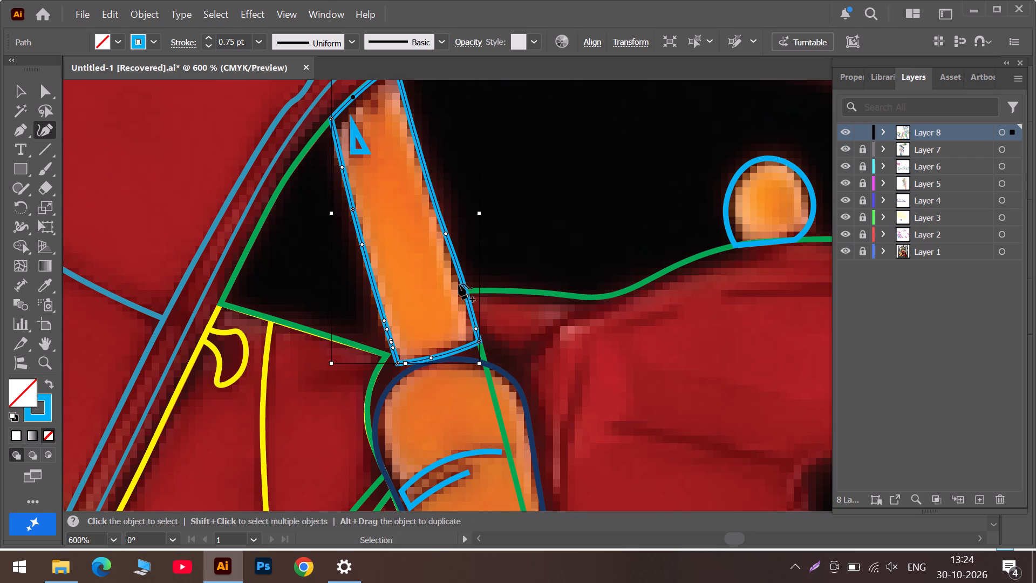
# Draw a closed oval around the dark spot on the red fender beside the fork's upper part.
pyautogui.scroll(-6, 523, 374)
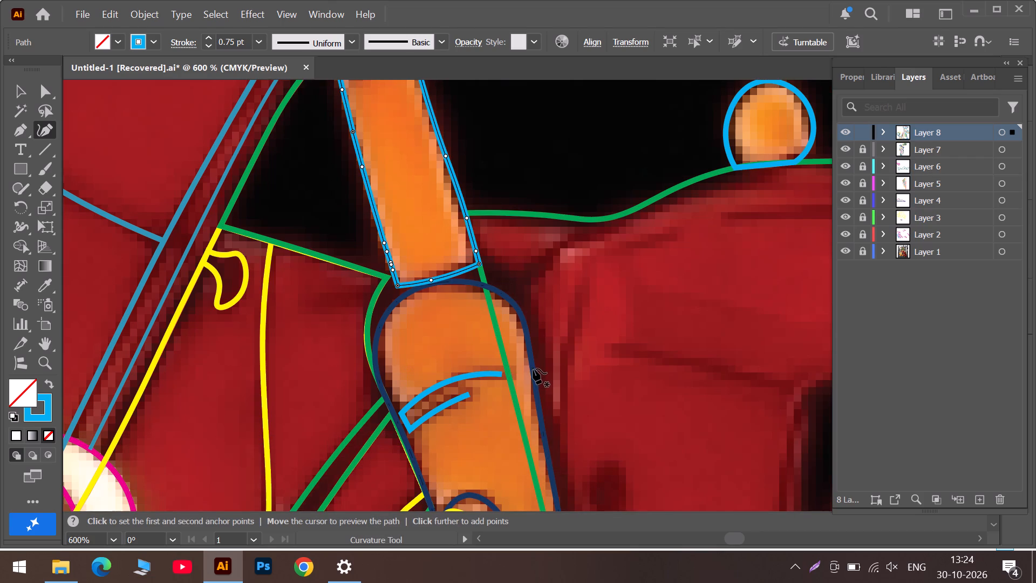
pyautogui.keyDown('alt'); pyautogui.scroll(-3, 534, 369); pyautogui.keyUp('alt')
pyautogui.scroll(-5, 575, 394)
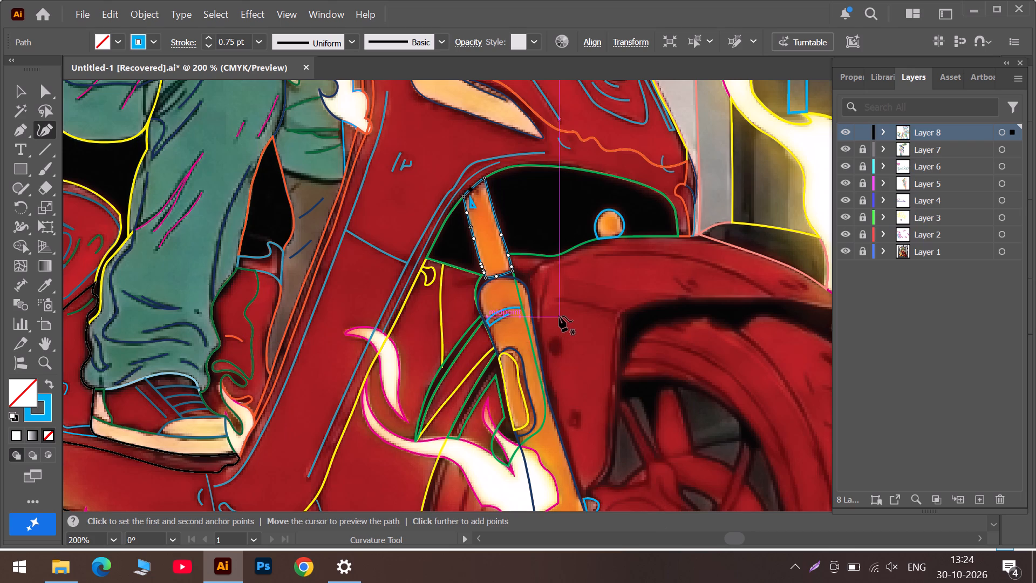
pyautogui.keyDown('alt'); pyautogui.scroll(1, 559, 316); pyautogui.keyUp('alt')
pyautogui.keyDown('alt'); pyautogui.scroll(2, 546, 368); pyautogui.keyUp('alt')
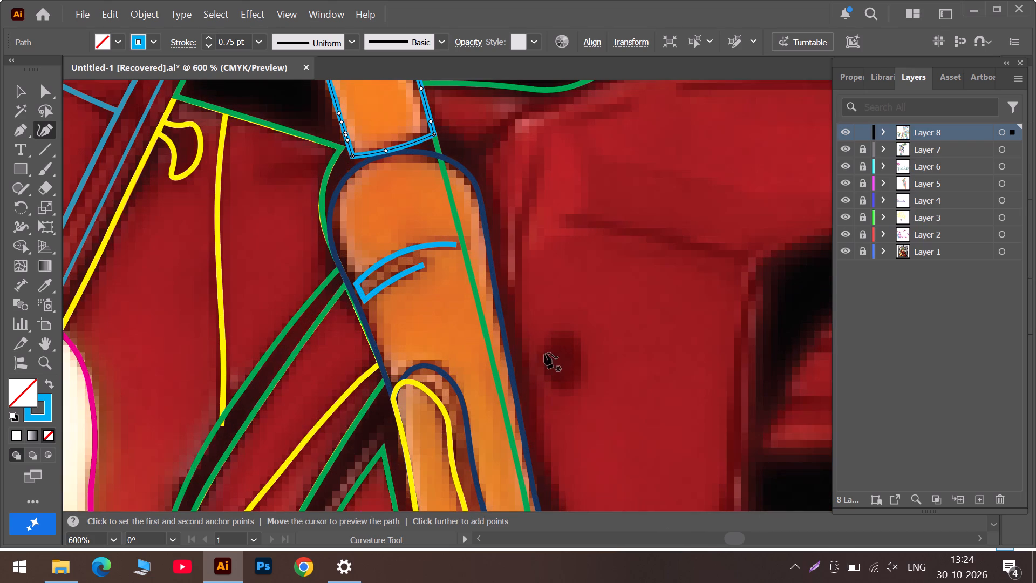
pyautogui.click(555, 336)
pyautogui.click(547, 361)
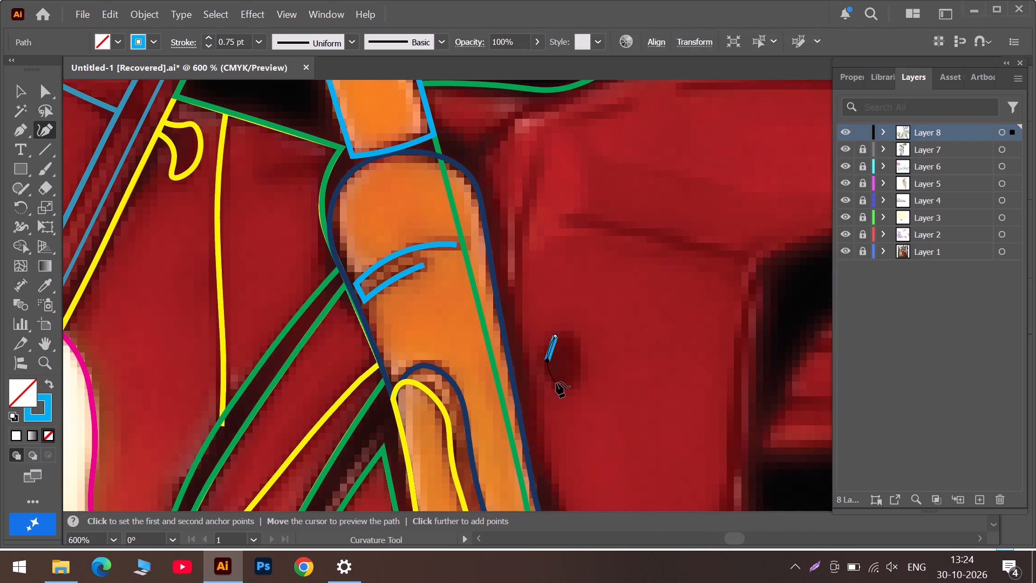
pyautogui.click(564, 384)
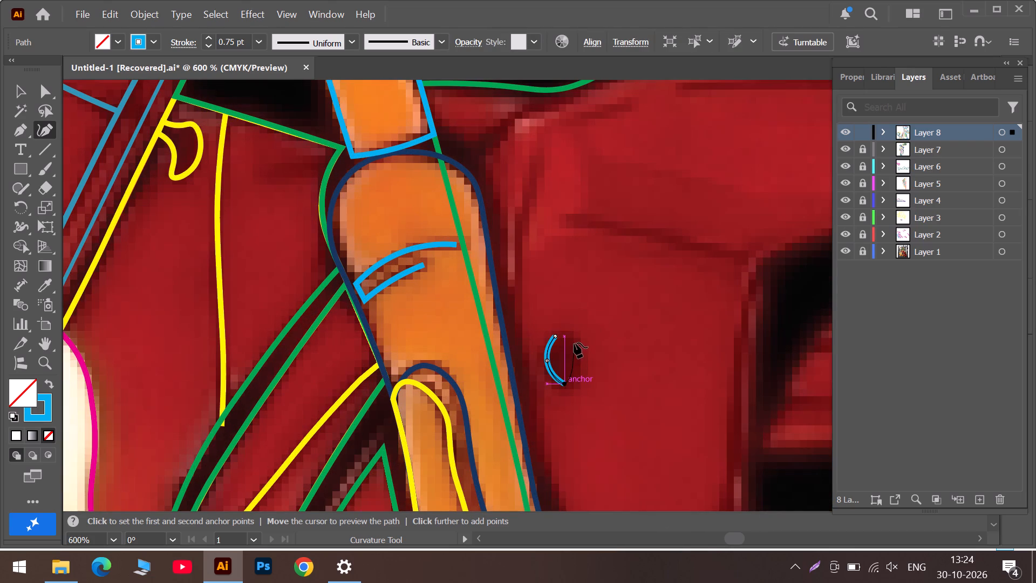
pyautogui.click(574, 342)
pyautogui.click(556, 336)
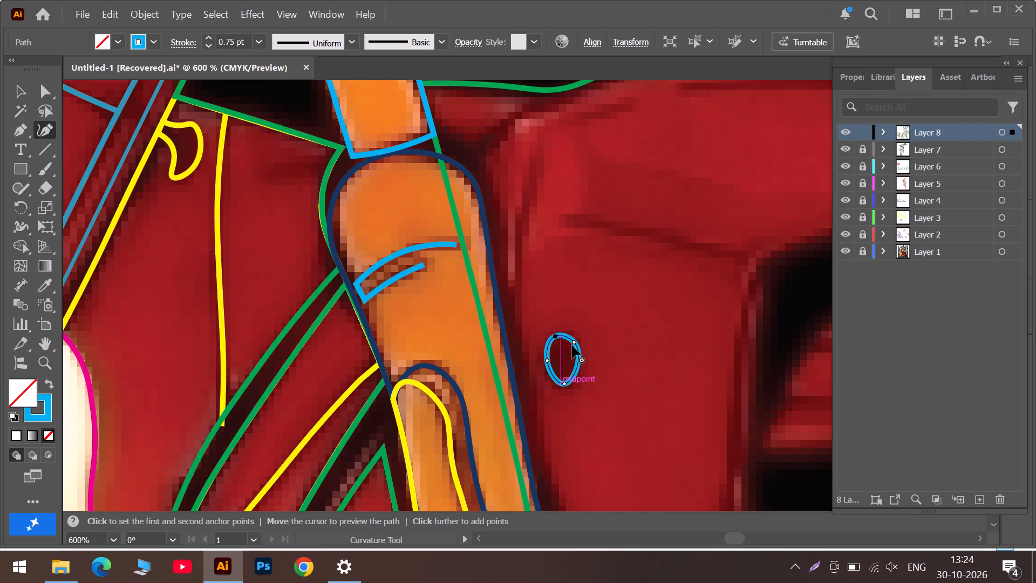
# Draw an open three-point curve along the dark crease on the red fender above the oval.
pyautogui.click(562, 219)
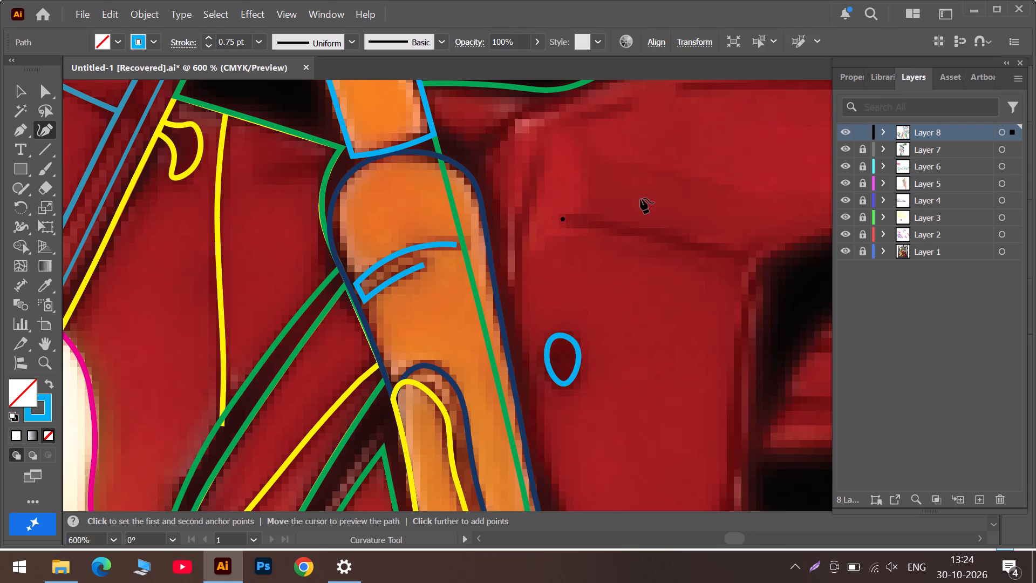
pyautogui.click(633, 227)
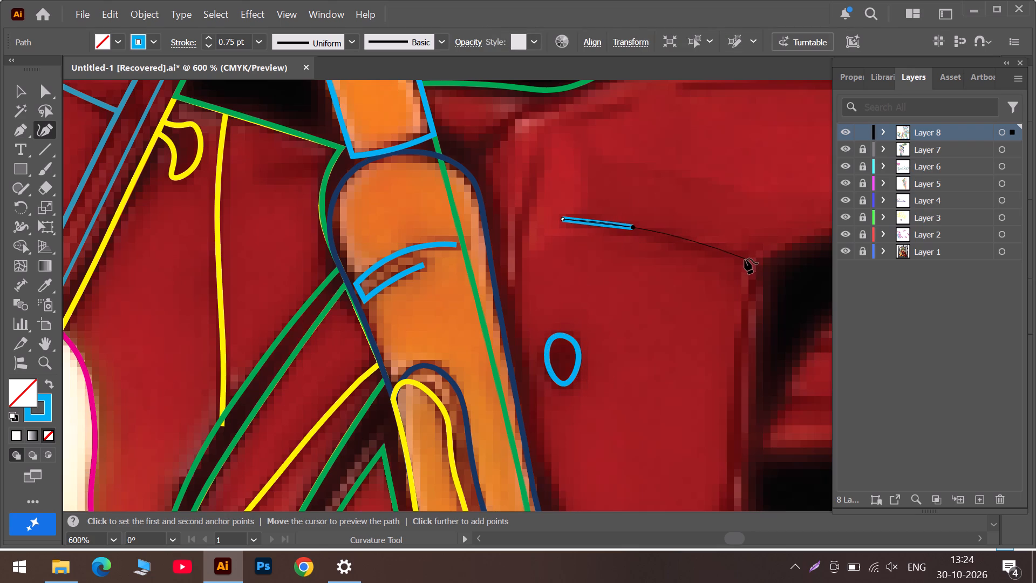
pyautogui.click(745, 259)
pyautogui.press('Escape')
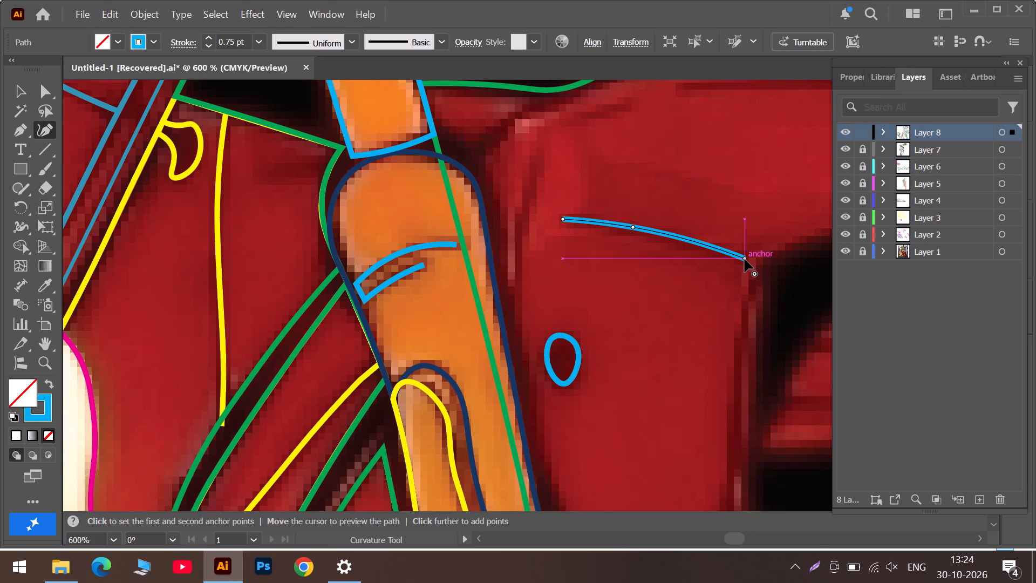
# Draw a closed four-cornered outline around the small dark spot low on the red fender, below the oval, and nudge its upper corner into place.
pyautogui.keyDown('alt'); pyautogui.scroll(-3, 745, 259); pyautogui.keyUp('alt')
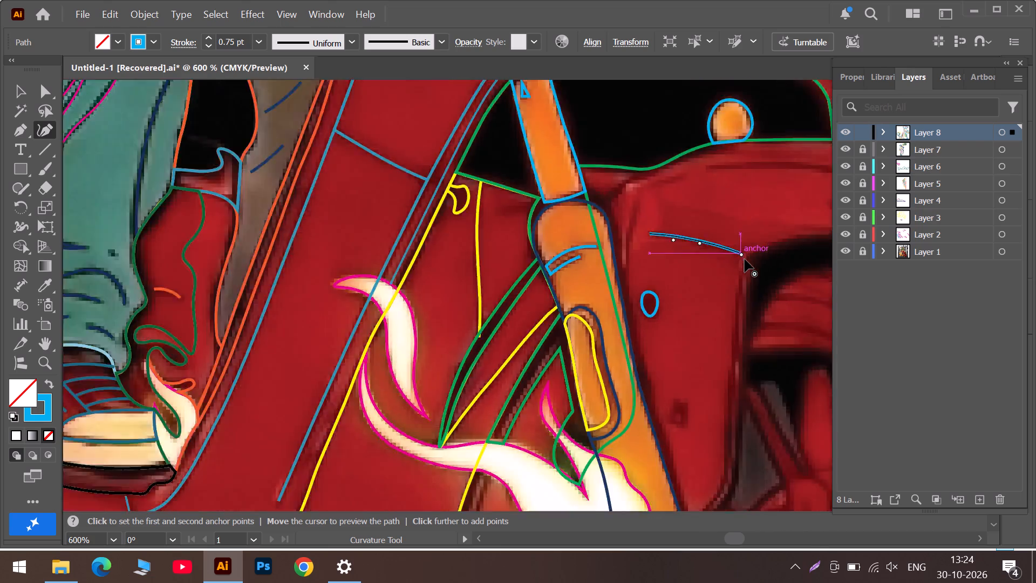
pyautogui.keyDown('alt'); pyautogui.scroll(-1, 745, 259); pyautogui.keyUp('alt')
pyautogui.scroll(-6, 749, 273)
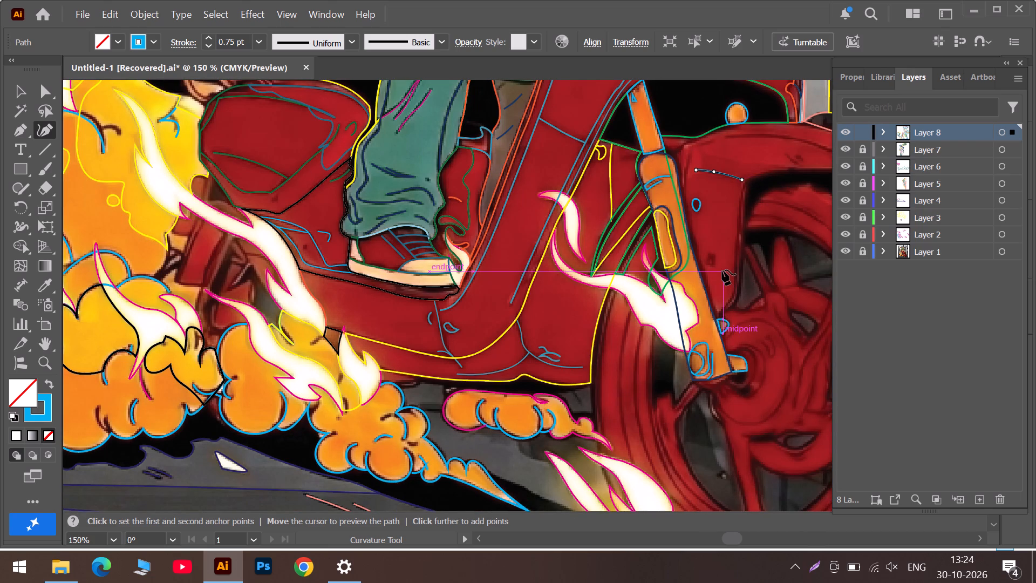
pyautogui.keyDown('alt'); pyautogui.scroll(8, 722, 270); pyautogui.keyUp('alt')
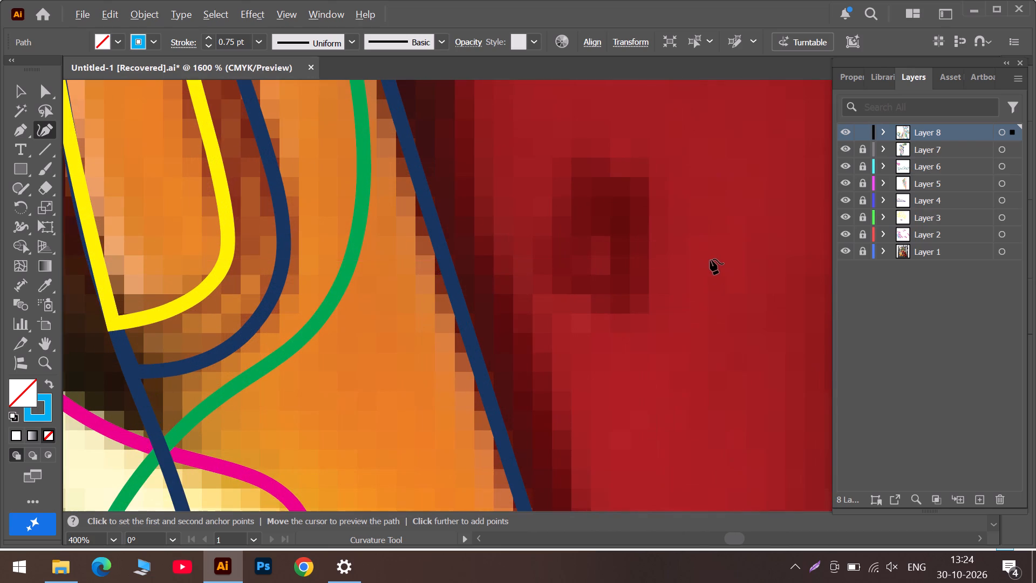
pyautogui.click(579, 179)
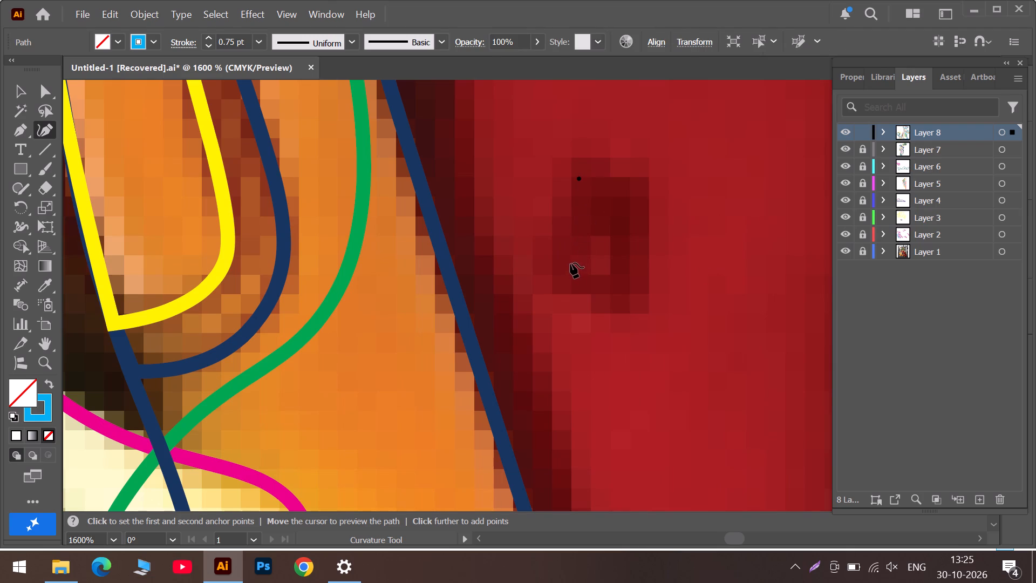
pyautogui.click(570, 254)
pyautogui.click(566, 281)
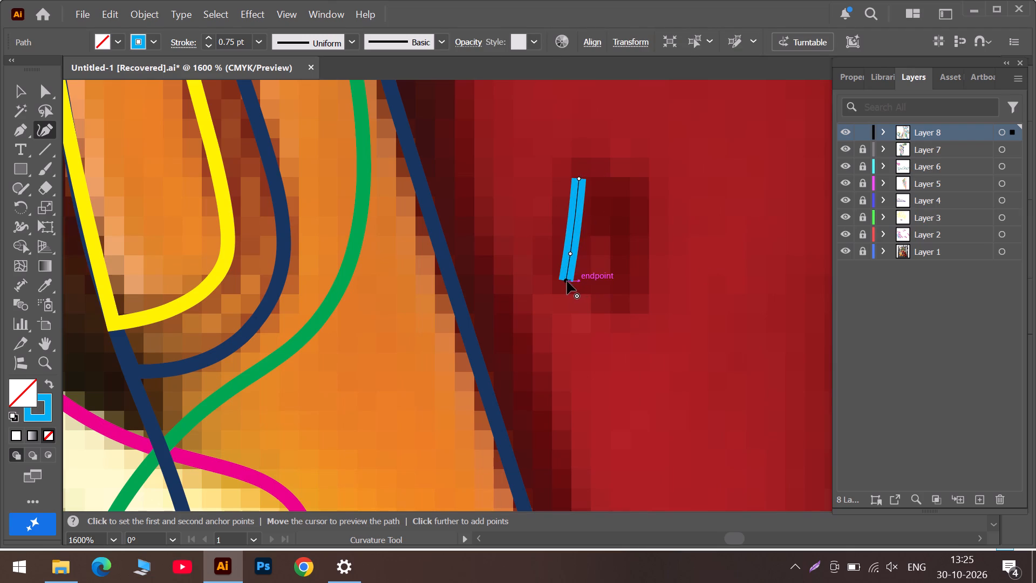
pyautogui.doubleClick(567, 281)
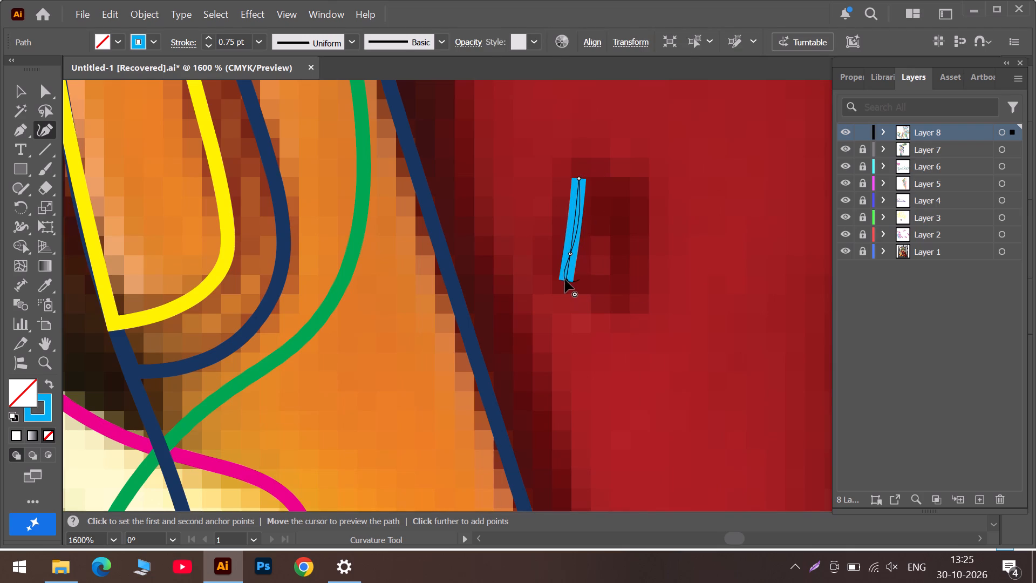
pyautogui.doubleClick(567, 280)
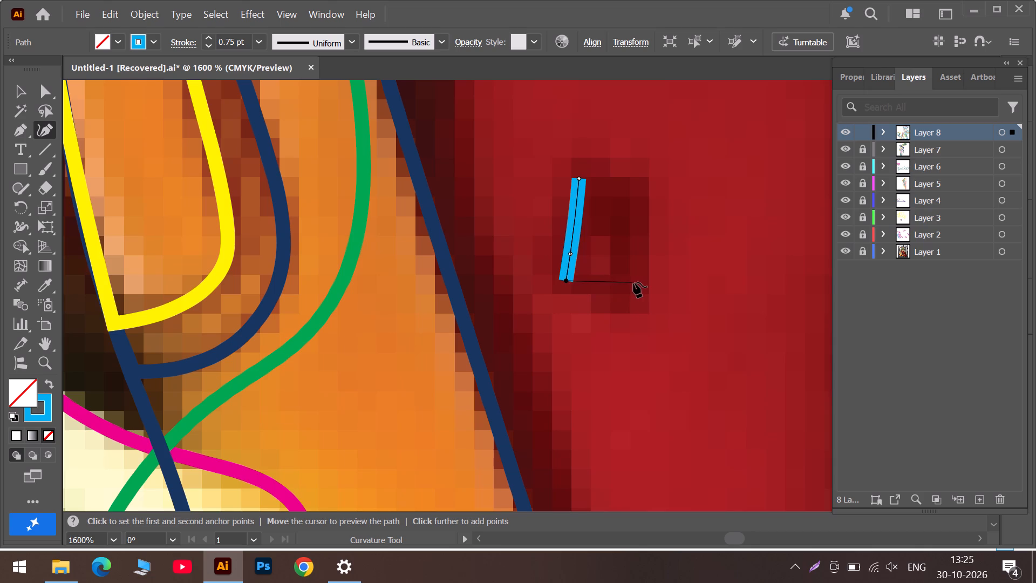
pyautogui.doubleClick(633, 282)
pyautogui.doubleClick(632, 189)
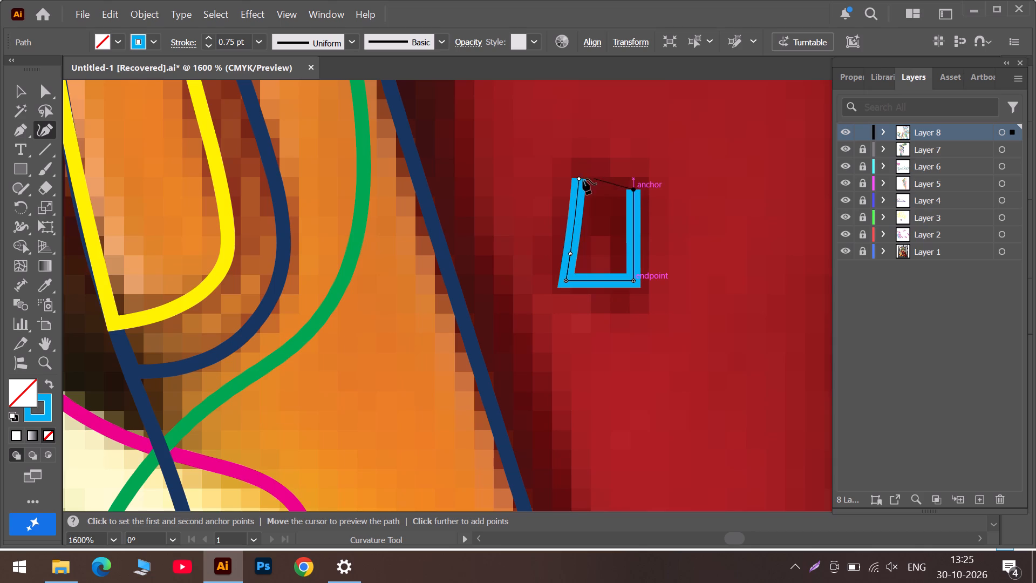
pyautogui.tripleClick(580, 180)
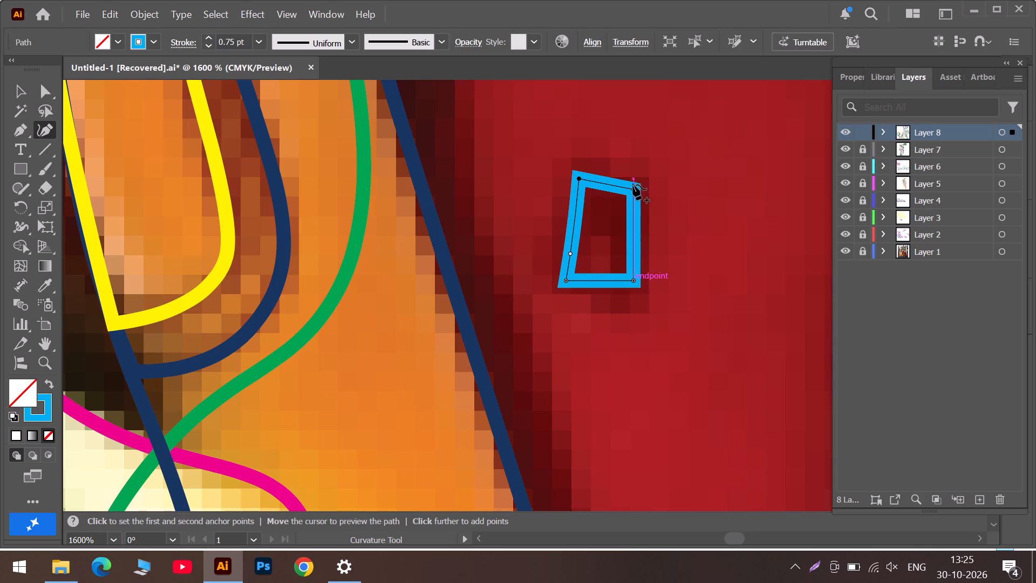
pyautogui.click(633, 188)
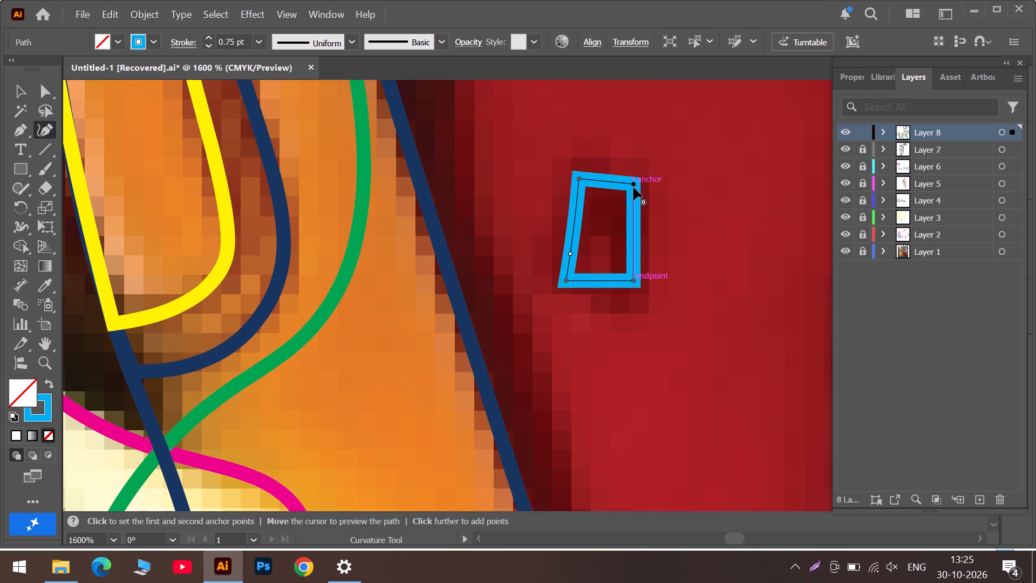
# Draw an open curve along the red fender's edge beside the fork, bending at the upper corner and running down, with an extra point near the bend.
pyautogui.keyDown('alt'); pyautogui.scroll(-4, 633, 187); pyautogui.keyUp('alt')
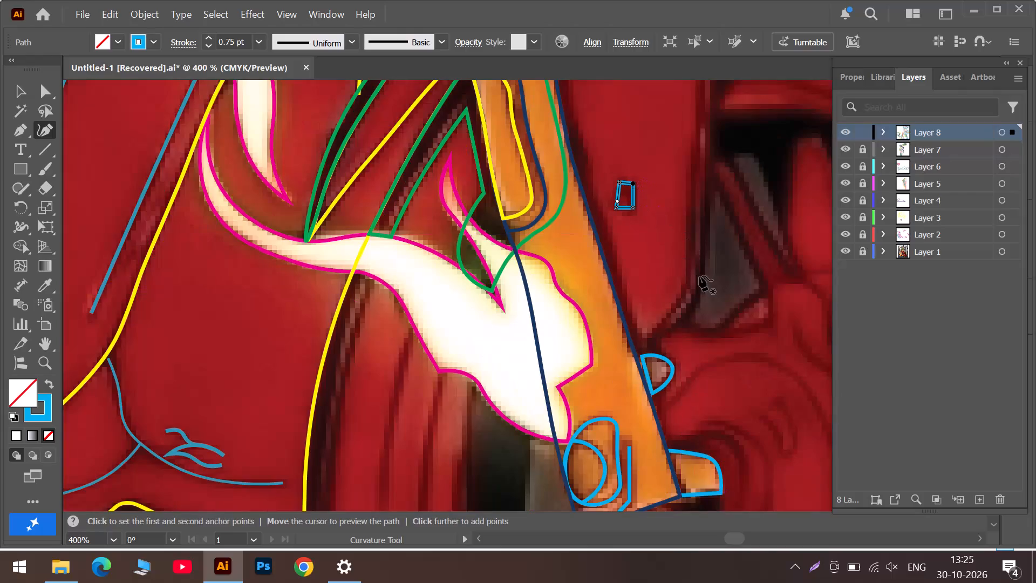
pyautogui.scroll(6, 707, 239)
pyautogui.scroll(14, 699, 193)
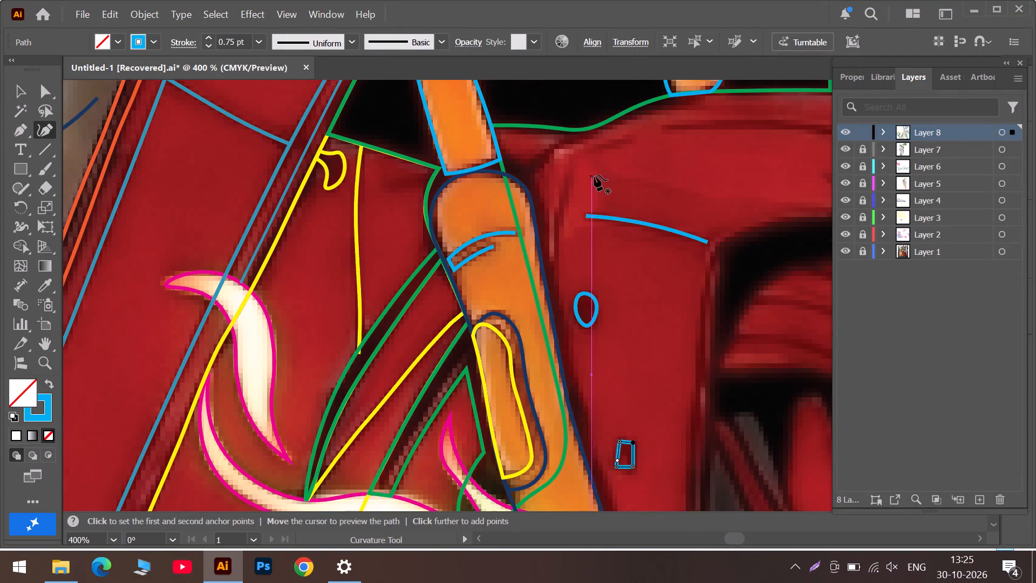
pyautogui.scroll(3, 618, 166)
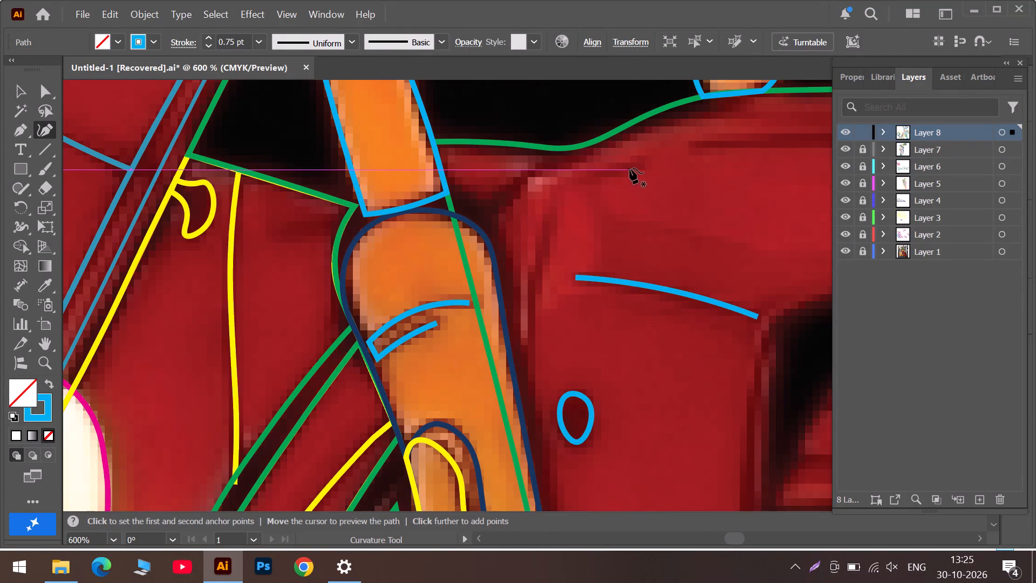
pyautogui.click(640, 163)
pyautogui.click(603, 174)
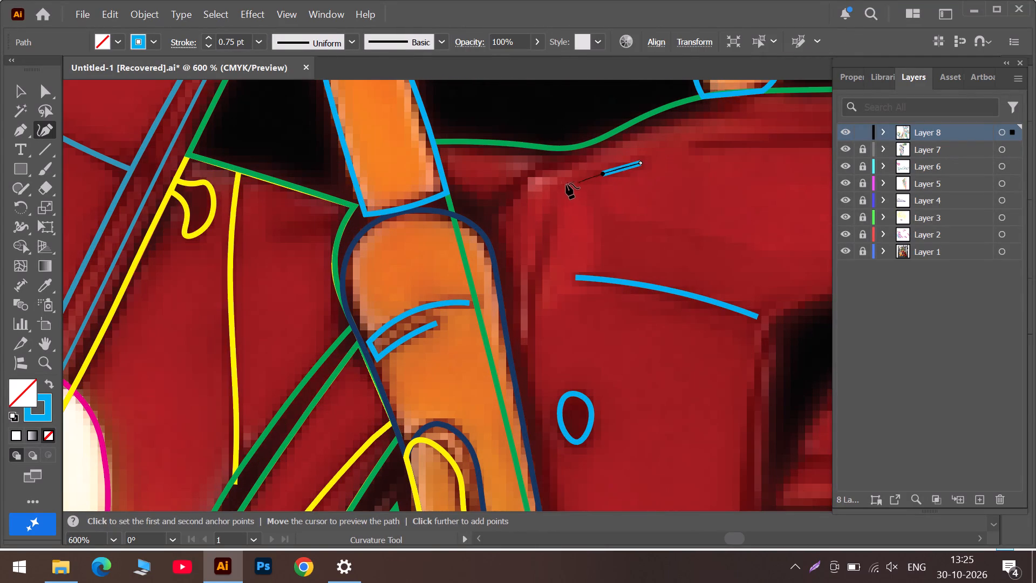
pyautogui.click(562, 184)
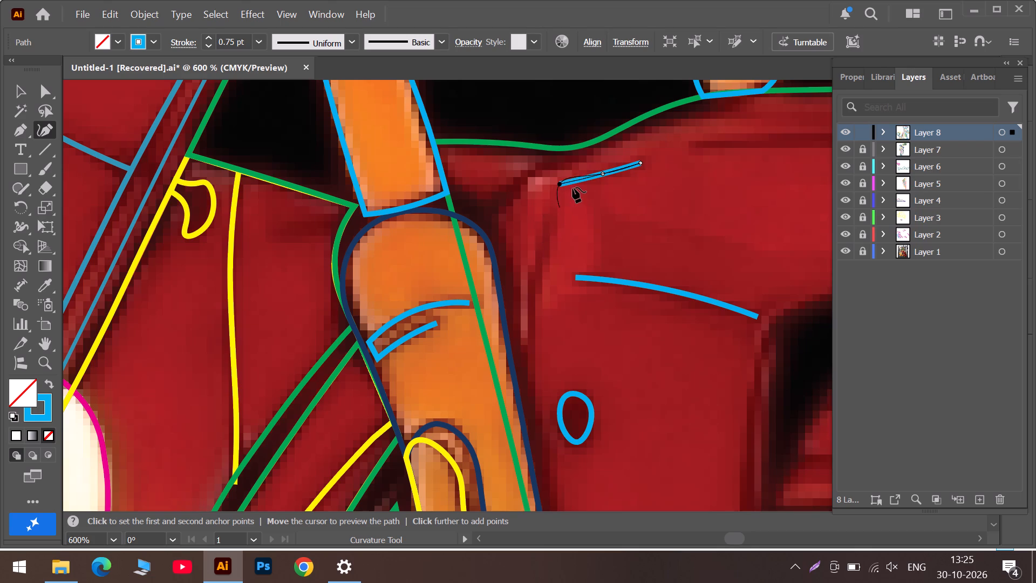
pyautogui.click(576, 180)
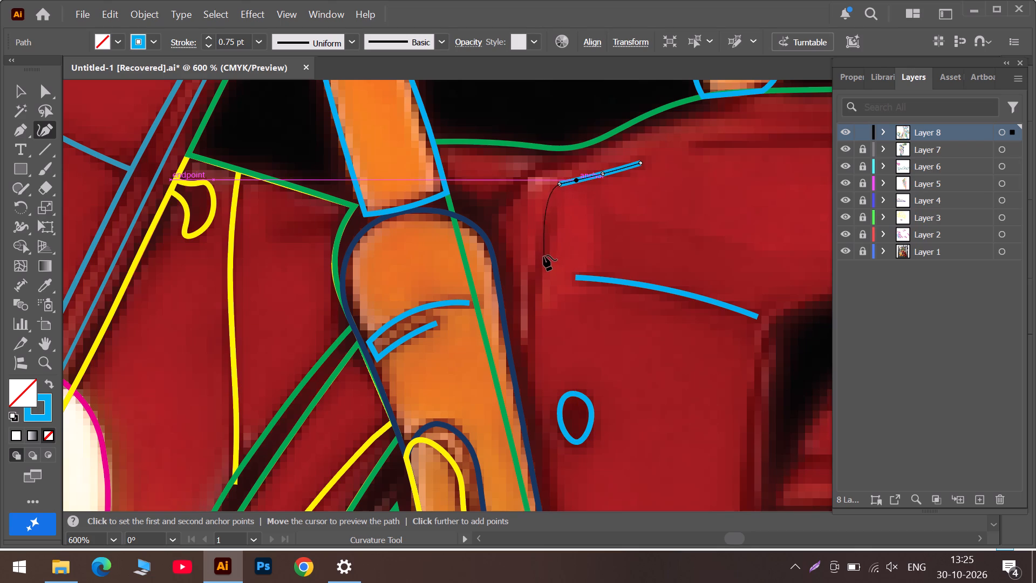
pyautogui.click(540, 261)
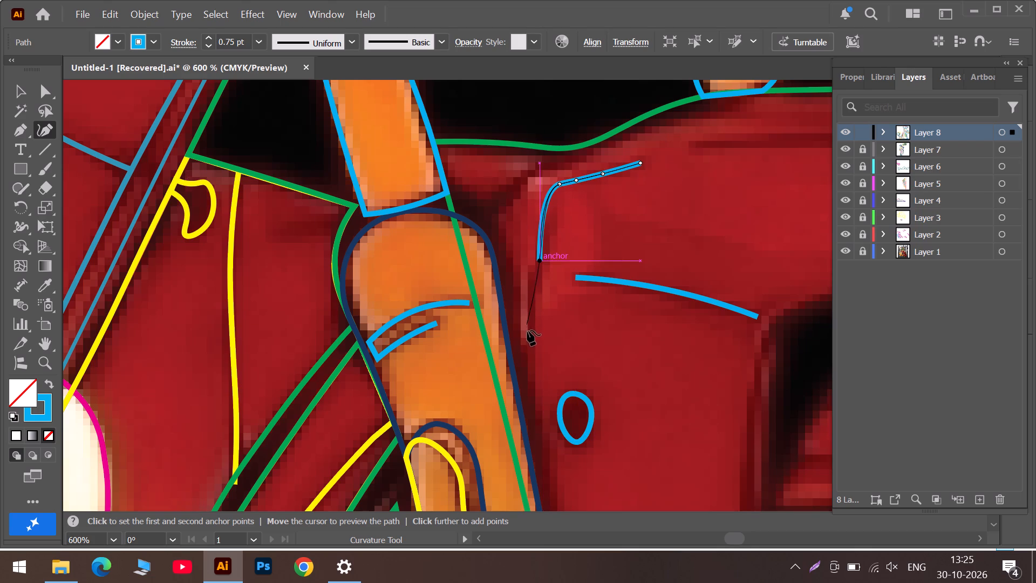
pyautogui.click(529, 354)
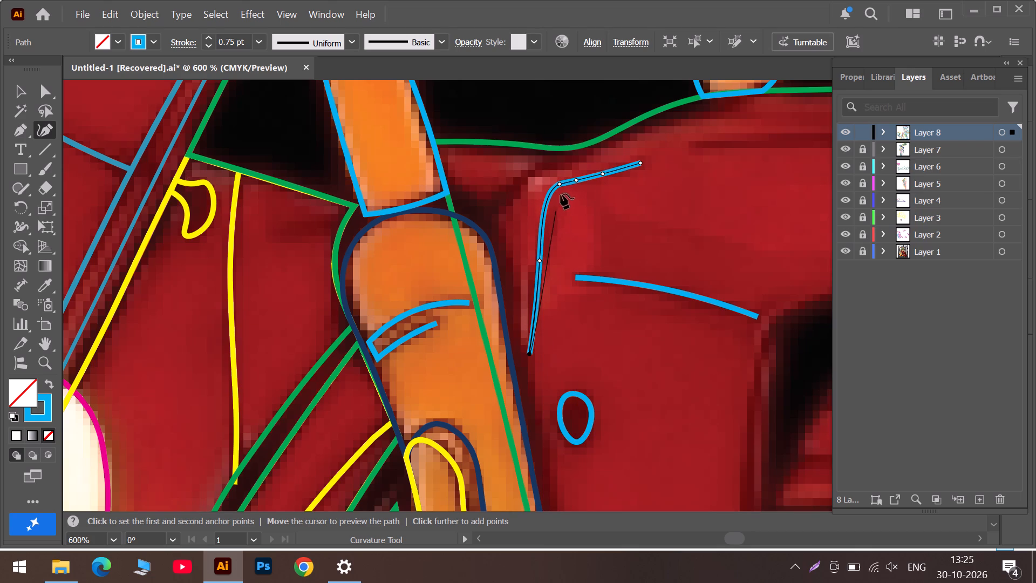
# Smooth the new edge curve's upper bend by shifting its corner point slightly inward and deleting the extra point beside it.
pyautogui.moveTo(558, 186); pyautogui.dragTo(563, 187)
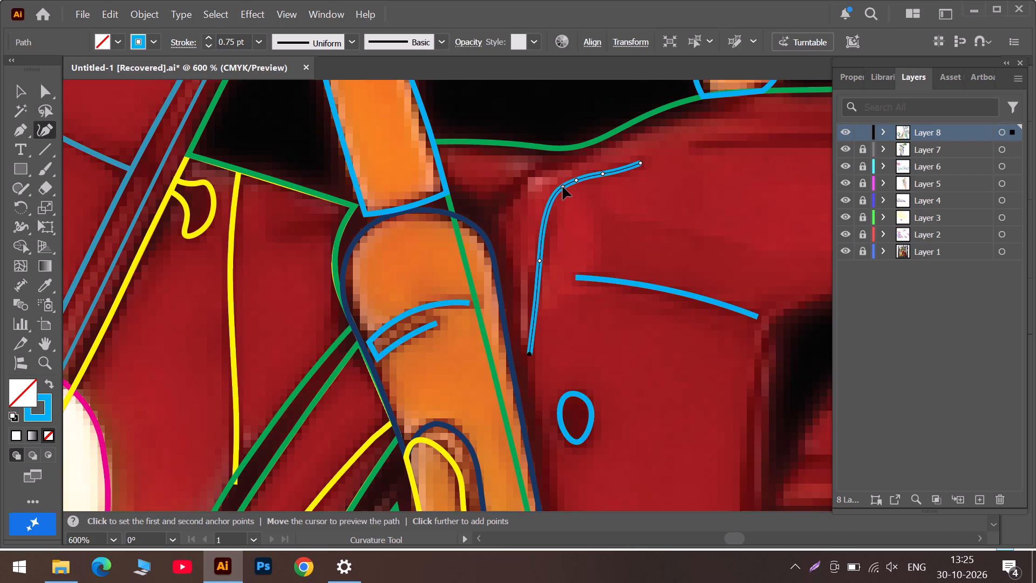
pyautogui.moveTo(563, 187); pyautogui.dragTo(561, 190)
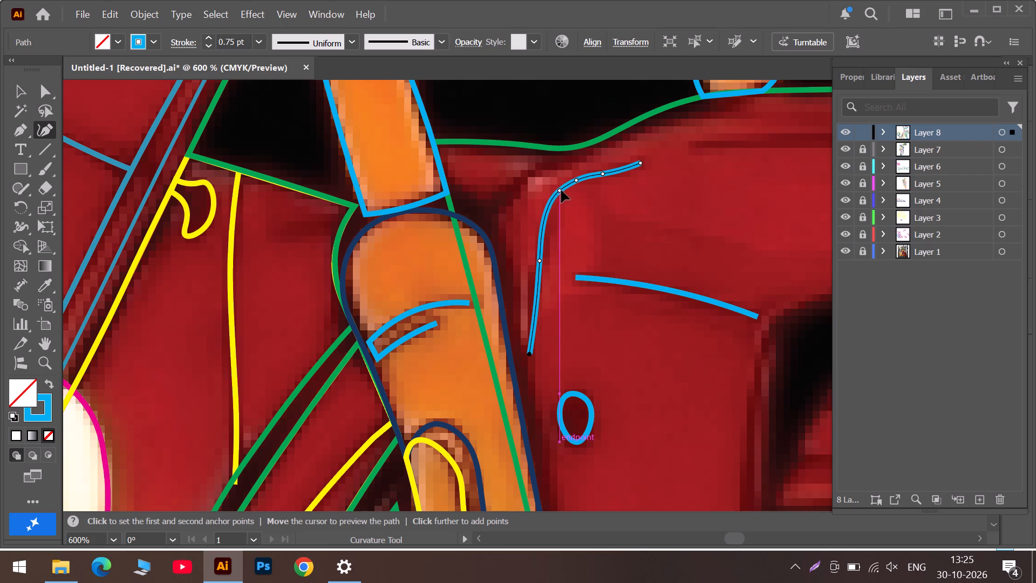
pyautogui.moveTo(561, 190); pyautogui.dragTo(564, 188)
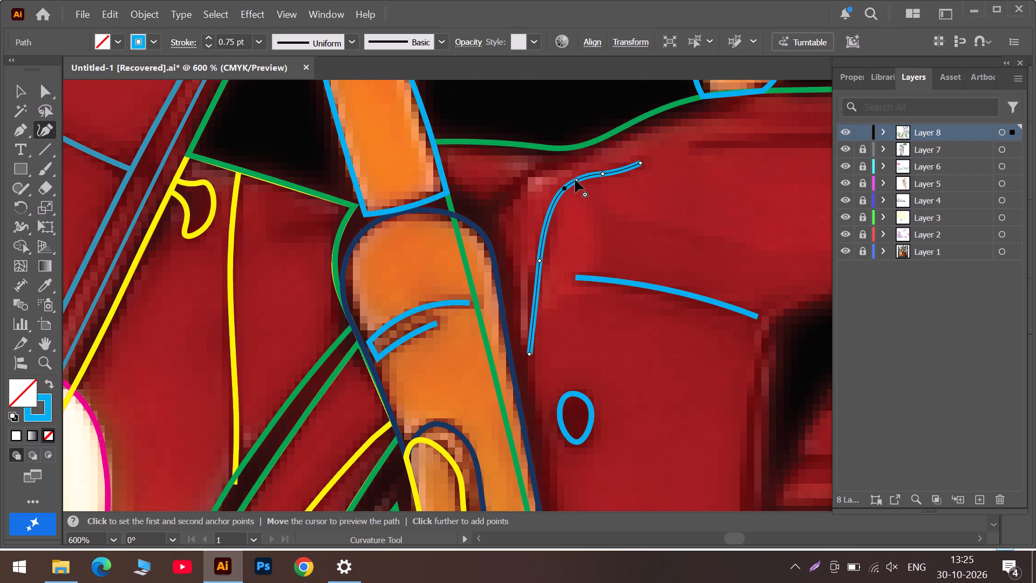
pyautogui.moveTo(575, 180); pyautogui.dragTo(586, 177)
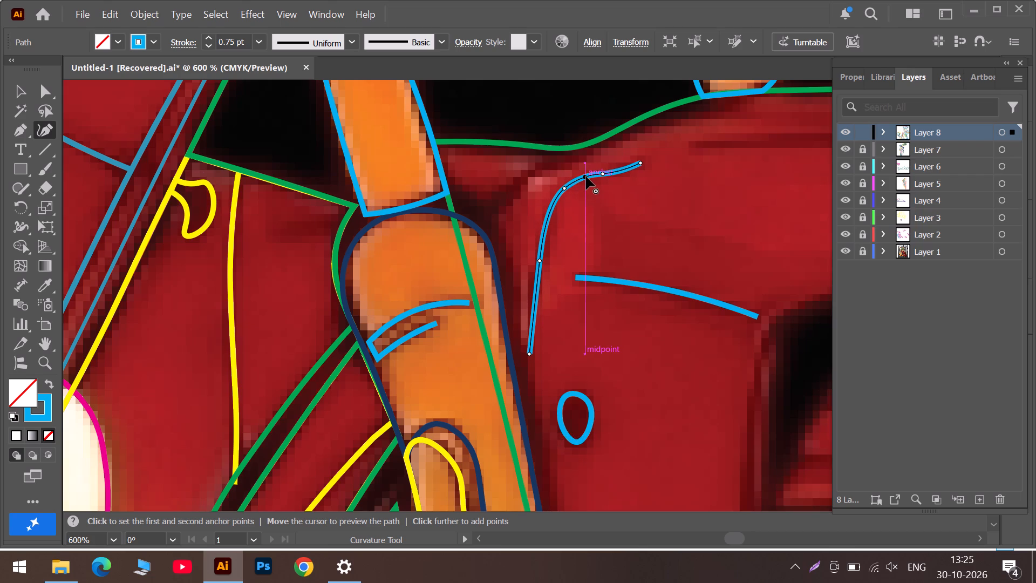
pyautogui.press('Delete')
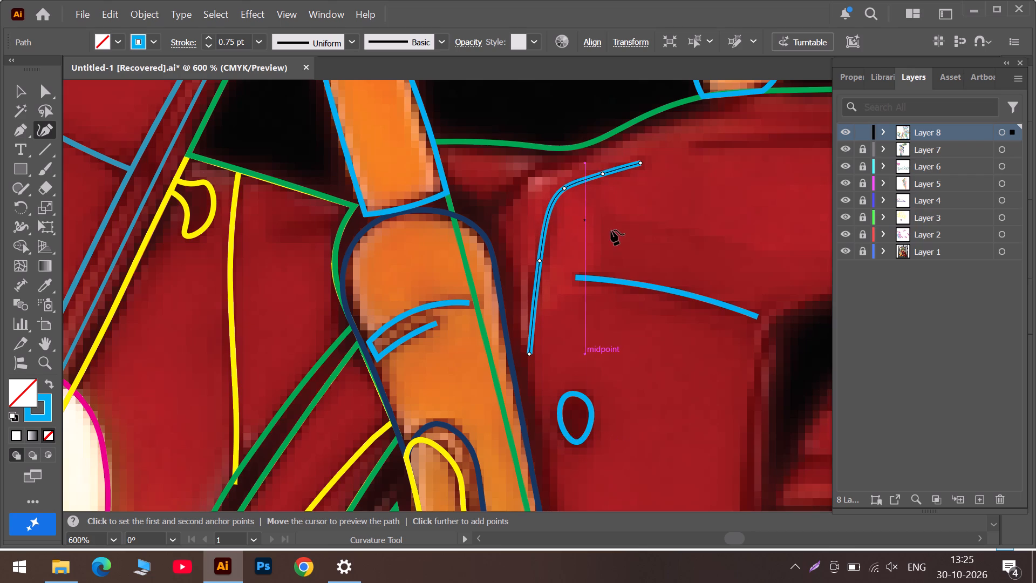
# Draw a long open four-point arc along the dark crease across the top of the red fender, ending just above the wheel opening.
pyautogui.click(774, 536)
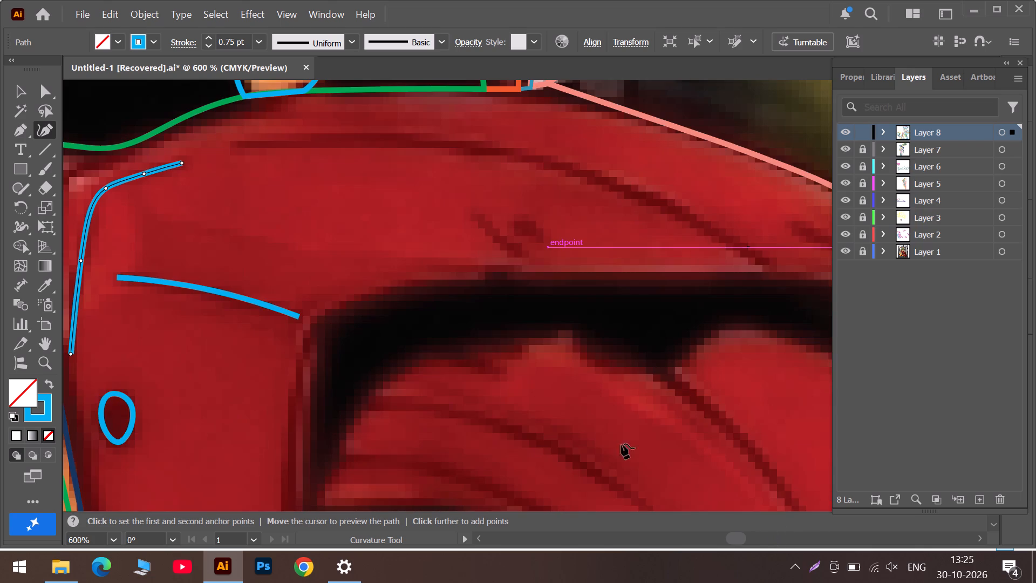
pyautogui.click(235, 147)
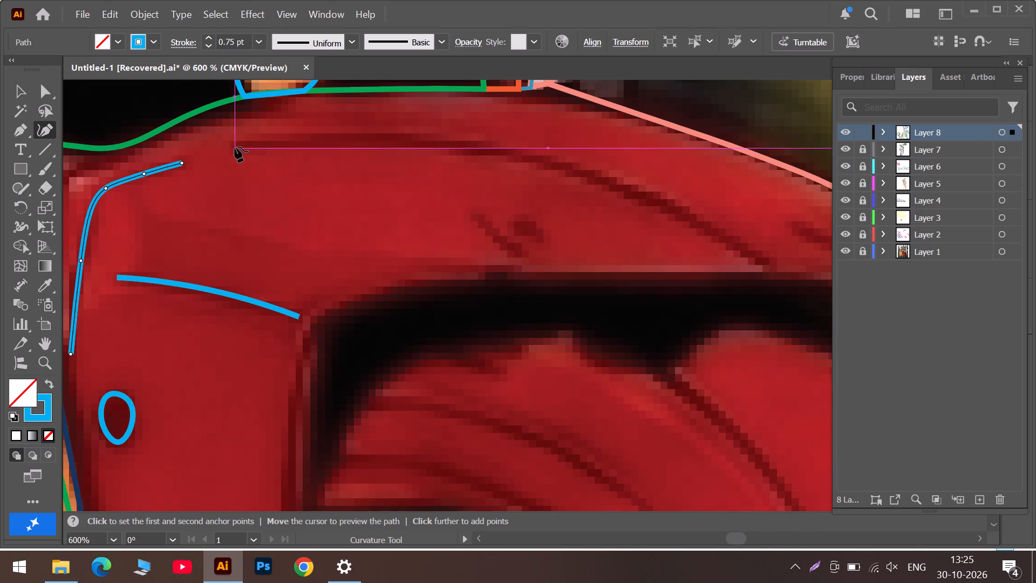
pyautogui.click(330, 139)
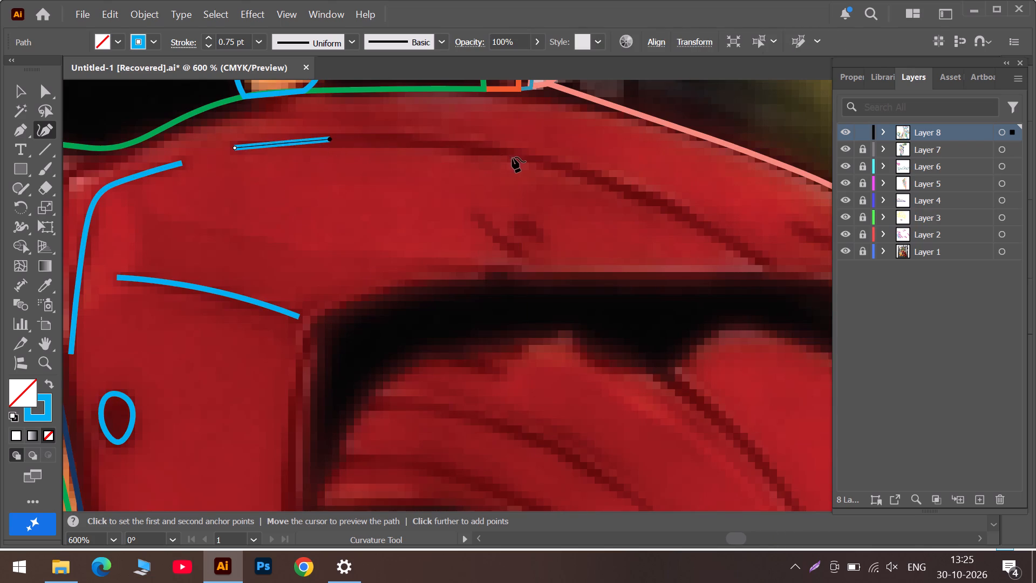
pyautogui.click(537, 157)
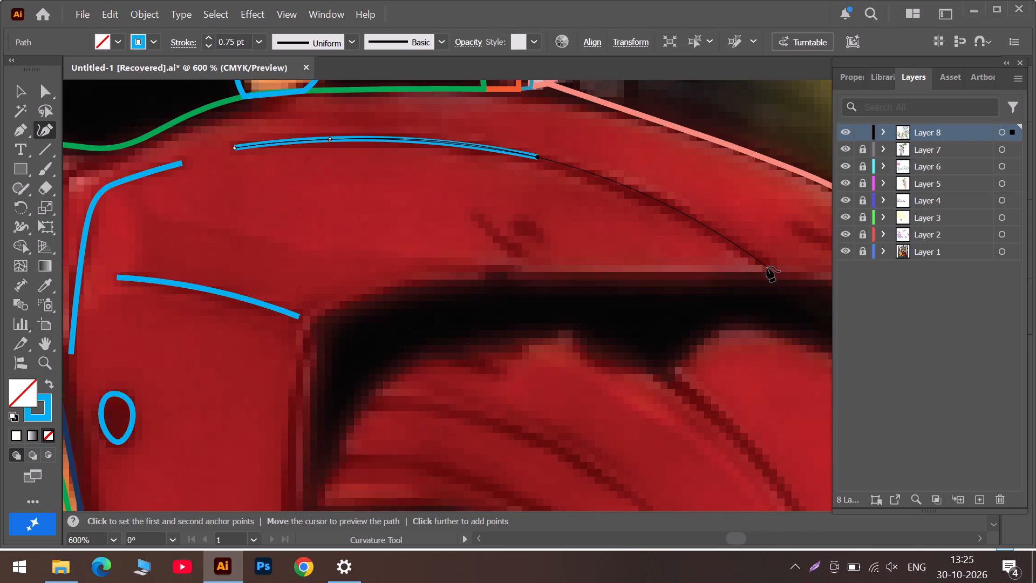
pyautogui.click(767, 267)
pyautogui.doubleClick(767, 267)
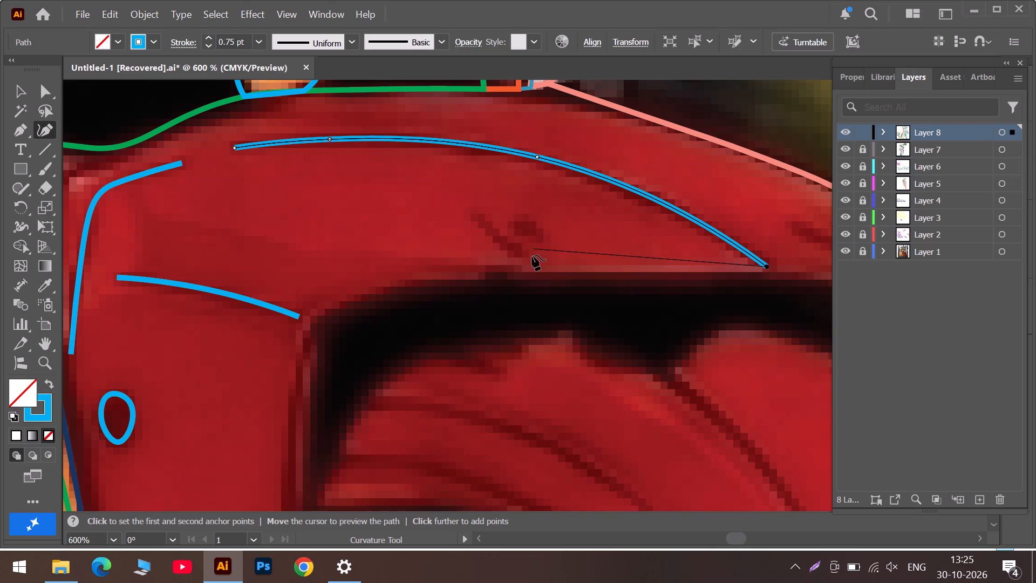
pyautogui.press('Escape')
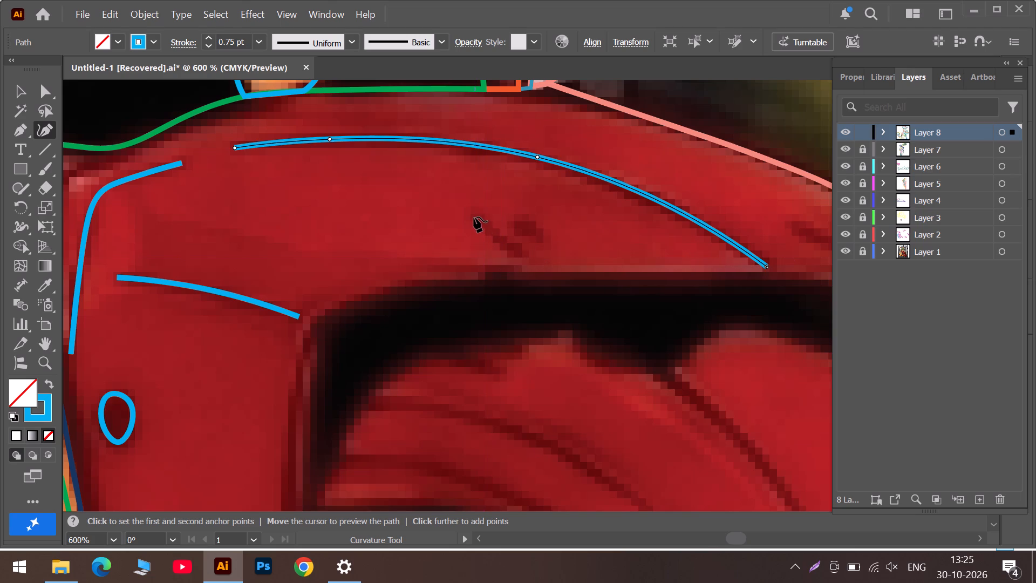
# Draw a short open three-point curve along the slanted dark mark on the fender below the long arc.
pyautogui.click(474, 217)
pyautogui.click(499, 237)
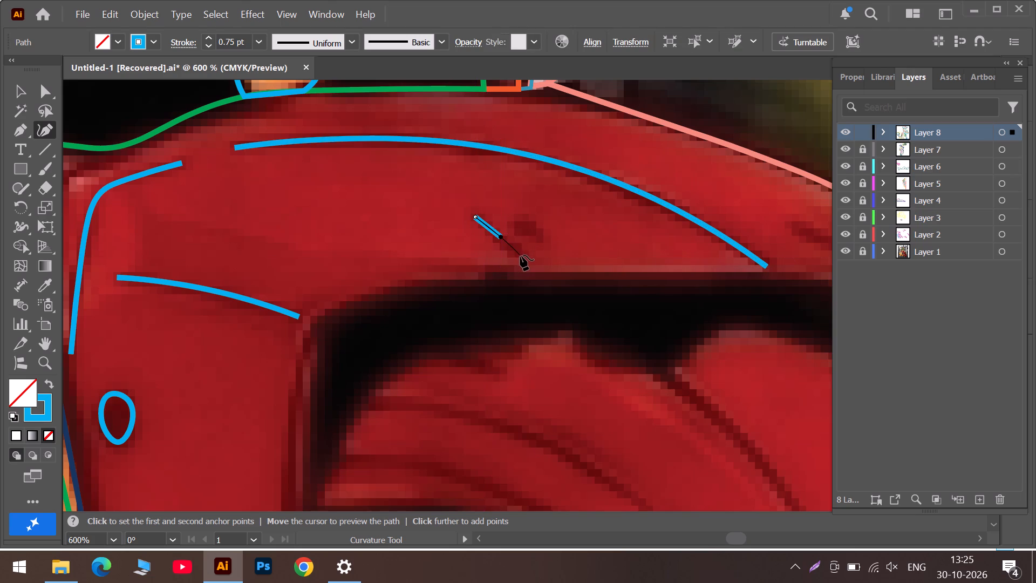
pyautogui.doubleClick(520, 255)
pyautogui.press('Escape')
# Draw a short open three-point stroke along the first dark mark near the fender's pointed front tip.
pyautogui.moveTo(773, 539); pyautogui.dragTo(772, 533)
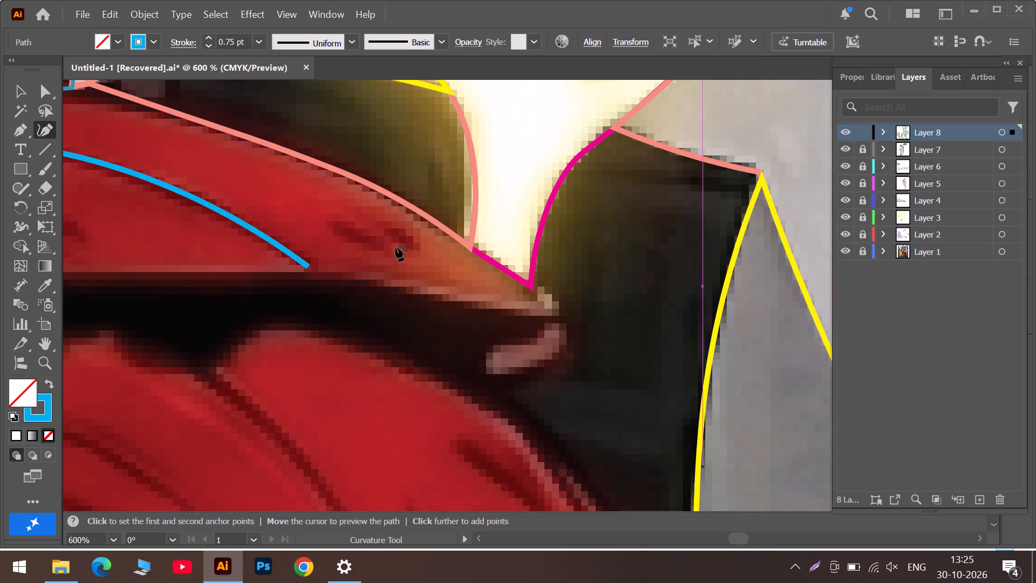
pyautogui.click(336, 226)
pyautogui.click(362, 242)
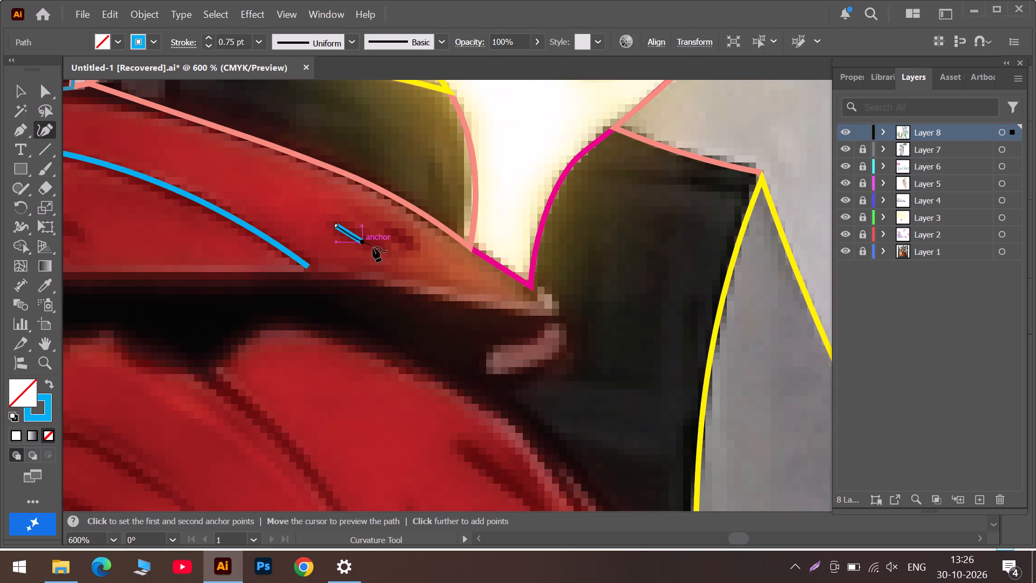
pyautogui.click(381, 253)
pyautogui.press('Escape')
# Draw a short open three-point stroke along the second dark mark near the fender's pointed tip, nudging its middle point onto the mark.
pyautogui.click(384, 226)
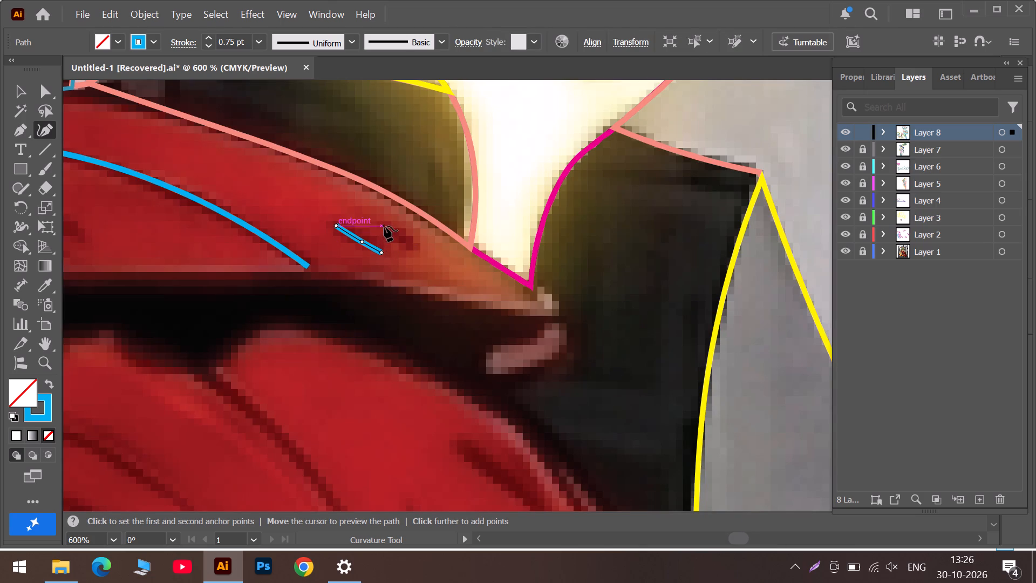
pyautogui.click(407, 240)
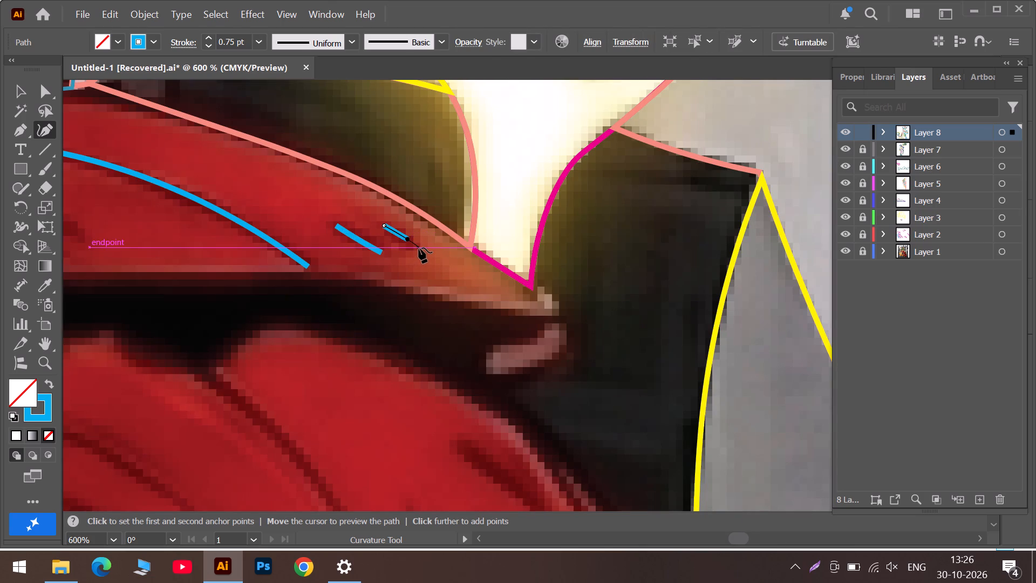
pyautogui.click(419, 248)
pyautogui.press('Escape')
pyautogui.moveTo(408, 238); pyautogui.dragTo(406, 233)
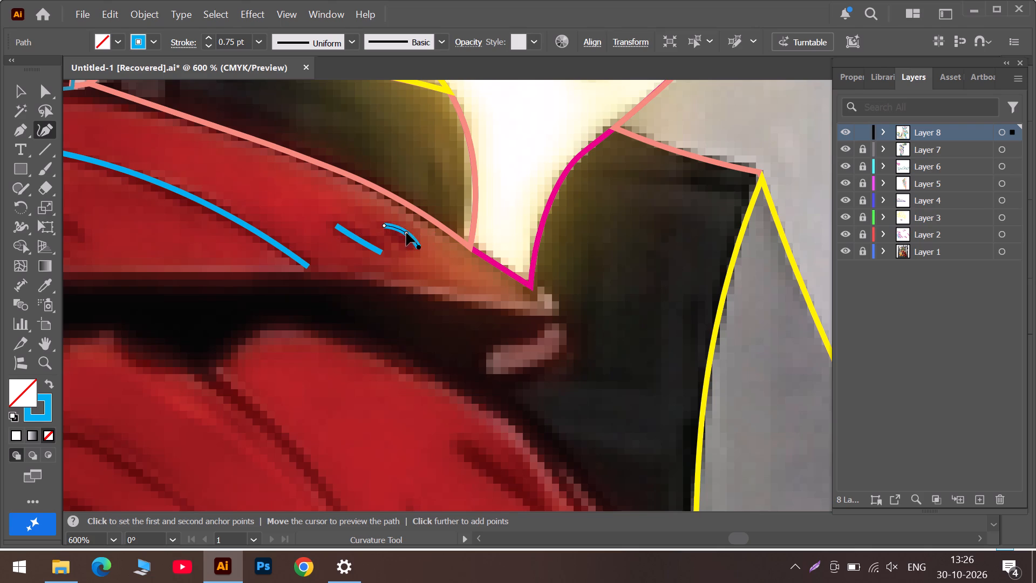
pyautogui.moveTo(406, 233); pyautogui.dragTo(404, 234)
pyautogui.press('Escape')
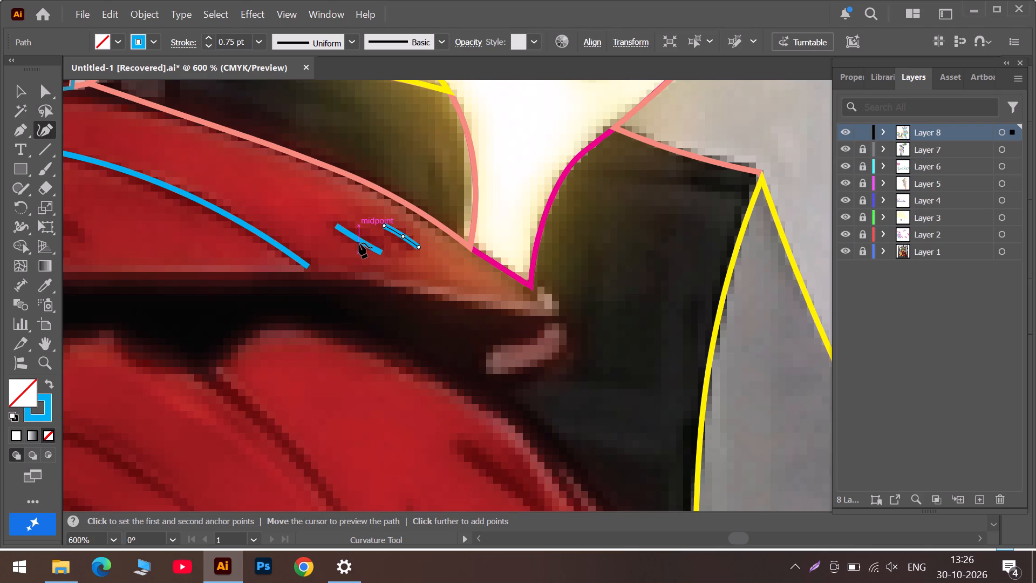
# Adjust the middle point of the first short stroke near the fender tip so the stroke bows slightly.
pyautogui.click(358, 240)
pyautogui.click(358, 240)
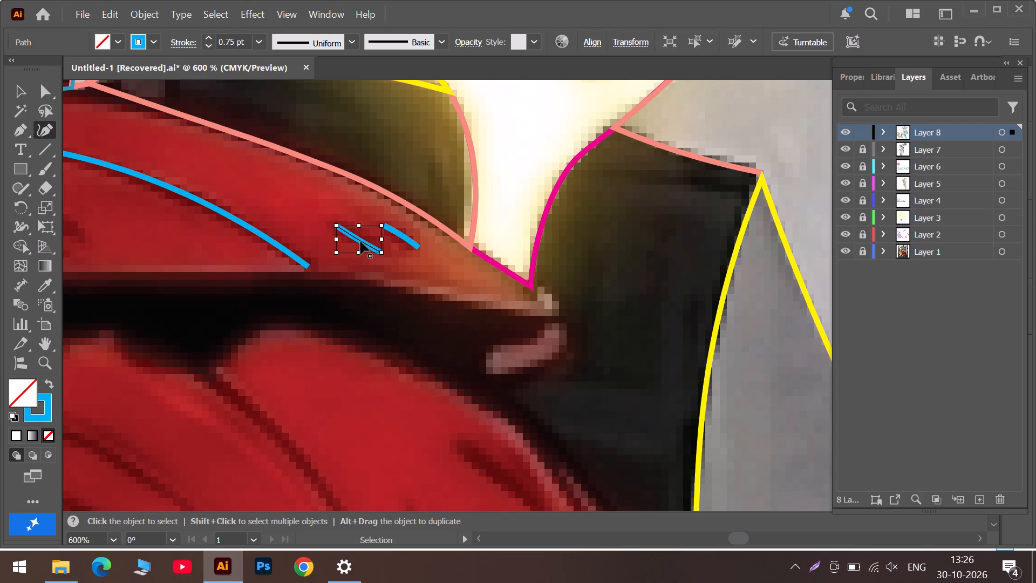
pyautogui.hotkey('ctrl', 'z')
pyautogui.click(361, 241)
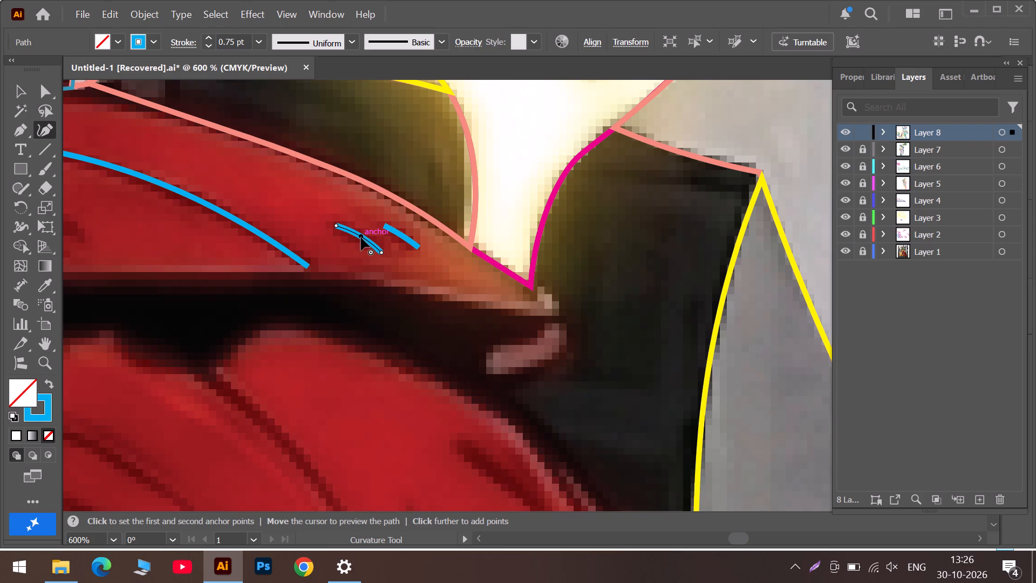
pyautogui.press('Escape')
# Draw an open six-point hooked curve along the small crescent-shaped mark on the front wheel's hub.
pyautogui.keyDown('alt'); pyautogui.scroll(-2, 365, 240); pyautogui.keyUp('alt')
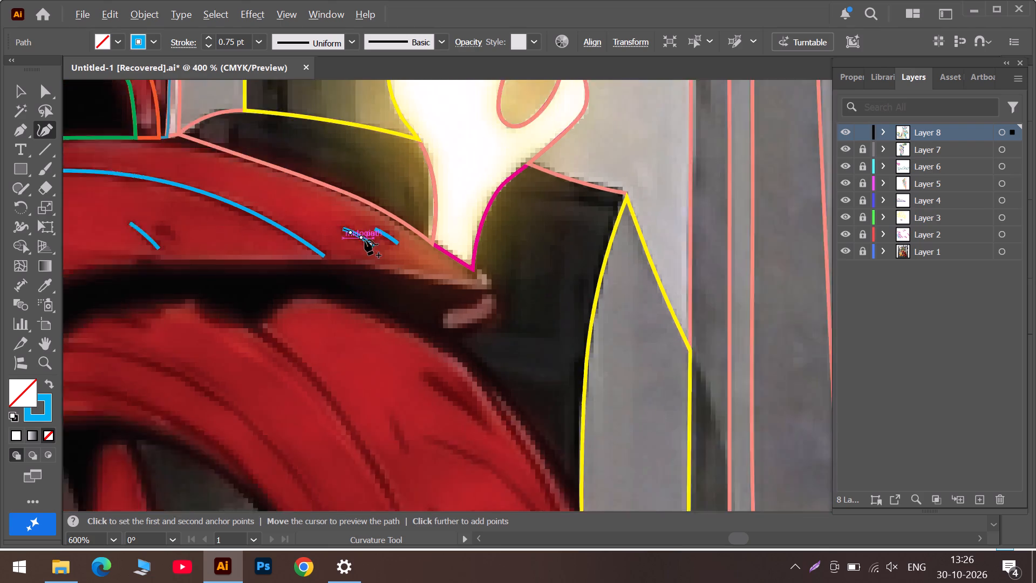
pyautogui.keyDown('alt'); pyautogui.scroll(-4, 365, 240); pyautogui.keyUp('alt')
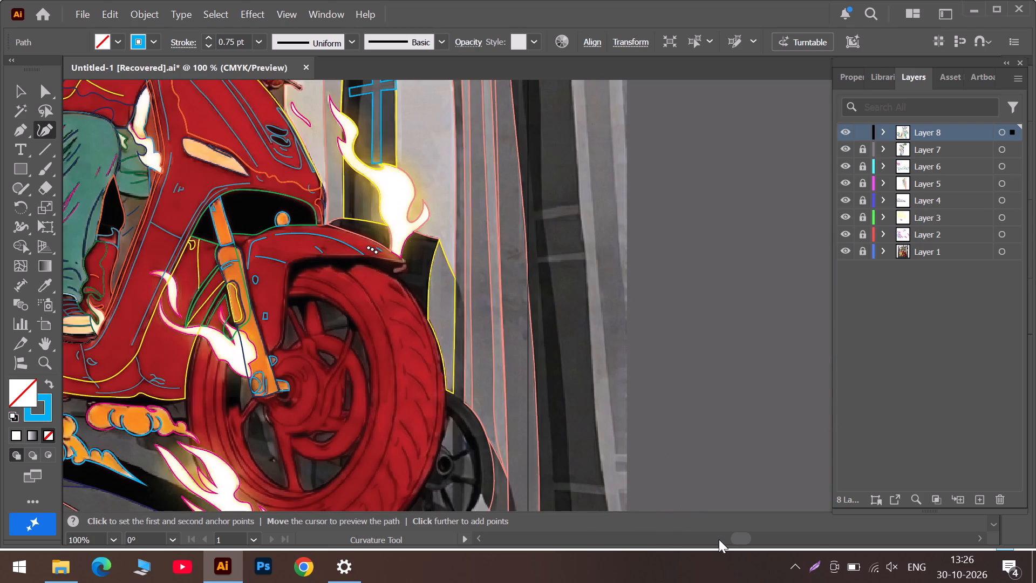
pyautogui.click(718, 540)
pyautogui.scroll(-3, 729, 410)
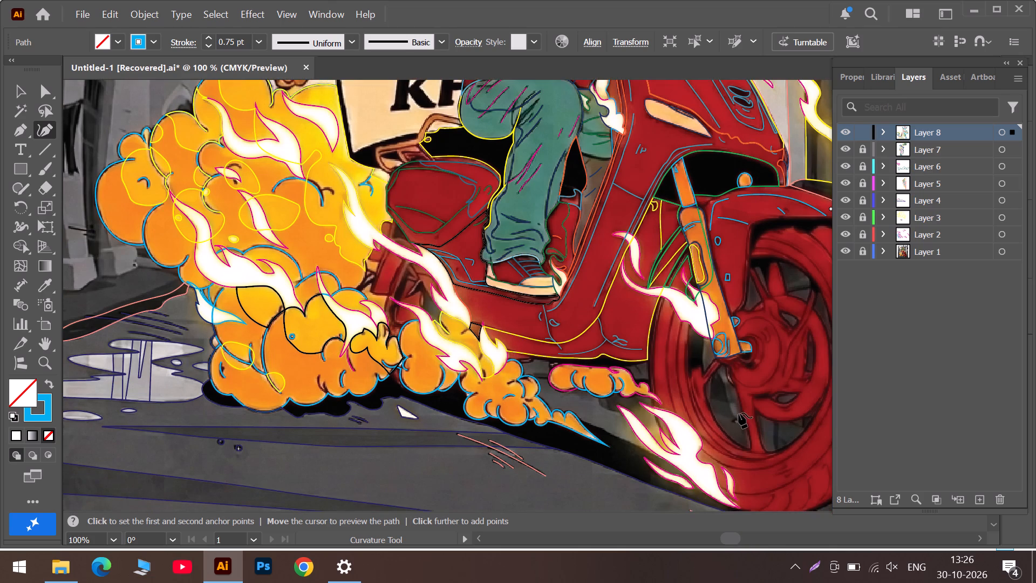
pyautogui.scroll(-5, 739, 413)
pyautogui.click(752, 540)
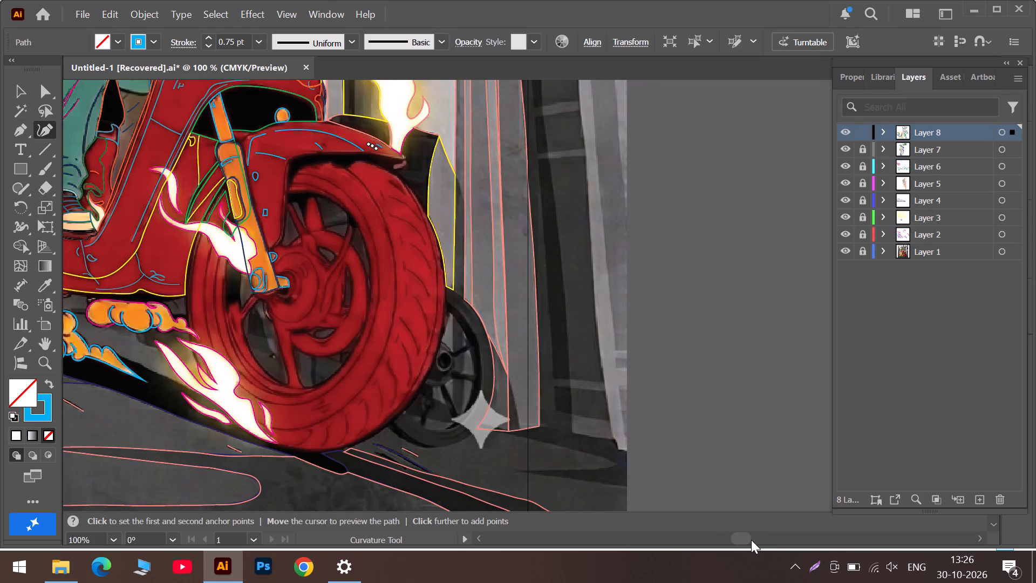
pyautogui.keyDown('alt'); pyautogui.scroll(2, 325, 268); pyautogui.keyUp('alt')
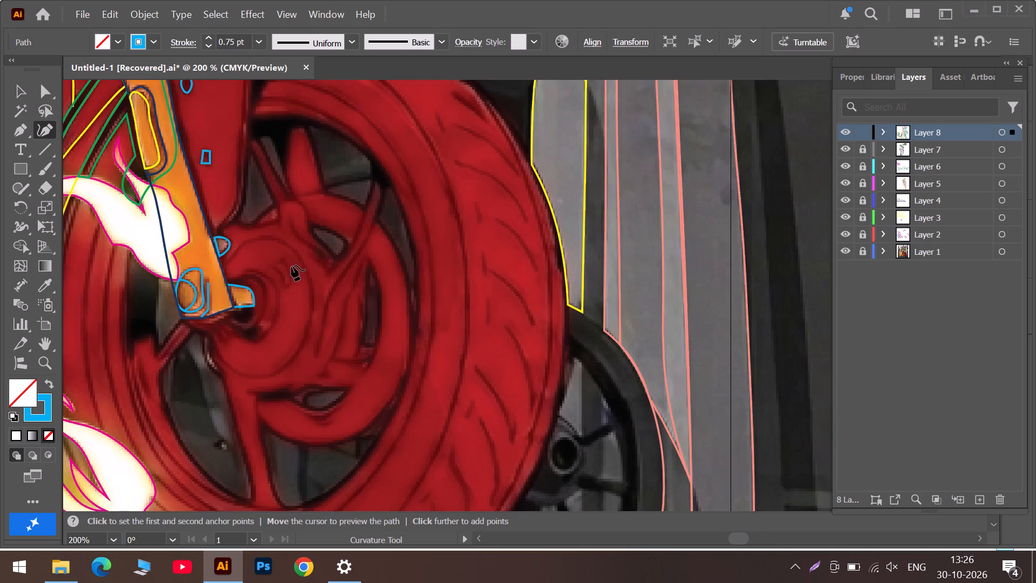
pyautogui.keyDown('alt'); pyautogui.scroll(3, 291, 266); pyautogui.keyUp('alt')
pyautogui.click(257, 279)
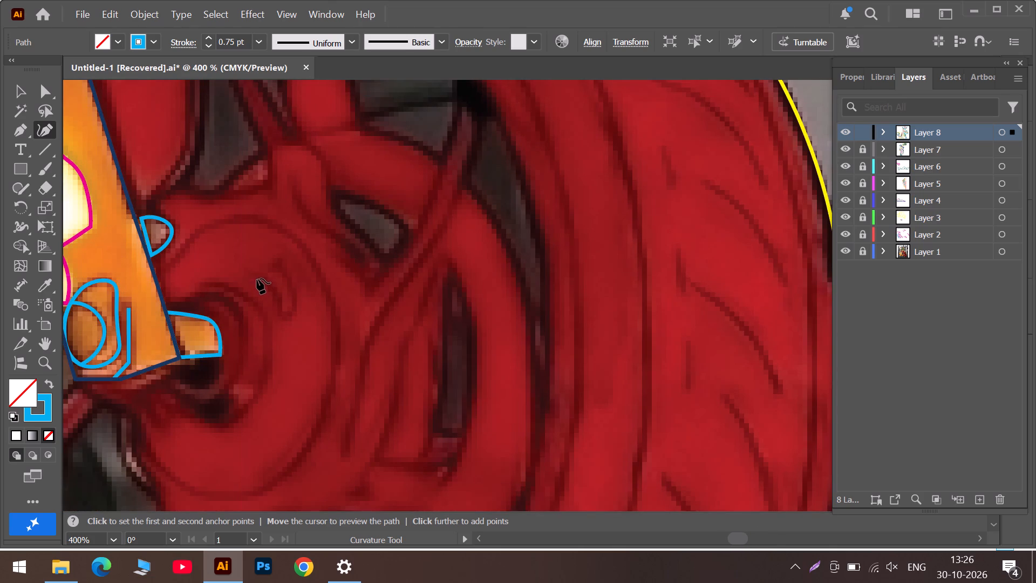
pyautogui.click(272, 290)
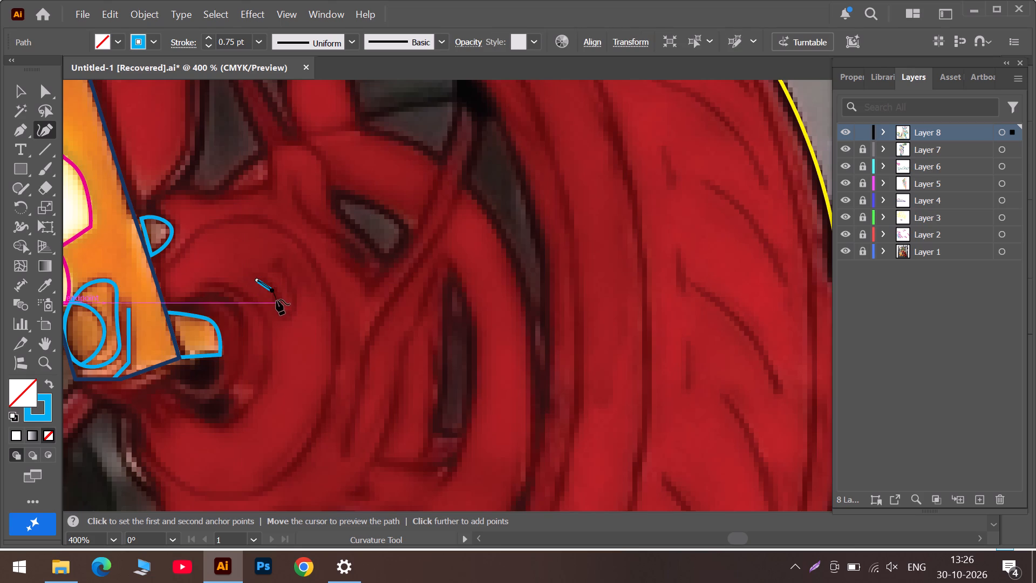
pyautogui.click(276, 300)
pyautogui.click(282, 318)
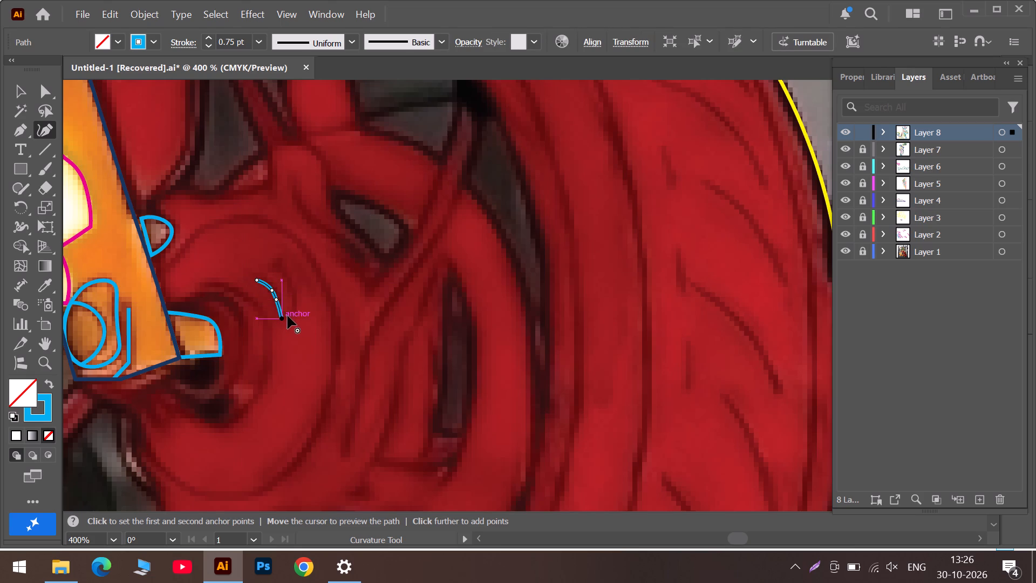
pyautogui.click(296, 302)
pyautogui.click(280, 263)
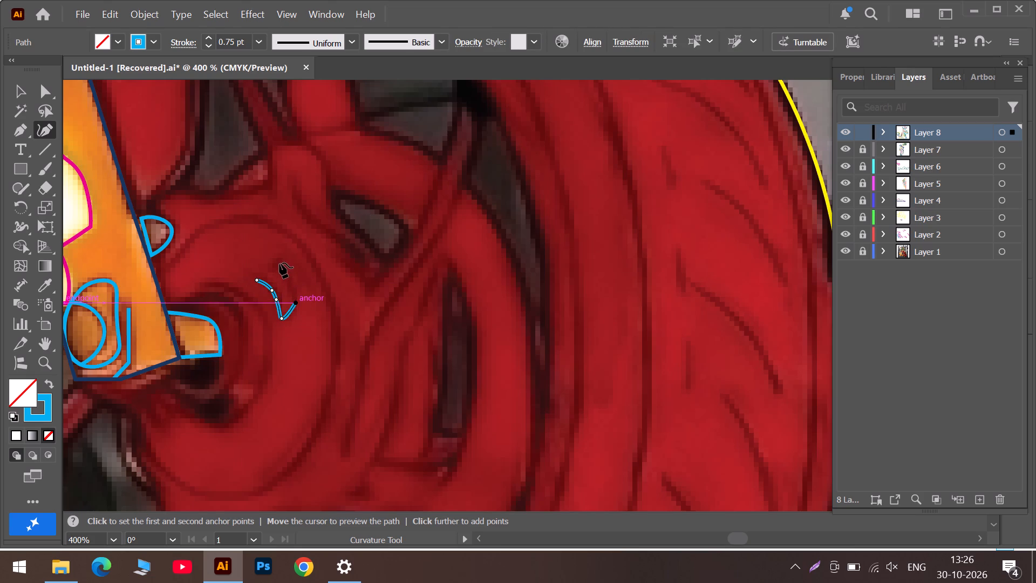
pyautogui.scroll(-7, 522, 261)
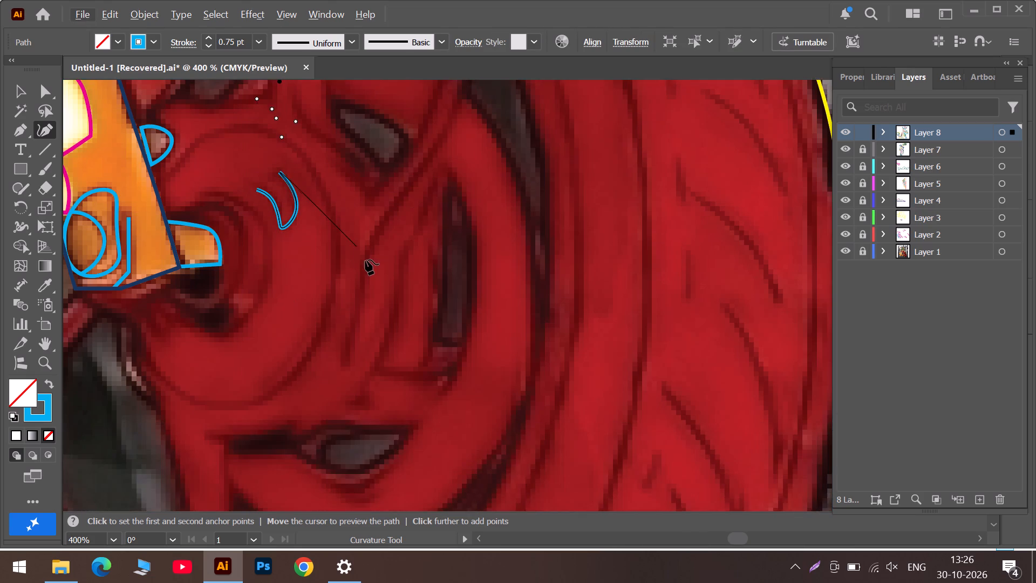
pyautogui.scroll(-6, 368, 264)
pyautogui.scroll(2, 381, 234)
pyautogui.press('Escape')
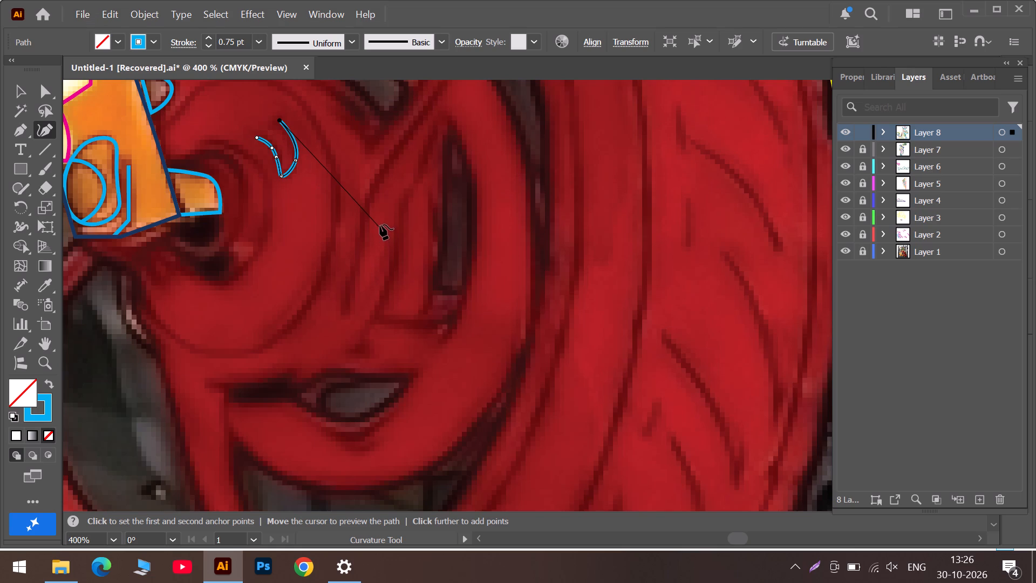
pyautogui.scroll(6, 380, 223)
pyautogui.press('Escape')
# Draw a short open three-point stroke along the small slanted mark on the upper part of the front tyre's tread.
pyautogui.scroll(6, 441, 202)
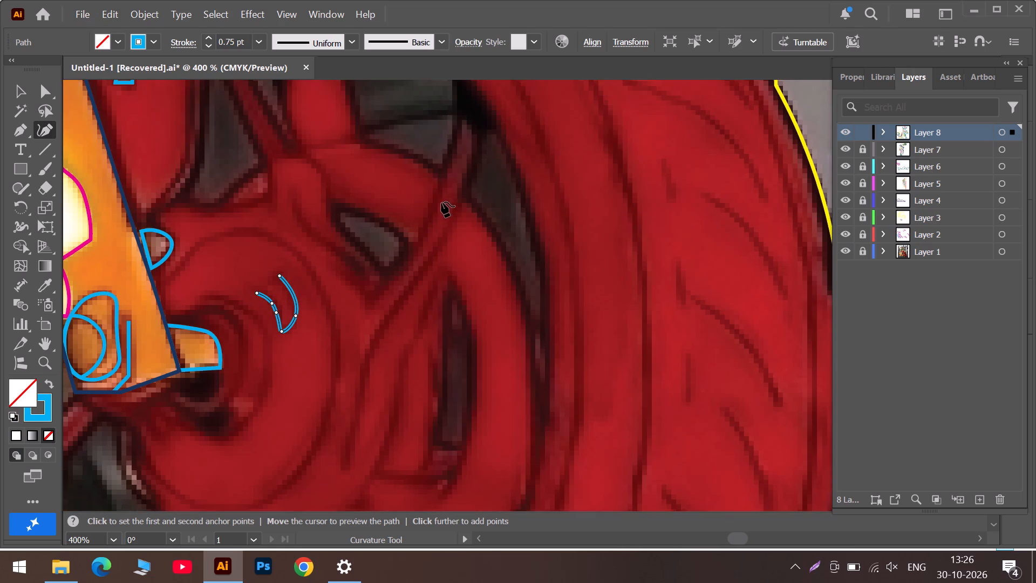
pyautogui.scroll(12, 522, 209)
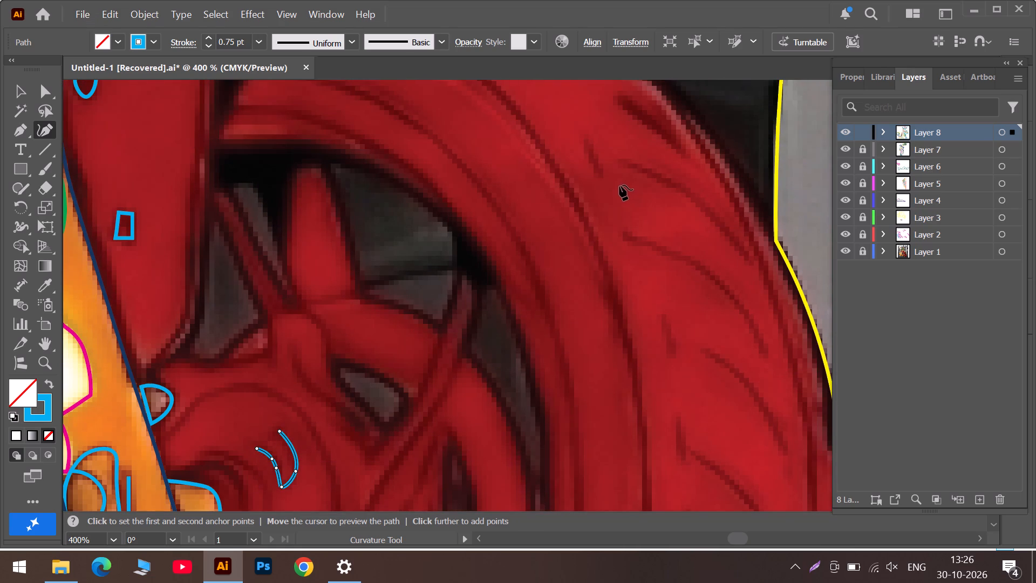
pyautogui.scroll(2, 610, 179)
pyautogui.click(585, 168)
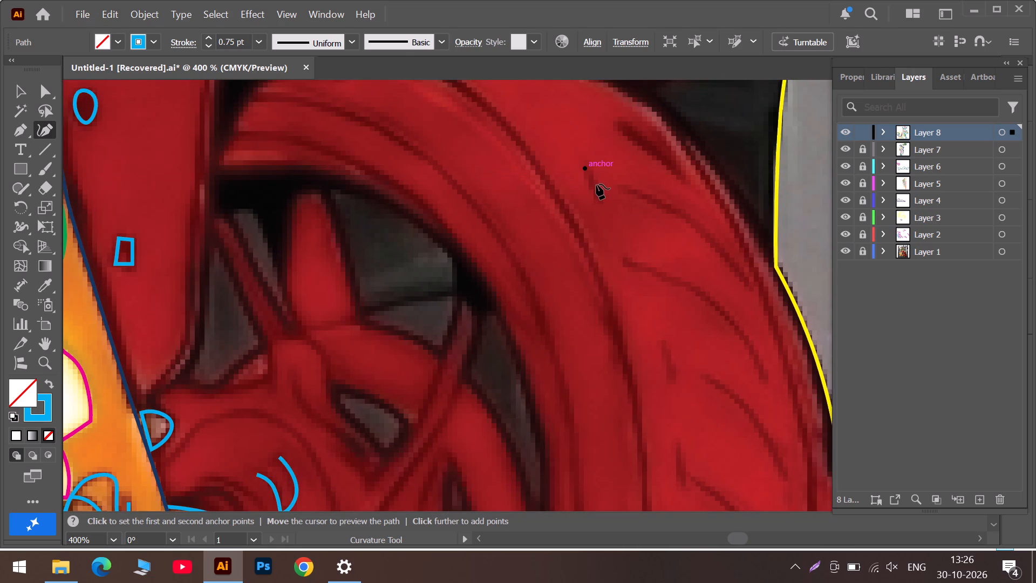
pyautogui.click(593, 185)
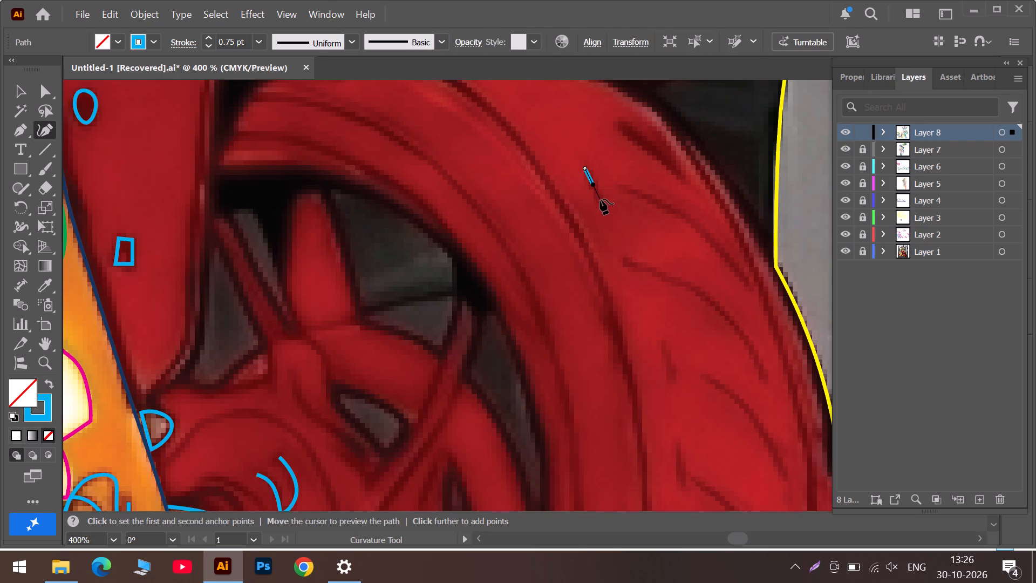
pyautogui.click(600, 201)
pyautogui.press('Escape')
# Draw a short open three-point stroke along the next small dark mark down the inner side of the tyre tread.
pyautogui.scroll(-6, 605, 202)
pyautogui.scroll(-5, 648, 243)
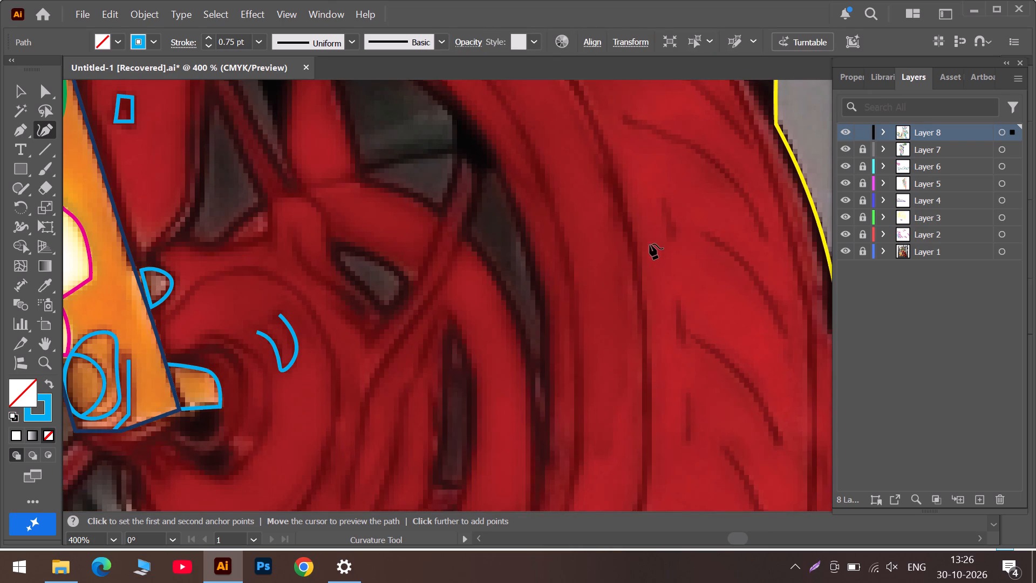
pyautogui.click(663, 202)
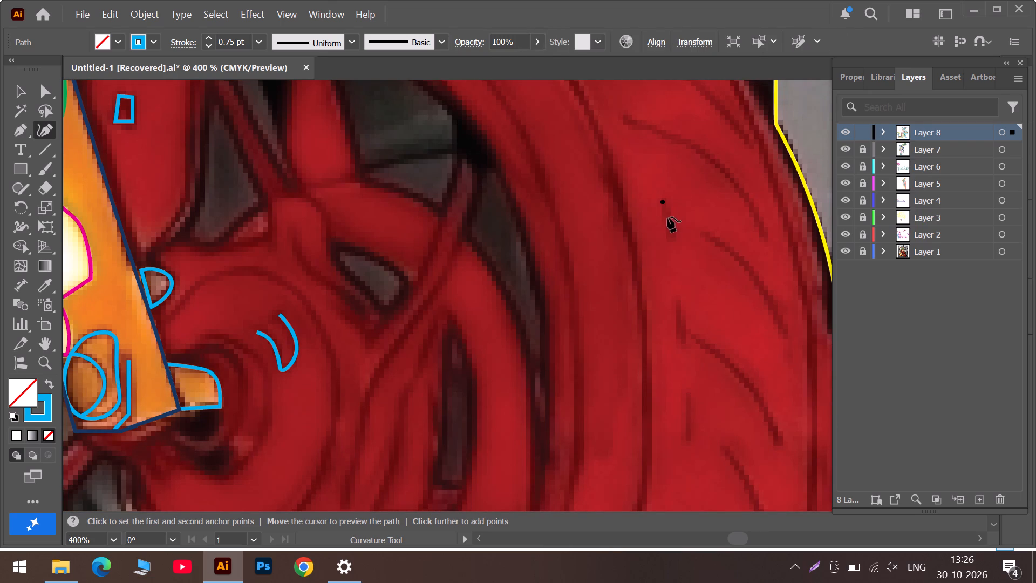
pyautogui.click(667, 217)
pyautogui.click(672, 241)
pyautogui.press('Escape')
# Draw a short, nearly vertical three-point stroke along the third small mark down the inner side of the tyre tread.
pyautogui.scroll(-2, 680, 270)
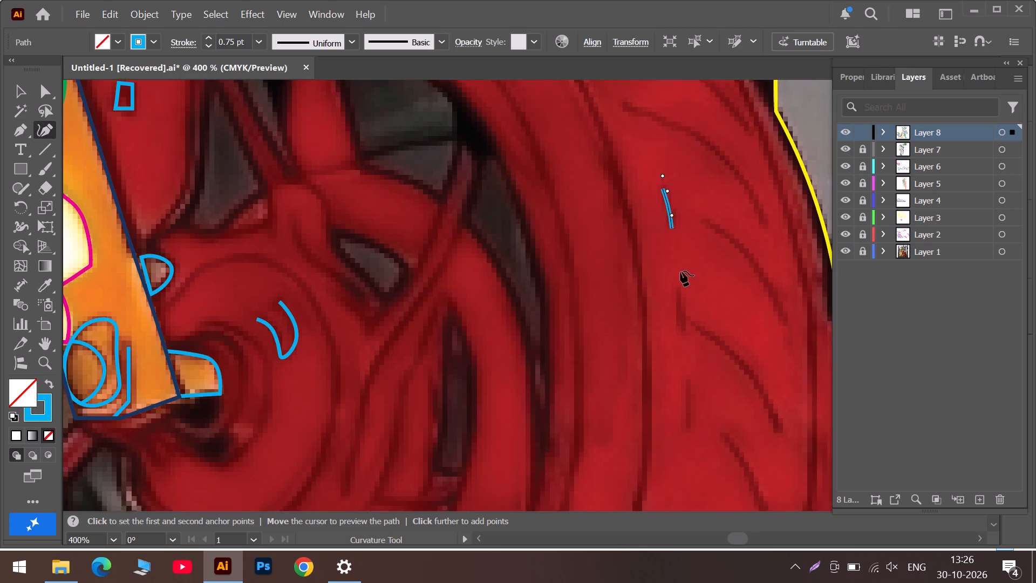
pyautogui.scroll(-4, 680, 271)
pyautogui.click(677, 226)
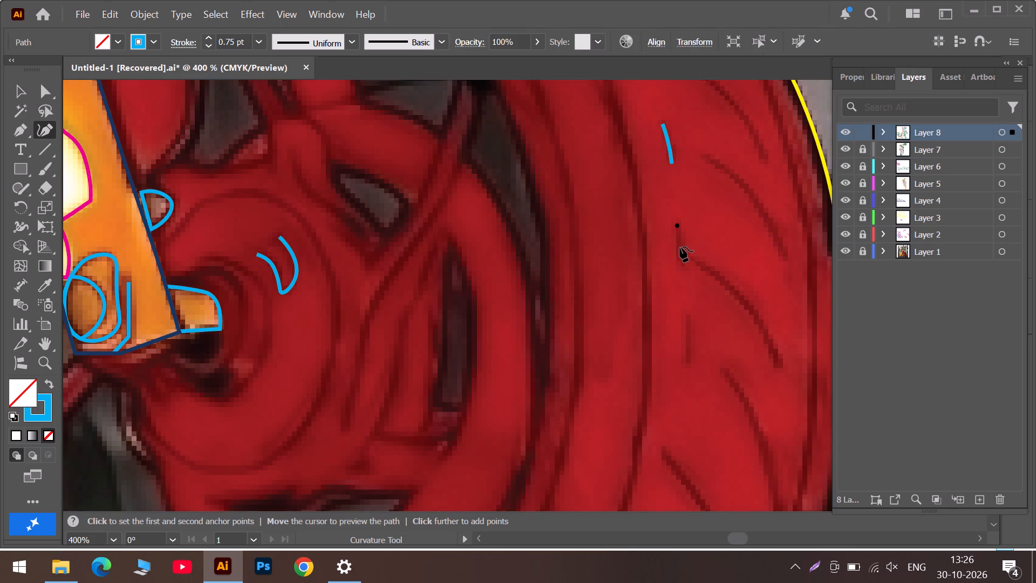
pyautogui.click(680, 247)
pyautogui.click(680, 265)
pyautogui.press('Escape')
# Draw a short vertical three-point stroke along the fourth small mark down the inner side of the tyre tread.
pyautogui.scroll(-3, 683, 277)
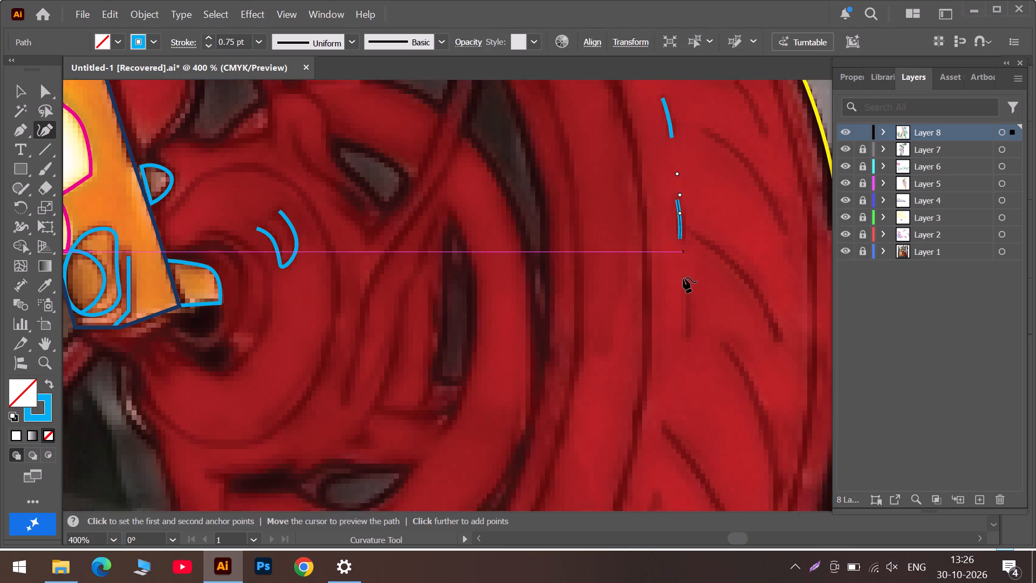
pyautogui.scroll(-3, 683, 277)
pyautogui.click(688, 243)
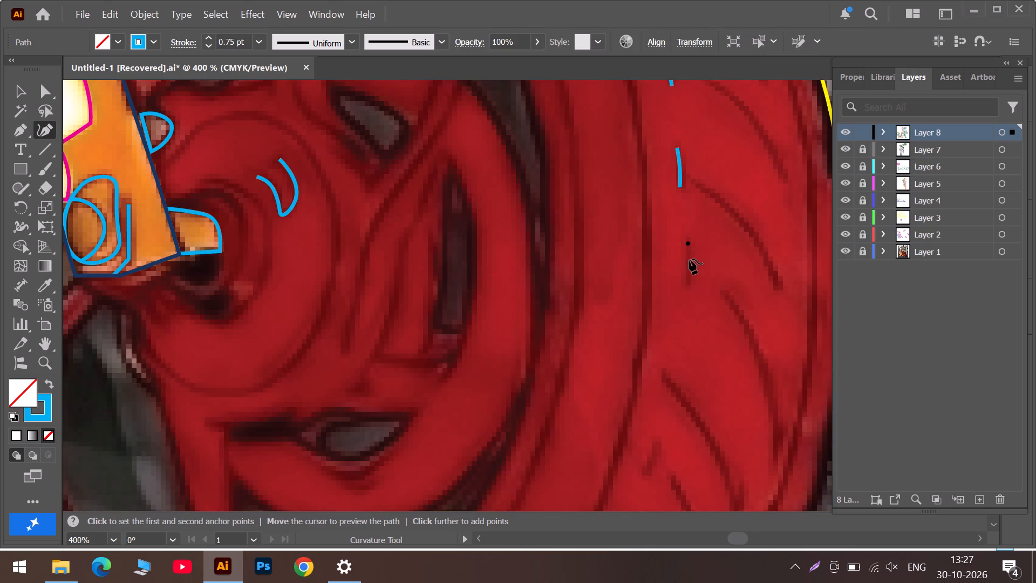
pyautogui.click(687, 261)
pyautogui.click(686, 289)
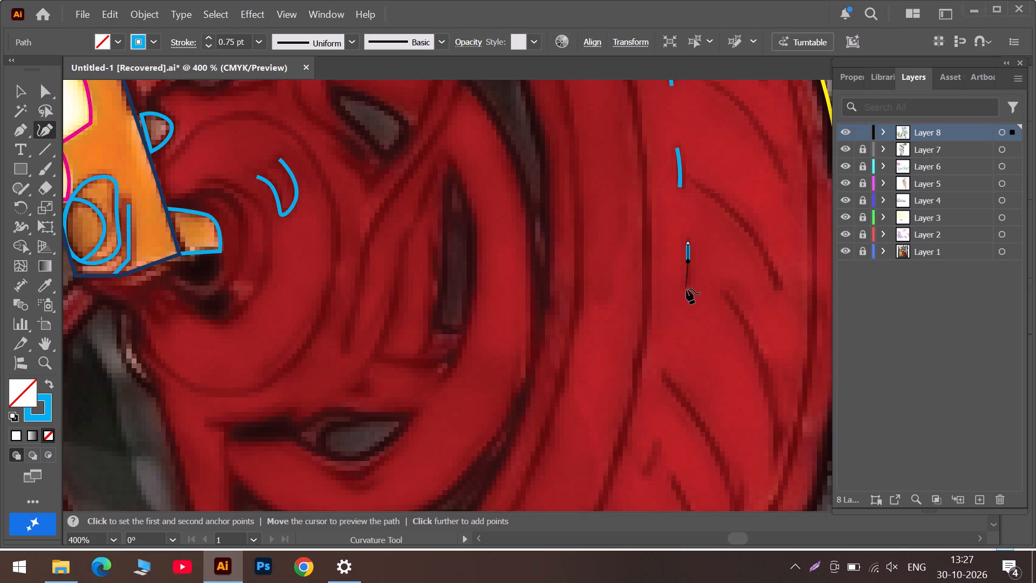
pyautogui.press('Escape')
# Draw a short bowed three-point stroke along the fifth small mark, which slants inward on the lower part of the tyre tread.
pyautogui.scroll(-13, 686, 289)
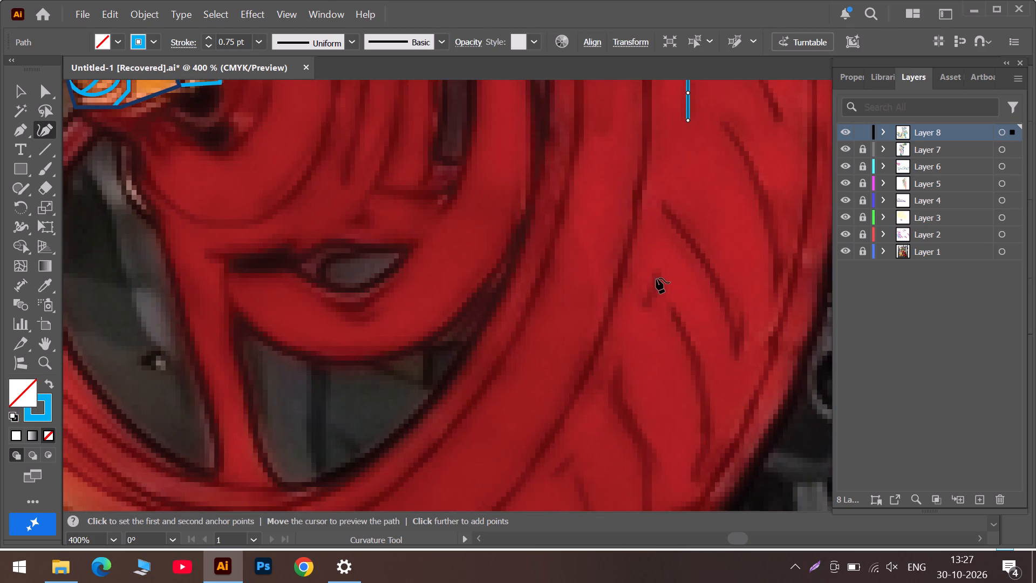
pyautogui.click(656, 278)
pyautogui.click(649, 291)
pyautogui.click(640, 303)
pyautogui.click(649, 289)
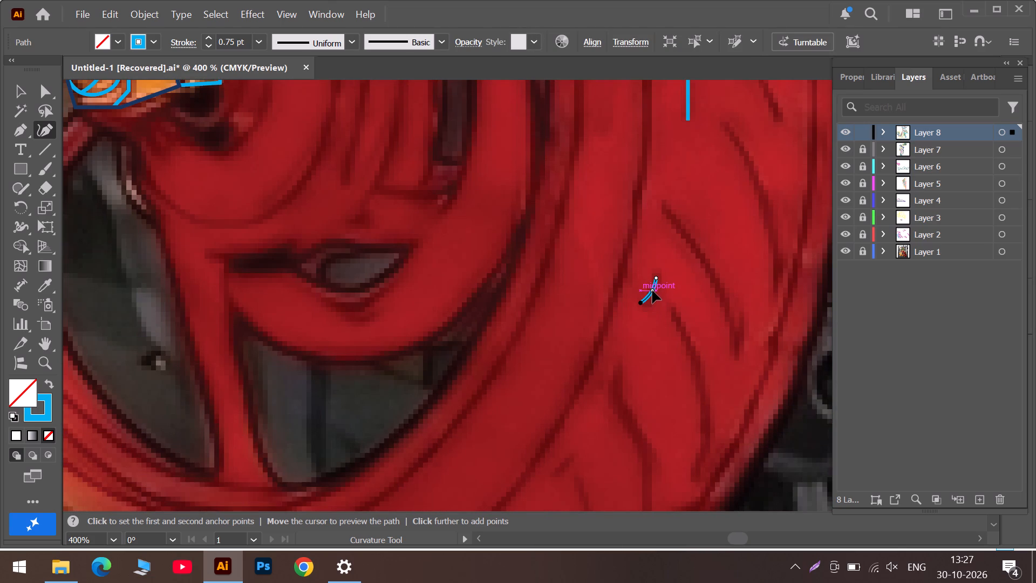
pyautogui.press('Escape')
# Draw a short diagonal three-point stroke along the sixth small mark, farther down where the tyre tread curves under the wheel.
pyautogui.scroll(-15, 651, 289)
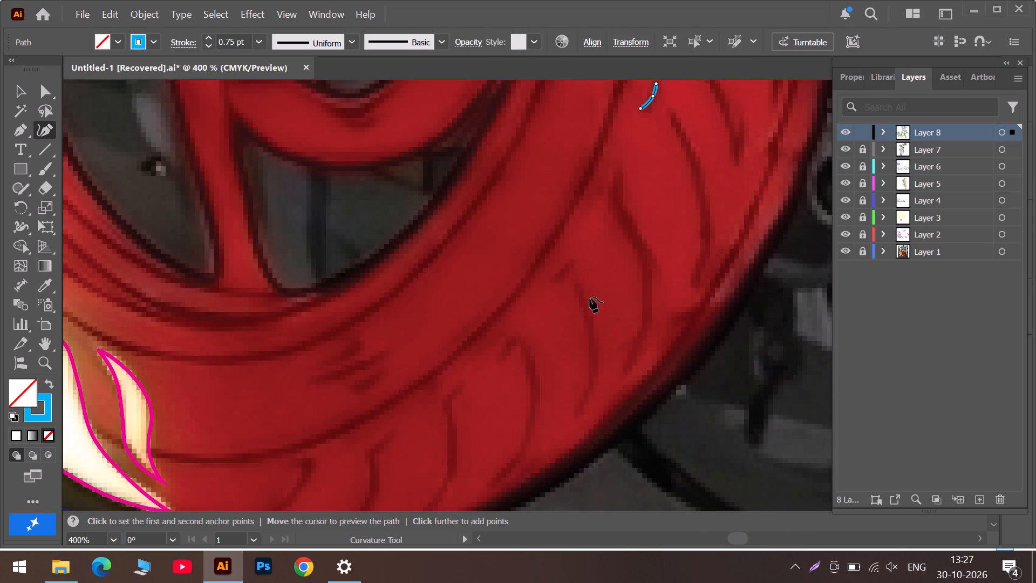
pyautogui.click(574, 261)
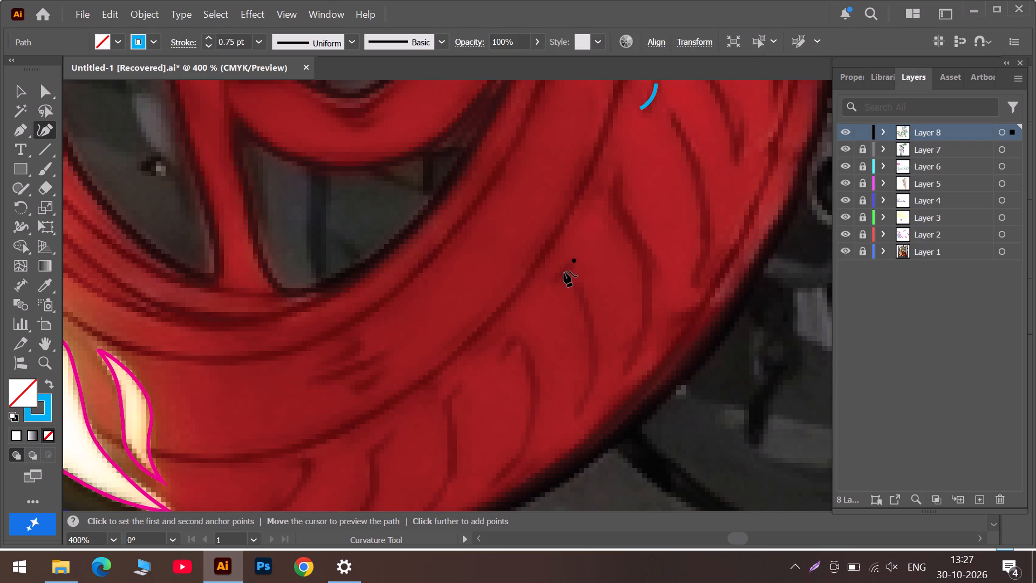
pyautogui.click(564, 272)
pyautogui.click(551, 287)
pyautogui.press('Escape')
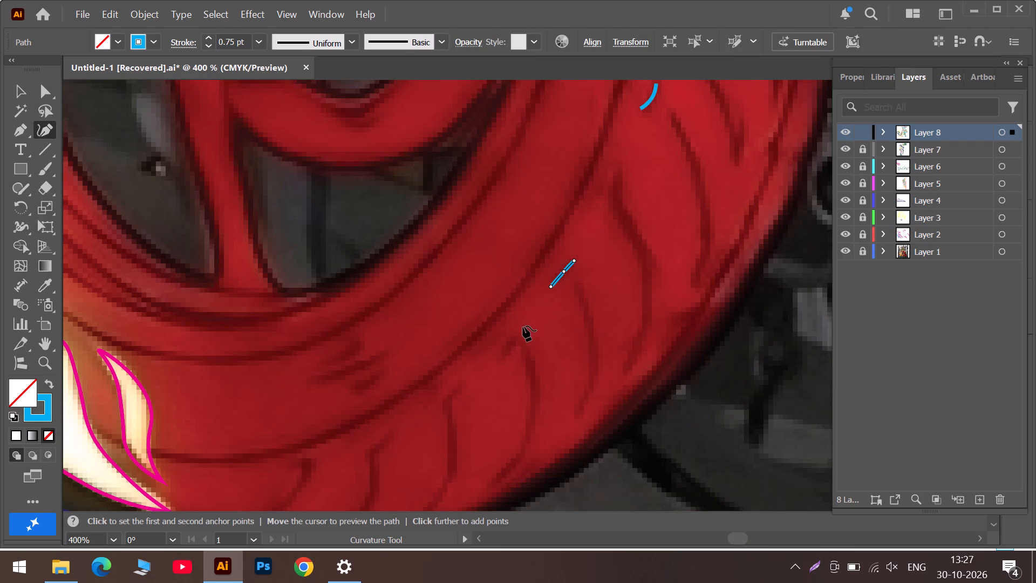
# Draw a four-point stroke with a sharp corner near its top along the groove closest to the flame at the bottom of the tyre.
pyautogui.scroll(-7, 527, 329)
pyautogui.scroll(-6, 432, 312)
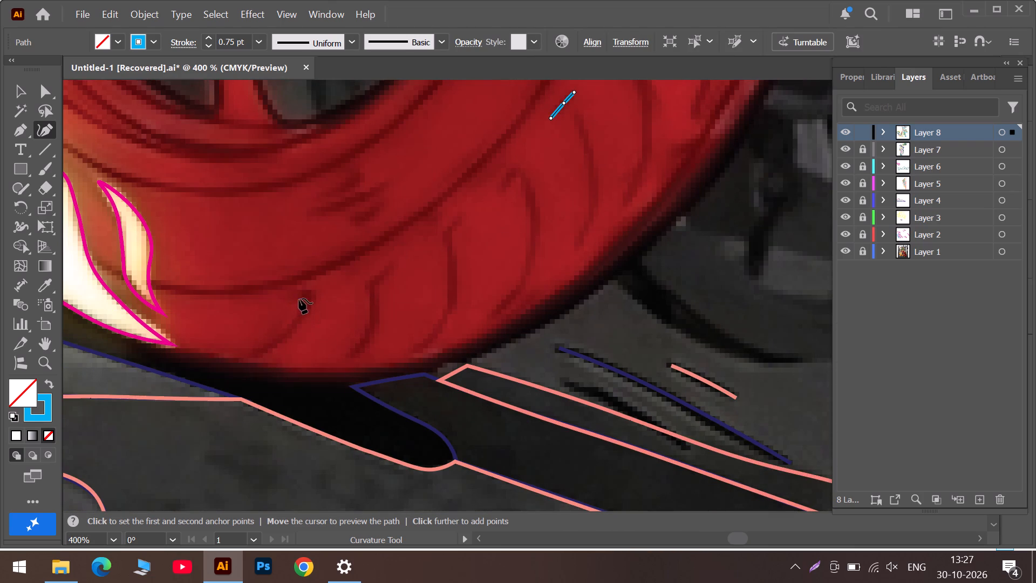
pyautogui.click(298, 293)
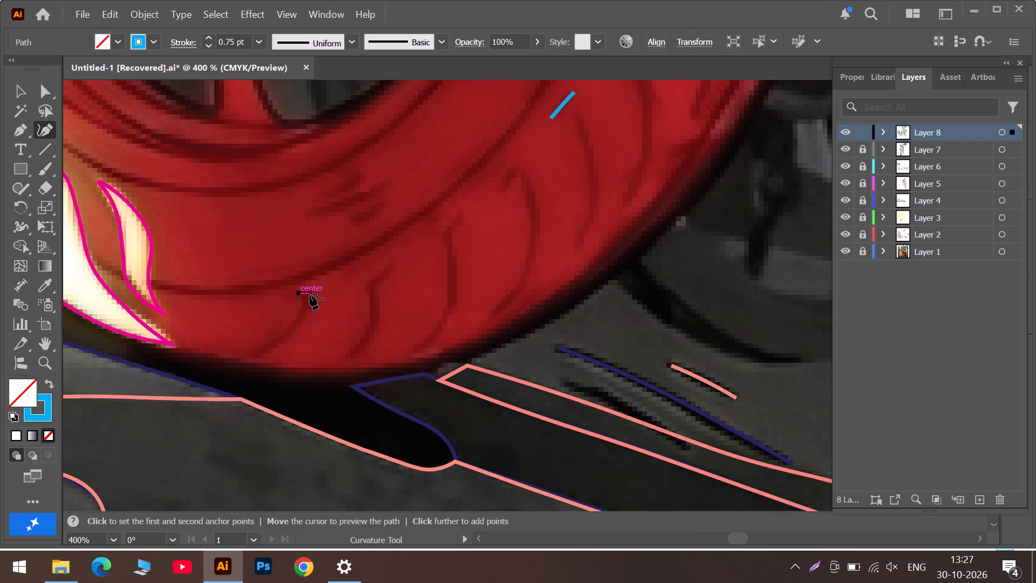
pyautogui.click(310, 294)
pyautogui.doubleClick(310, 294)
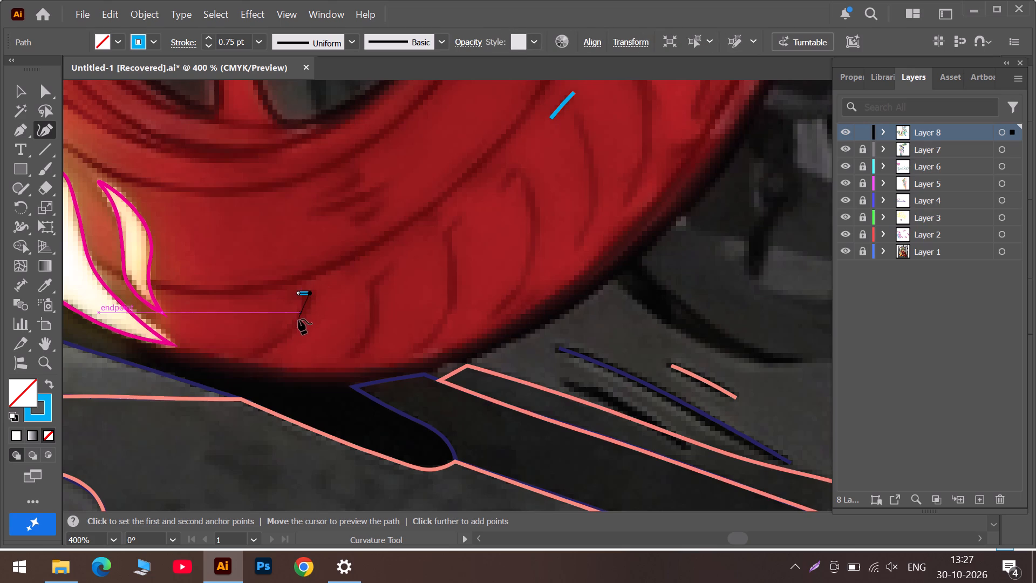
pyautogui.click(298, 319)
pyautogui.click(251, 355)
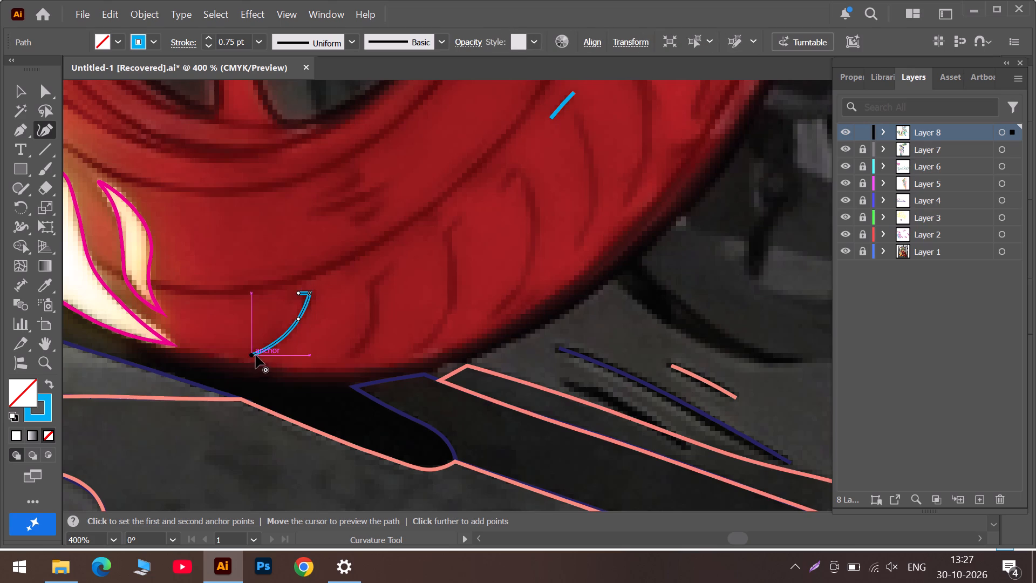
pyautogui.press('Escape')
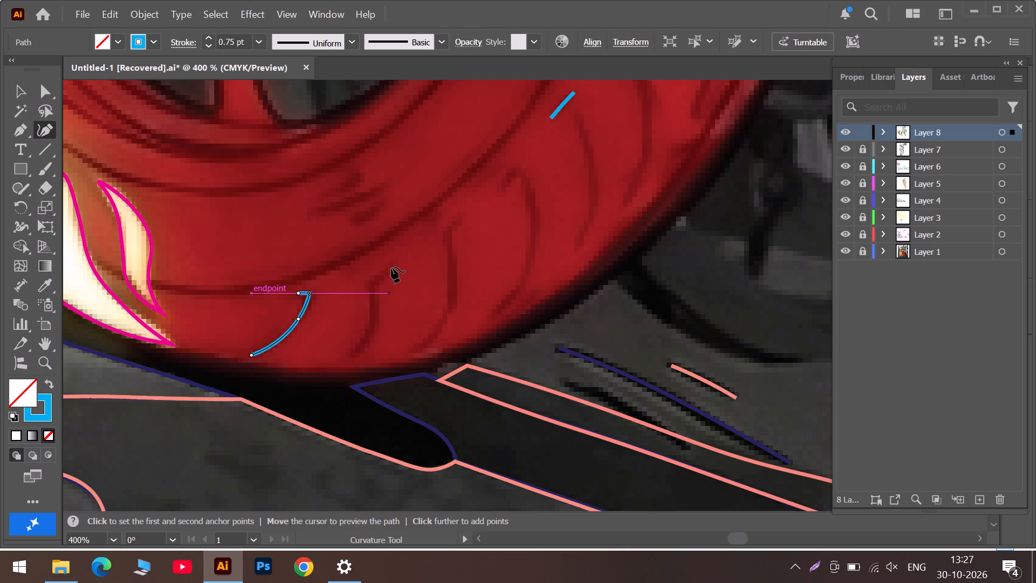
# Draw a four-point stroke along the second groove from the flame, with a short slanted top, a sharp corner and a bowed lower part.
pyautogui.click(391, 267)
pyautogui.click(370, 285)
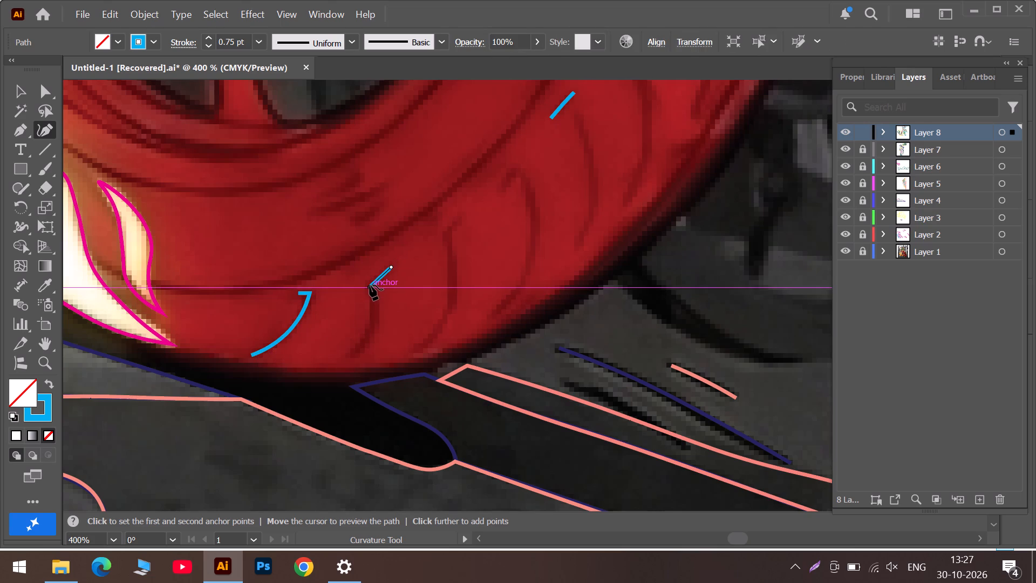
pyautogui.click(370, 285)
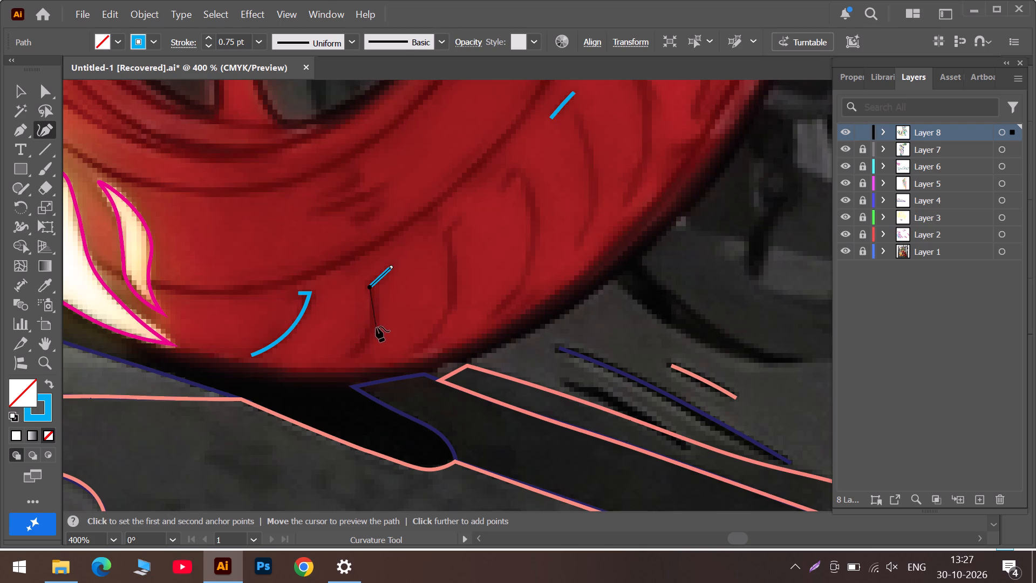
pyautogui.doubleClick(370, 287)
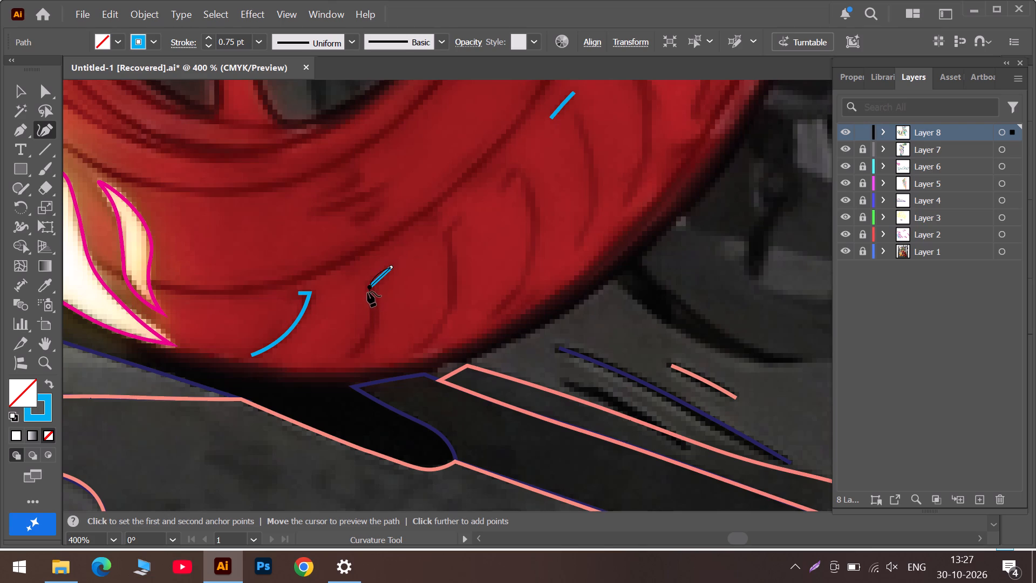
pyautogui.doubleClick(369, 288)
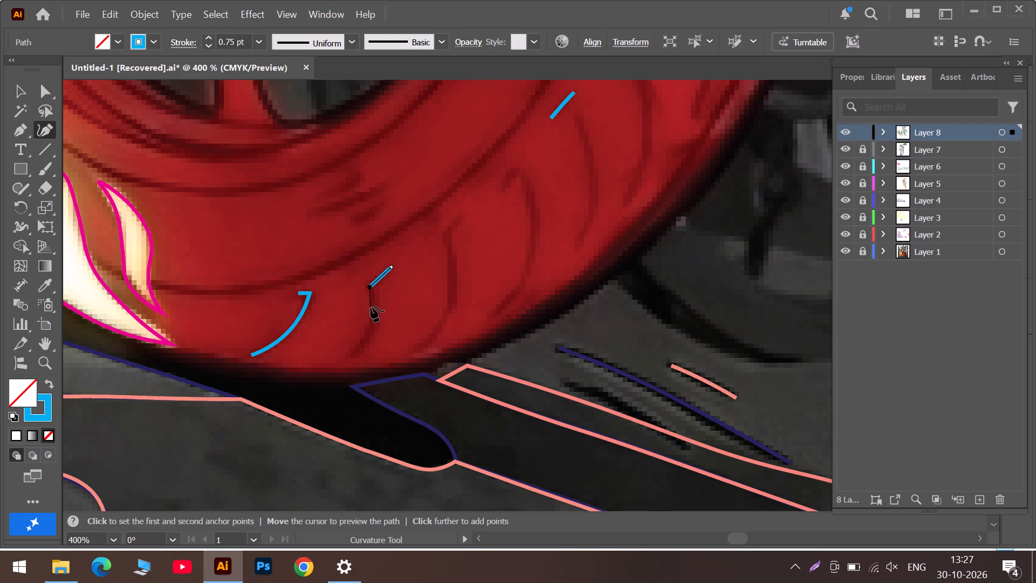
pyautogui.click(373, 307)
pyautogui.click(349, 357)
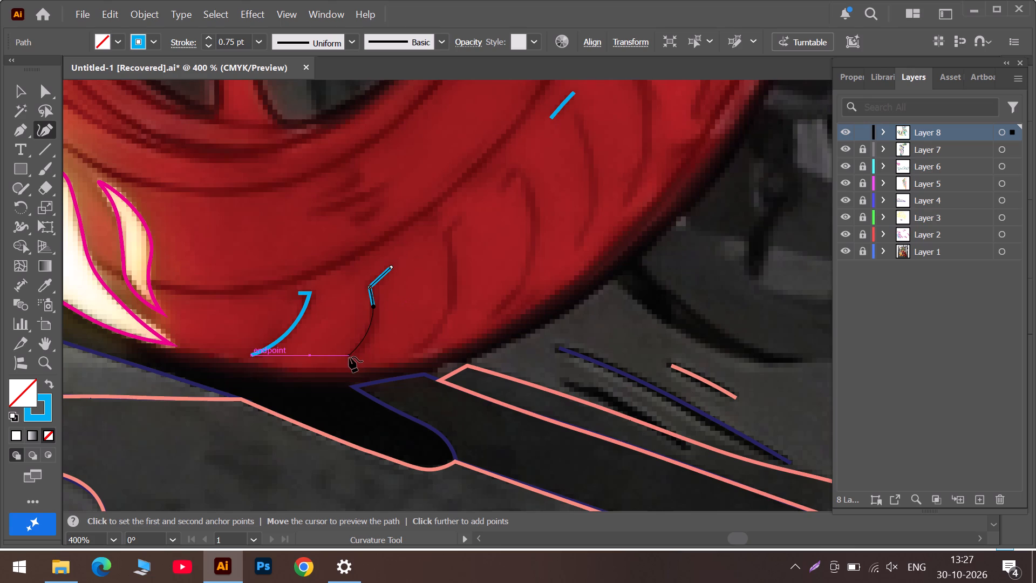
pyautogui.press('Escape')
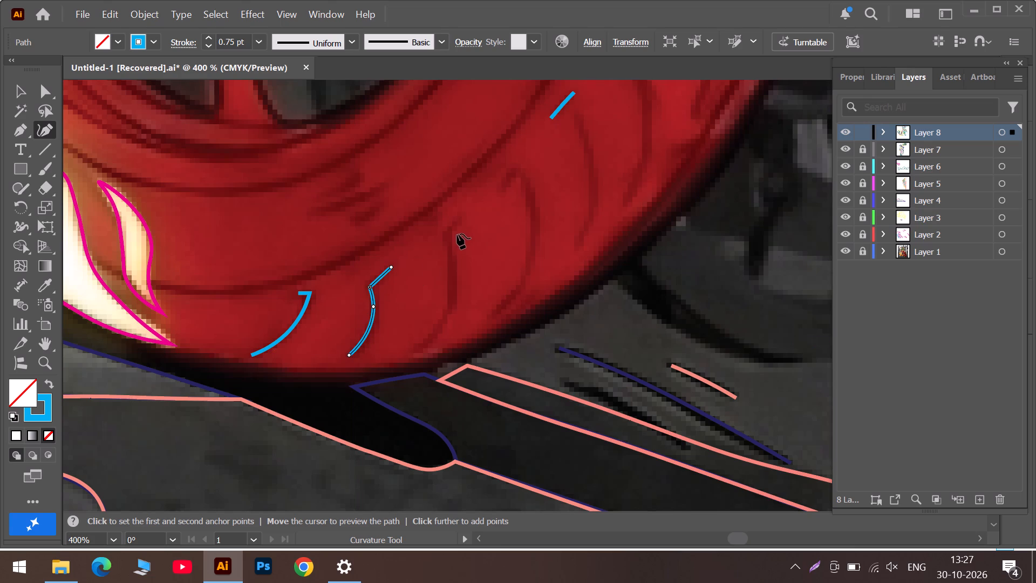
# Draw a five-point stroke with a sharp corner near its top along the third tread groove from the flame, nudging its middle point onto the groove.
pyautogui.click(461, 218)
pyautogui.tripleClick(448, 230)
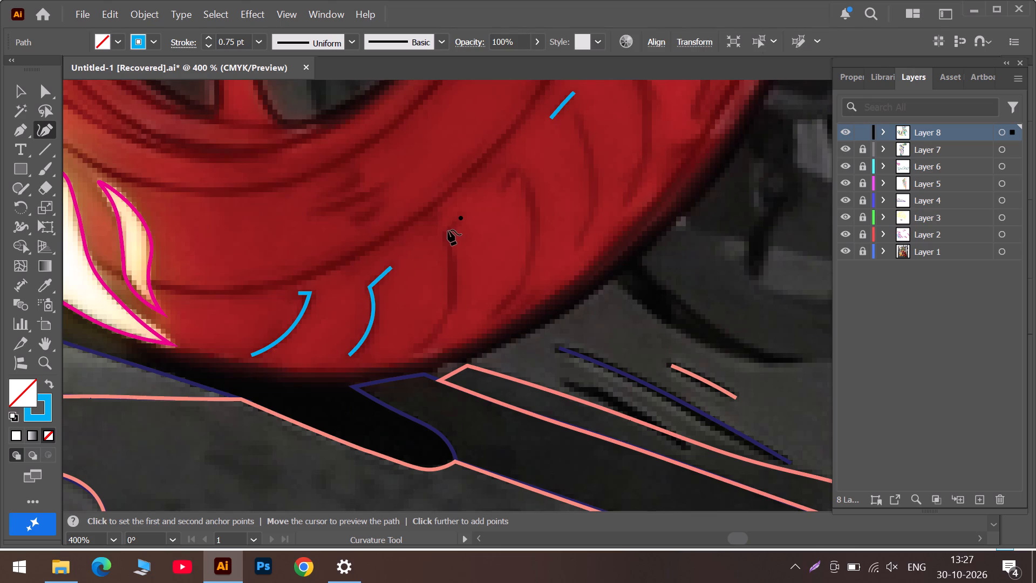
pyautogui.click(449, 252)
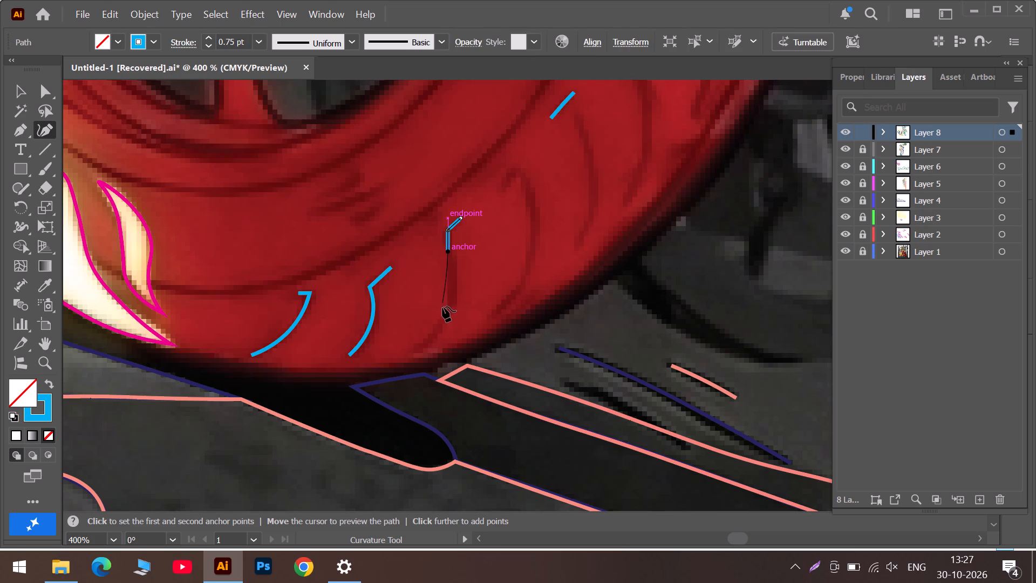
pyautogui.click(446, 316)
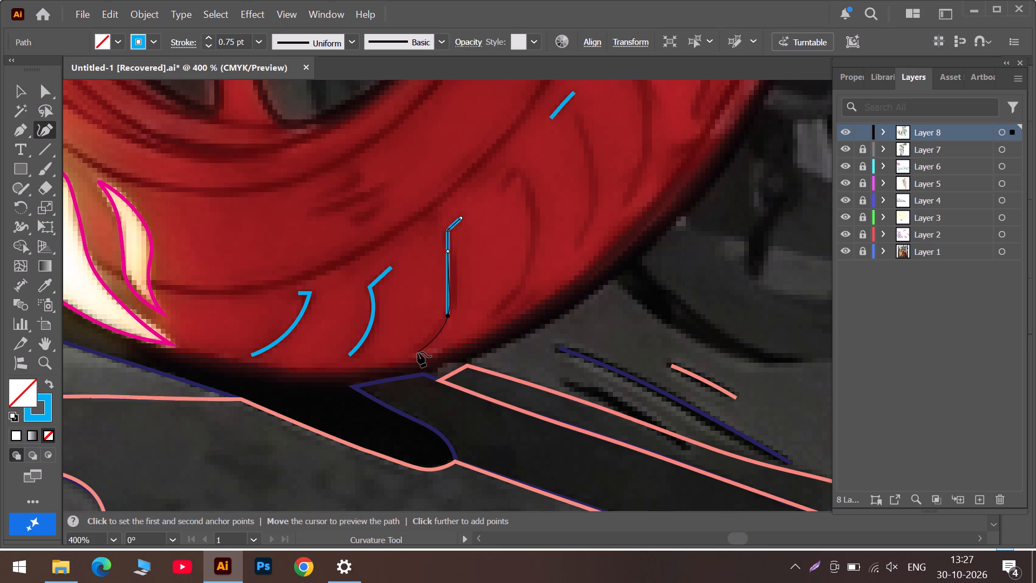
pyautogui.click(414, 352)
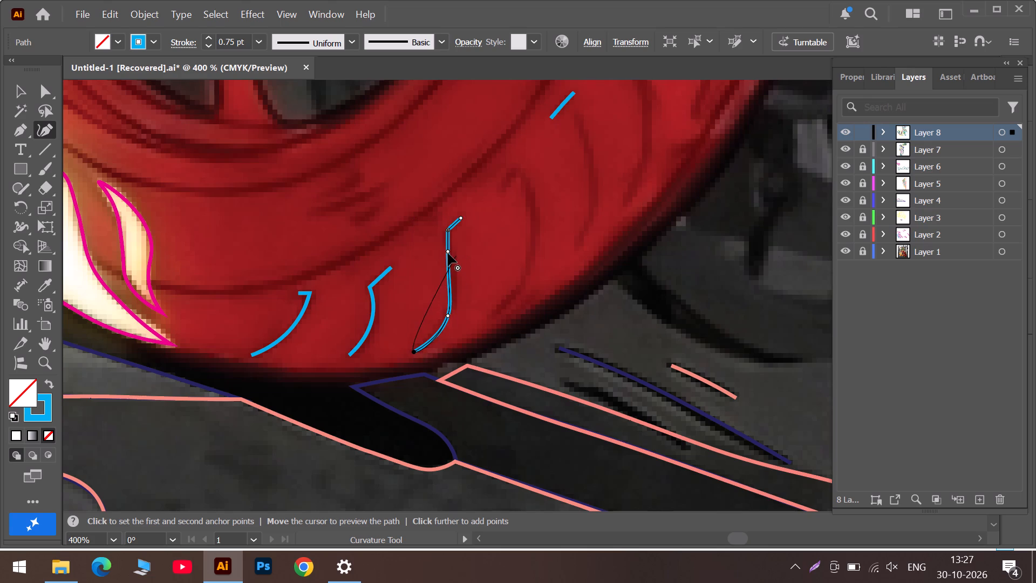
pyautogui.moveTo(448, 253); pyautogui.dragTo(453, 259)
pyautogui.press('Escape')
# Draw a five-point stroke along the fourth tread groove, with a rounded hook at its top and a long curve down to the tyre's edge.
pyautogui.scroll(4, 521, 187)
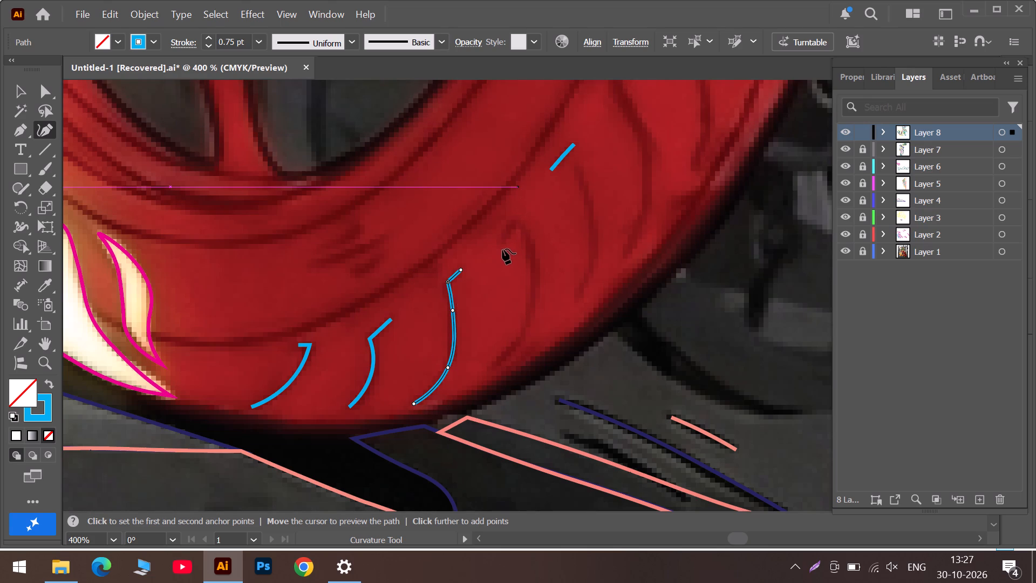
pyautogui.click(502, 237)
pyautogui.click(512, 223)
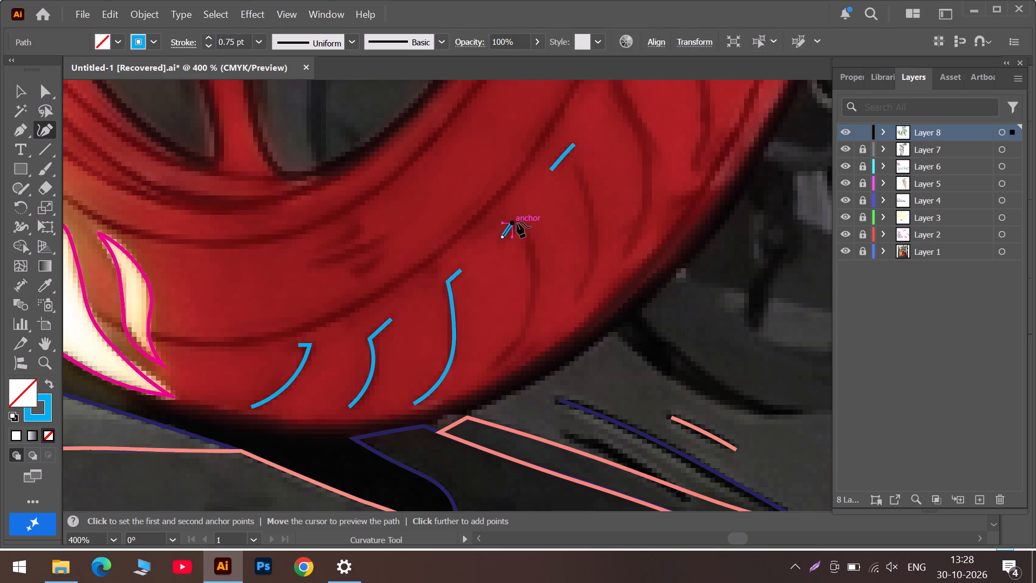
pyautogui.click(524, 228)
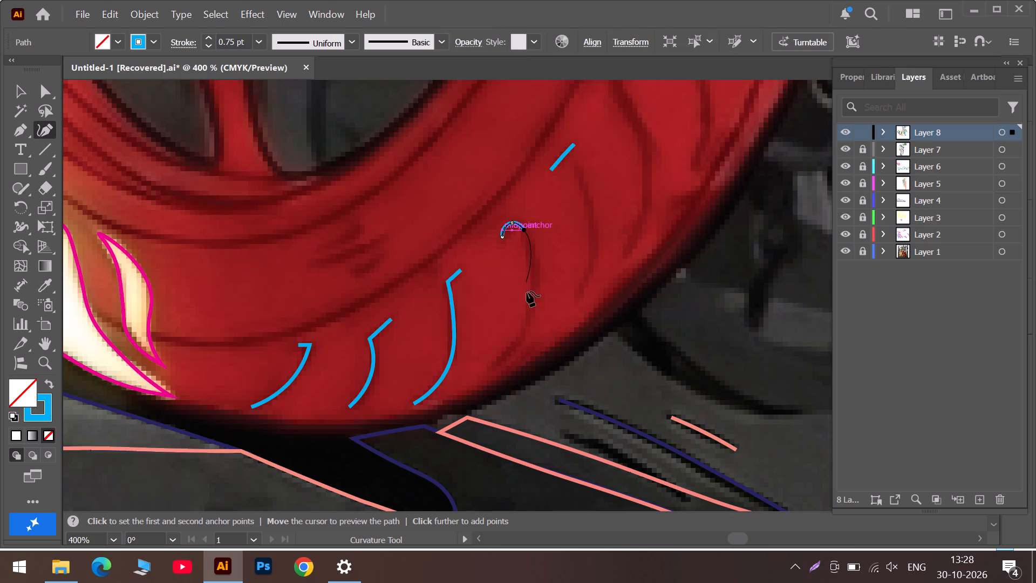
pyautogui.click(526, 326)
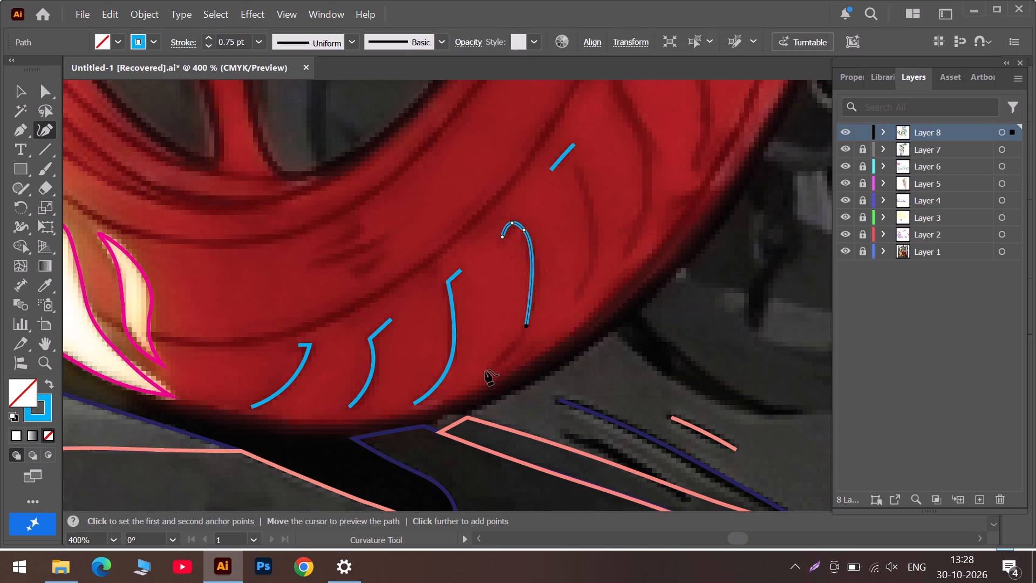
pyautogui.click(485, 370)
pyautogui.press('Escape')
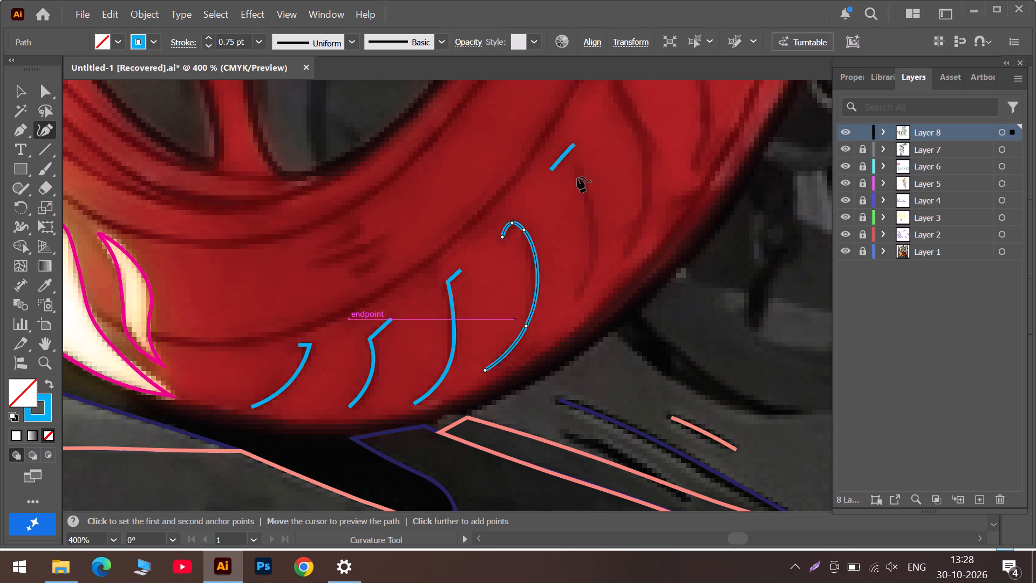
# Draw a bowed four-point stroke along the fifth tread groove, starting just below the short diagonal mark.
pyautogui.click(576, 164)
pyautogui.click(589, 196)
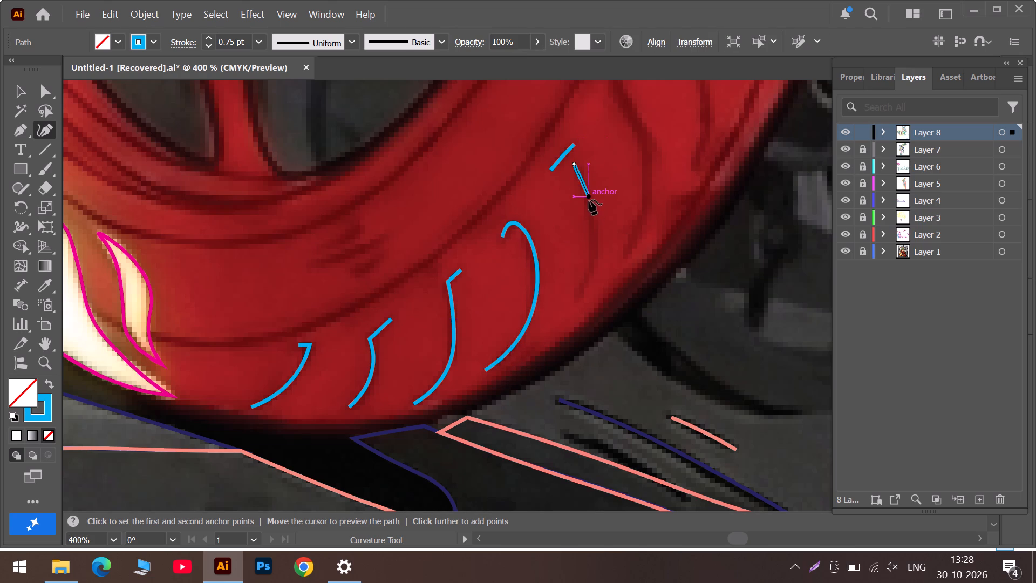
pyautogui.click(591, 269)
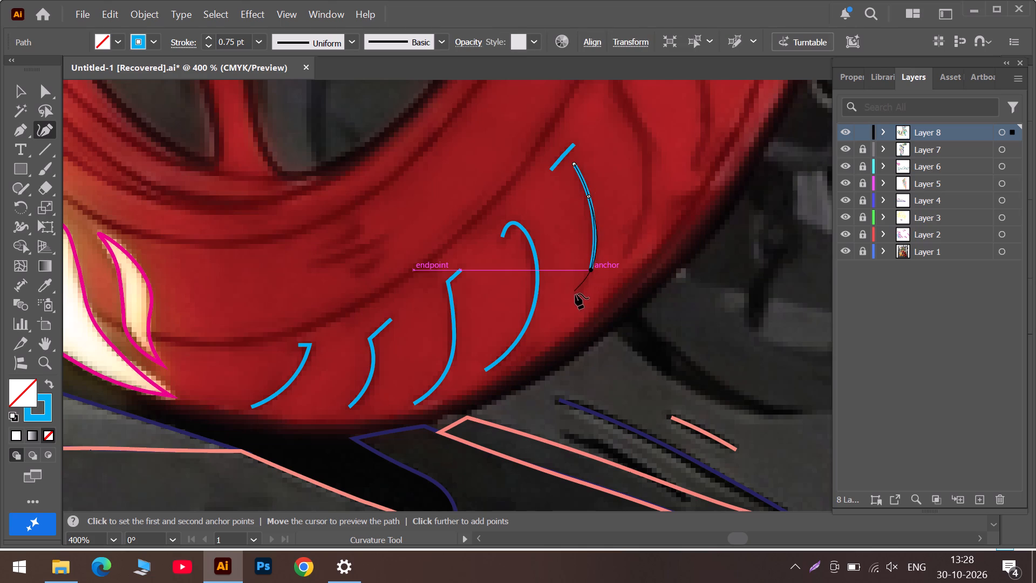
pyautogui.click(576, 297)
pyautogui.press('Escape')
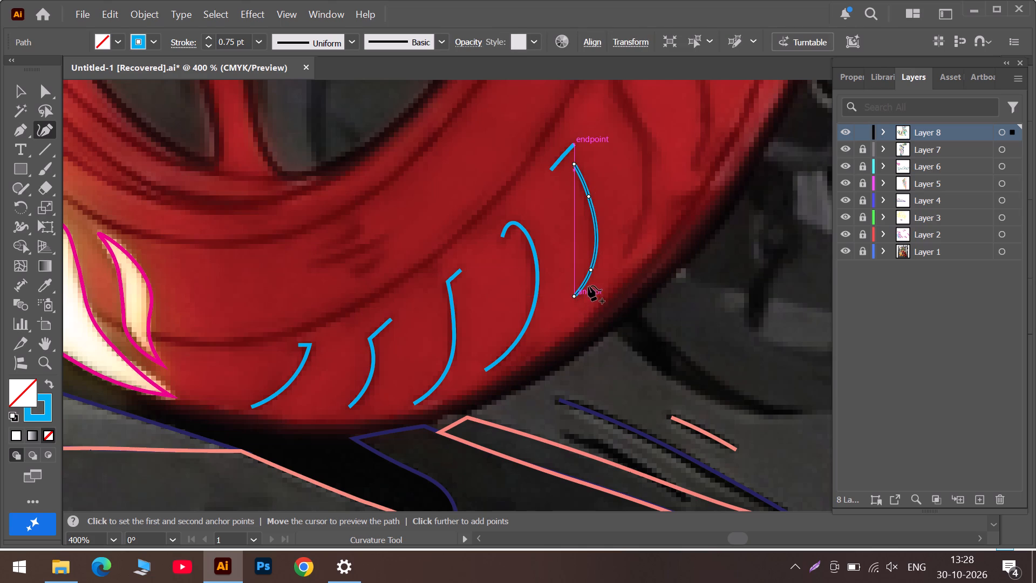
pyautogui.click(589, 269)
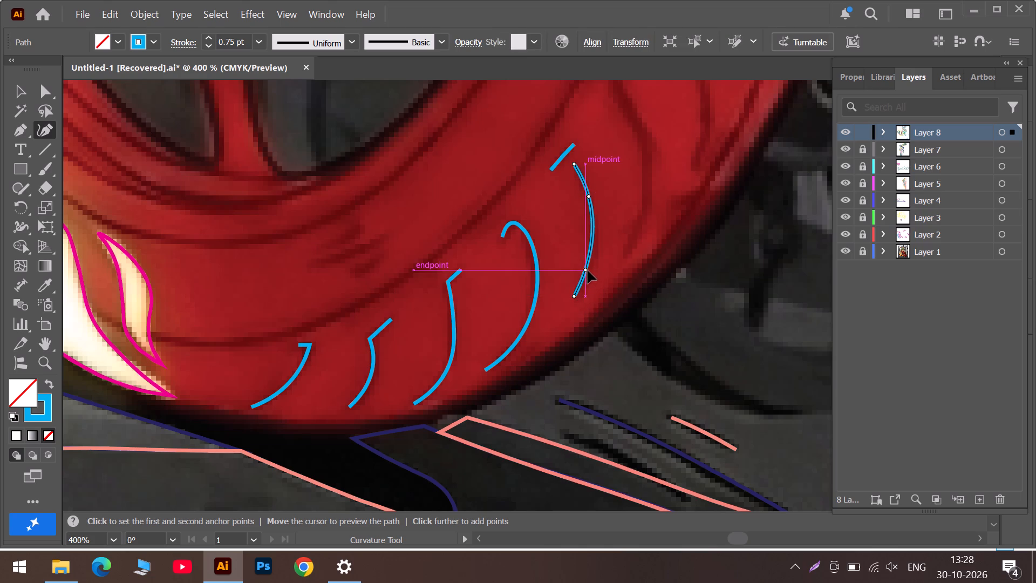
pyautogui.press('Escape')
# Draw a wavy five-point stroke along the sixth tread groove, farther up the tyre and ending near its outer edge.
pyautogui.scroll(5, 634, 164)
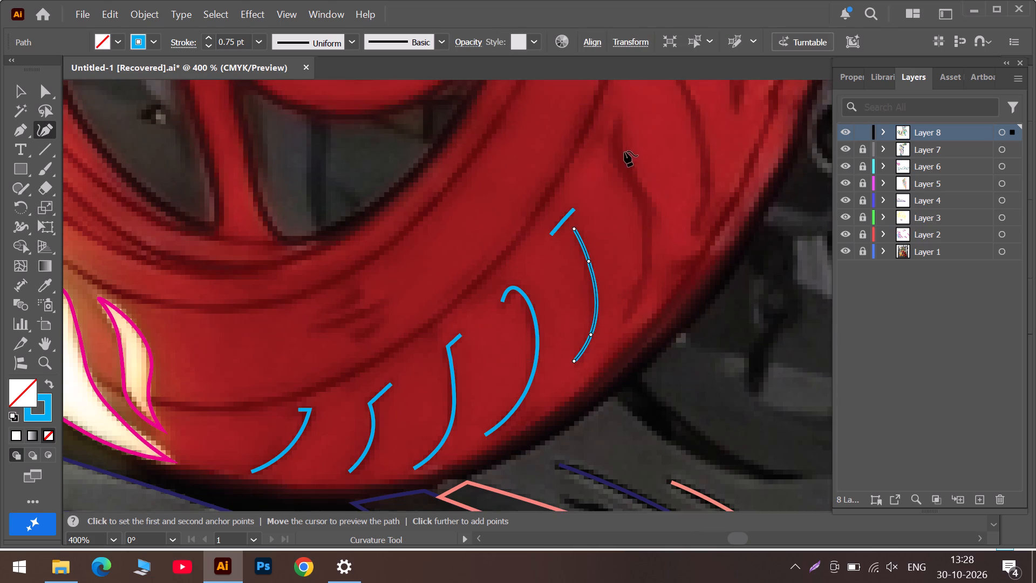
pyautogui.scroll(5, 619, 147)
pyautogui.click(620, 185)
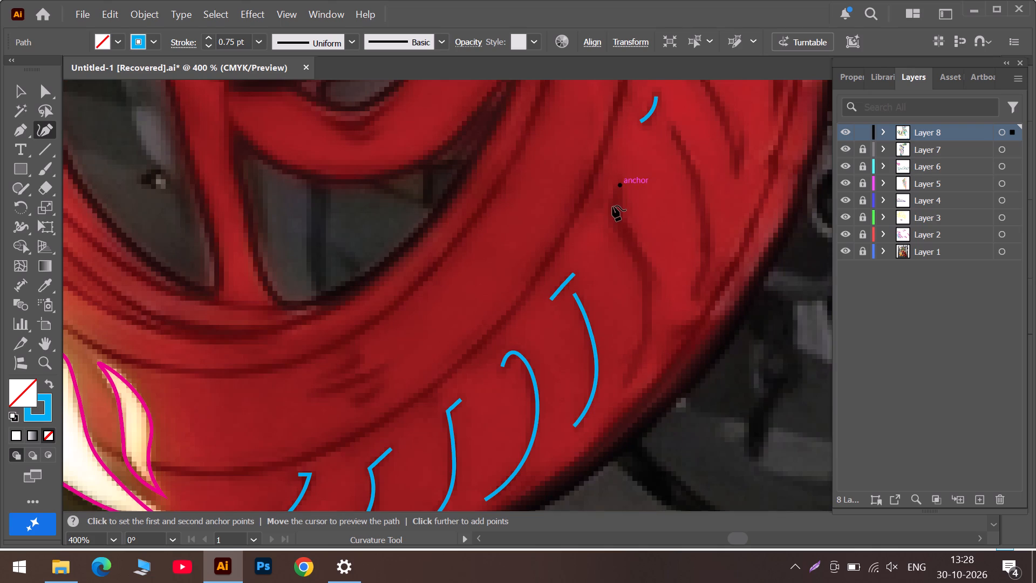
pyautogui.moveTo(615, 212); pyautogui.dragTo(617, 227)
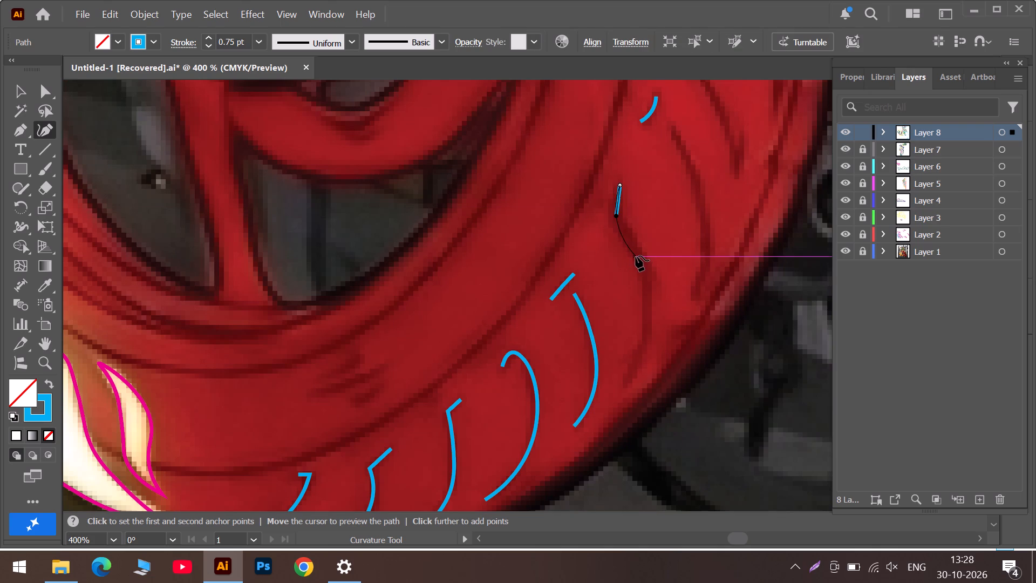
pyautogui.click(636, 256)
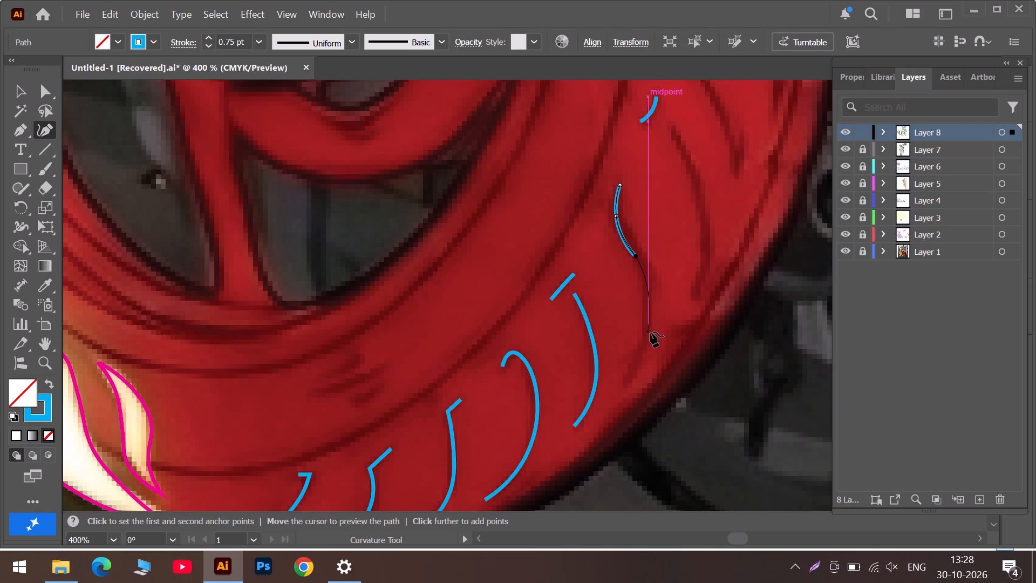
pyautogui.click(643, 341)
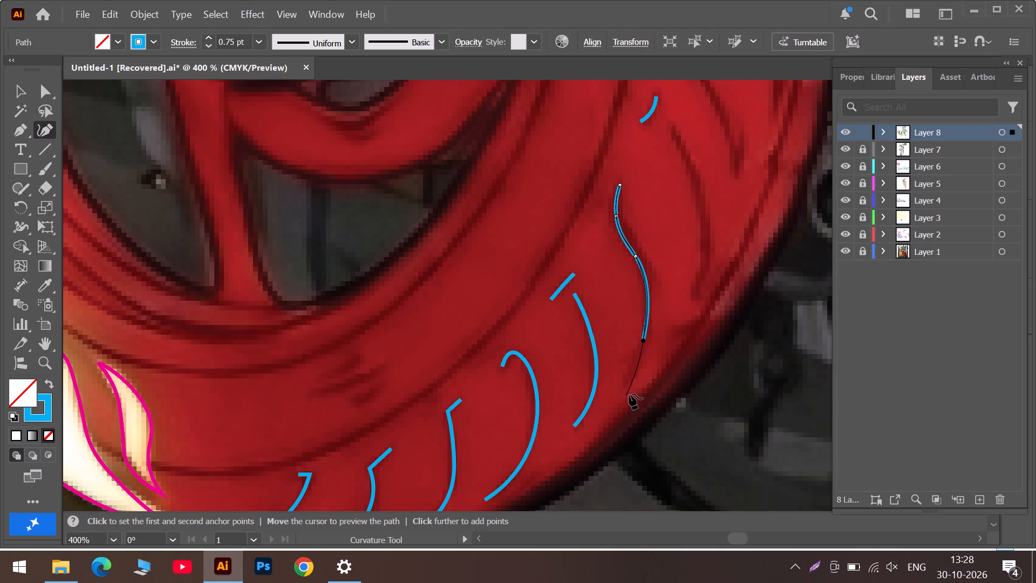
pyautogui.click(625, 384)
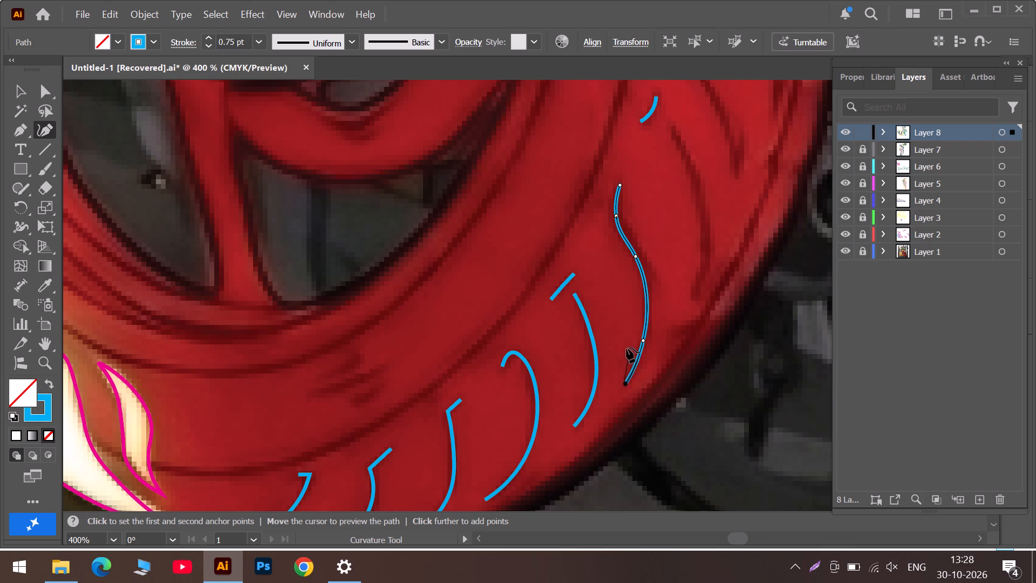
pyautogui.press('Escape')
# Draw a bowed four-point stroke along the seventh tread groove, starting beside the short bowed mark and ending near the tyre's outer edge.
pyautogui.scroll(6, 694, 207)
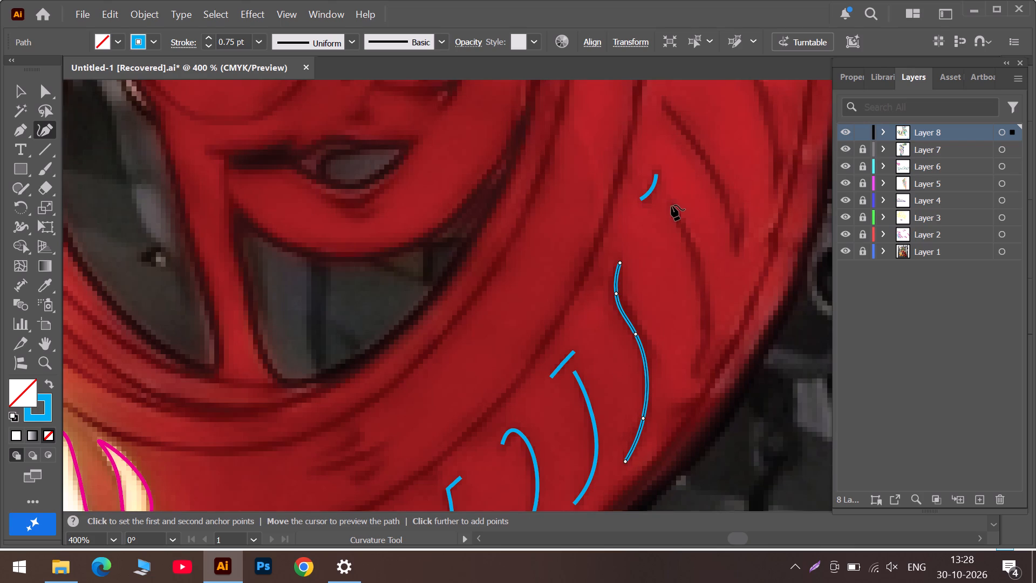
pyautogui.click(671, 205)
pyautogui.click(687, 236)
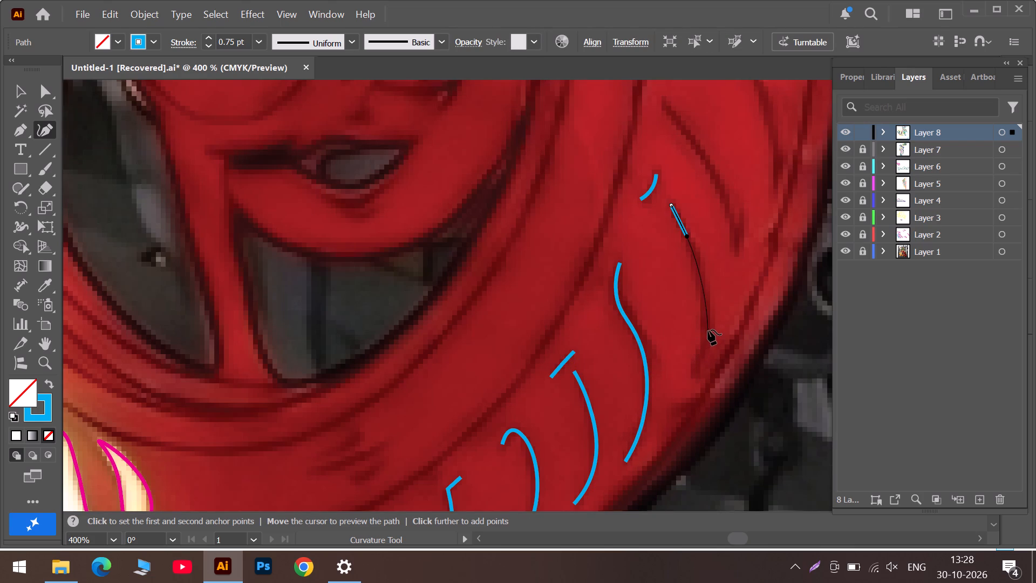
pyautogui.click(708, 330)
pyautogui.click(694, 374)
pyautogui.press('Escape')
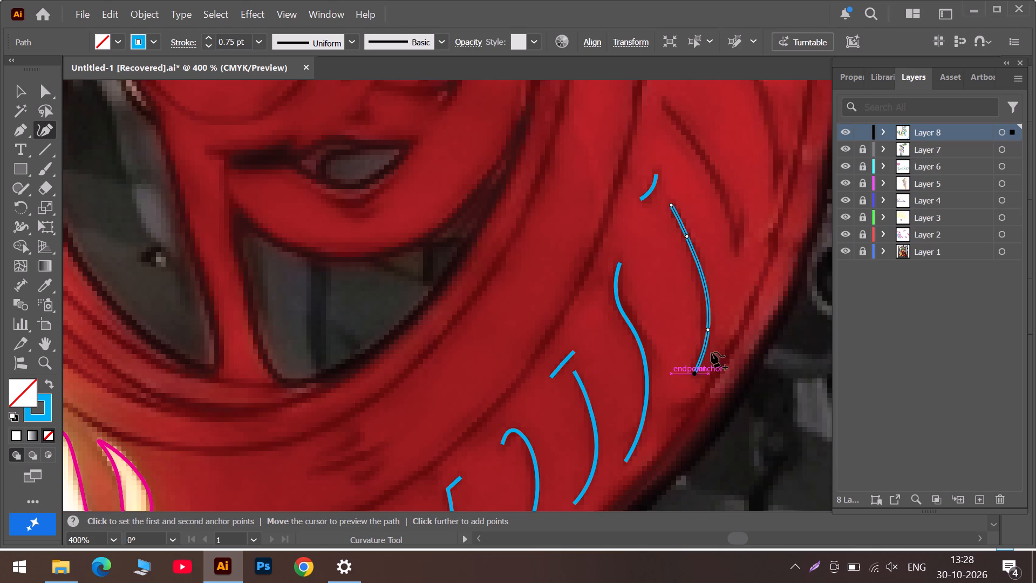
# Draw a five-point stroke along the eighth tread groove, bowing down to a sharp corner with a short straight spur back up.
pyautogui.scroll(6, 703, 220)
pyautogui.moveTo(663, 180); pyautogui.dragTo(669, 181)
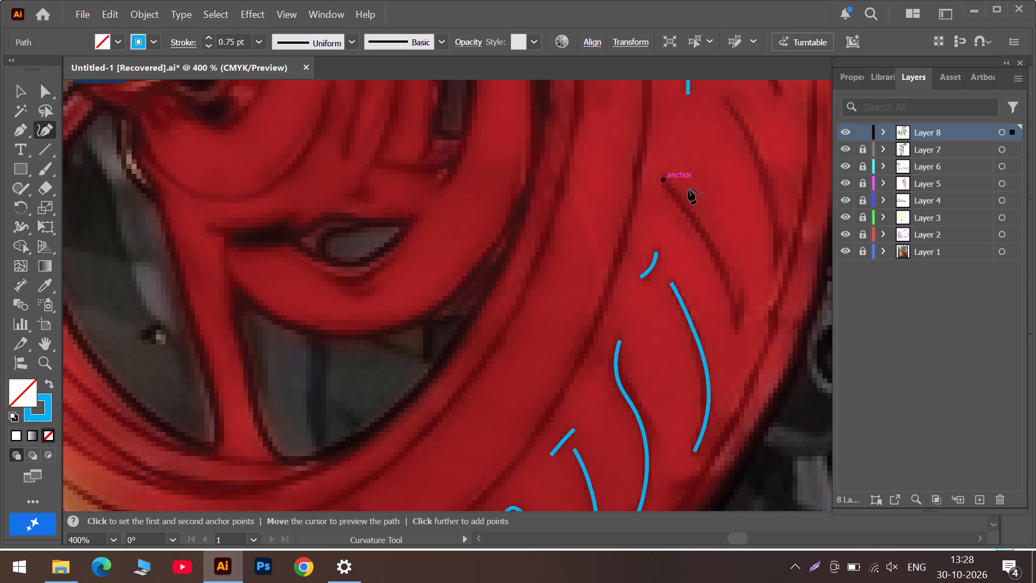
pyautogui.click(698, 224)
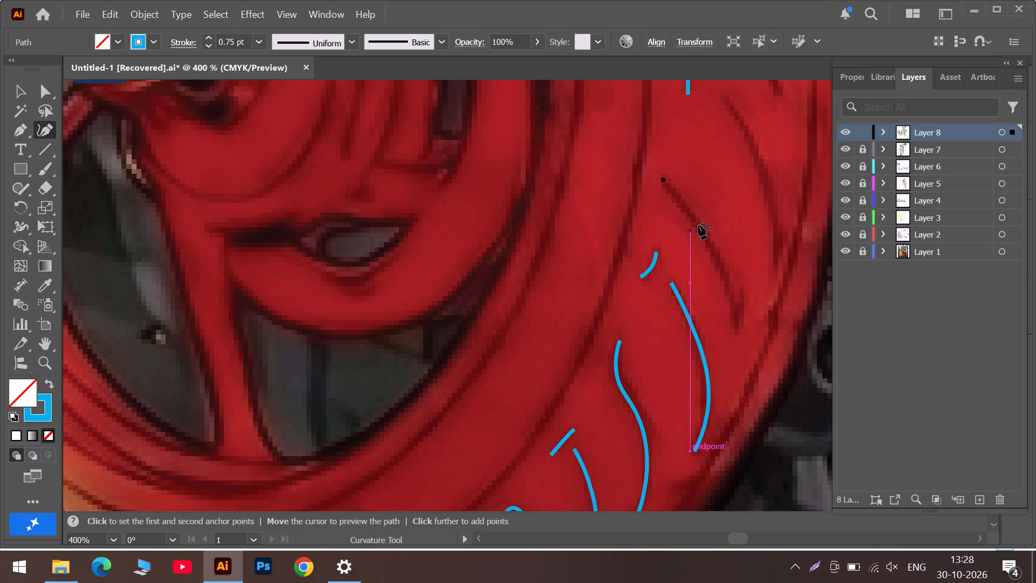
pyautogui.click(730, 291)
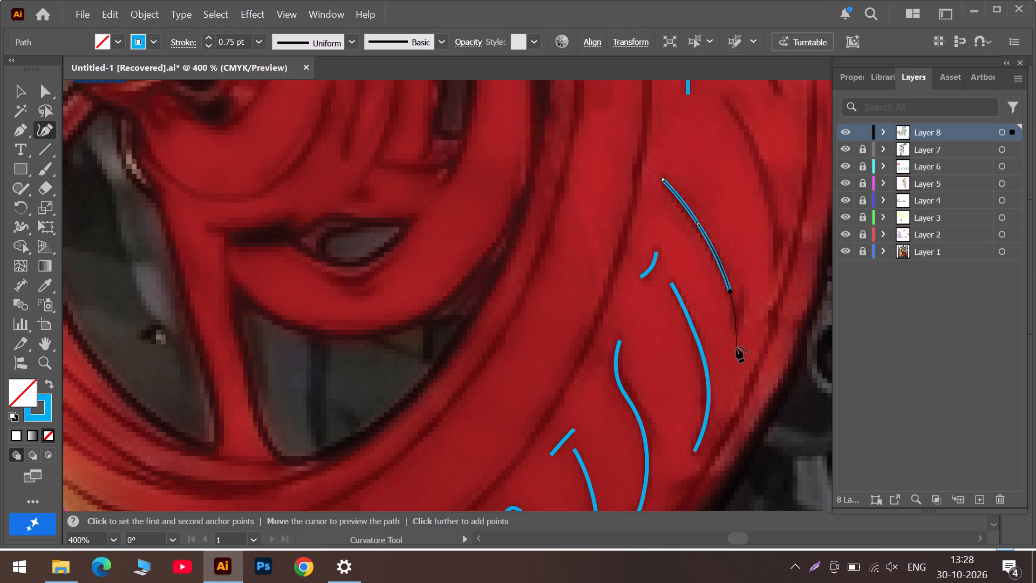
pyautogui.doubleClick(736, 325)
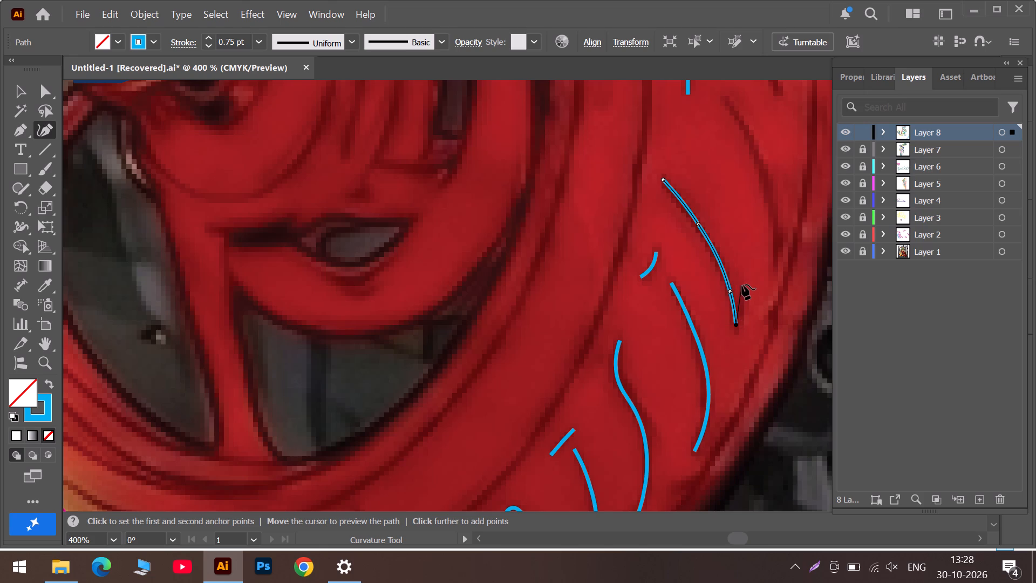
pyautogui.click(742, 284)
pyautogui.moveTo(742, 284); pyautogui.dragTo(737, 273)
pyautogui.press('Escape')
# Draw a four-point stroke along the ninth tread groove, ending in a sharp corner and short upward spur near the tyre's outer edge.
pyautogui.scroll(5, 736, 156)
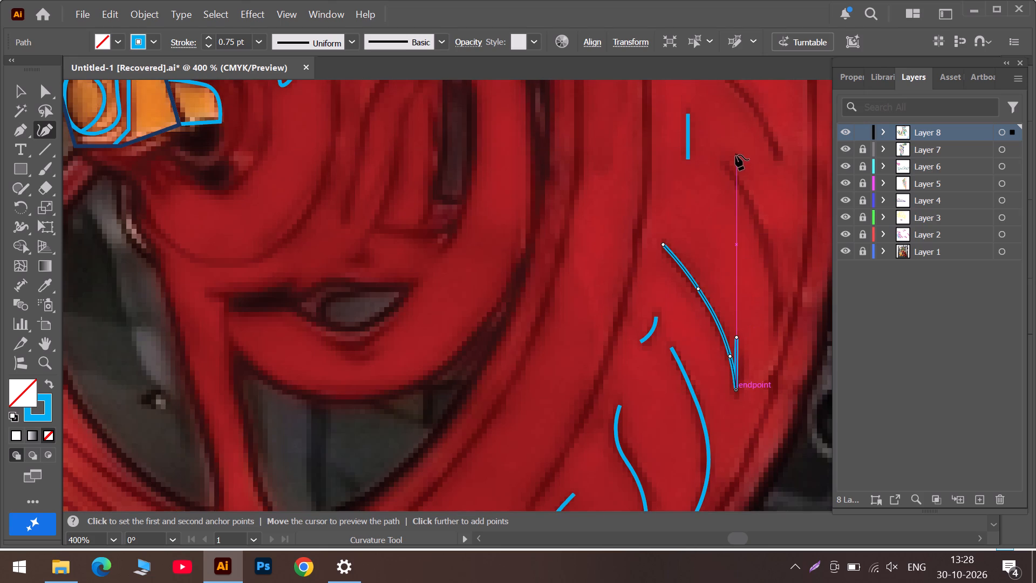
pyautogui.click(725, 160)
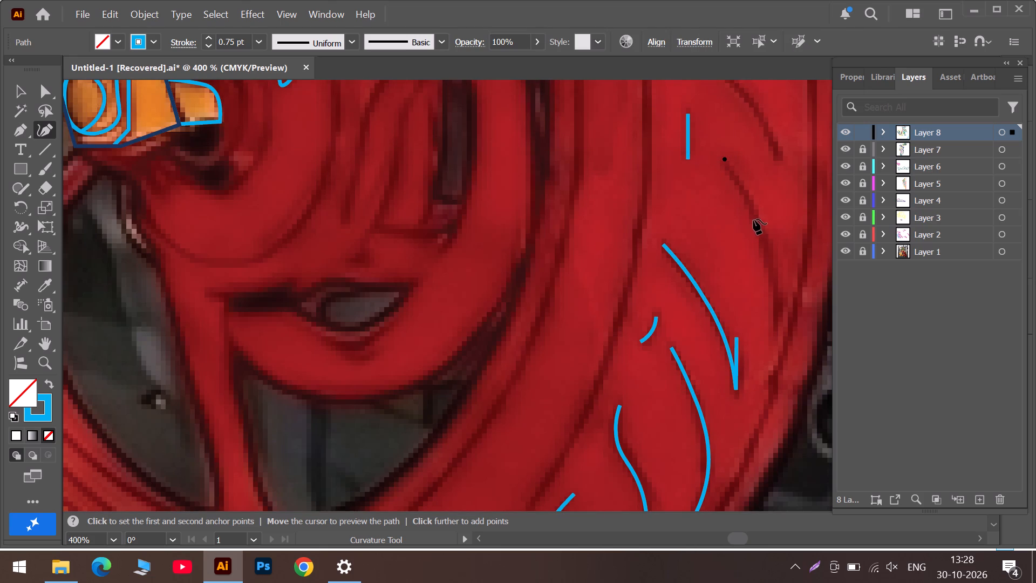
pyautogui.click(756, 215)
pyautogui.click(775, 324)
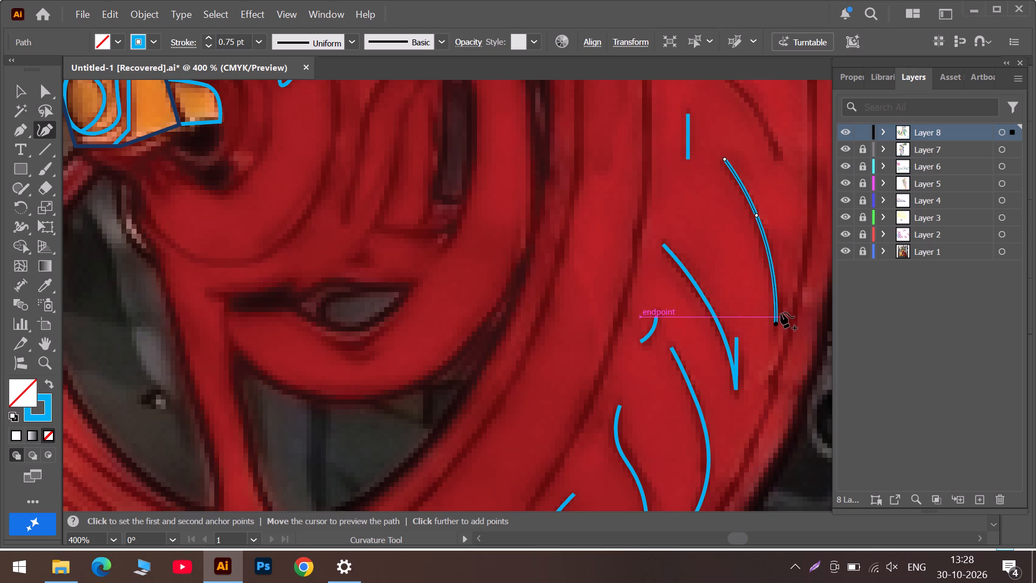
pyautogui.click(785, 294)
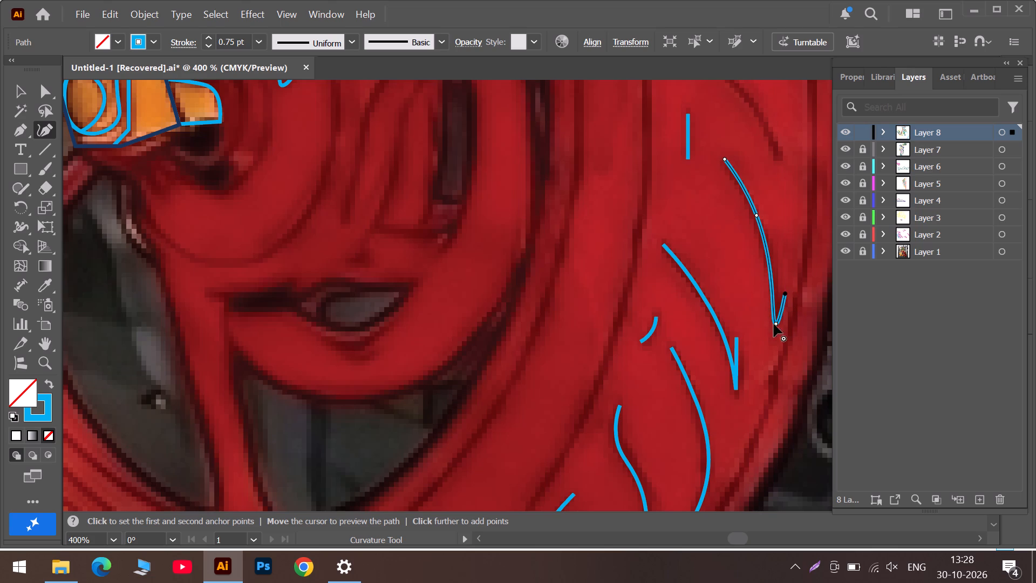
pyautogui.moveTo(776, 322); pyautogui.dragTo(776, 325)
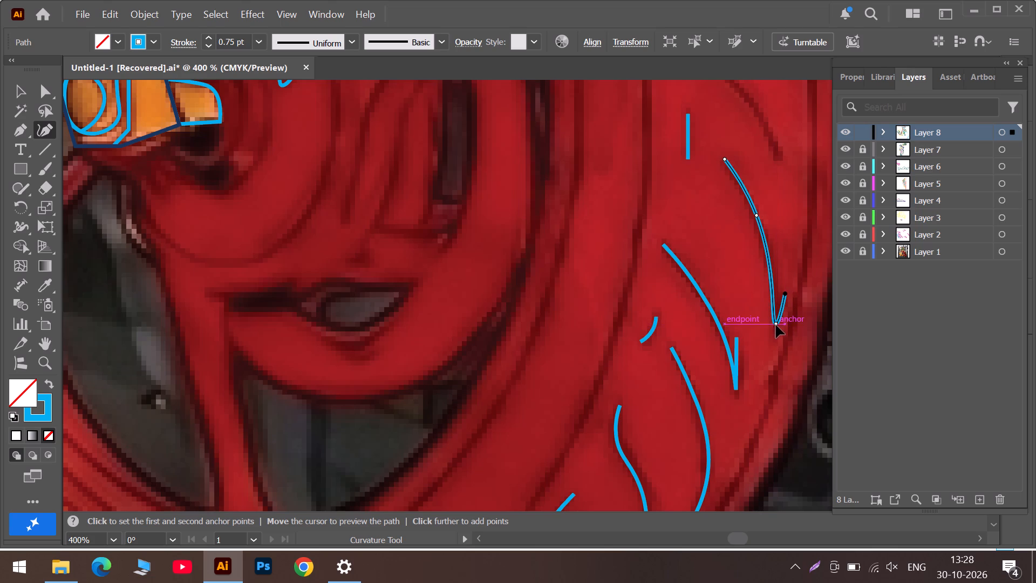
pyautogui.moveTo(776, 325); pyautogui.dragTo(773, 331)
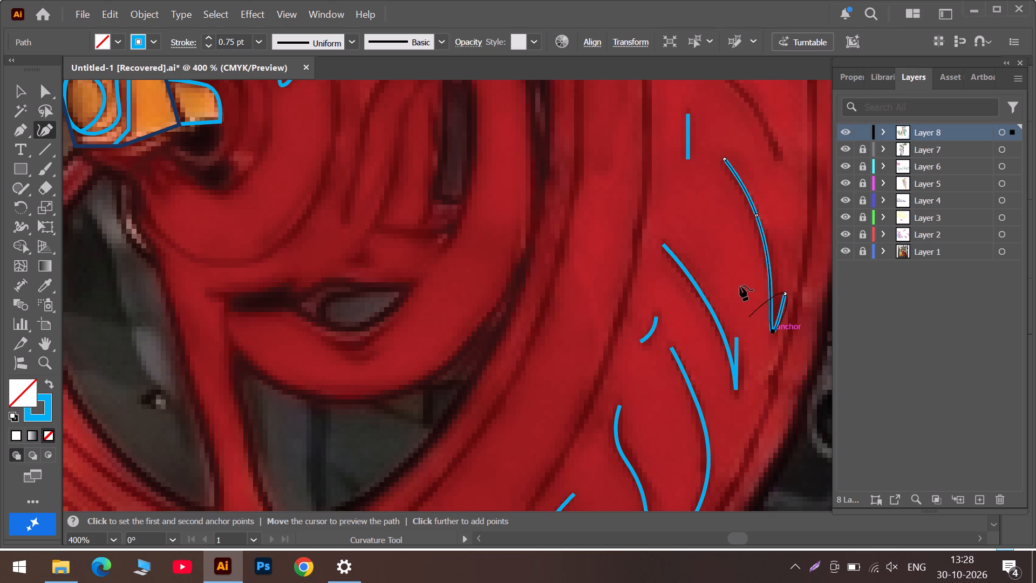
pyautogui.scroll(7, 739, 282)
pyautogui.scroll(1, 731, 225)
pyautogui.press('Escape')
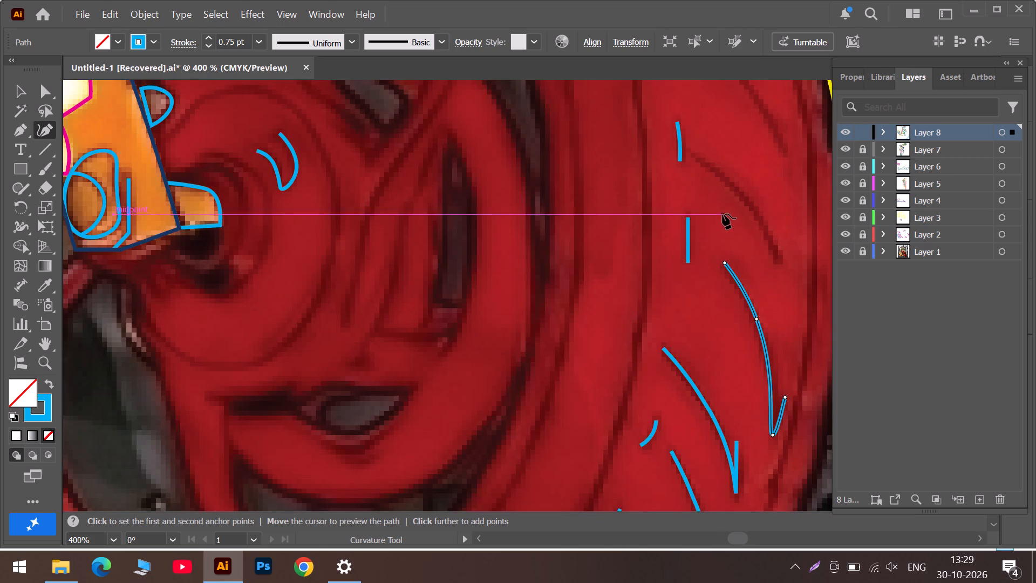
# Draw a bowed four-point stroke along the tenth tread groove, starting beside the lower end of the short near-vertical mark.
pyautogui.scroll(5, 720, 205)
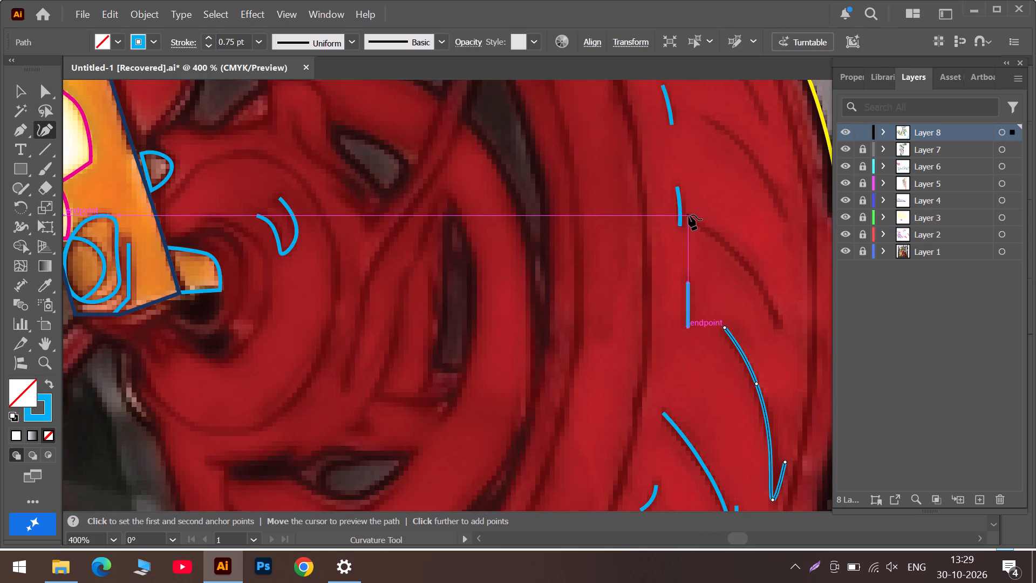
pyautogui.click(689, 215)
pyautogui.click(718, 235)
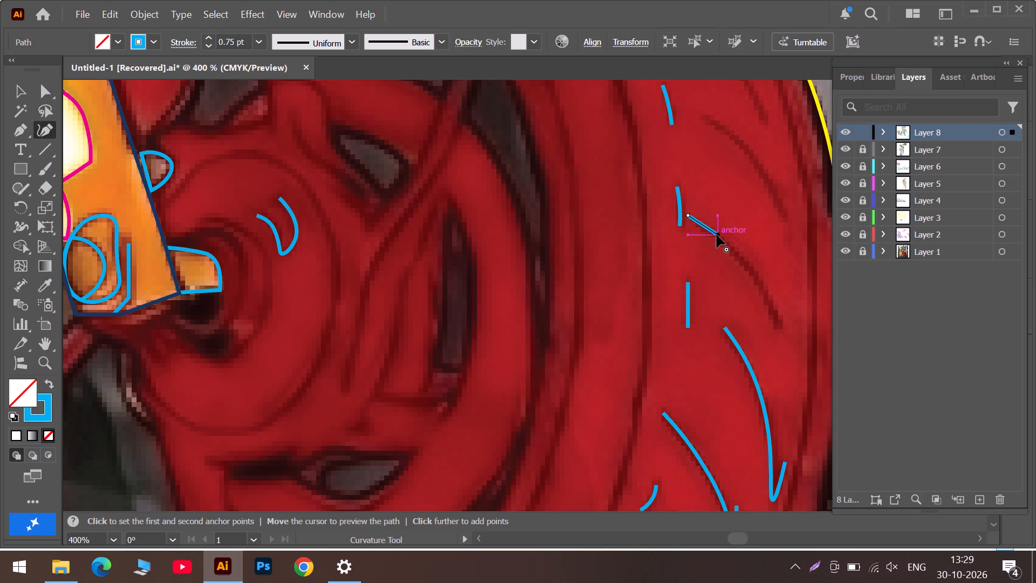
pyautogui.click(759, 280)
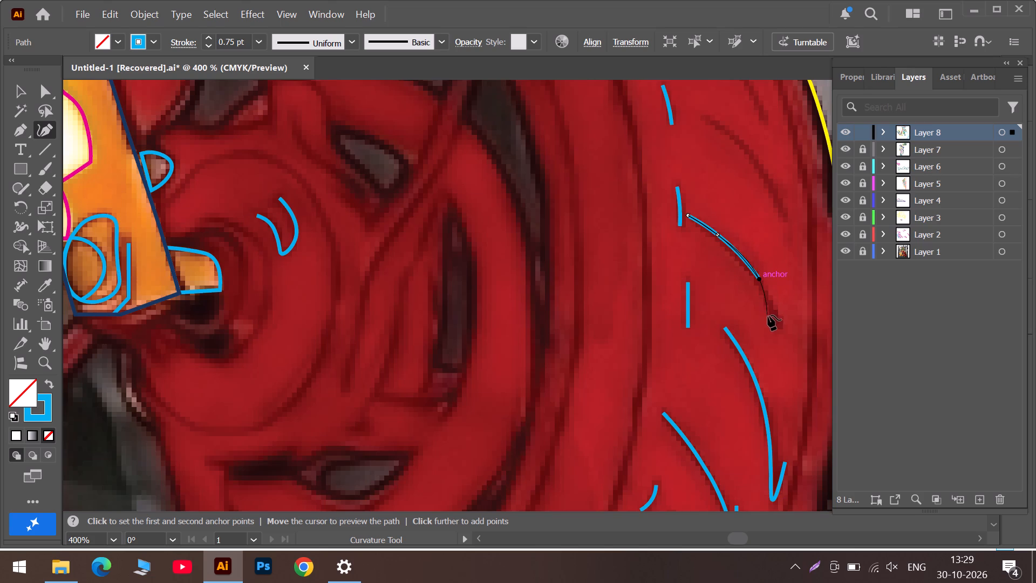
pyautogui.click(776, 318)
pyautogui.press('Escape')
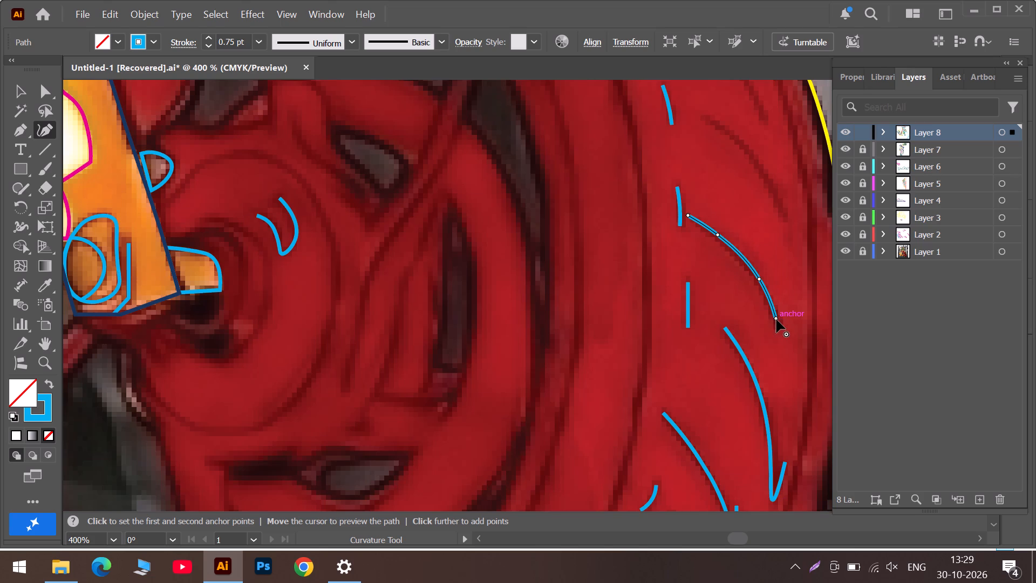
# Draw a bowed three-point stroke along the eleventh tread groove, starting just outward of the next short slanted mark up the tyre.
pyautogui.scroll(6, 762, 238)
pyautogui.click(706, 195)
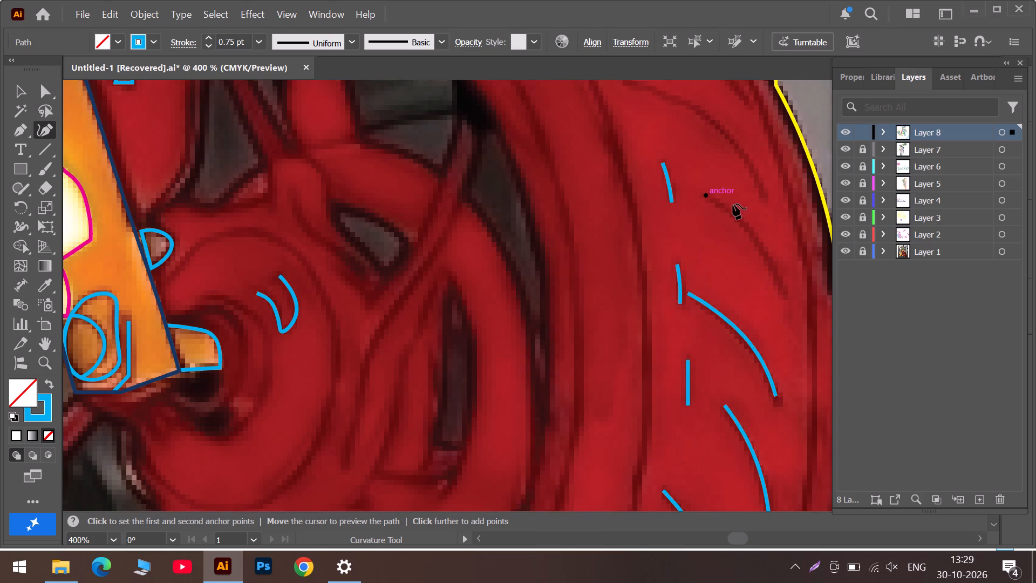
pyautogui.click(745, 223)
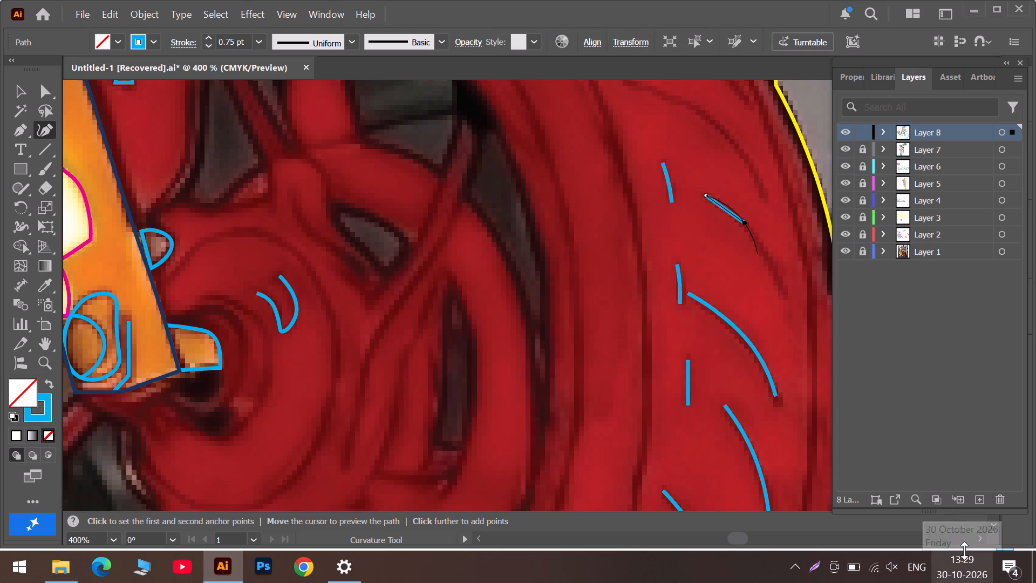
pyautogui.click(786, 297)
pyautogui.press('Escape')
# Draw a long bowed four-point stroke along the twelfth tread groove, starting above the short slanted mark and curving down towards the outer edge.
pyautogui.scroll(6, 714, 202)
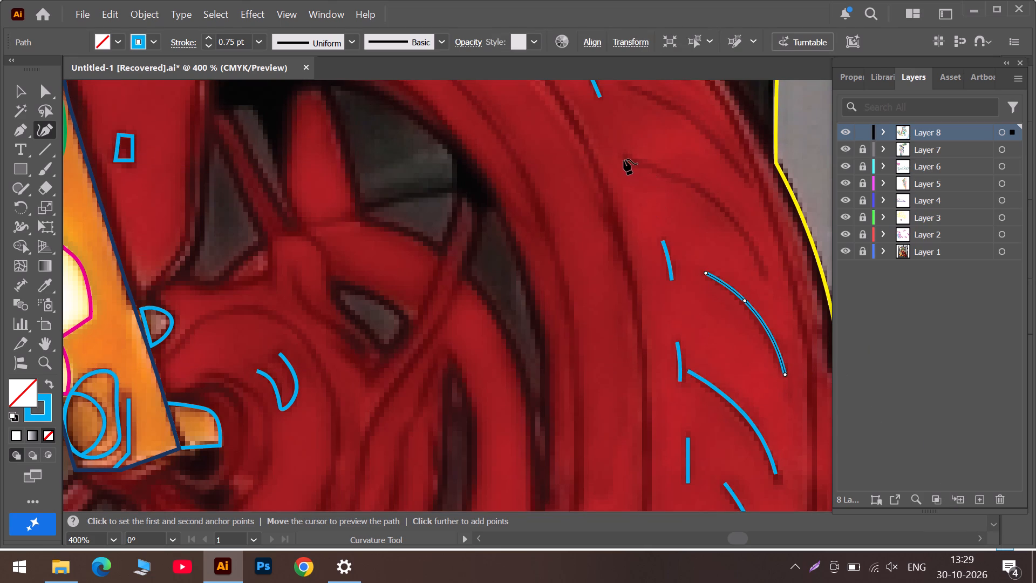
pyautogui.click(624, 159)
pyautogui.click(662, 171)
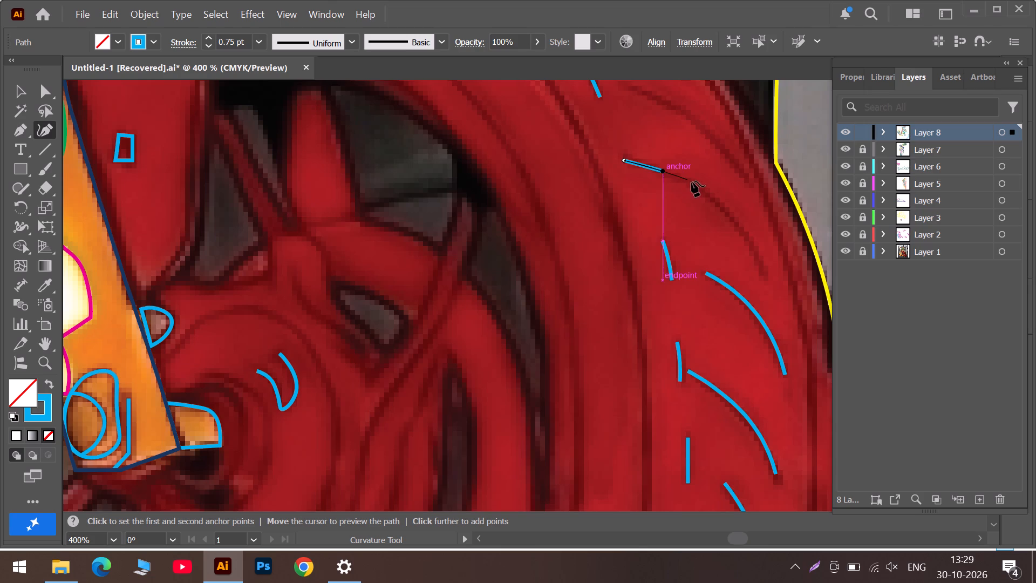
pyautogui.click(700, 188)
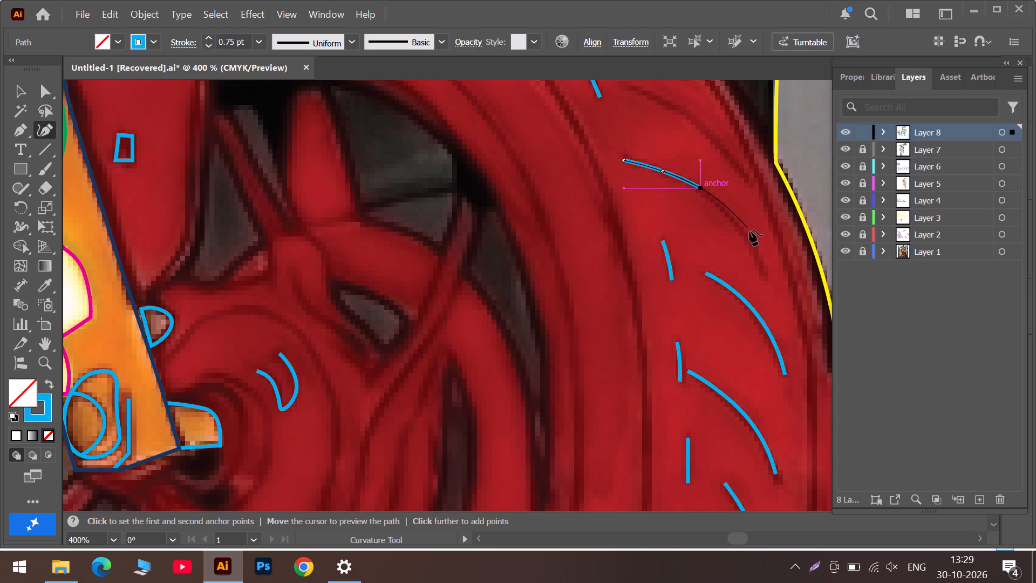
pyautogui.click(766, 277)
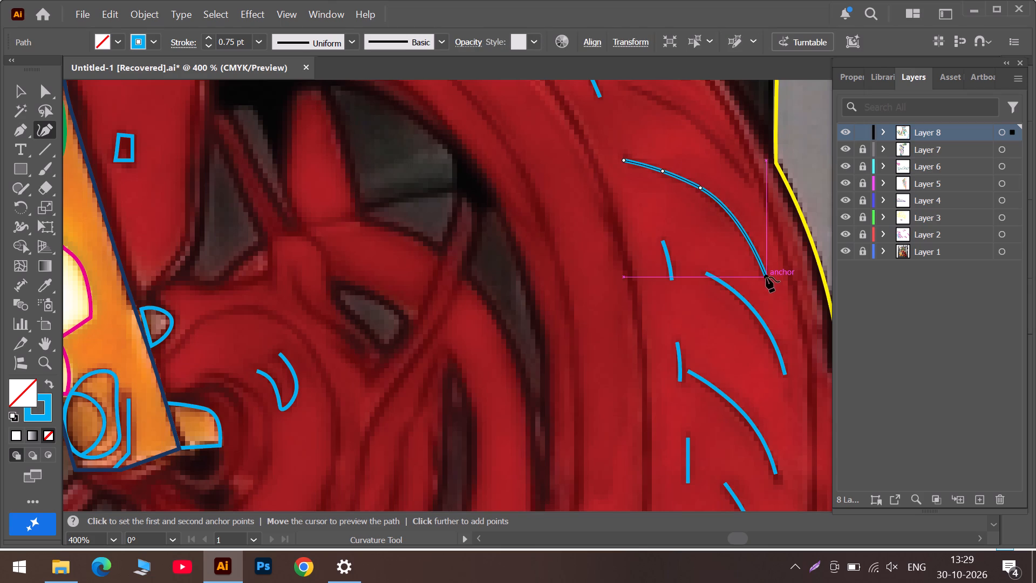
pyautogui.press('Escape')
# Draw a bowed four-point stroke along the thirteenth tread groove, starting beside the topmost short diagonal mark and ending near the outer edge.
pyautogui.scroll(6, 664, 162)
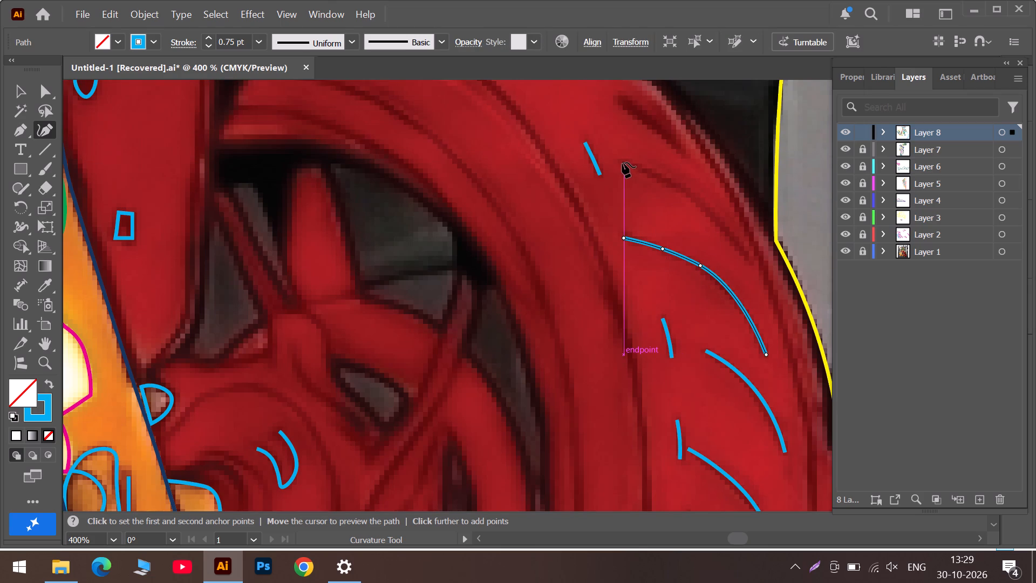
pyautogui.click(622, 162)
pyautogui.click(663, 178)
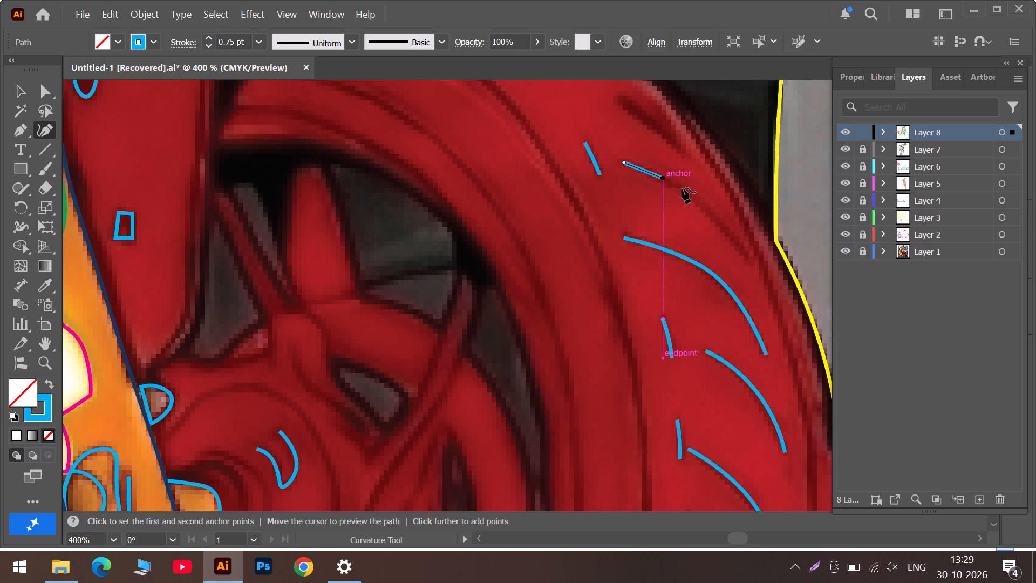
pyautogui.click(685, 189)
pyautogui.click(748, 260)
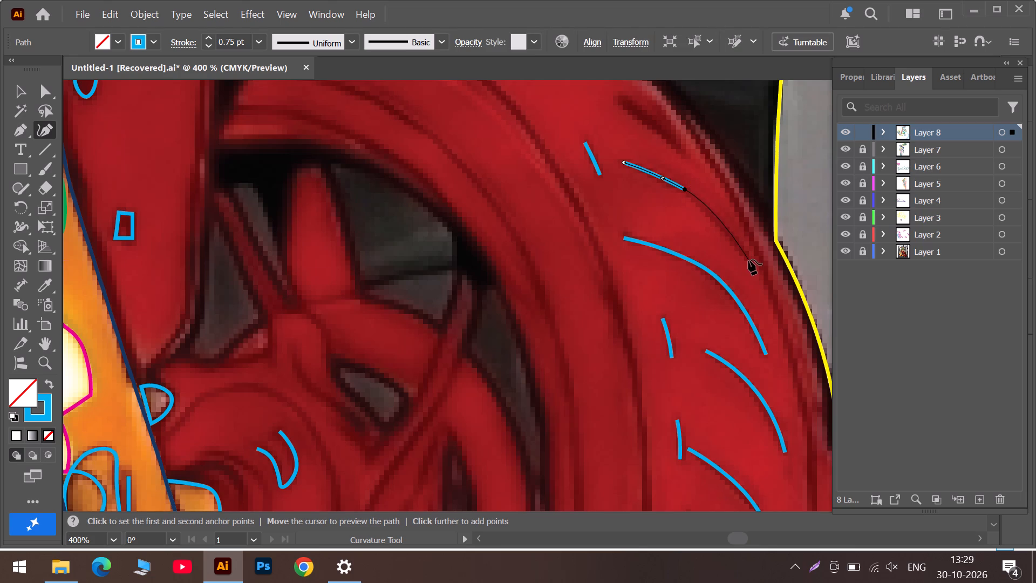
pyautogui.press('Escape')
# Draw a closed five-point crescent around the topmost tread groove, with a sharp corner at its lower tip near the tyre's outer edge.
pyautogui.scroll(6, 666, 178)
pyautogui.click(622, 180)
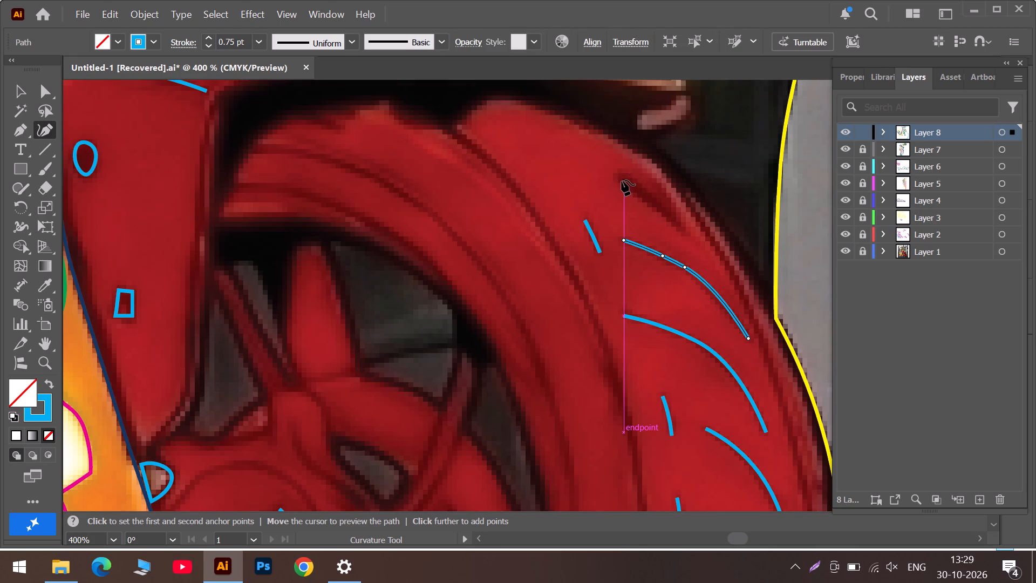
pyautogui.click(653, 201)
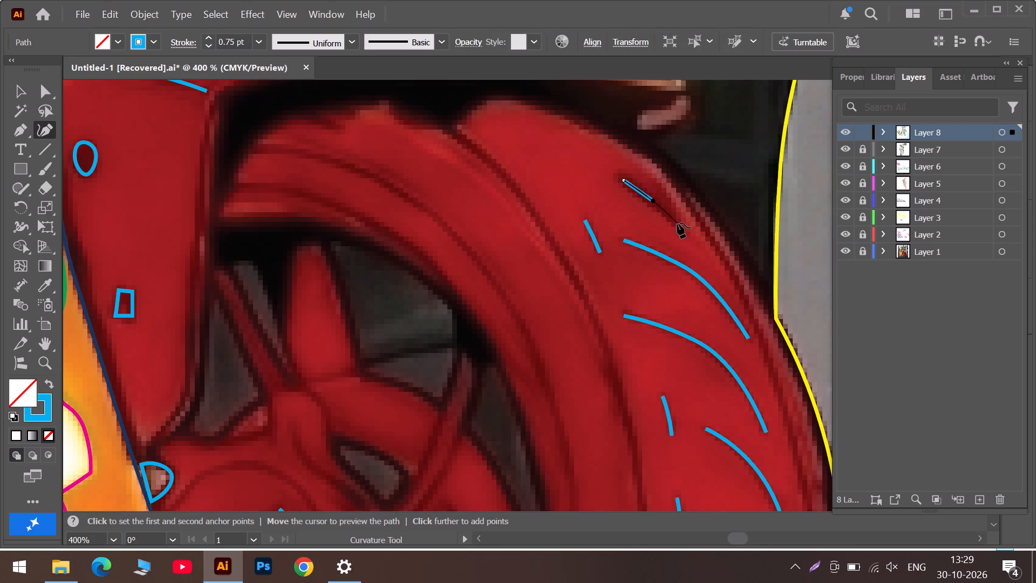
pyautogui.click(680, 228)
pyautogui.press('Escape')
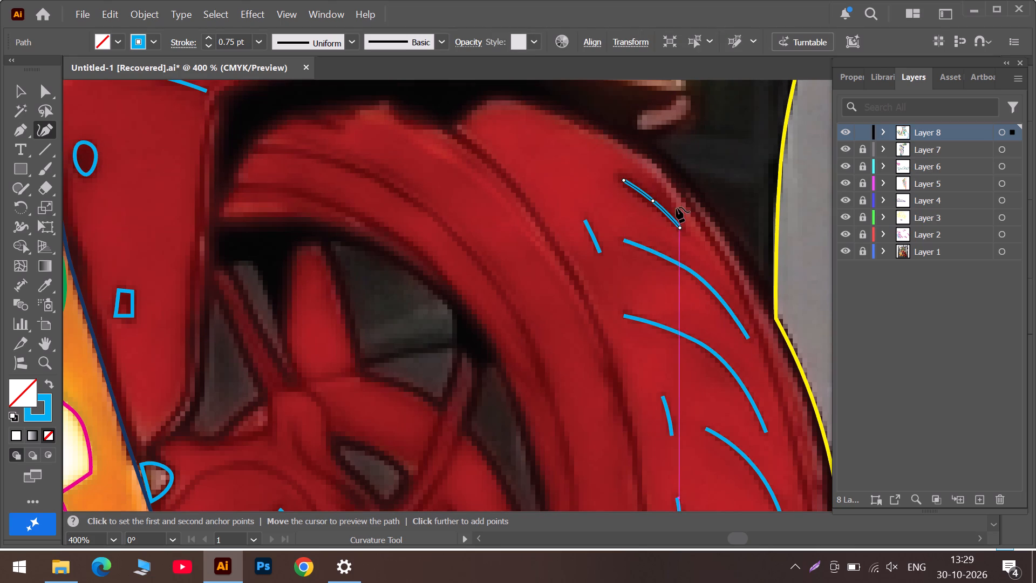
pyautogui.click(673, 201)
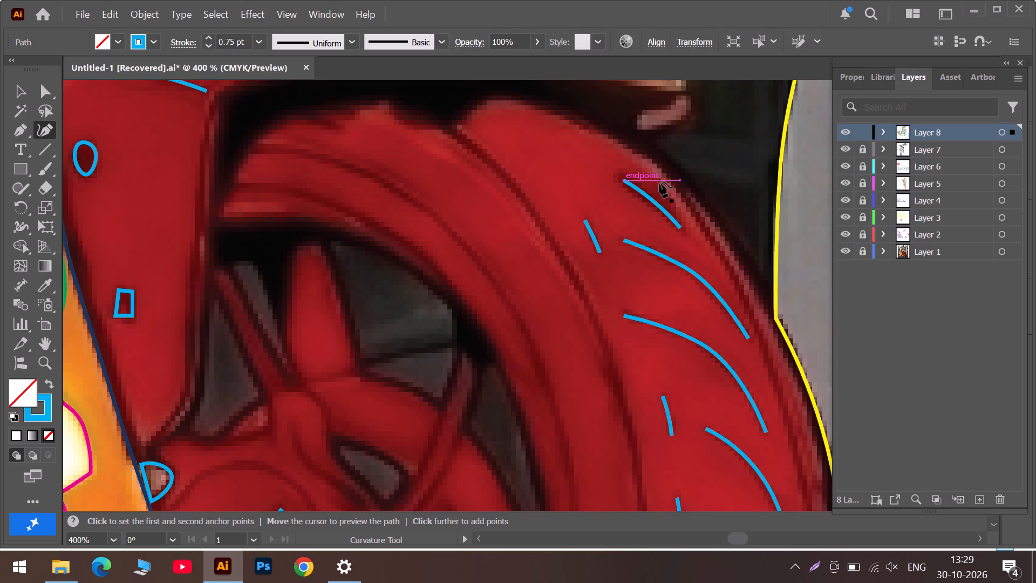
pyautogui.hotkey('ctrl', 'z')
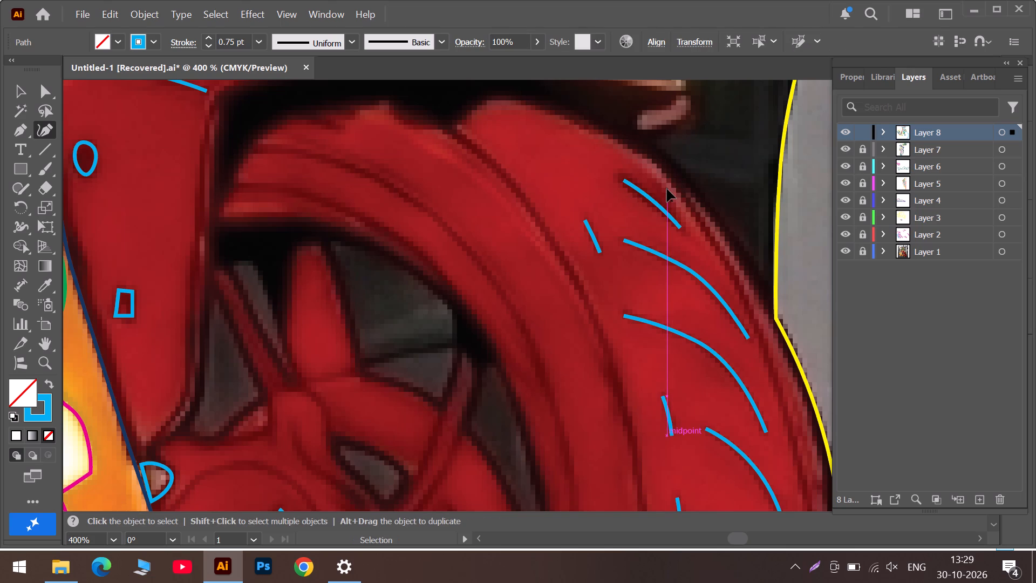
pyautogui.doubleClick(679, 222)
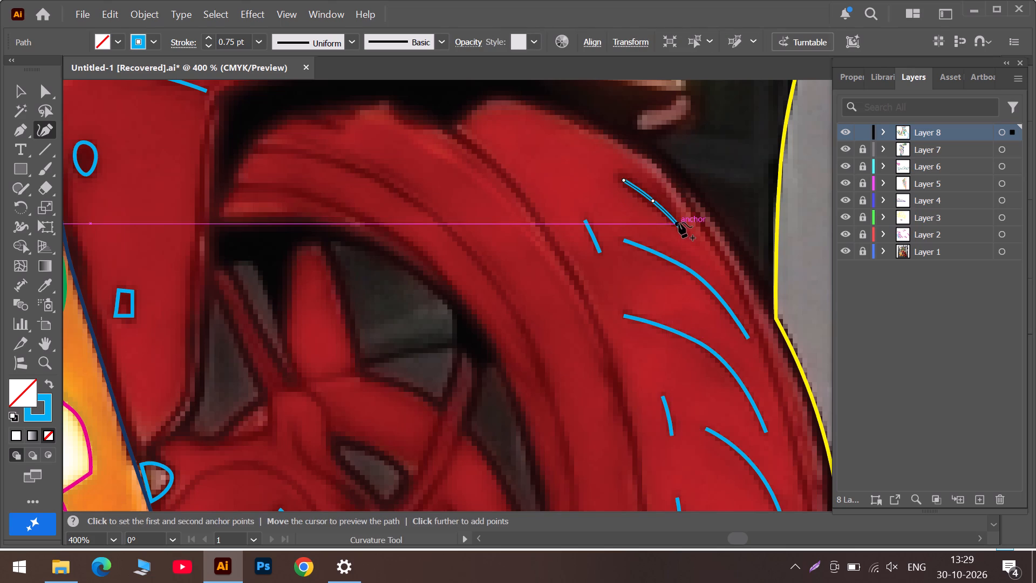
pyautogui.click(671, 197)
pyautogui.click(655, 179)
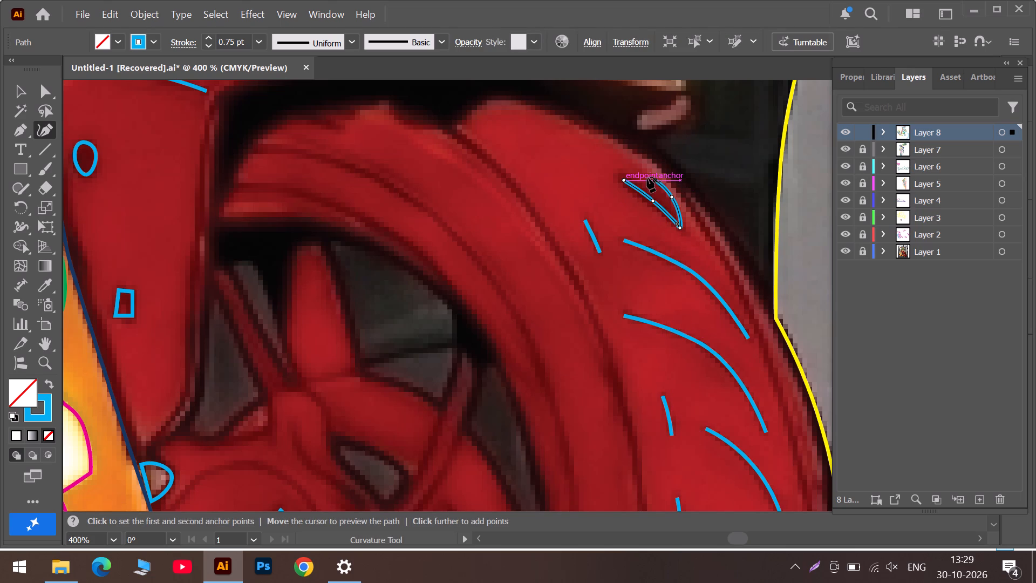
pyautogui.click(625, 178)
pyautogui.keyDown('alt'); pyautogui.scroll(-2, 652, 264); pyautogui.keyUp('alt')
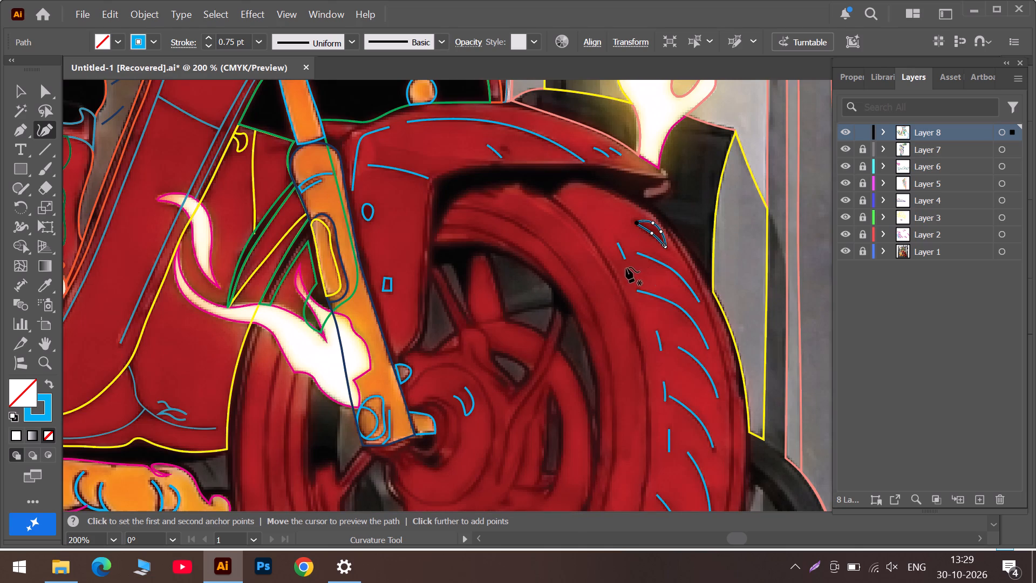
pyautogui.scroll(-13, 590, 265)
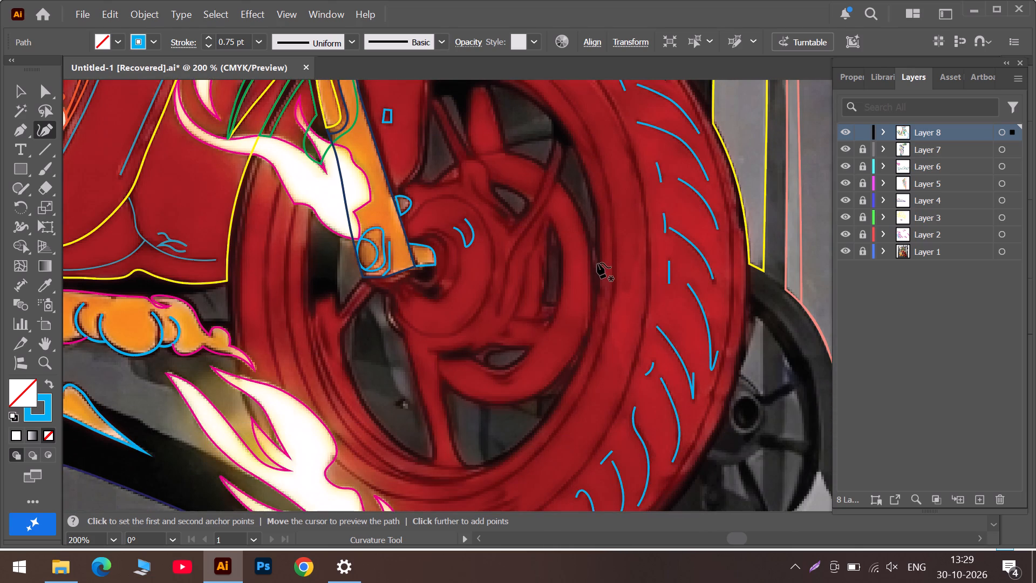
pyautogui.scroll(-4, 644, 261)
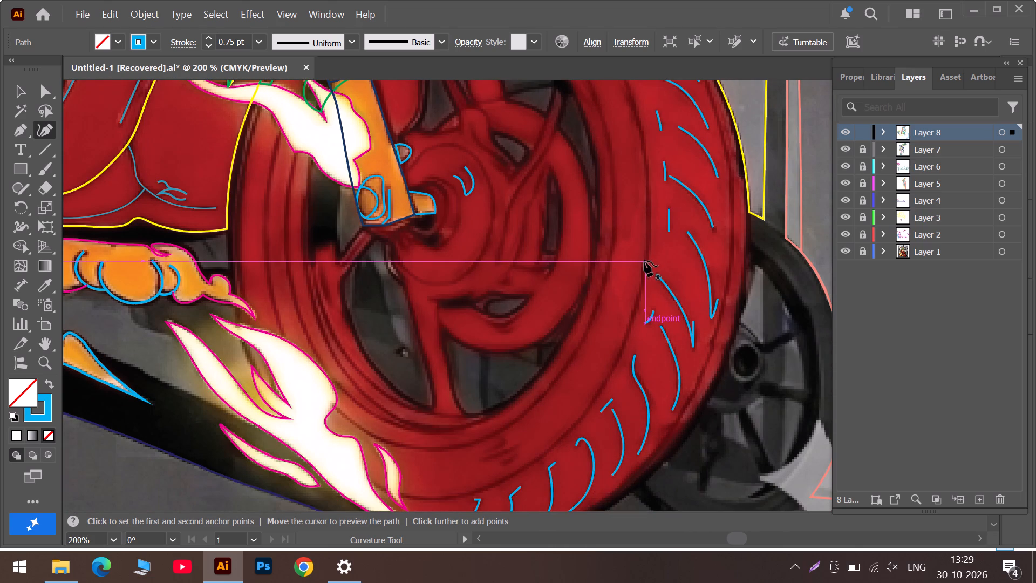
# Draw a five-point S-shaped stroke above the wheel hub, running down along the inner edge of the small dark opening.
pyautogui.scroll(6, 644, 261)
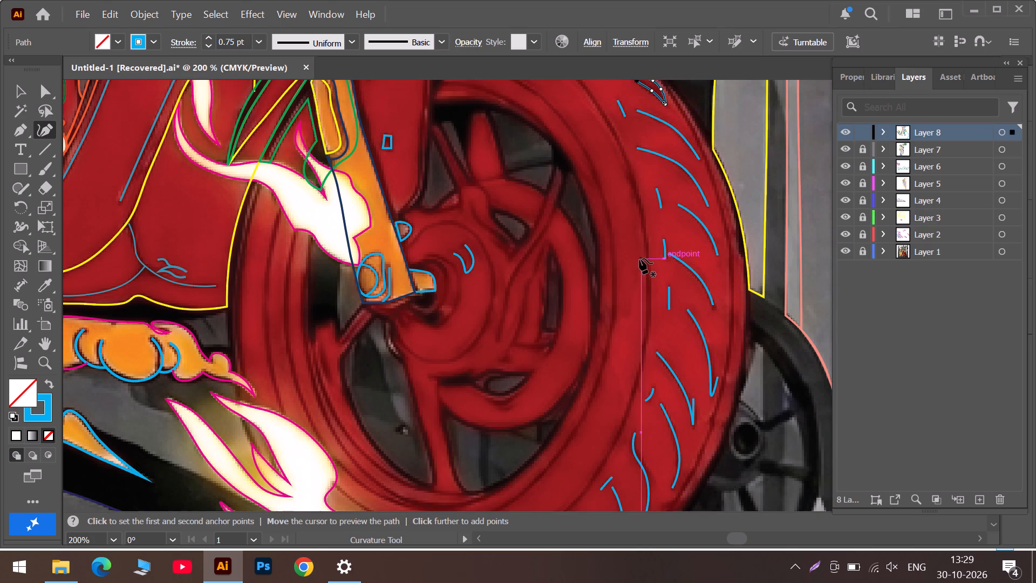
pyautogui.scroll(10, 639, 259)
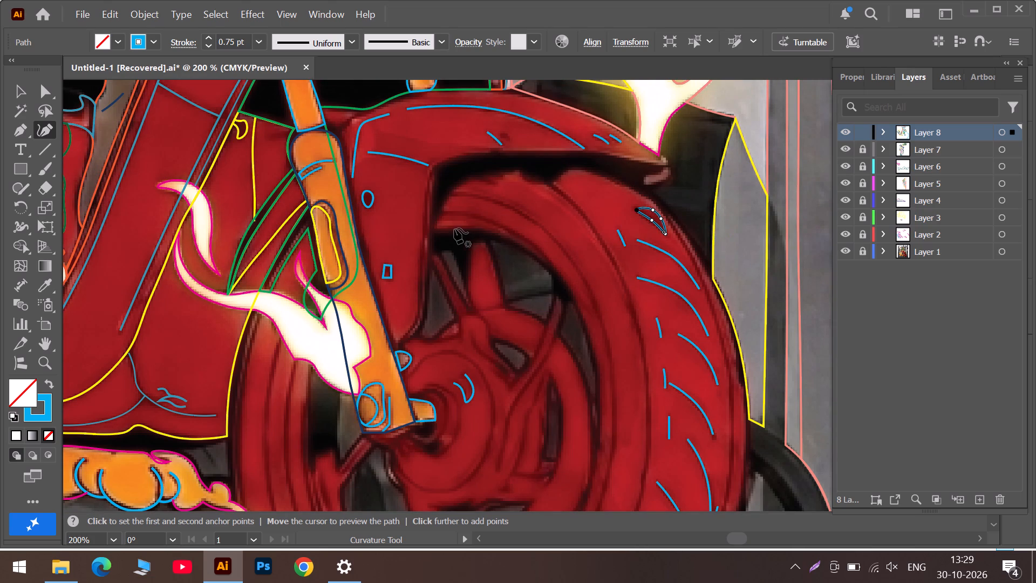
pyautogui.scroll(-4, 485, 223)
pyautogui.scroll(-4, 546, 231)
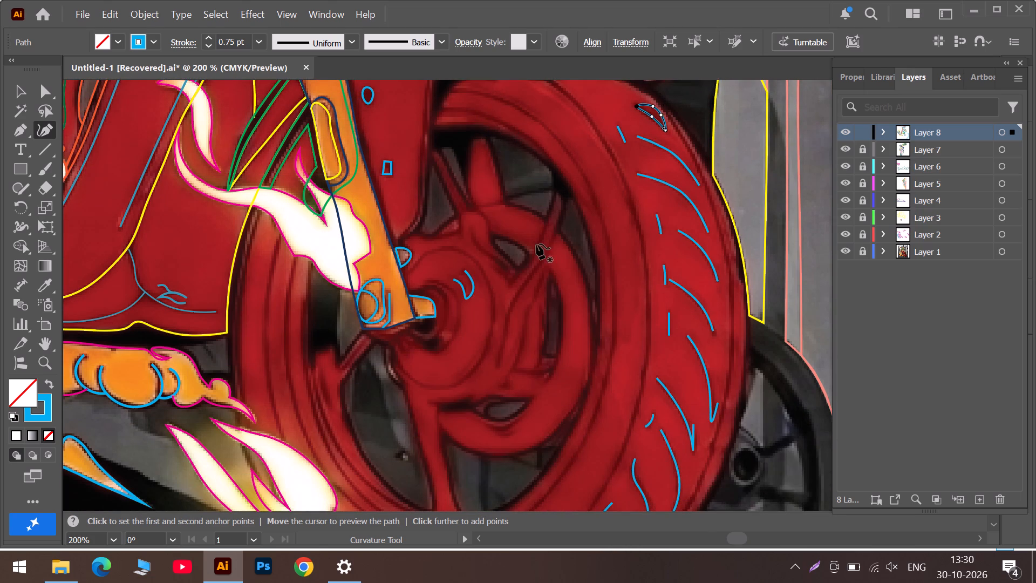
pyautogui.scroll(-4, 494, 284)
pyautogui.keyDown('alt'); pyautogui.scroll(2, 490, 223); pyautogui.keyUp('alt')
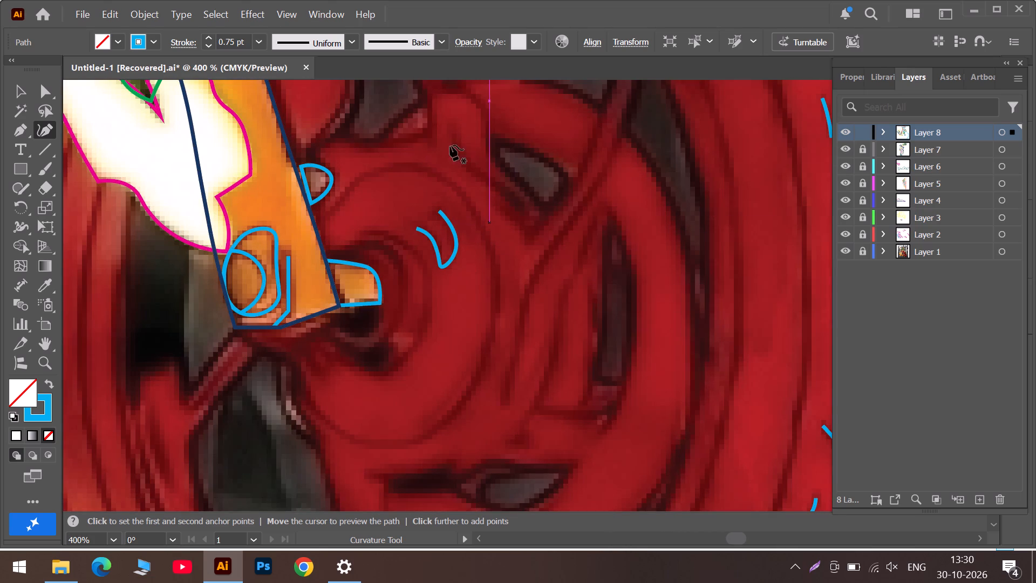
pyautogui.click(449, 125)
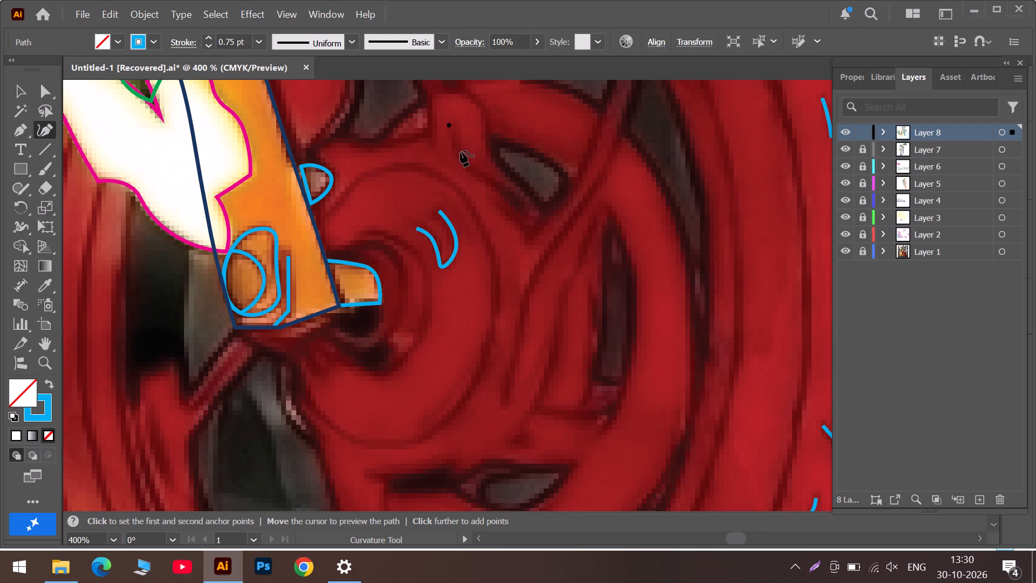
pyautogui.click(459, 151)
pyautogui.click(469, 169)
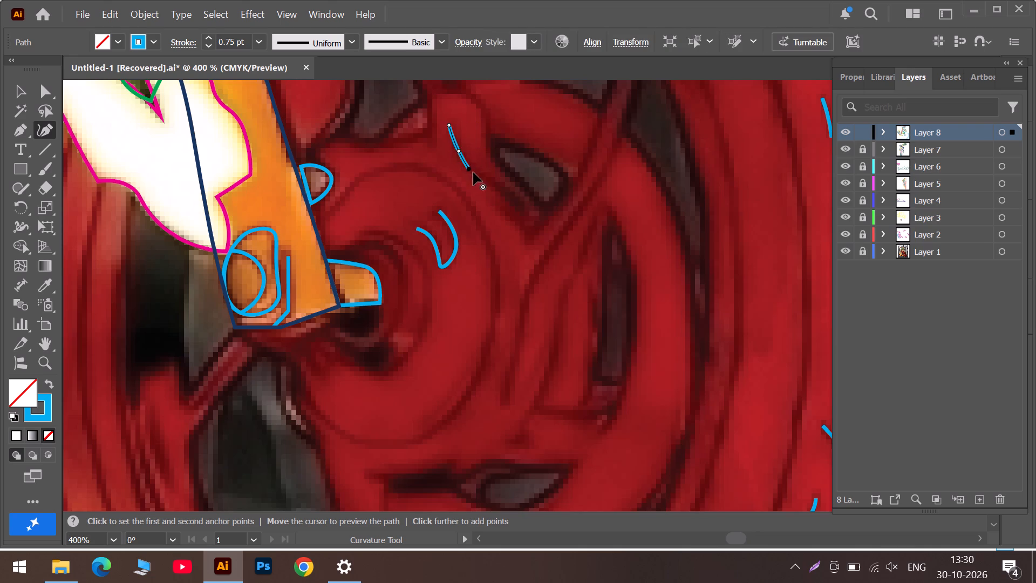
pyautogui.click(495, 182)
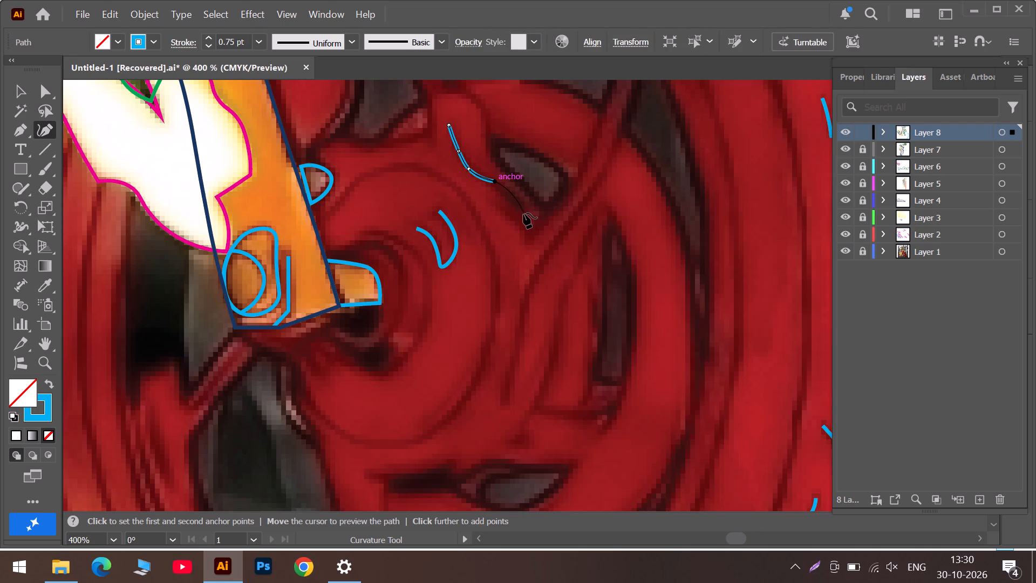
pyautogui.click(523, 213)
pyautogui.press('Escape')
# Draw a long wavy stroke down the spoke crease beside the hub, adding and adjusting two extra points to bow its lower half.
pyautogui.scroll(-5, 522, 230)
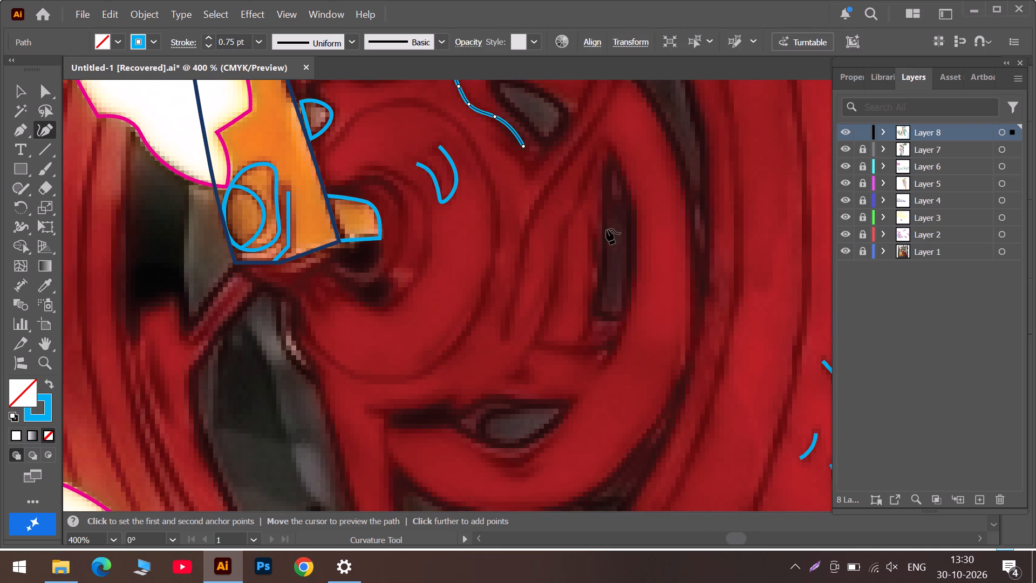
pyautogui.click(594, 155)
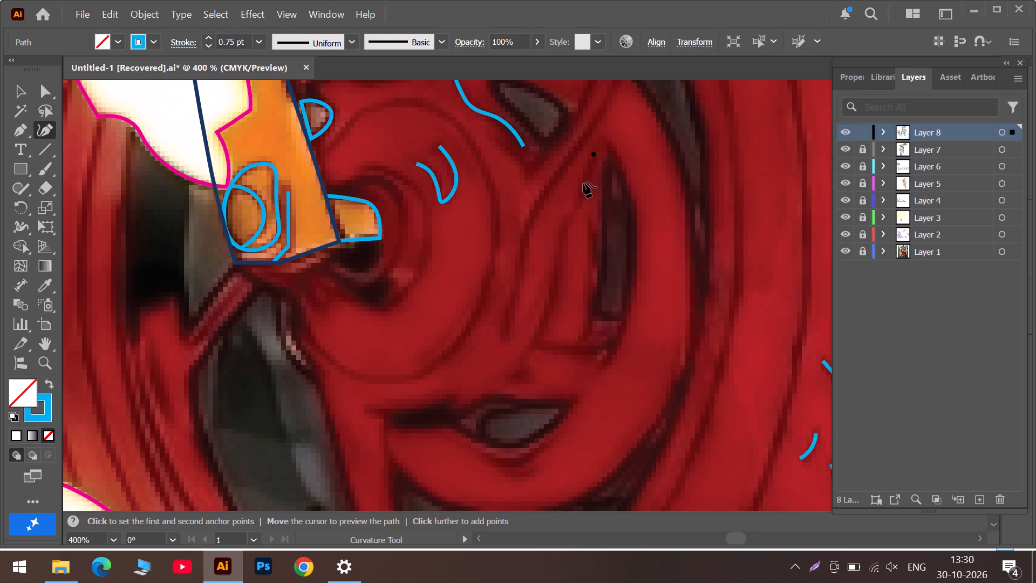
pyautogui.click(583, 182)
pyautogui.click(577, 205)
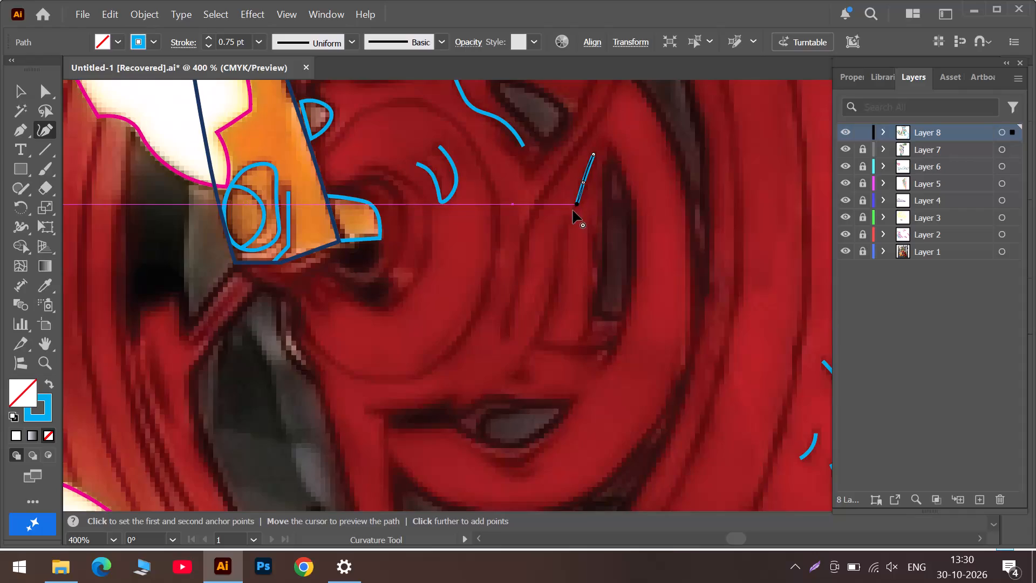
pyautogui.click(563, 227)
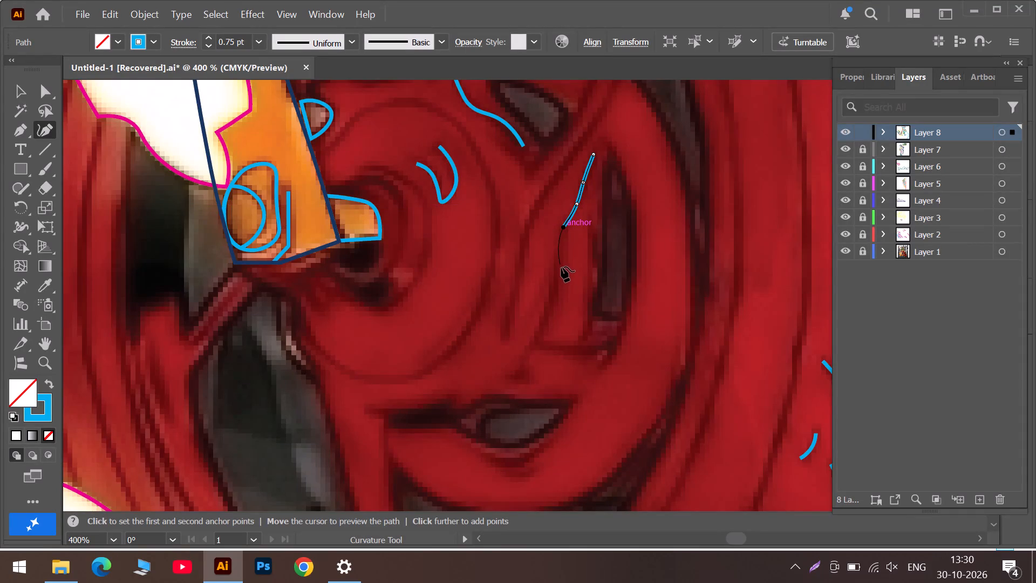
pyautogui.click(562, 241)
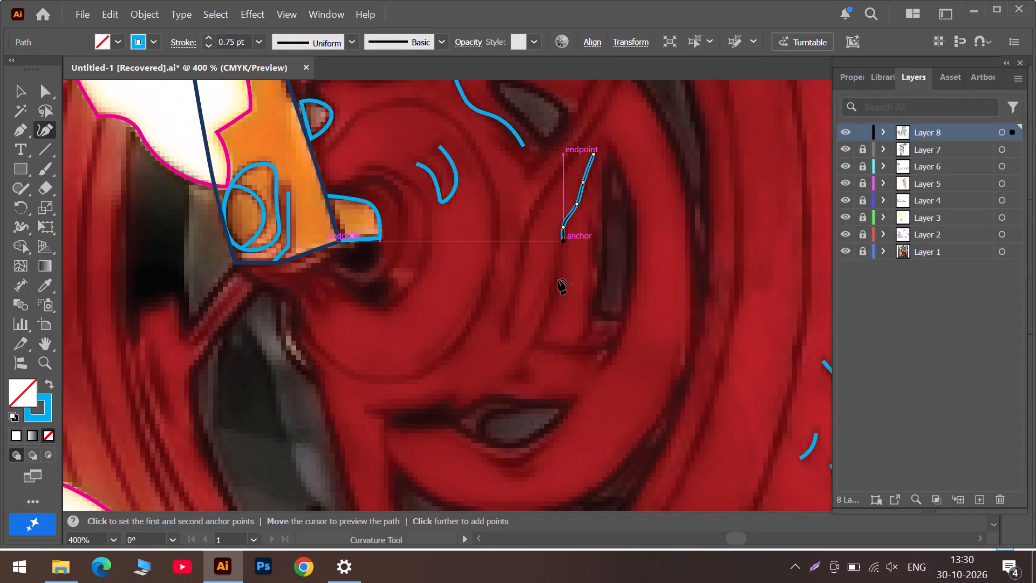
pyautogui.click(515, 375)
pyautogui.moveTo(545, 309); pyautogui.dragTo(546, 318)
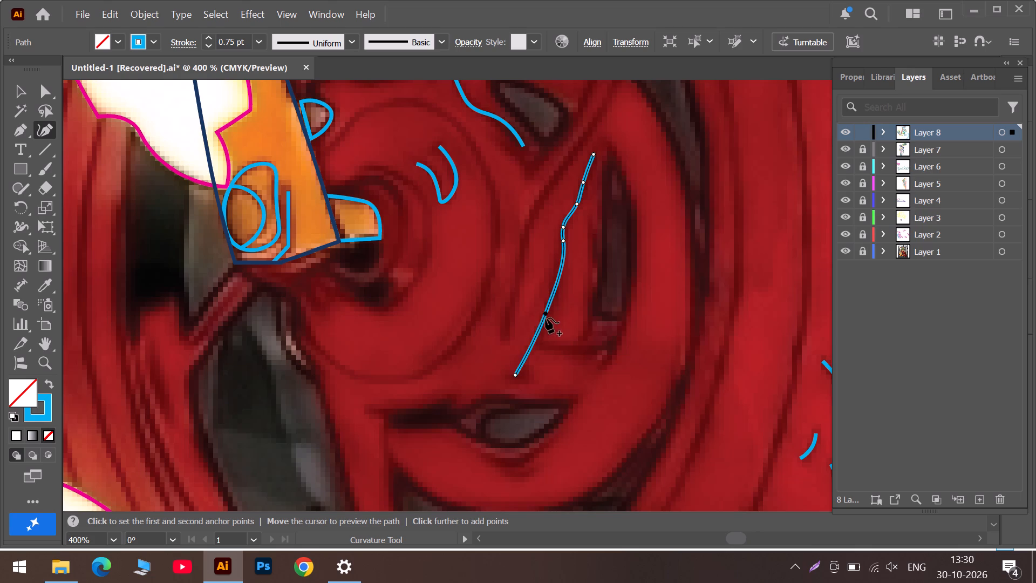
pyautogui.moveTo(546, 318); pyautogui.dragTo(546, 323)
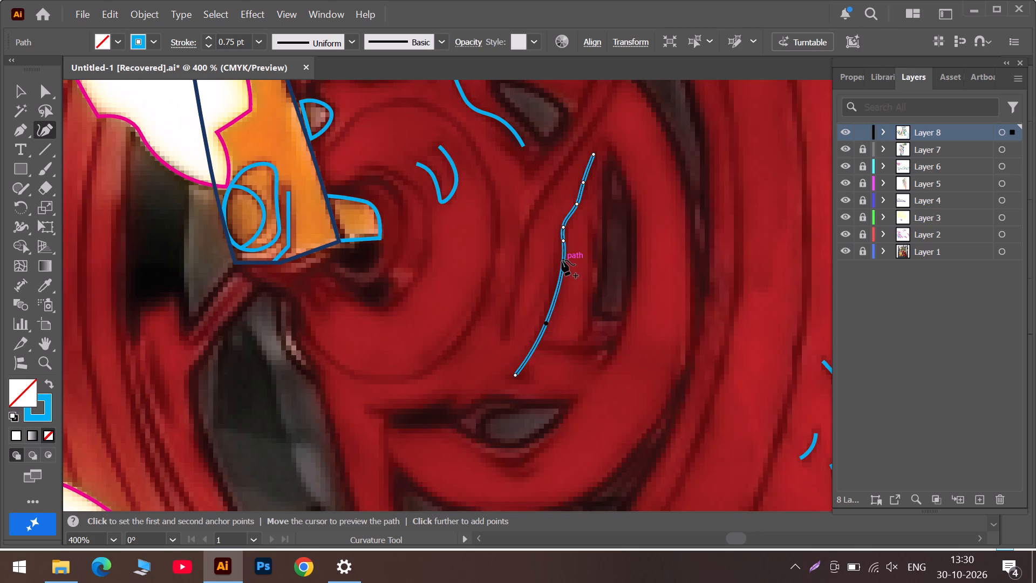
pyautogui.moveTo(563, 261); pyautogui.dragTo(558, 278)
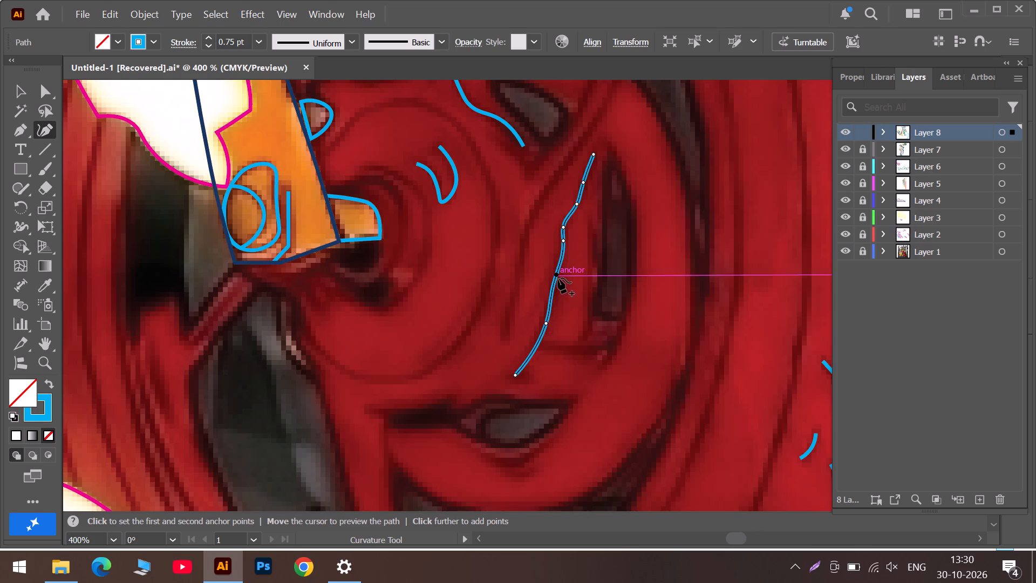
pyautogui.moveTo(558, 278); pyautogui.dragTo(561, 280)
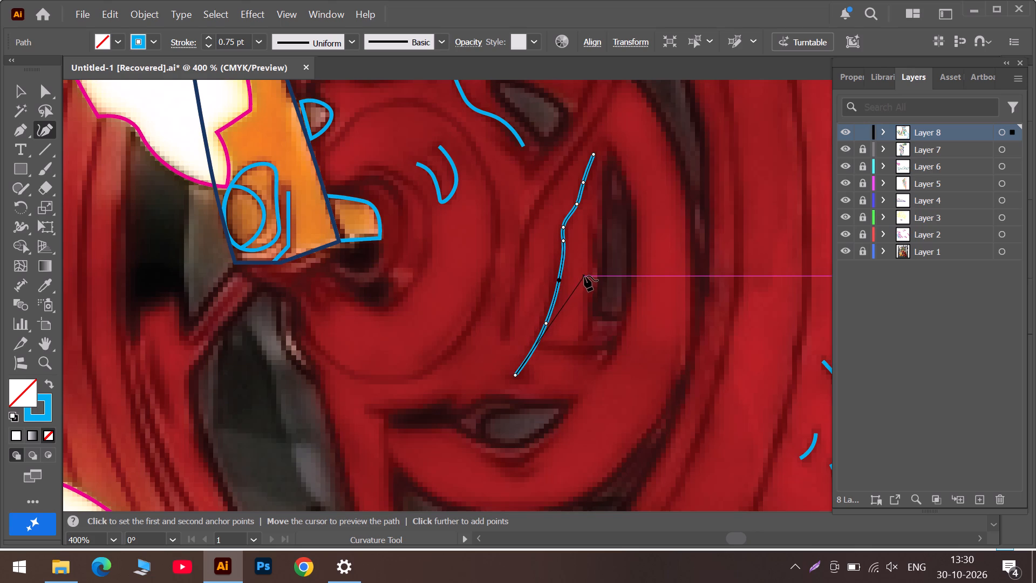
pyautogui.press('Escape')
# Draw a four-point upward-curving stroke just beneath the small dark opening below the hub, adjusting its third point to smooth the curve.
pyautogui.scroll(-6, 559, 288)
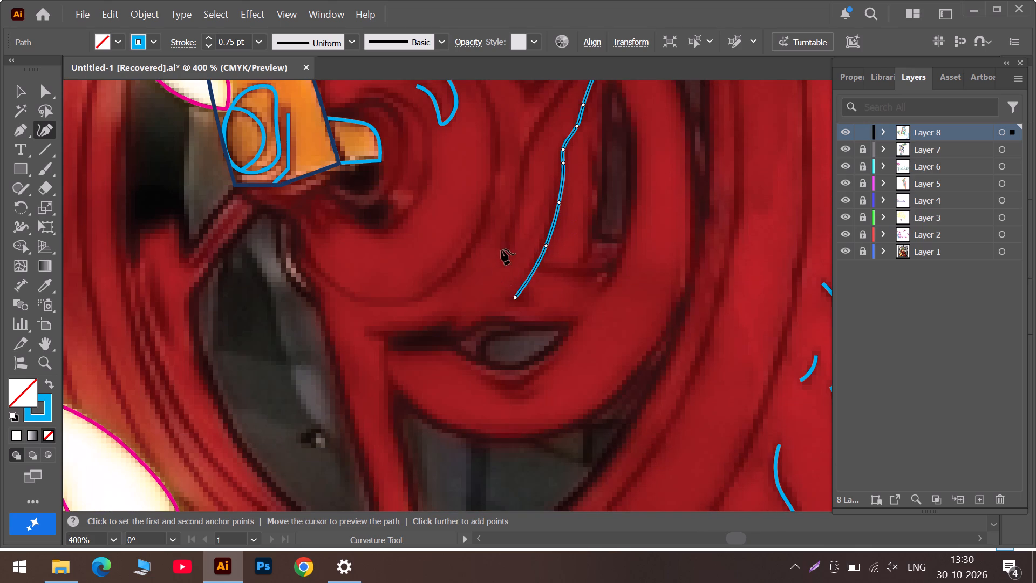
pyautogui.scroll(7, 503, 247)
pyautogui.scroll(5, 558, 208)
pyautogui.scroll(6, 642, 174)
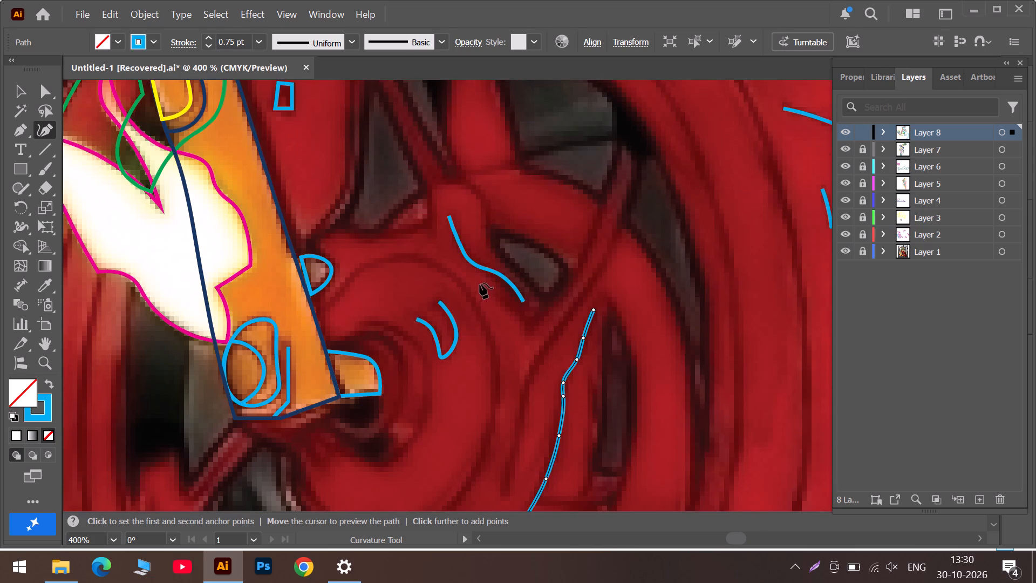
pyautogui.keyDown('alt'); pyautogui.scroll(-2, 479, 284); pyautogui.keyUp('alt')
pyautogui.scroll(-6, 478, 286)
pyautogui.scroll(-6, 542, 302)
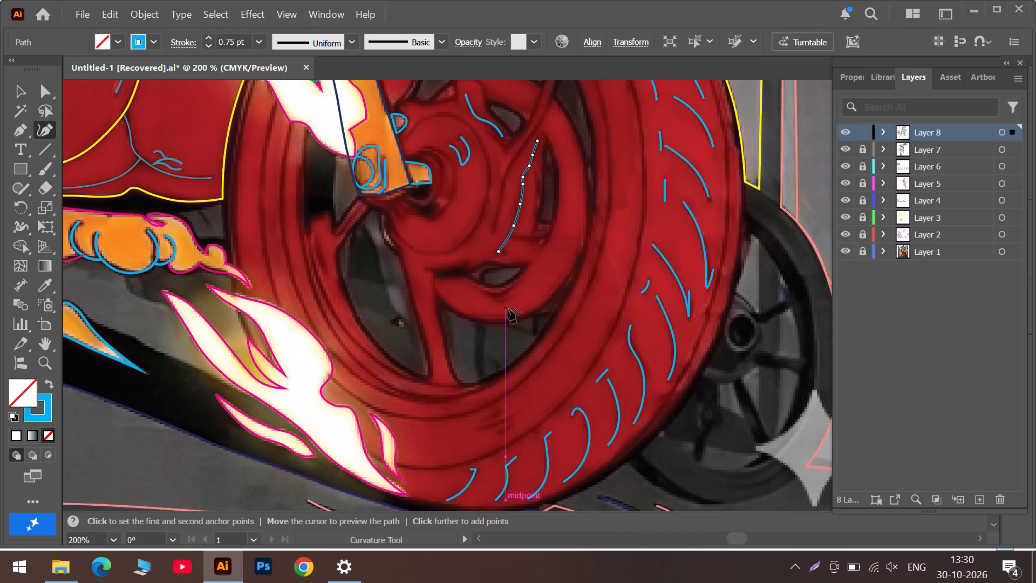
pyautogui.keyDown('alt'); pyautogui.scroll(2, 501, 306); pyautogui.keyUp('alt')
pyautogui.click(454, 275)
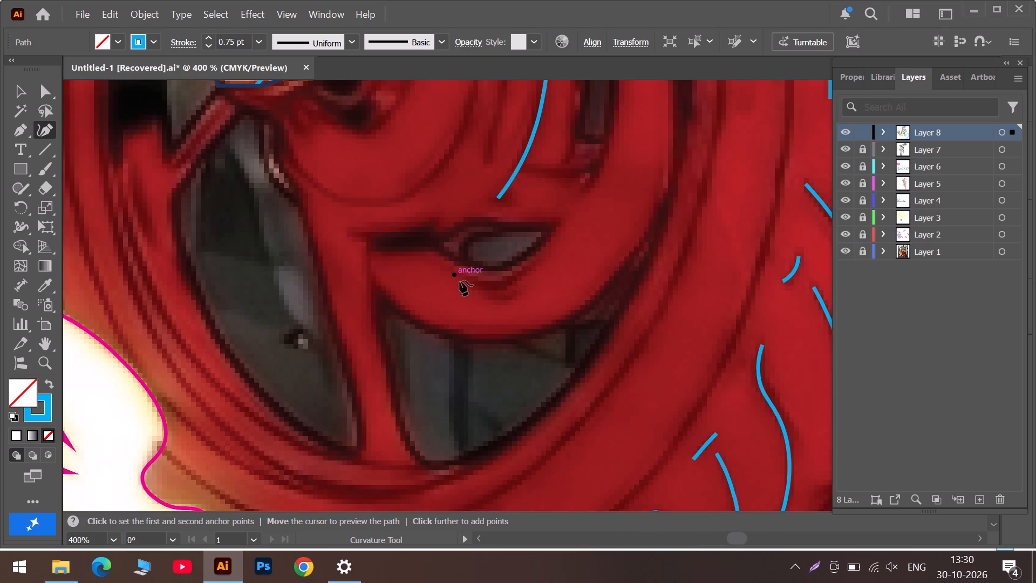
pyautogui.click(482, 286)
pyautogui.click(516, 279)
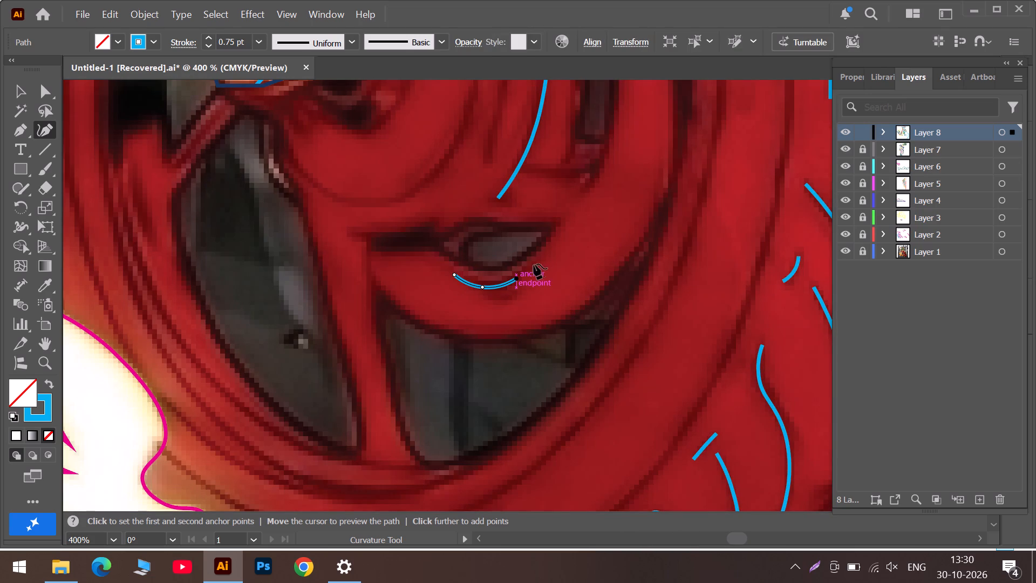
pyautogui.click(548, 256)
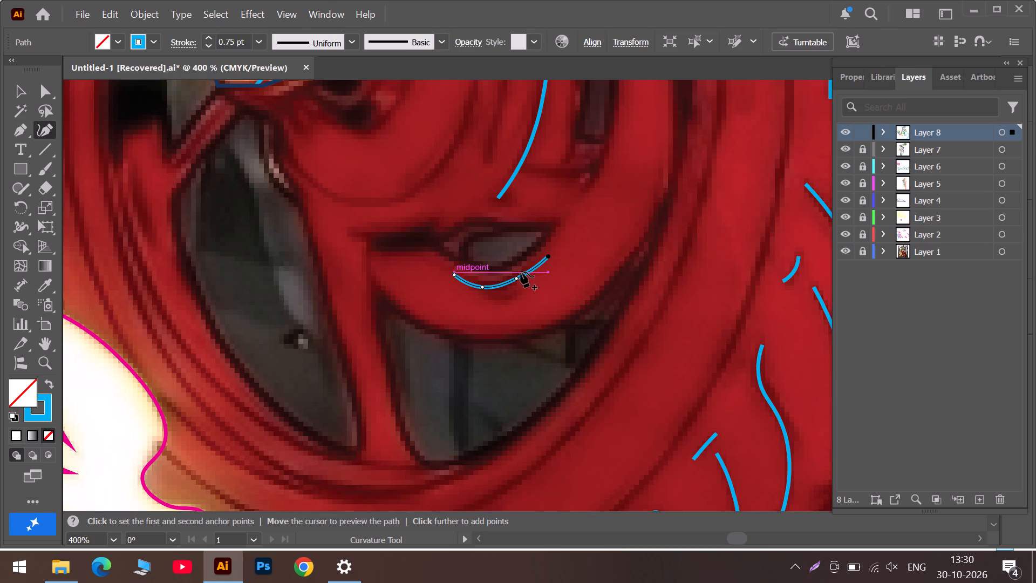
pyautogui.moveTo(519, 277); pyautogui.dragTo(511, 282)
pyautogui.press('Escape')
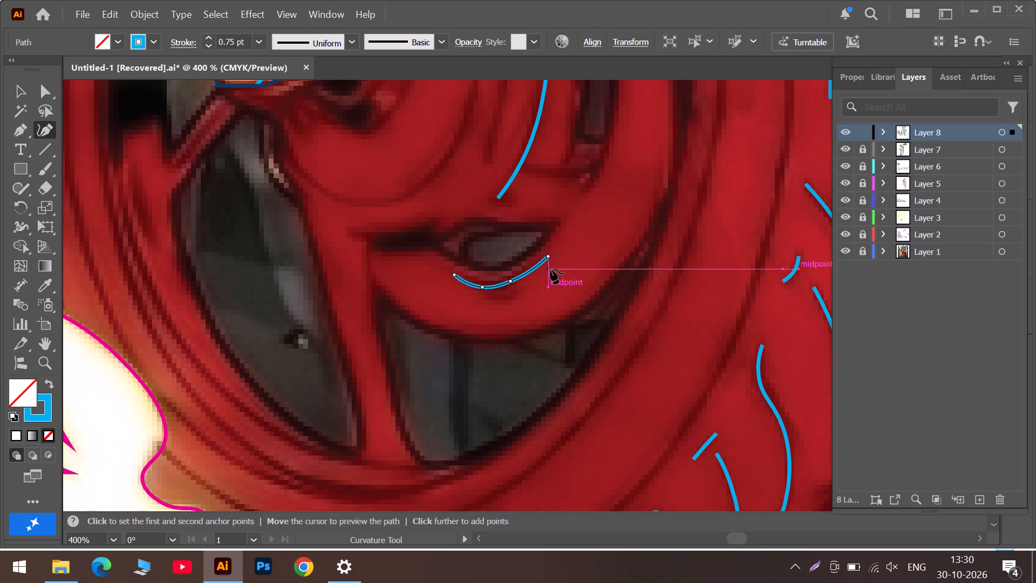
# Draw a three-point curved stroke along the longest dark shading mark on the lower tyre sidewall, above the tread grooves.
pyautogui.keyDown('alt'); pyautogui.scroll(-3, 550, 269); pyautogui.keyUp('alt')
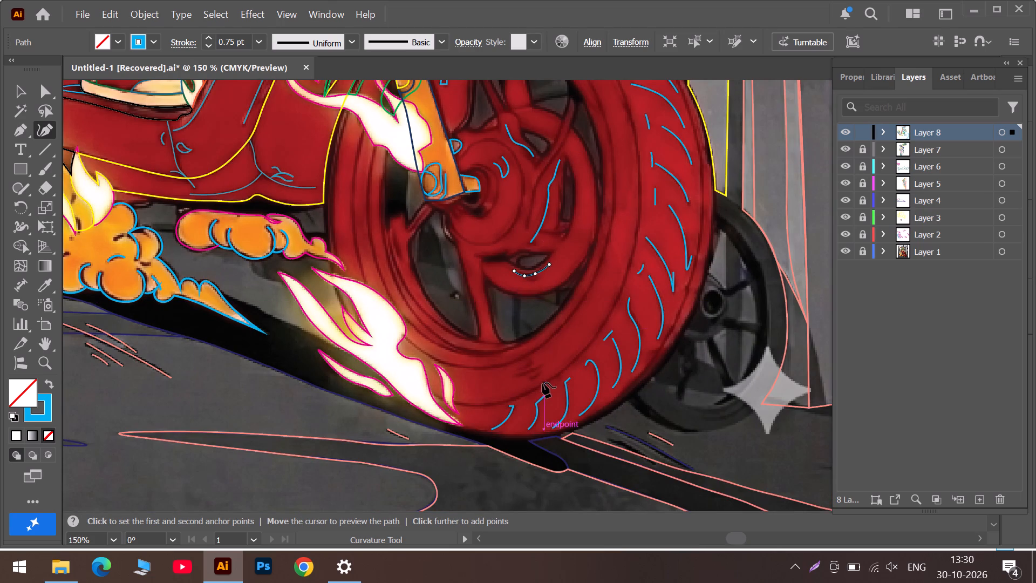
pyautogui.keyDown('alt'); pyautogui.scroll(2, 533, 377); pyautogui.keyUp('alt')
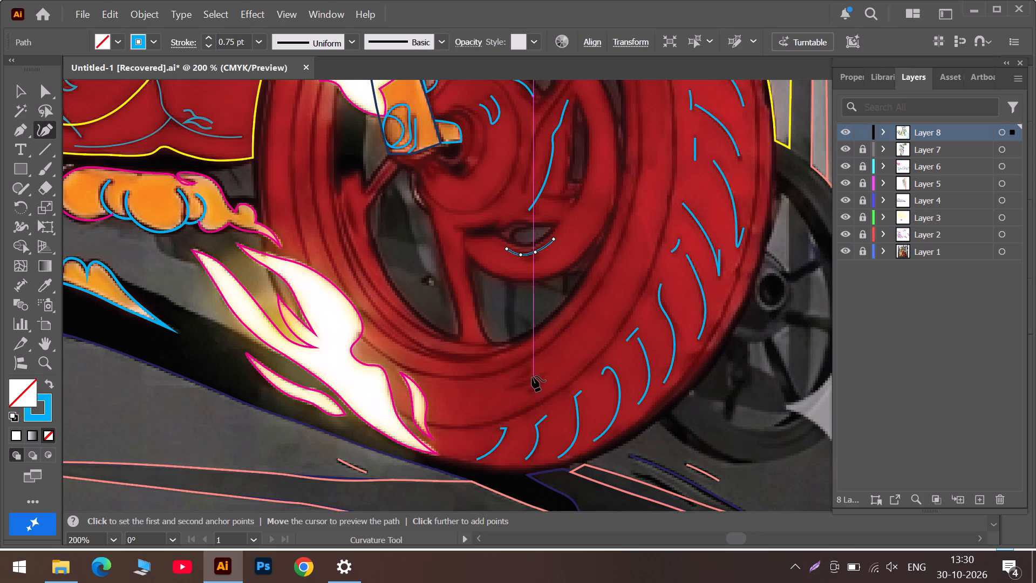
pyautogui.scroll(-4, 532, 376)
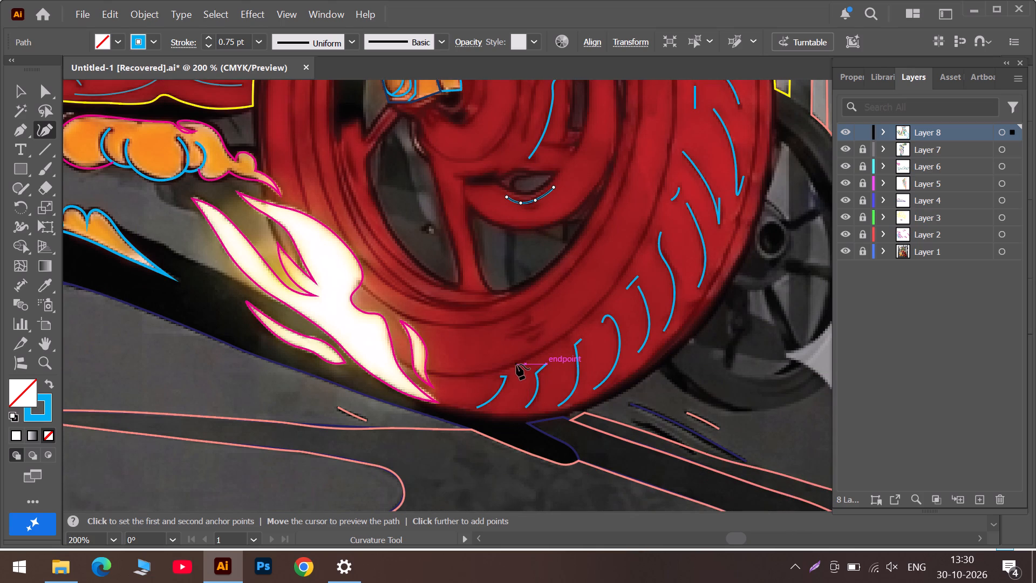
pyautogui.keyDown('alt'); pyautogui.scroll(2, 515, 359); pyautogui.keyUp('alt')
pyautogui.click(577, 277)
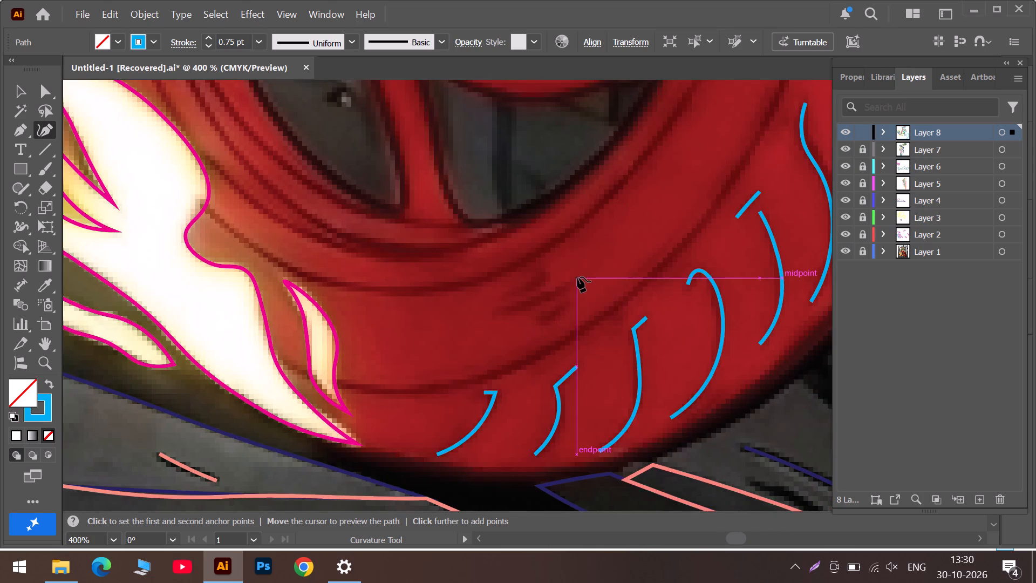
pyautogui.click(547, 296)
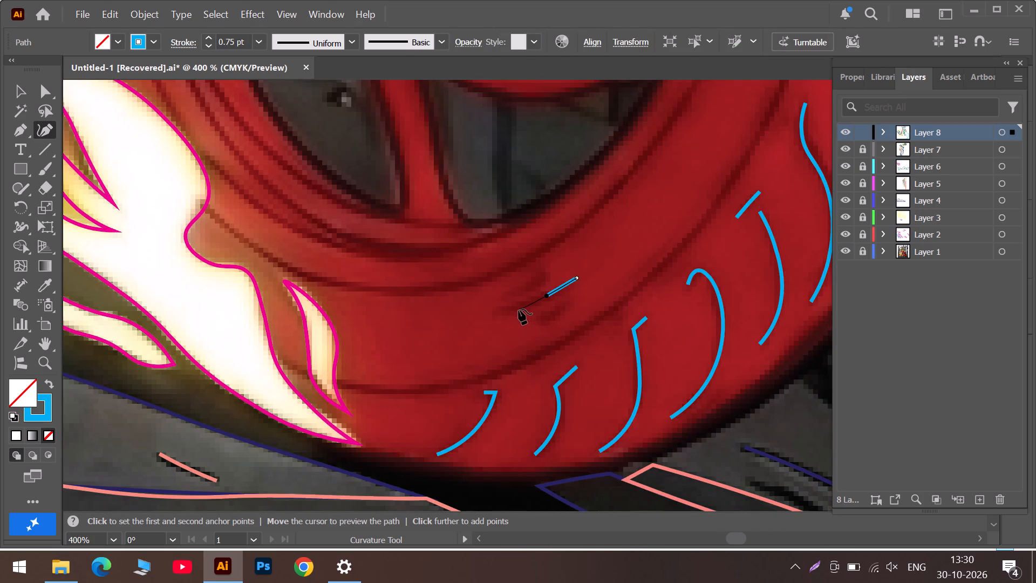
pyautogui.click(495, 313)
pyautogui.press('Escape')
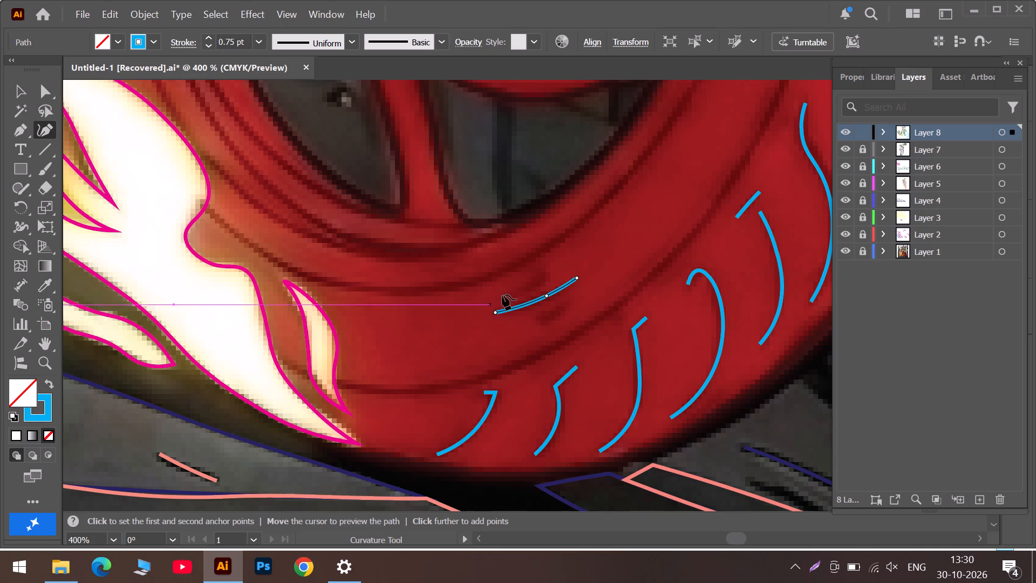
# Draw a shorter three-point curved stroke just above the new shading stroke on the lower tyre sidewall.
pyautogui.click(544, 277)
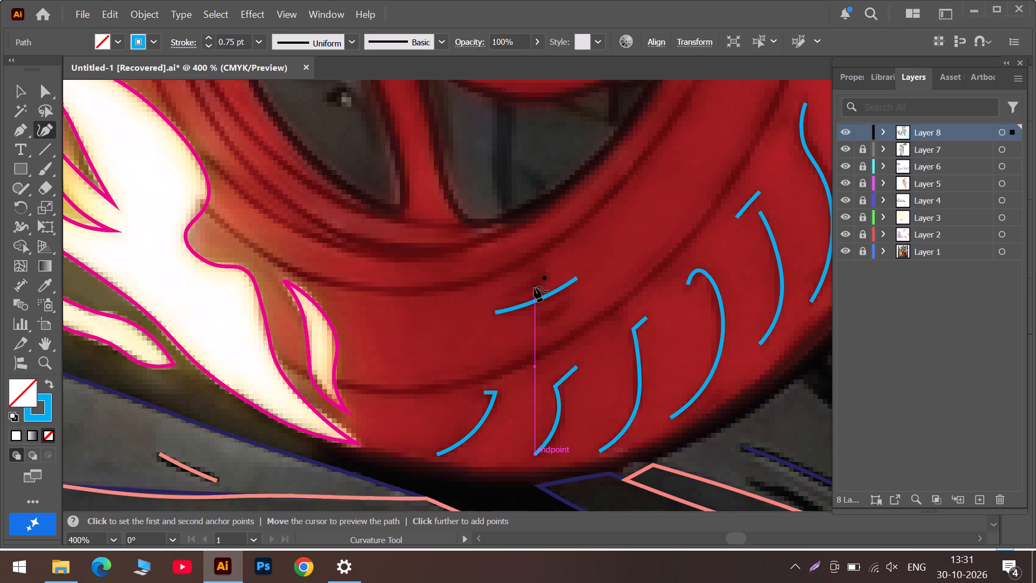
pyautogui.click(534, 287)
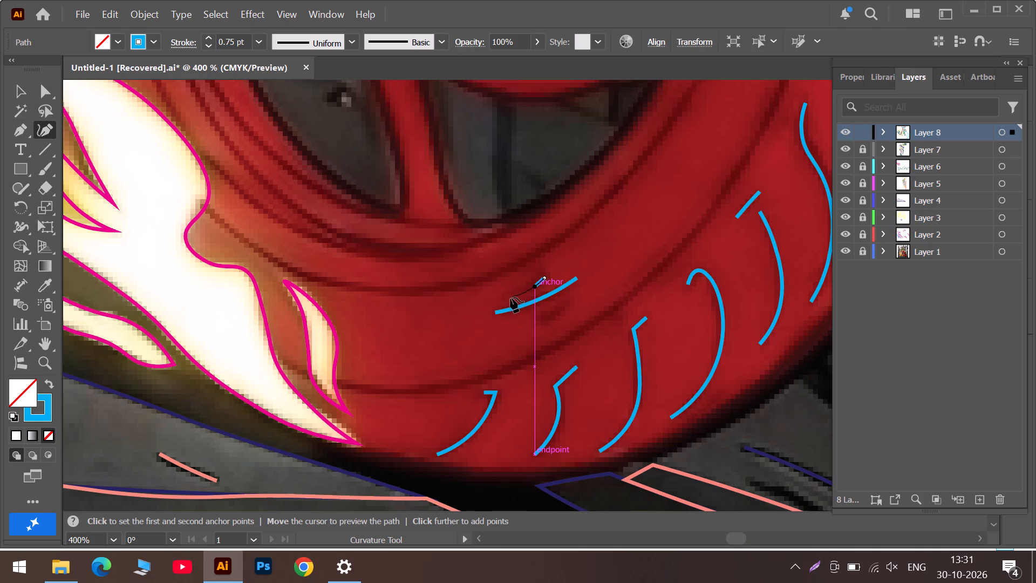
pyautogui.click(507, 299)
pyautogui.press('Escape')
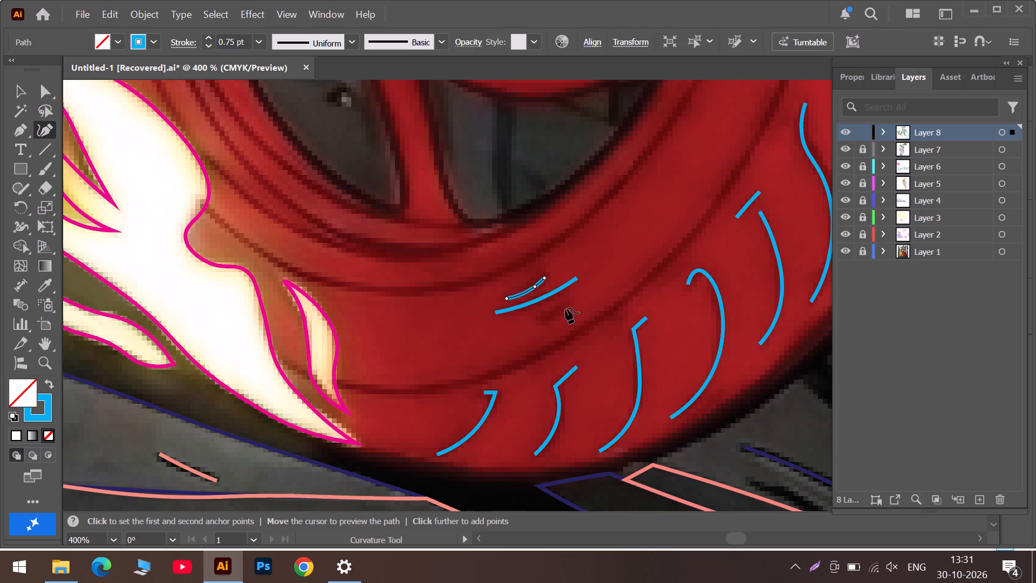
# Draw a short three-point stroke along the shading mark just below the longest one on the lower tyre sidewall.
pyautogui.click(565, 307)
pyautogui.click(554, 311)
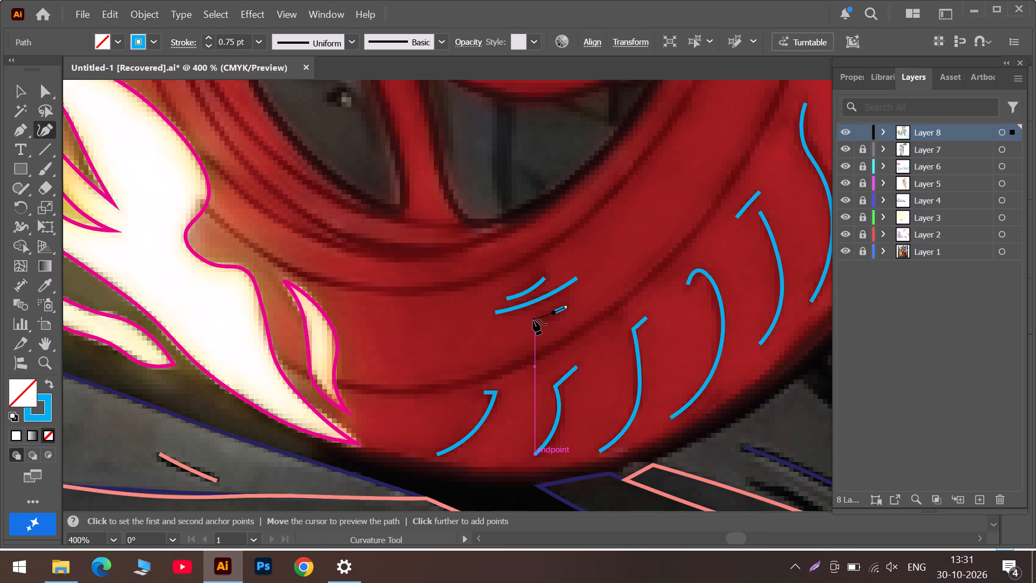
pyautogui.click(533, 320)
pyautogui.press('Escape')
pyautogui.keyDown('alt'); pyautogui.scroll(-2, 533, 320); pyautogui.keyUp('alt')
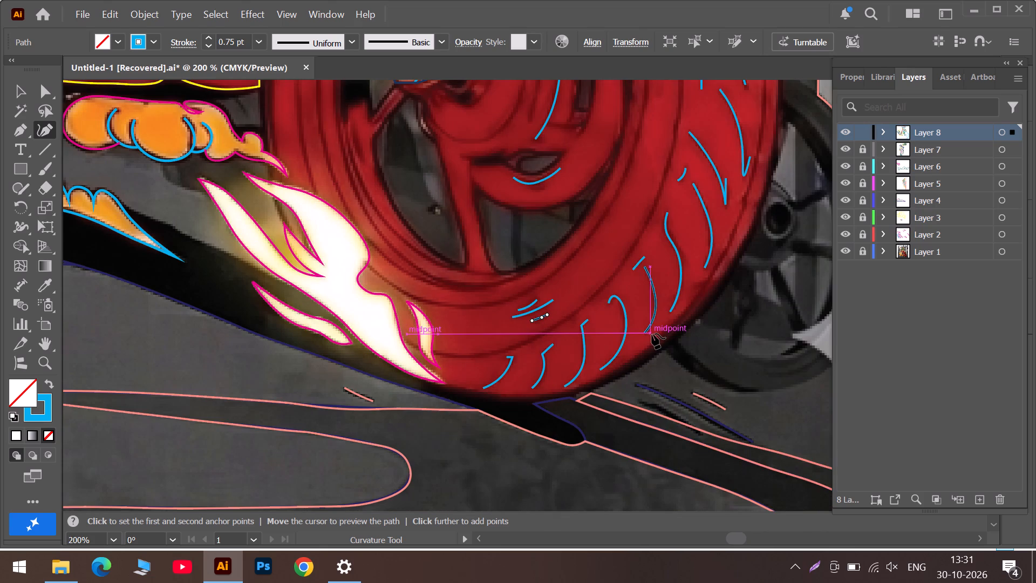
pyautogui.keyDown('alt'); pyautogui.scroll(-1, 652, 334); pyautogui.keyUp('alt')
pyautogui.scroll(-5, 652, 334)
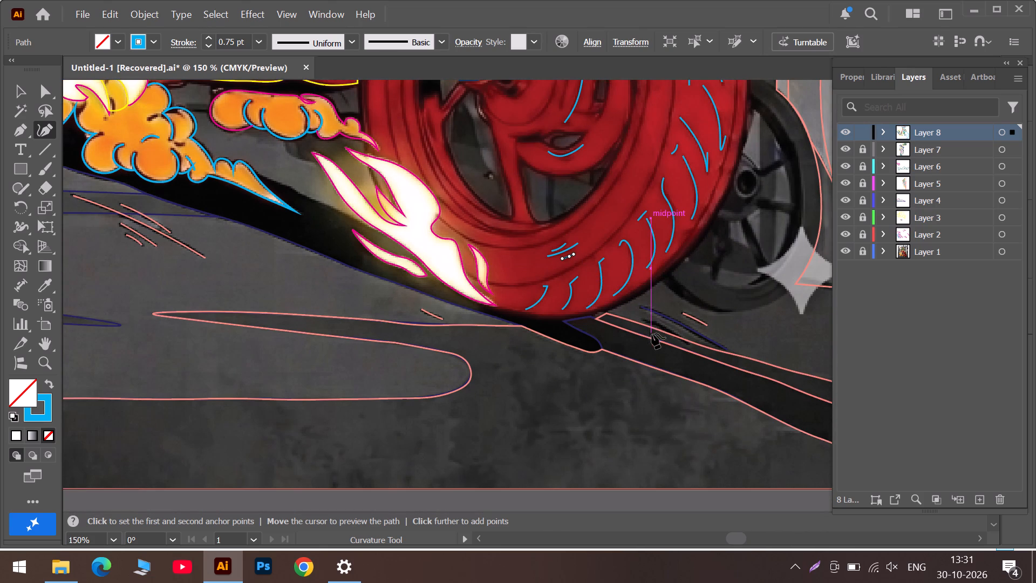
# Draw a short three-point curved stroke on the wheel's inner rim, beside the joint of the thin spoke below the fork.
pyautogui.scroll(6, 701, 326)
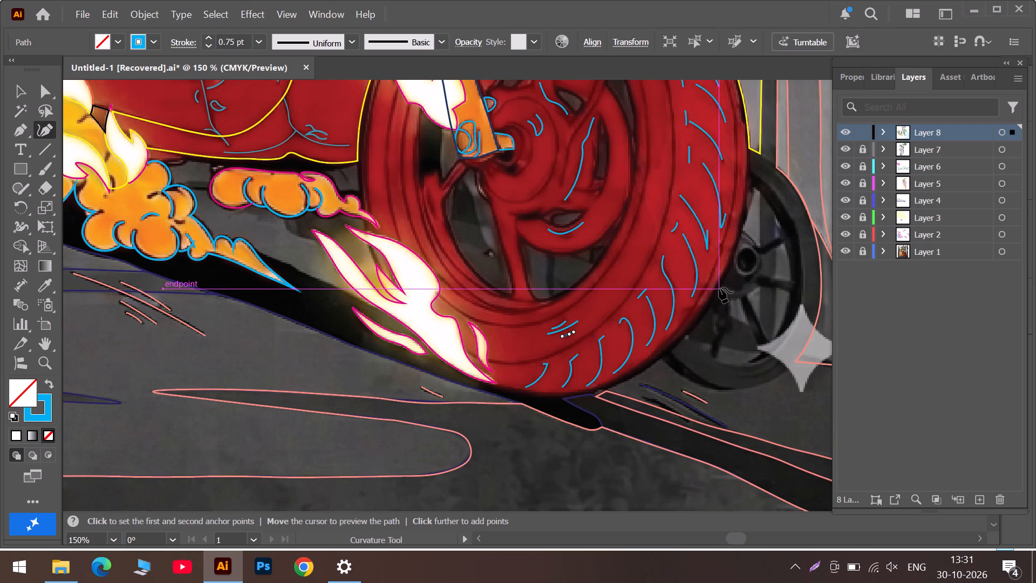
pyautogui.scroll(5, 719, 288)
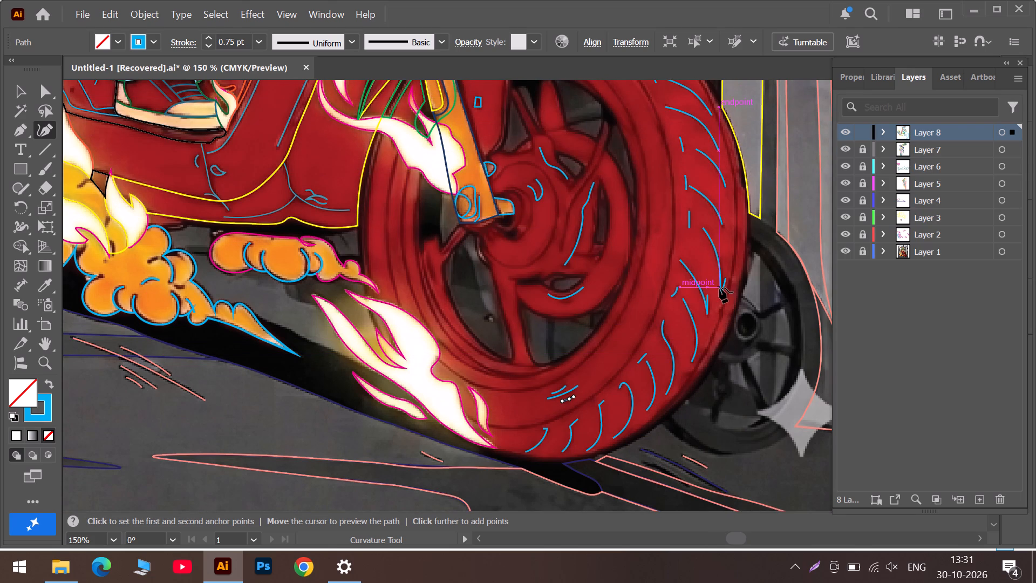
pyautogui.scroll(1, 719, 288)
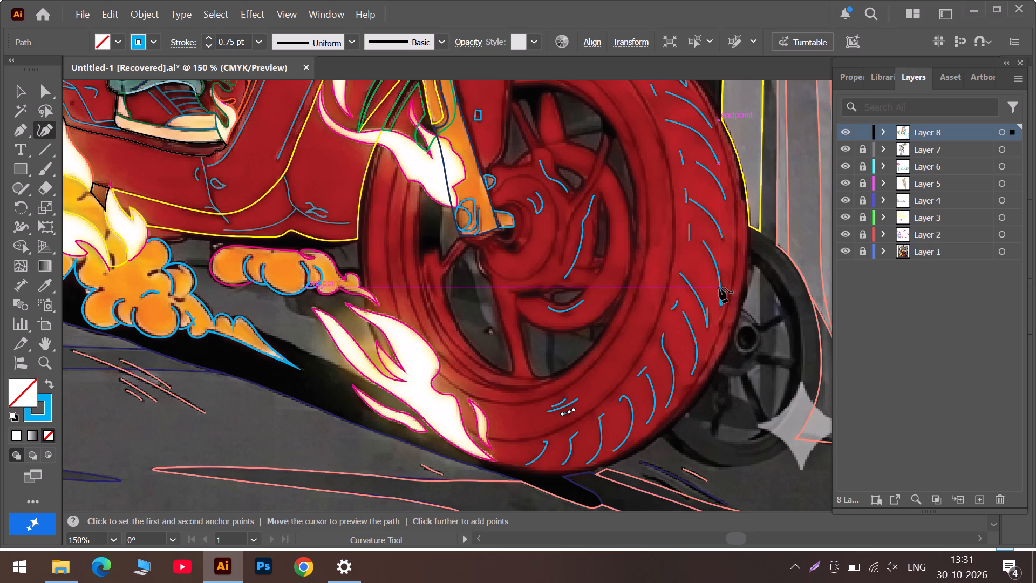
pyautogui.scroll(11, 724, 289)
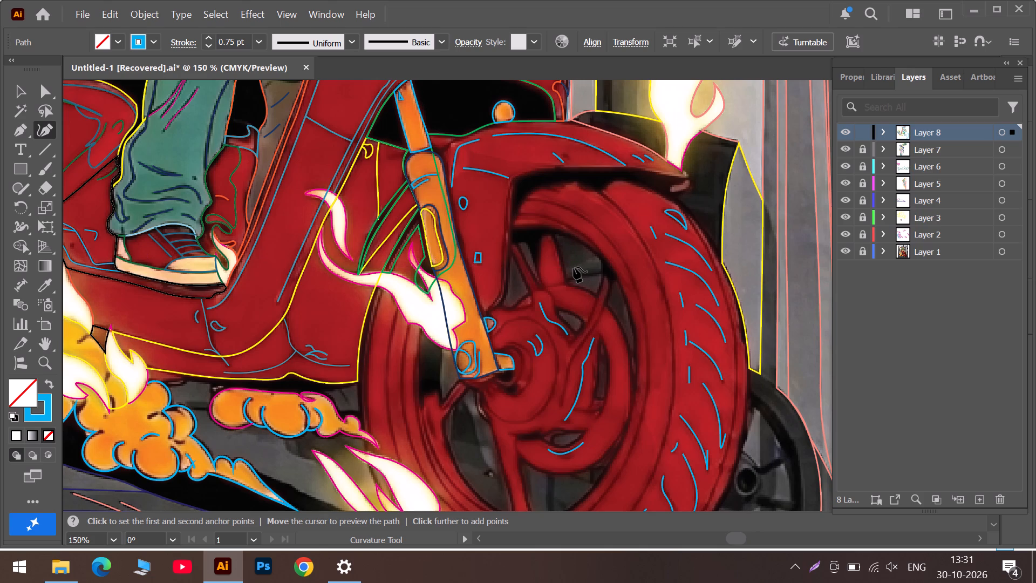
pyautogui.scroll(-1, 564, 268)
pyautogui.scroll(5, 563, 262)
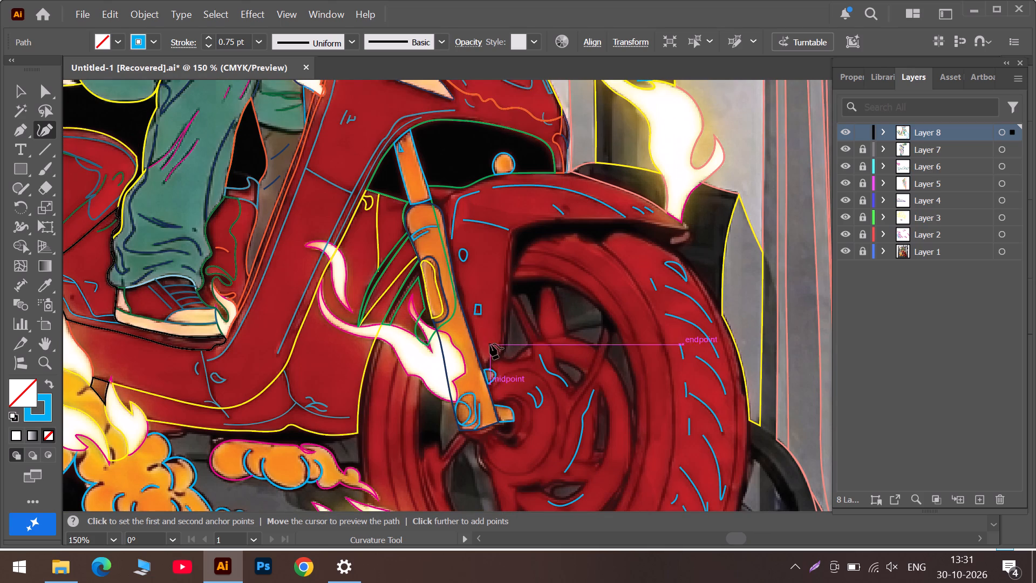
pyautogui.scroll(-12, 490, 349)
pyautogui.keyDown('alt'); pyautogui.scroll(2, 448, 336); pyautogui.keyUp('alt')
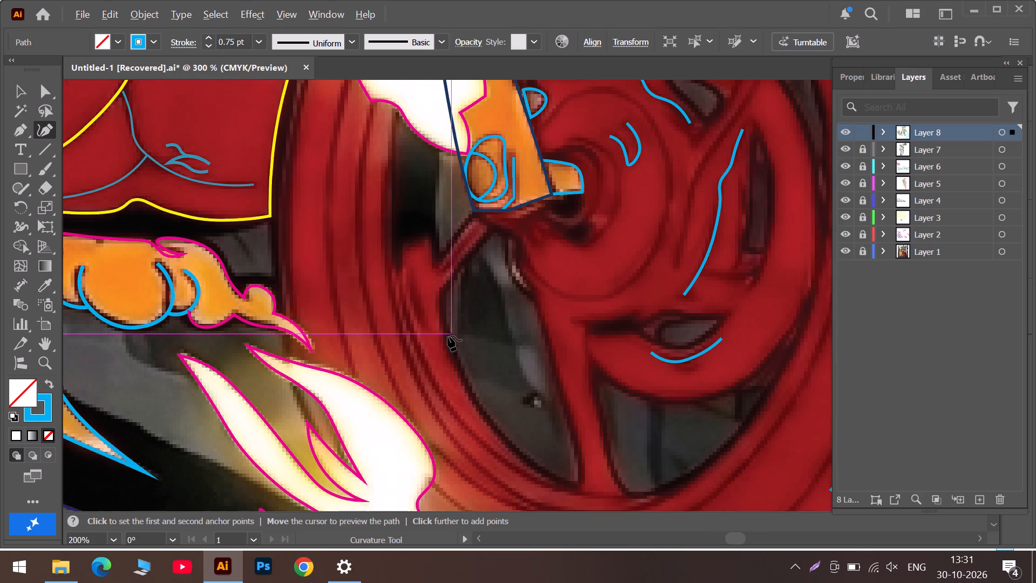
pyautogui.click(411, 273)
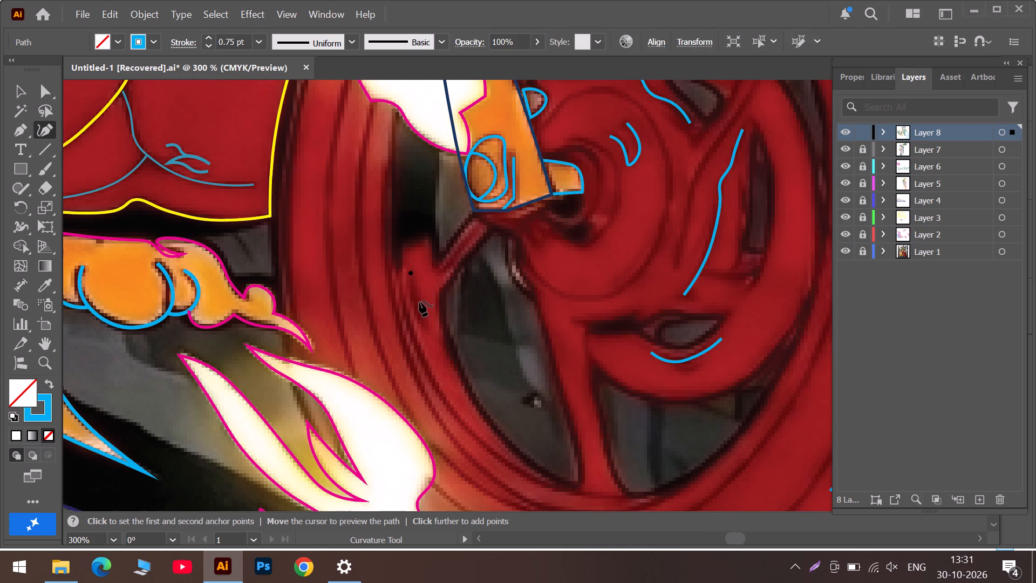
pyautogui.click(415, 304)
pyautogui.click(427, 327)
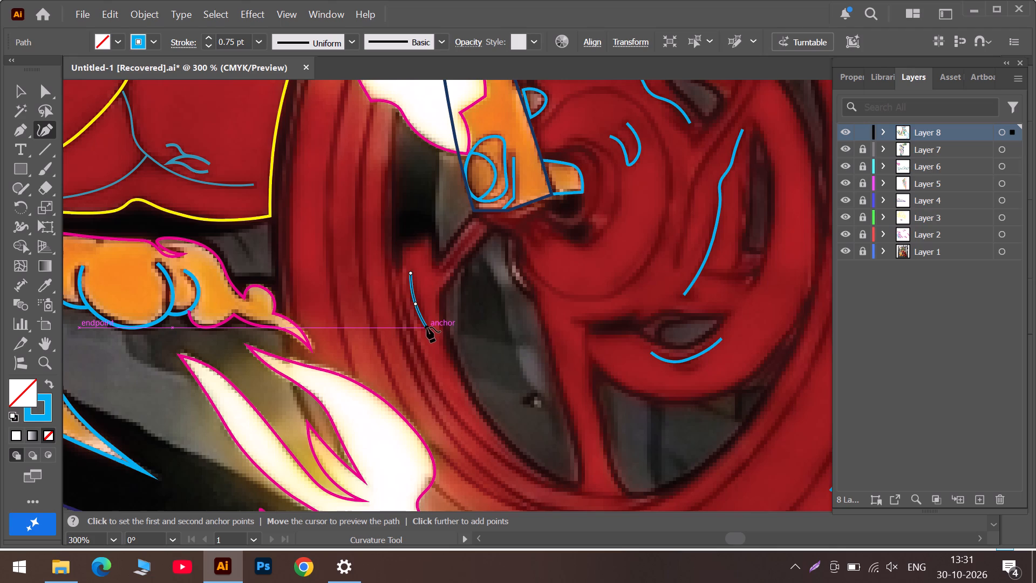
pyautogui.press('Escape')
# Draw a three-point, nearly straight stroke along the thin spoke running from the fork's lower end to the rim.
pyautogui.click(480, 222)
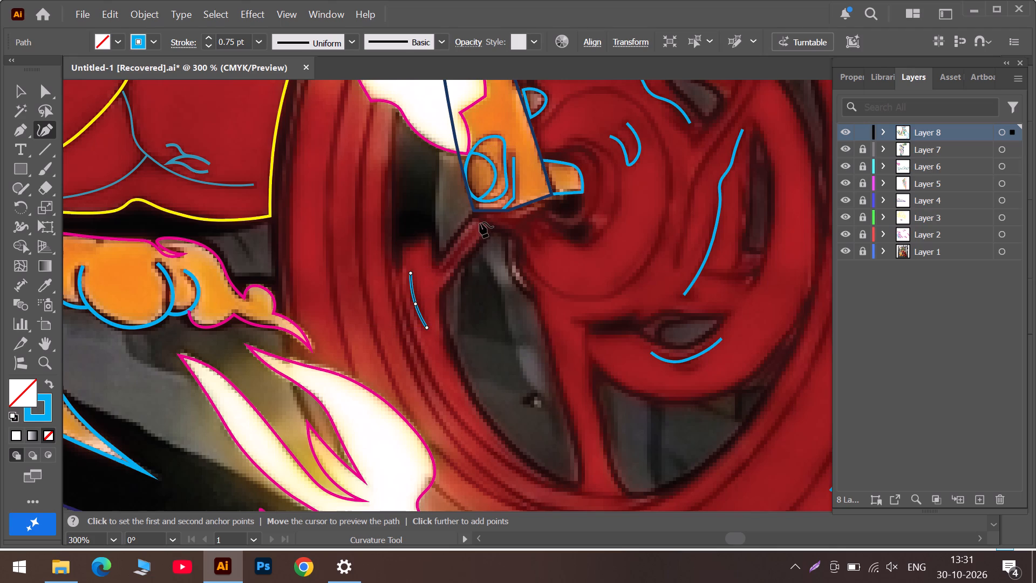
pyautogui.click(464, 241)
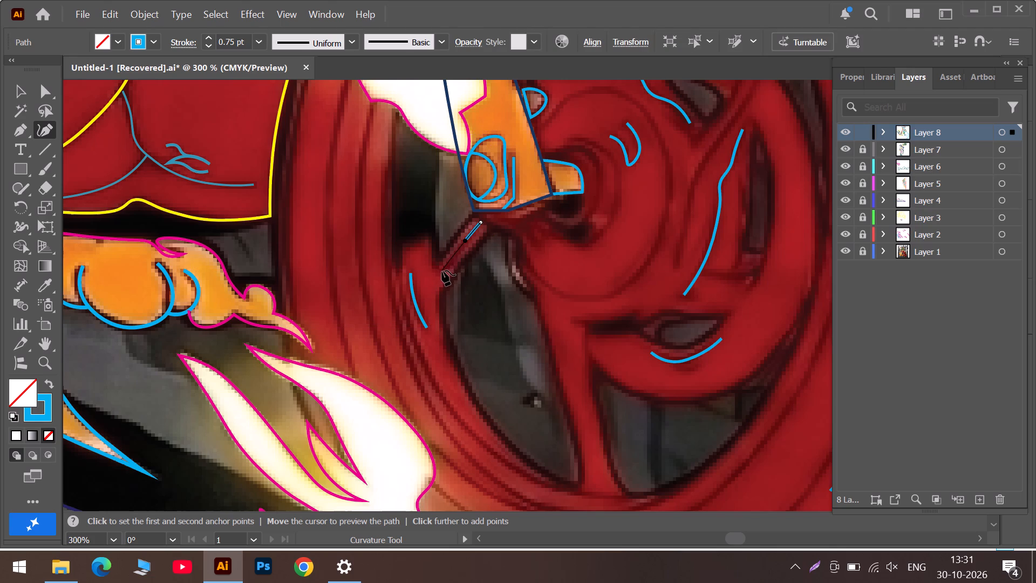
pyautogui.click(442, 270)
pyautogui.press('Escape')
# Trace a path from the hub's upper edge to a corner below the small dark opening, and up the spoke to a corner at its tip.
pyautogui.scroll(5, 689, 275)
pyautogui.scroll(6, 746, 247)
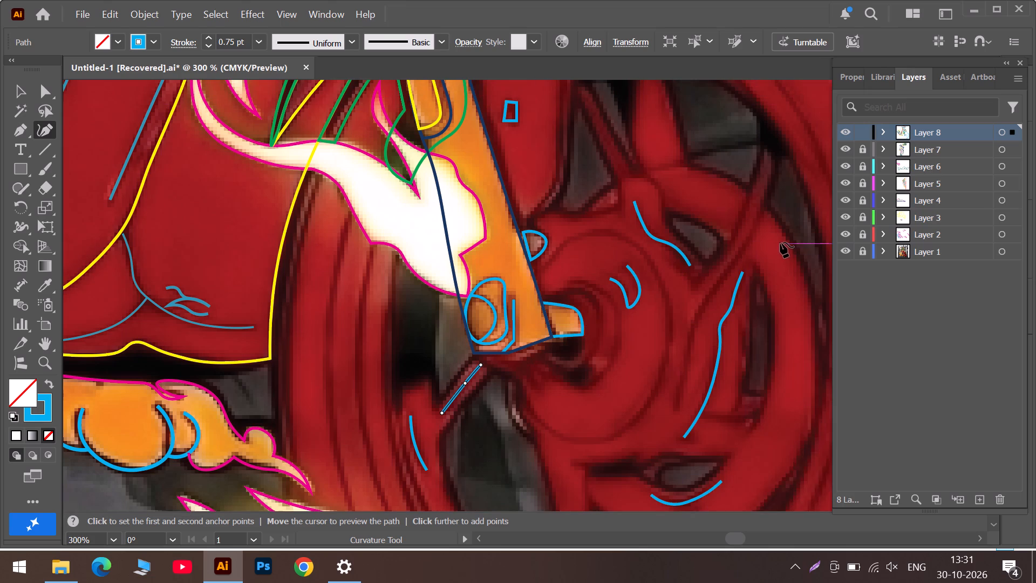
pyautogui.scroll(4, 780, 242)
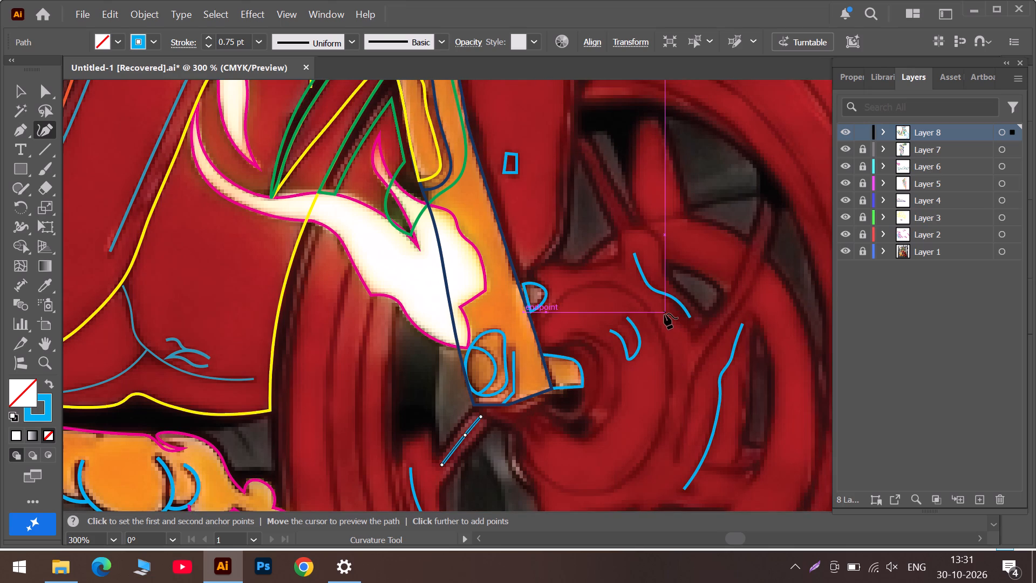
pyautogui.click(663, 309)
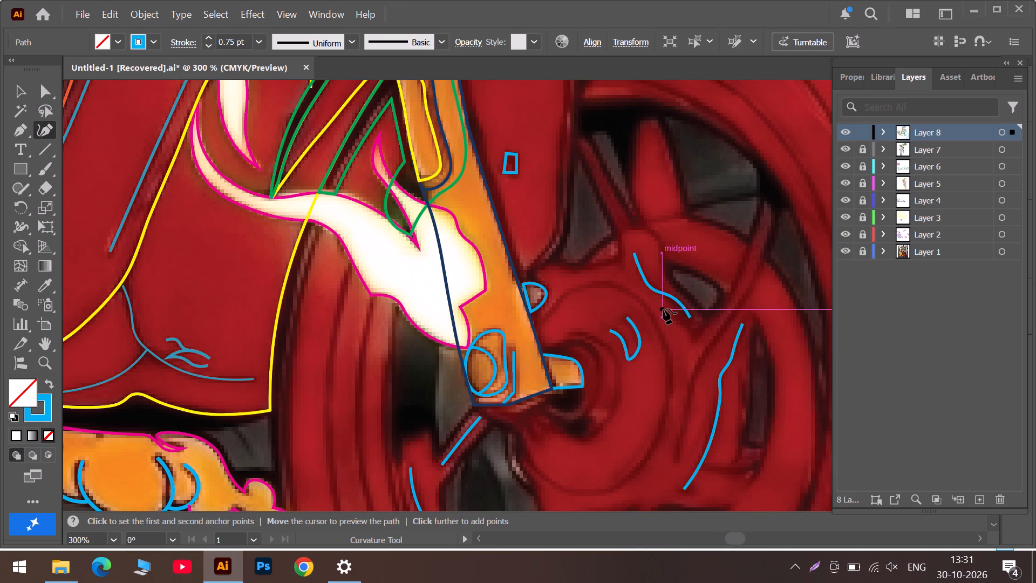
pyautogui.click(676, 316)
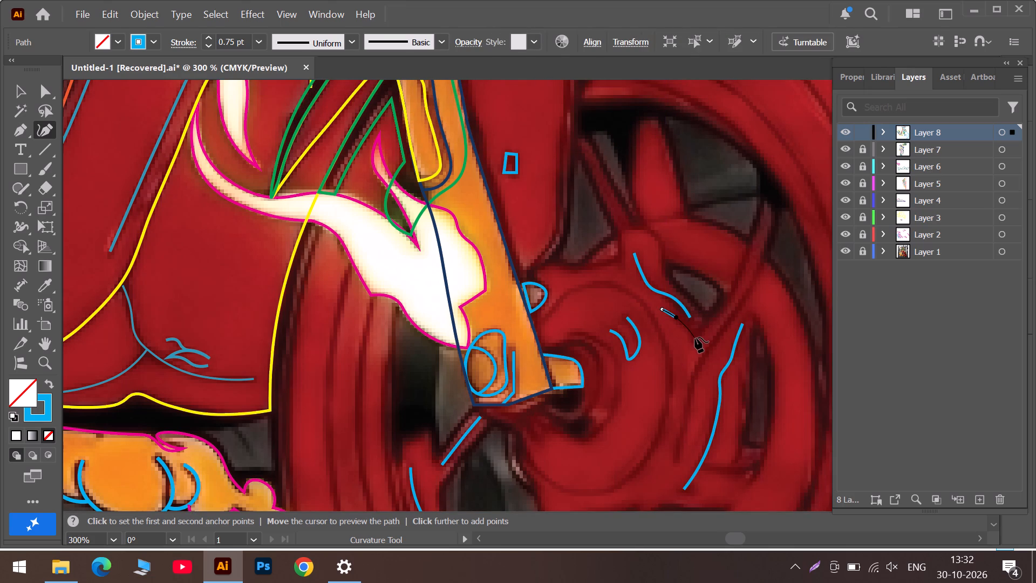
pyautogui.click(692, 341)
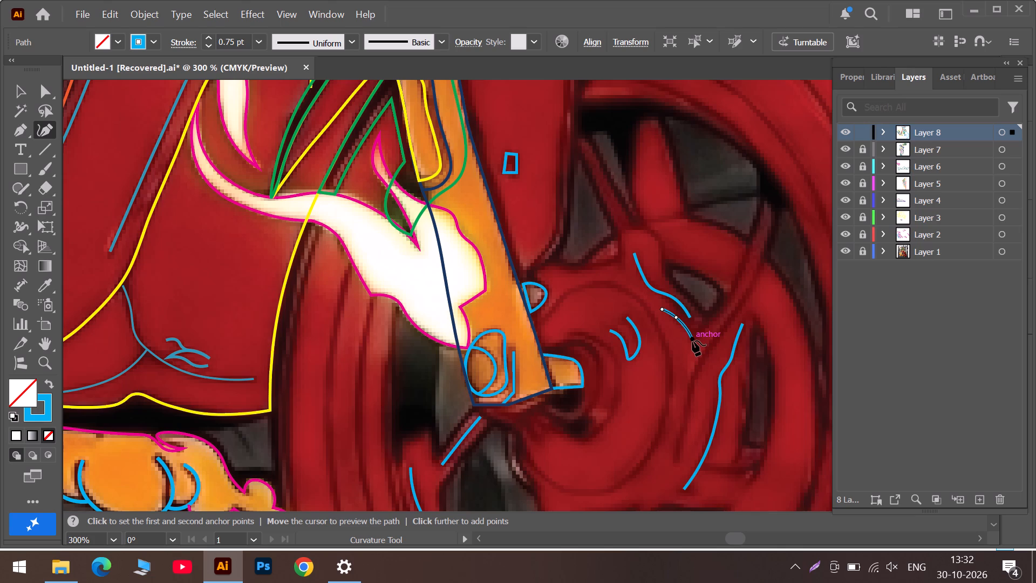
pyautogui.doubleClick(693, 338)
pyautogui.click(704, 326)
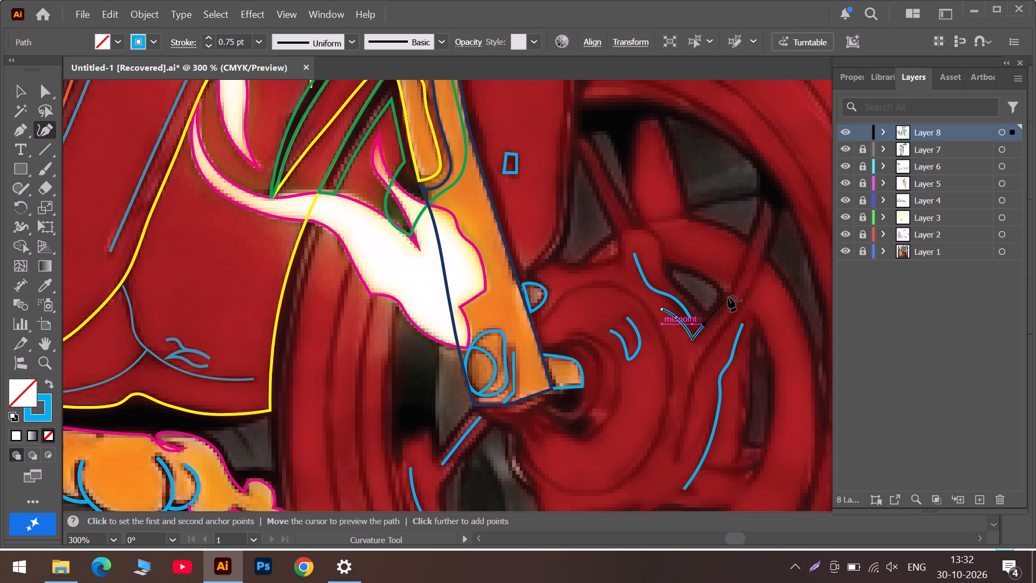
pyautogui.click(728, 296)
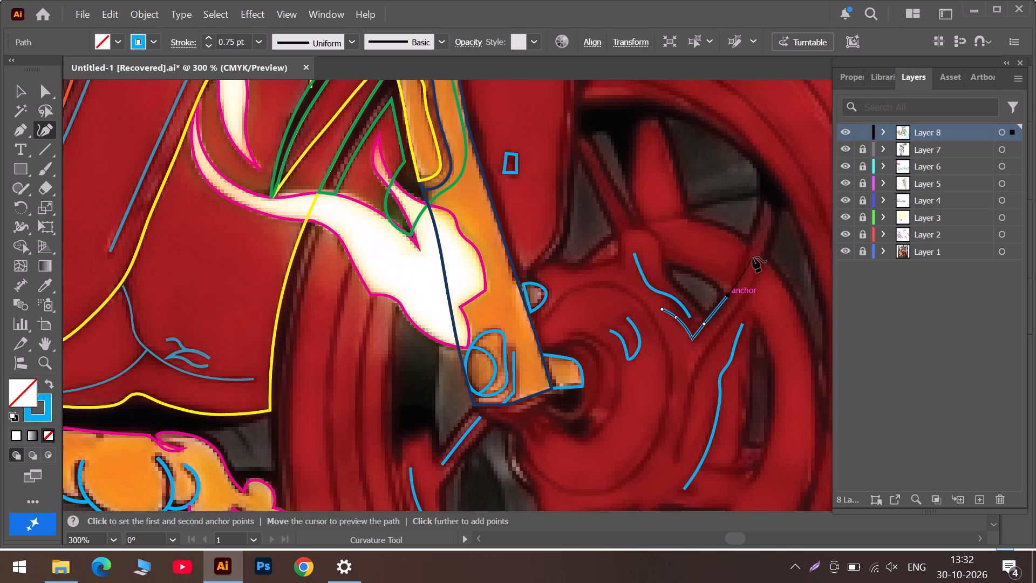
pyautogui.click(744, 262)
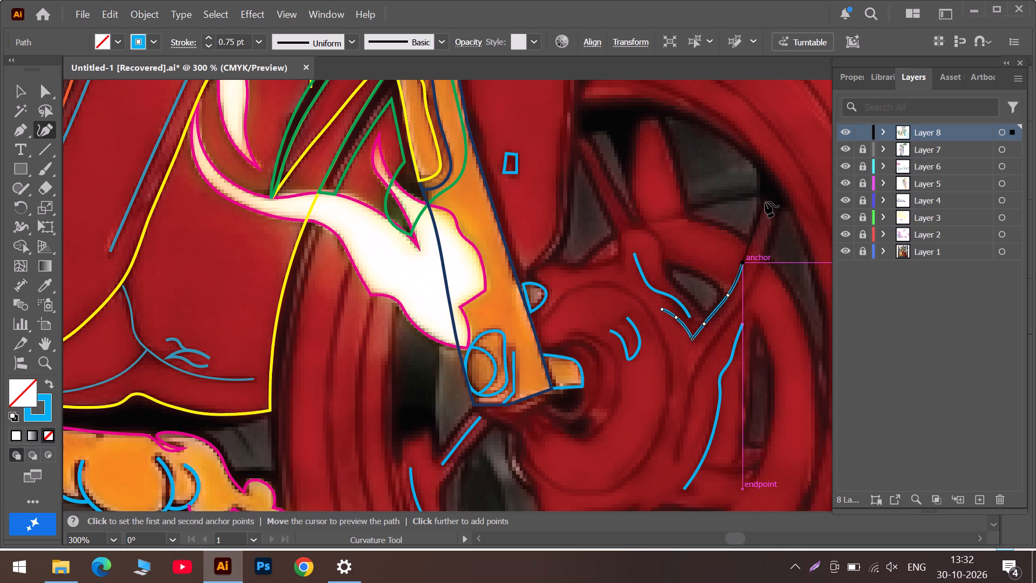
pyautogui.doubleClick(765, 200)
# Continue the path around the spoke tip with a second corner and down the spoke's outer edge, ending along the hub's side.
pyautogui.click(773, 211)
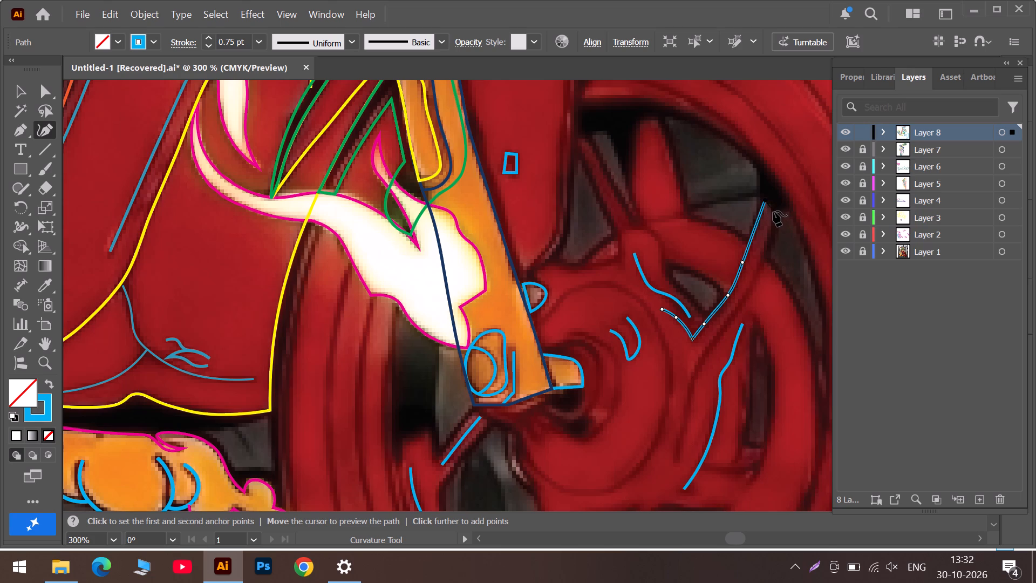
pyautogui.click(759, 269)
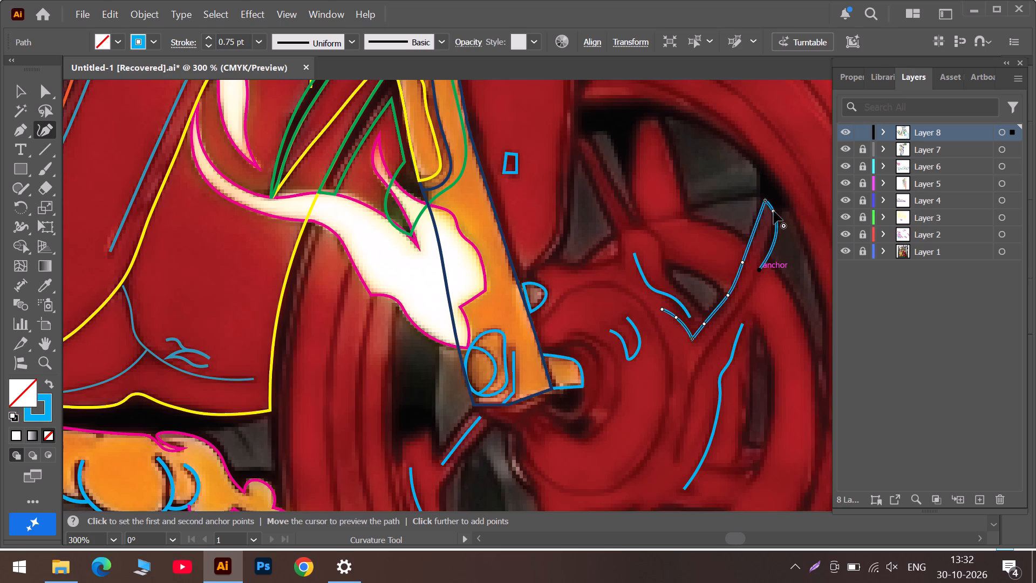
pyautogui.doubleClick(774, 211)
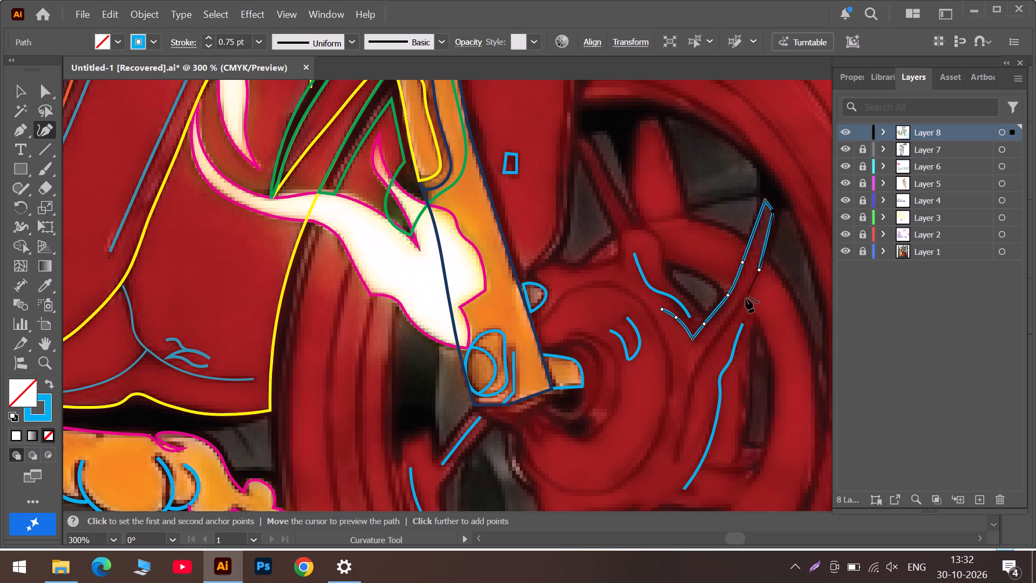
pyautogui.click(740, 303)
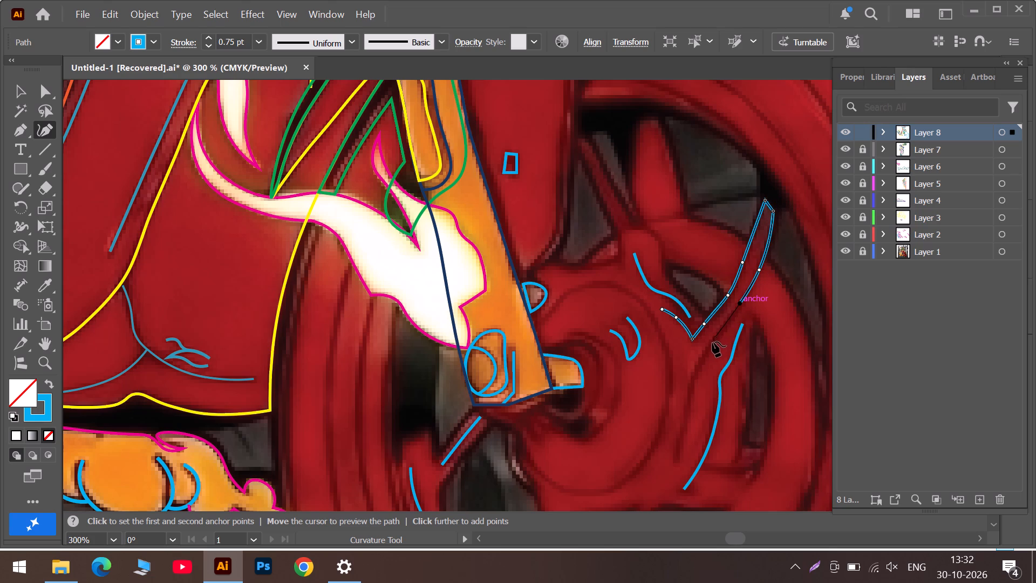
pyautogui.click(711, 344)
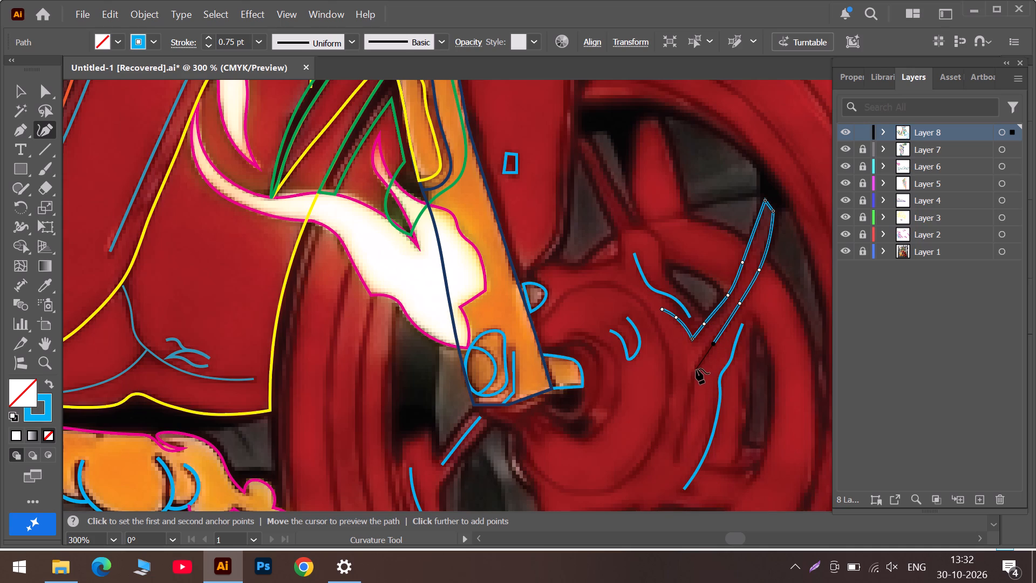
pyautogui.click(696, 369)
pyautogui.click(690, 395)
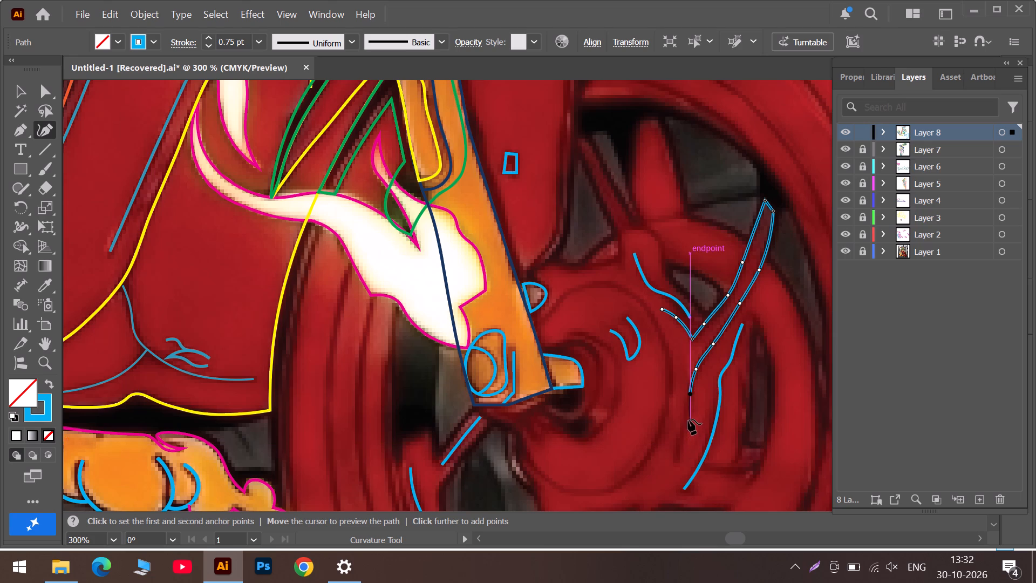
pyautogui.click(685, 421)
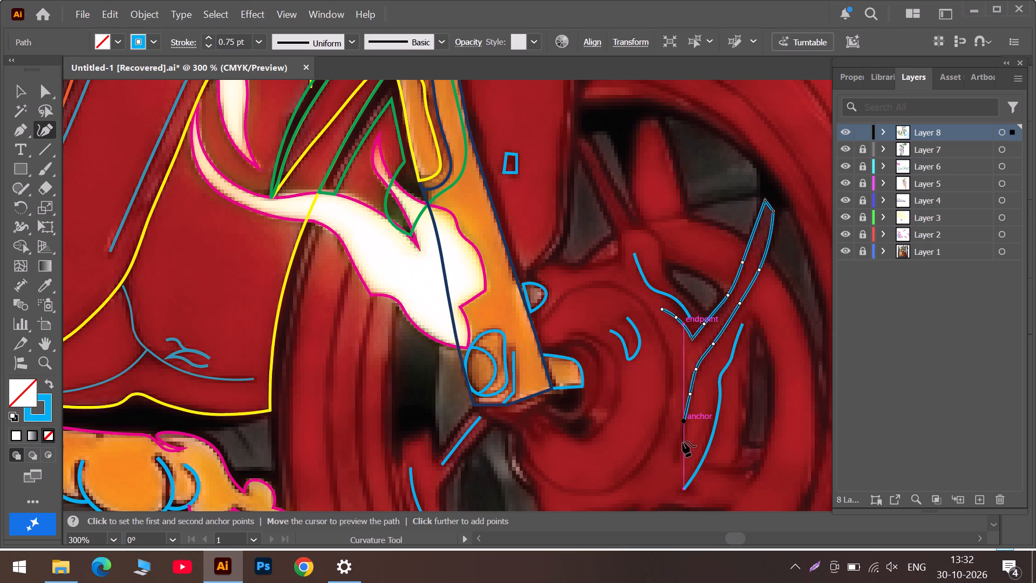
pyautogui.click(679, 457)
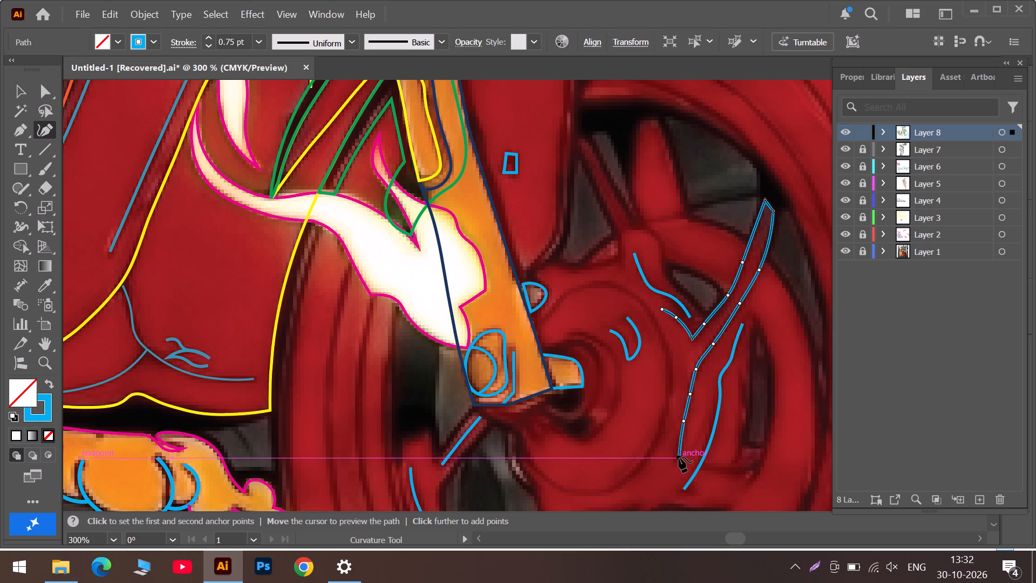
pyautogui.click(675, 460)
pyautogui.press('Escape')
# Look over the front wheel's hub, spokes and tyre for details that still need tracing.
pyautogui.keyDown('alt'); pyautogui.scroll(-2, 675, 460); pyautogui.keyUp('alt')
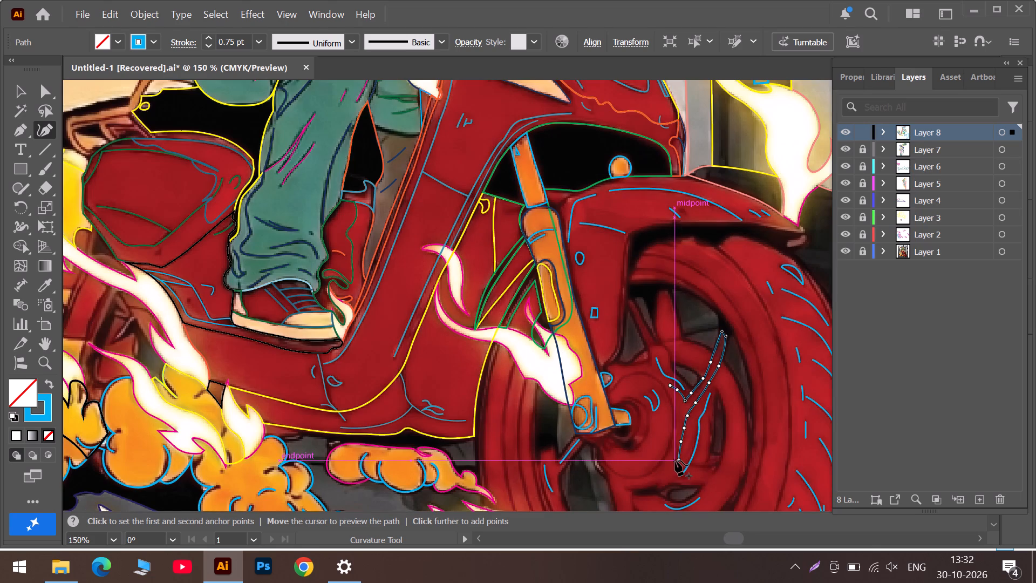
pyautogui.scroll(-5, 676, 460)
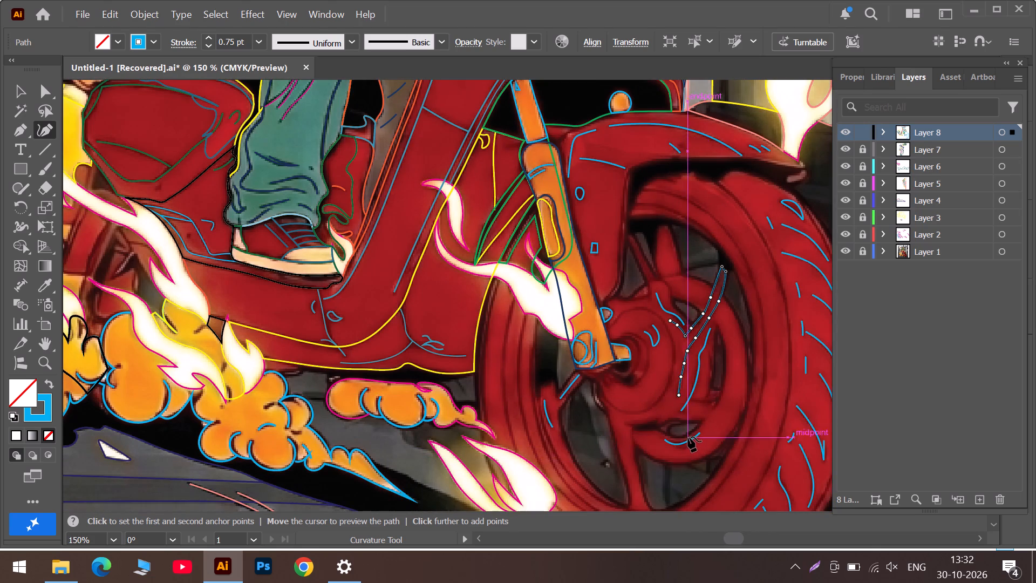
pyautogui.keyDown('alt'); pyautogui.scroll(3, 688, 436); pyautogui.keyUp('alt')
pyautogui.scroll(4, 719, 389)
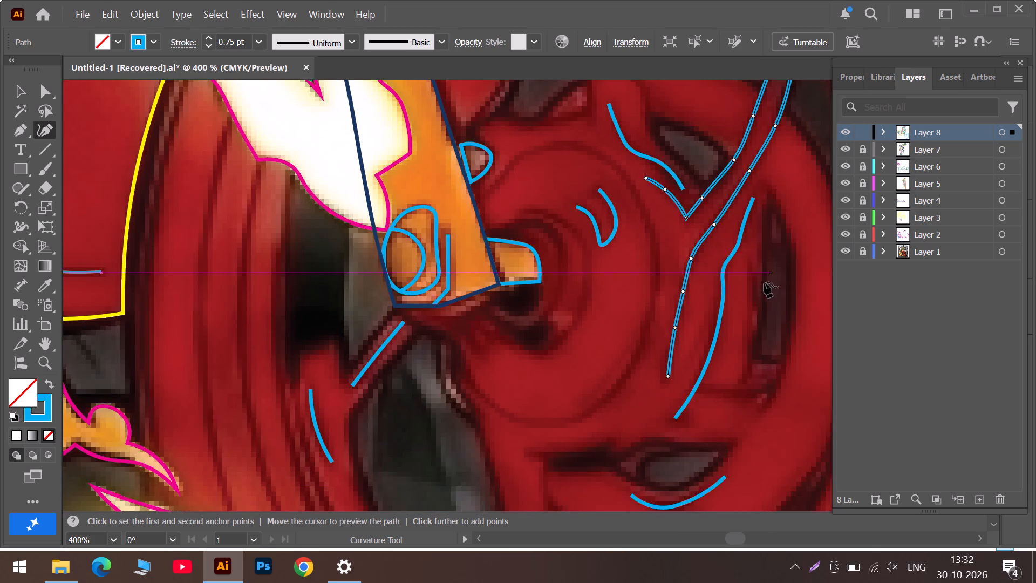
pyautogui.scroll(10, 754, 296)
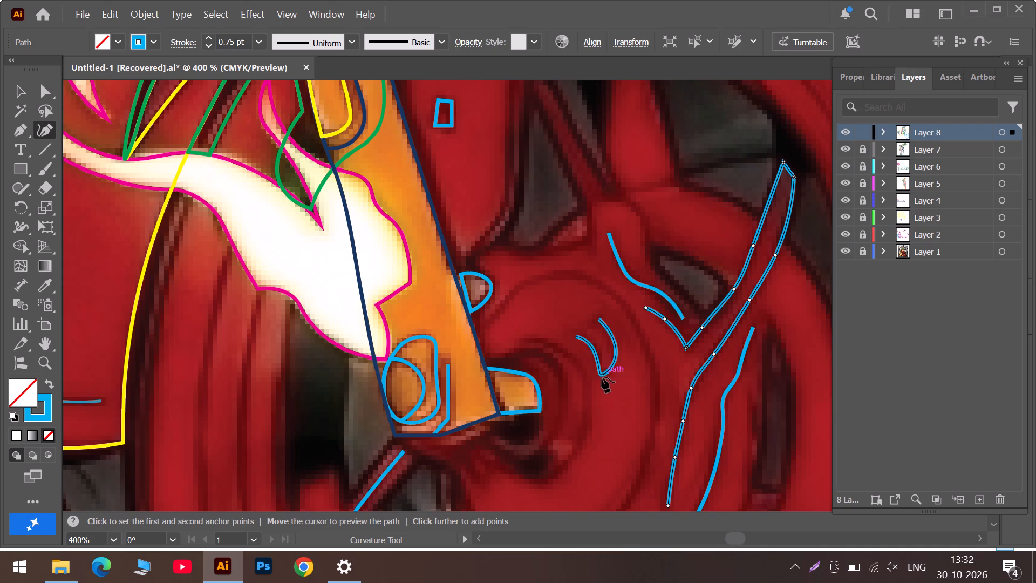
pyautogui.keyDown('alt'); pyautogui.scroll(-3, 601, 378); pyautogui.keyUp('alt')
pyautogui.scroll(-11, 609, 400)
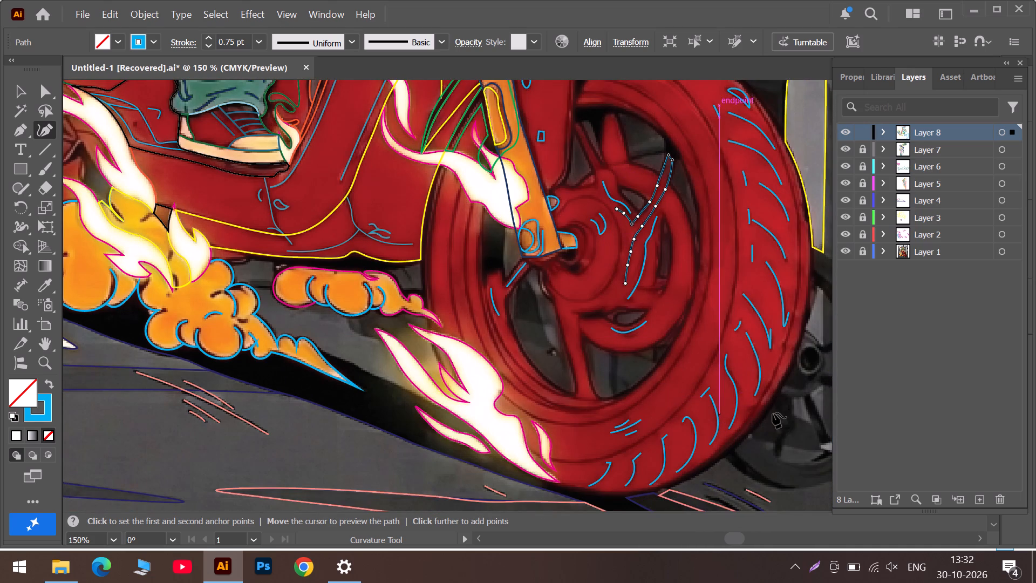
pyautogui.scroll(6, 784, 398)
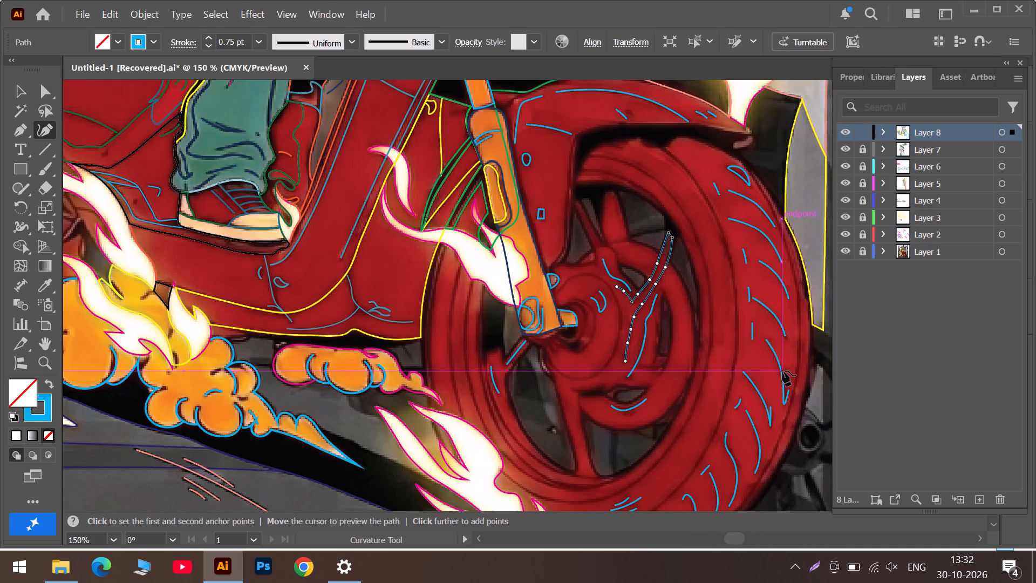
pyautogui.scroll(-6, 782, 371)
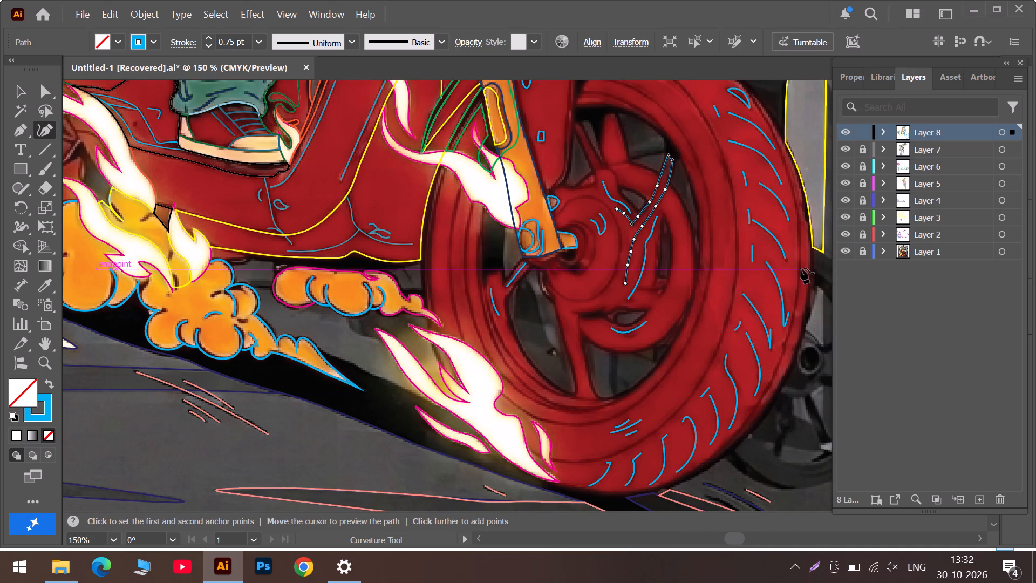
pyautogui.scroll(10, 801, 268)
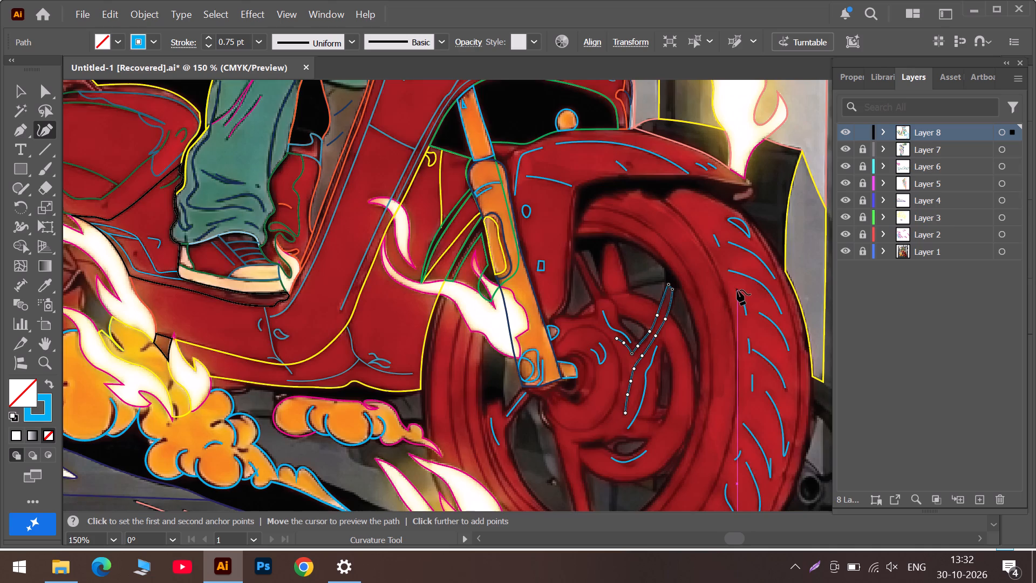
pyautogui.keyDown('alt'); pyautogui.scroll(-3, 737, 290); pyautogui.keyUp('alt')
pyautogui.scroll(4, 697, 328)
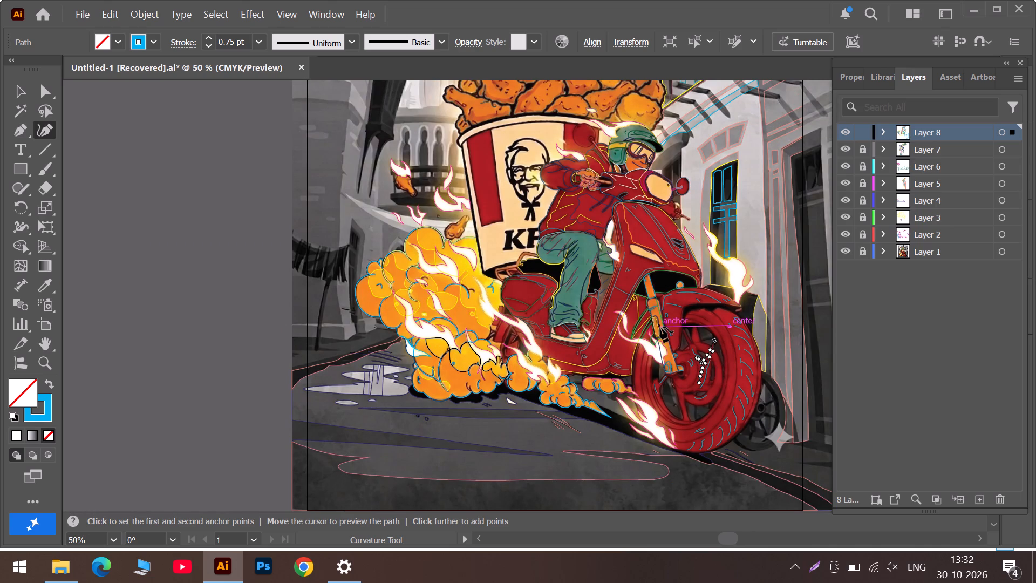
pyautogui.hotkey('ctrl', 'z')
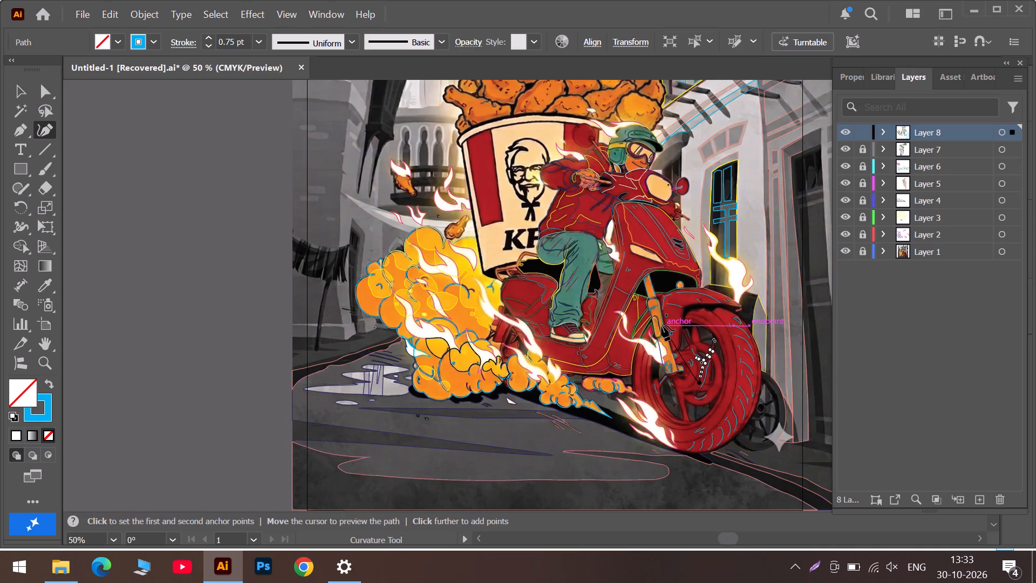
# Save the document.
pyautogui.click(91, 11)
pyautogui.click(107, 147)
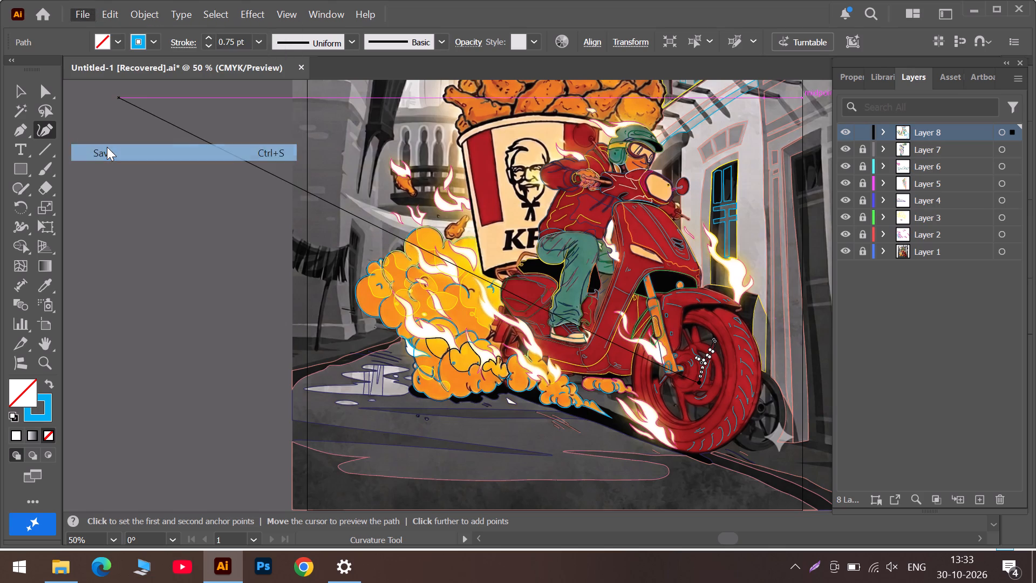
# Lock Layer 8 and switch to the Selection tool.
pyautogui.click(16, 91)
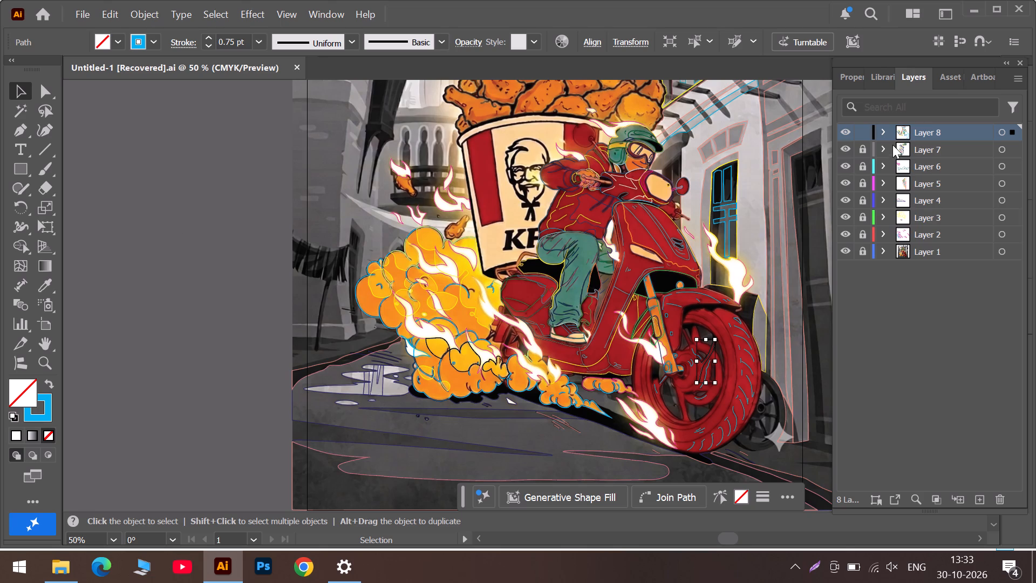
pyautogui.click(868, 131)
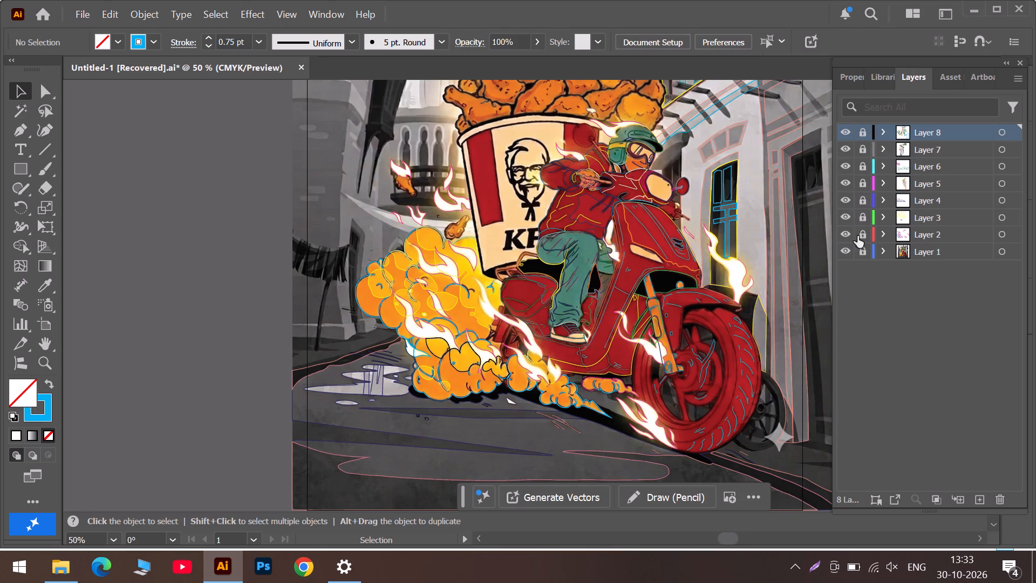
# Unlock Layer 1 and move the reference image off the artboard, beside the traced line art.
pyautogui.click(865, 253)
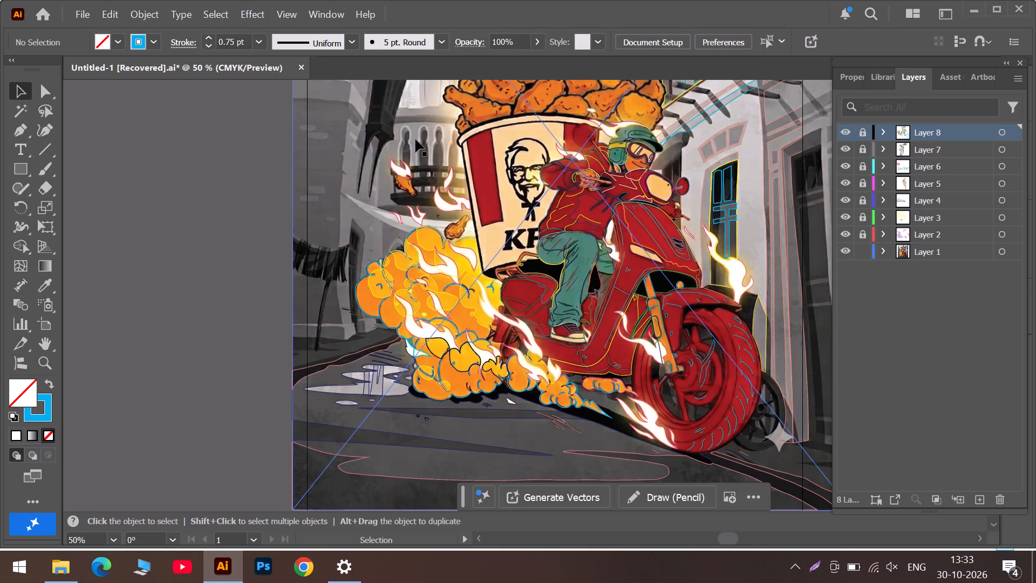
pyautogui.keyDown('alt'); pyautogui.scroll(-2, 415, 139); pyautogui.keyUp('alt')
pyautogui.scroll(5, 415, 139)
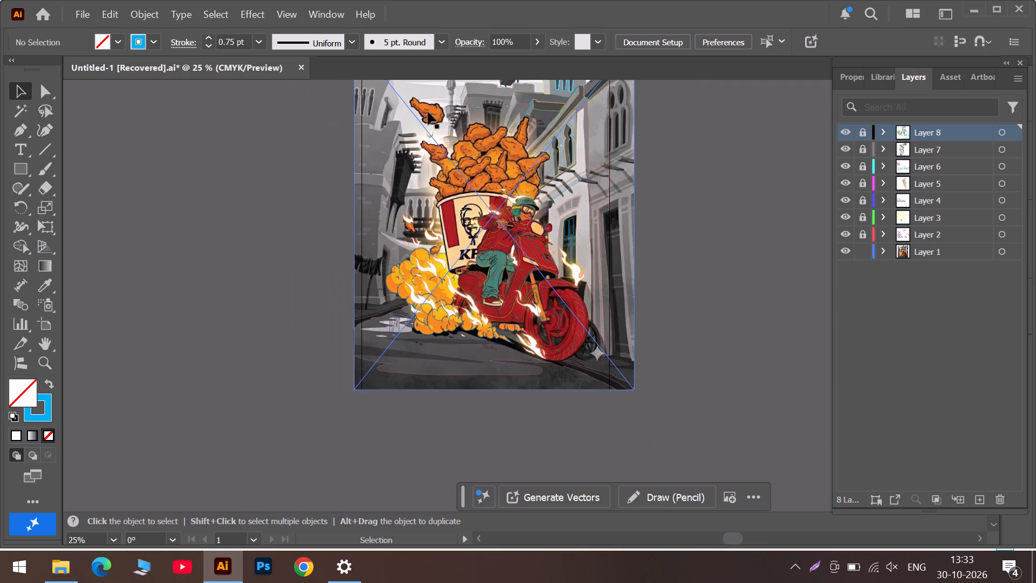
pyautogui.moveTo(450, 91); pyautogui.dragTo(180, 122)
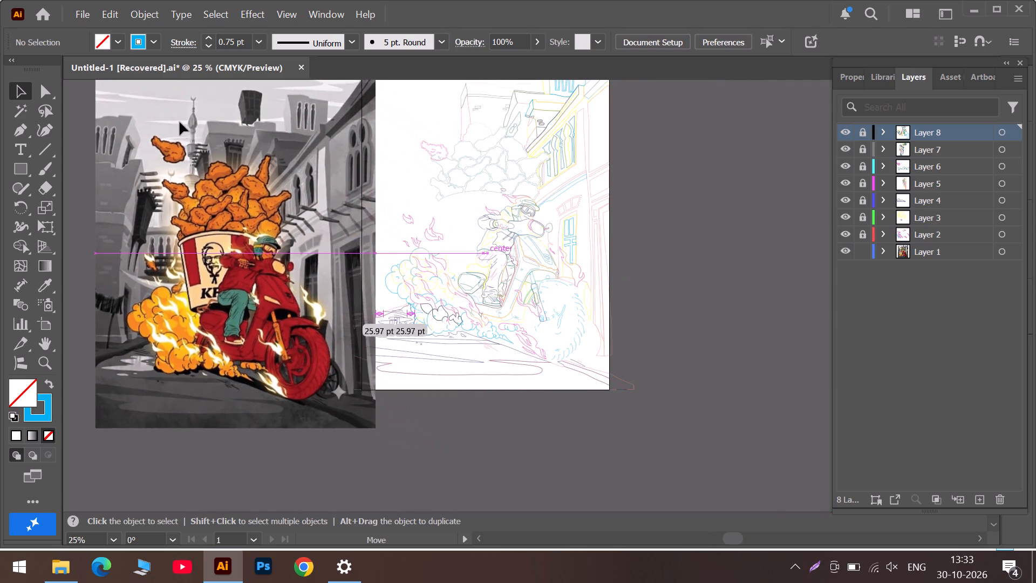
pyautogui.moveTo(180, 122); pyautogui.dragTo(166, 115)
# Examine the traced line art without the reference behind it, from the front wheel up to the rider and across the full artboard.
pyautogui.scroll(5, 484, 269)
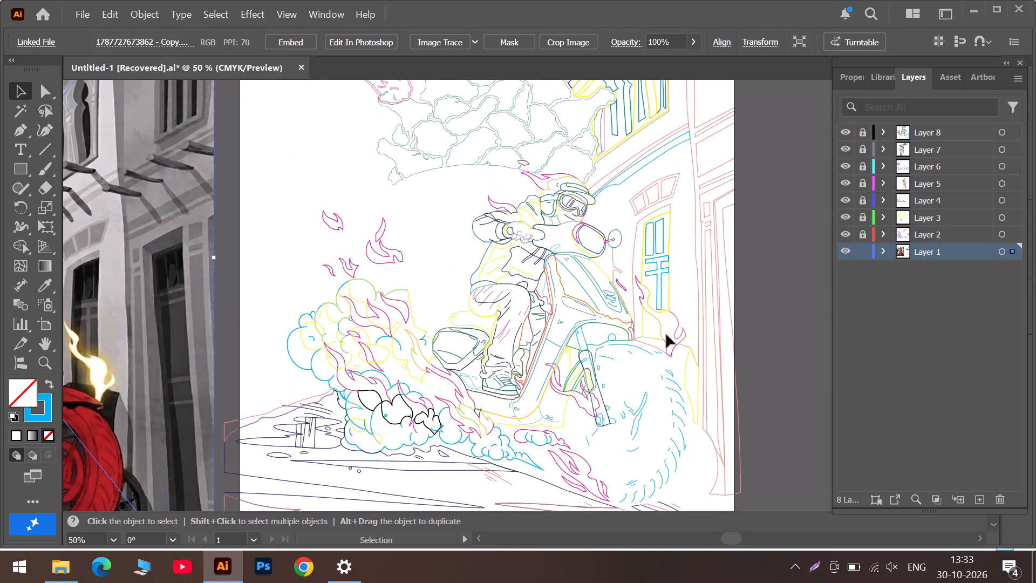
pyautogui.keyDown('alt'); pyautogui.scroll(2, 670, 407); pyautogui.keyUp('alt')
pyautogui.scroll(-3, 606, 381)
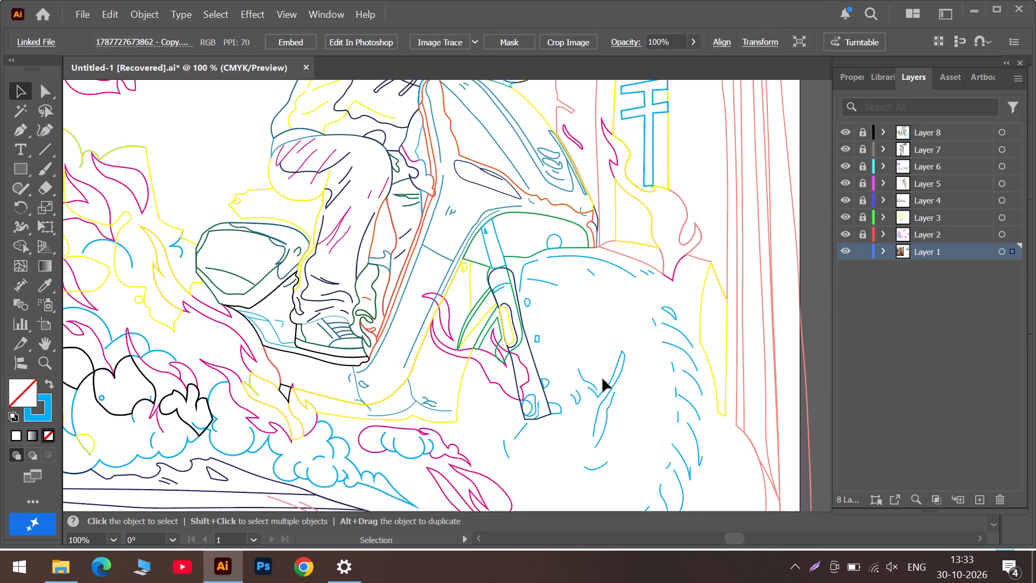
pyautogui.scroll(-2, 603, 379)
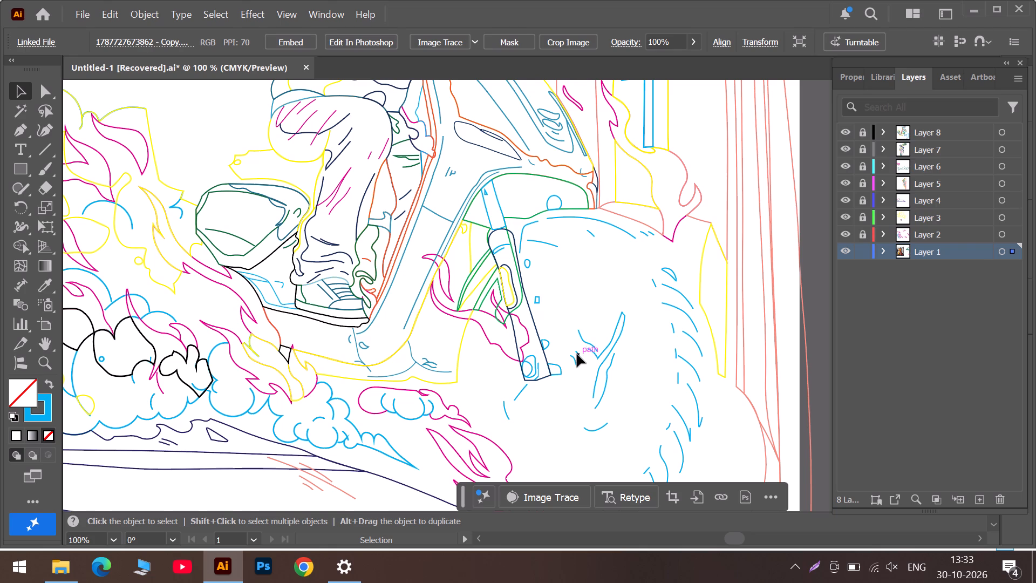
pyautogui.scroll(4, 570, 350)
pyautogui.scroll(5, 504, 317)
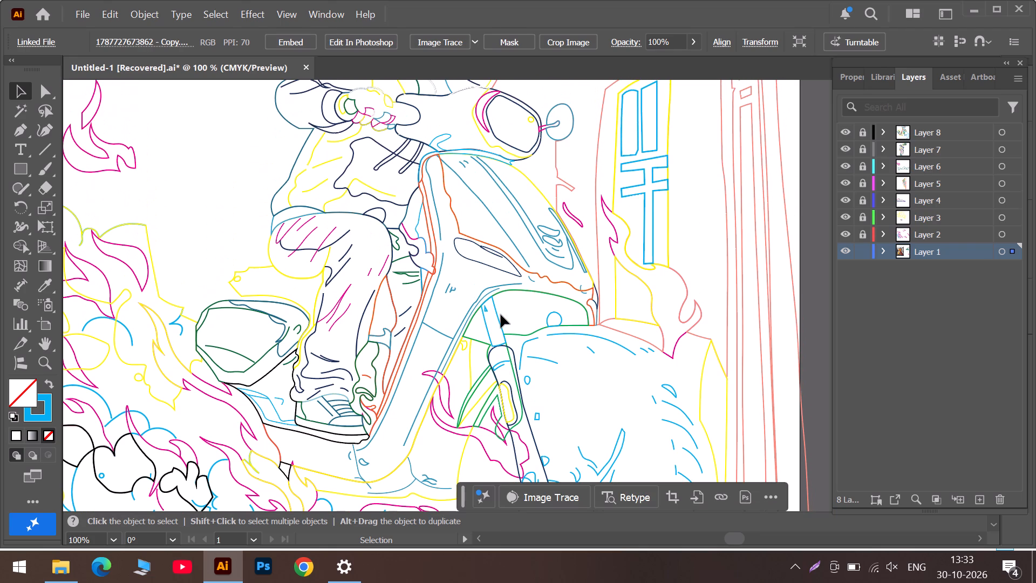
pyautogui.scroll(11, 500, 314)
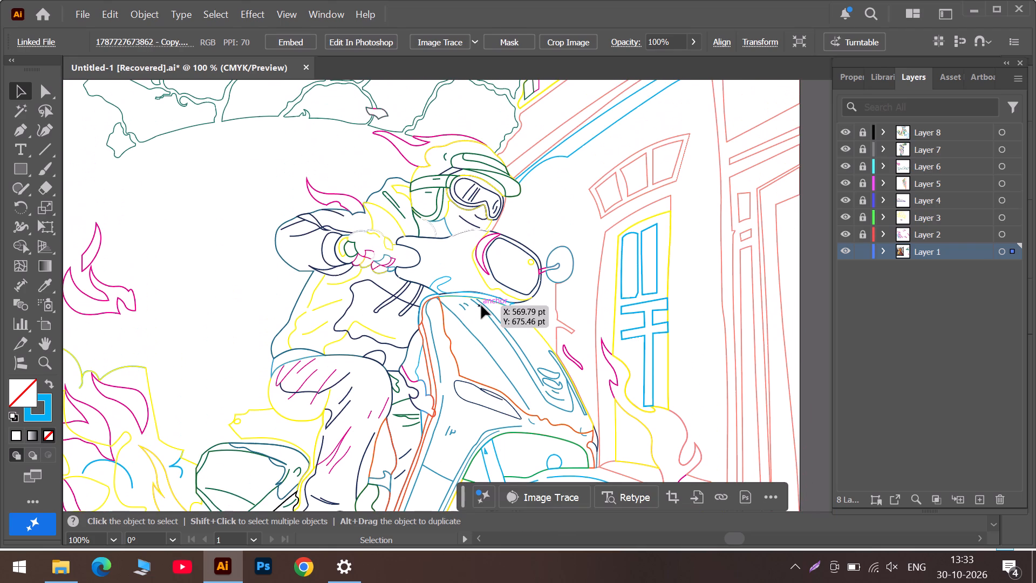
pyautogui.keyDown('alt'); pyautogui.scroll(-4, 481, 304); pyautogui.keyUp('alt')
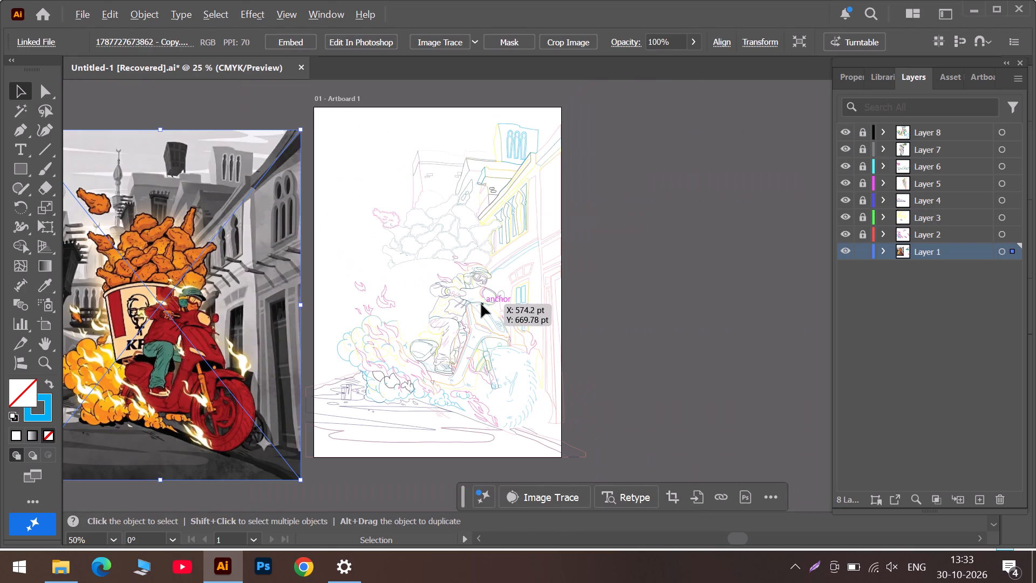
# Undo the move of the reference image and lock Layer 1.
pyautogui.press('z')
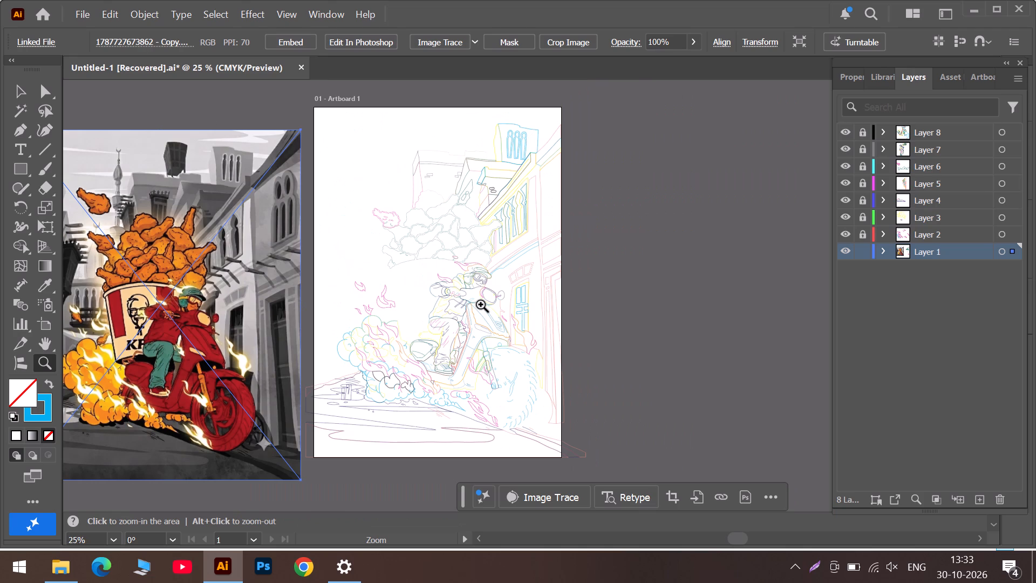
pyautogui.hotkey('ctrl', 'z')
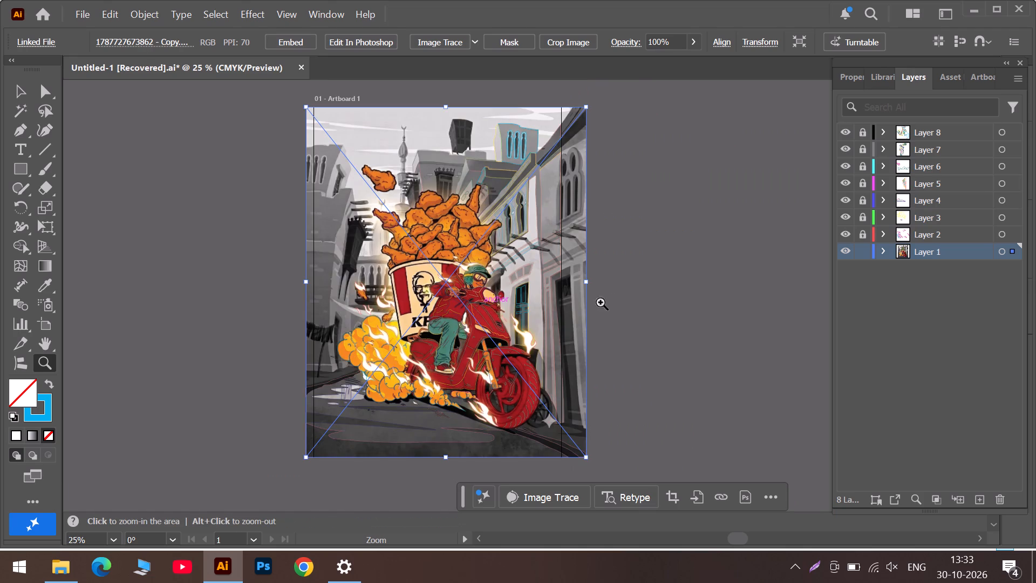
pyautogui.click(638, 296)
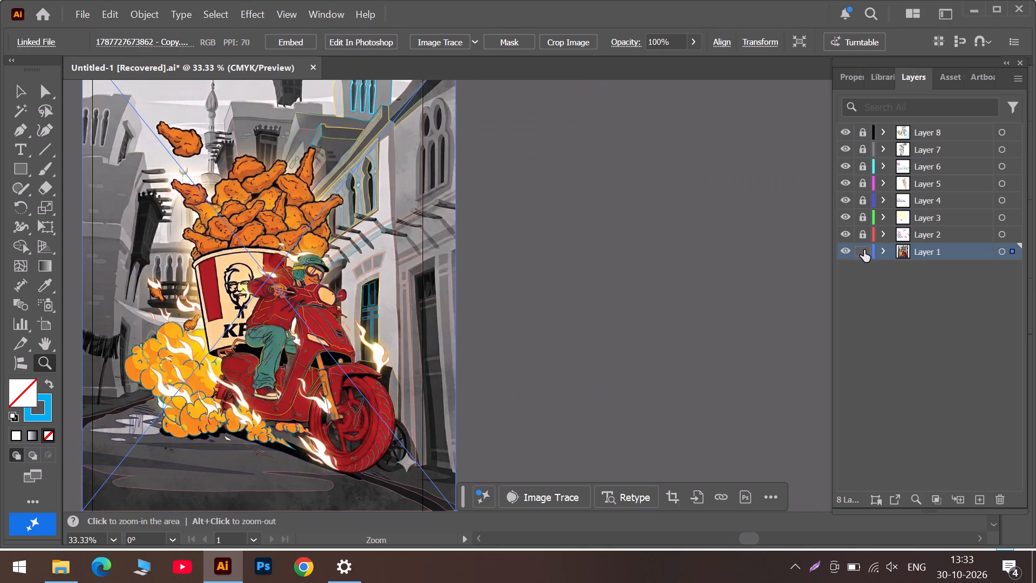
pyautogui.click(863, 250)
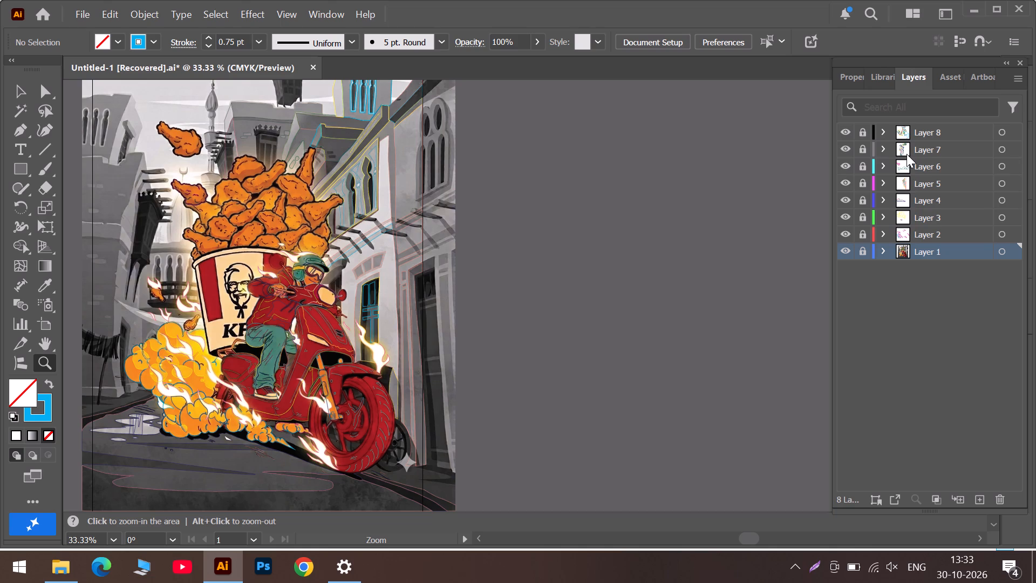
# Show the hidden system tray icons.
pyautogui.click(792, 568)
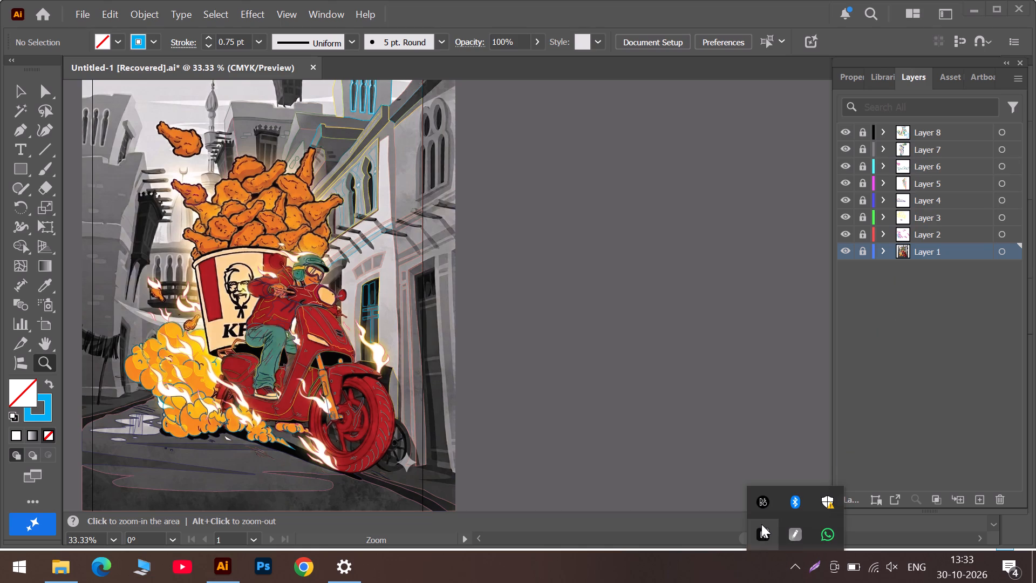